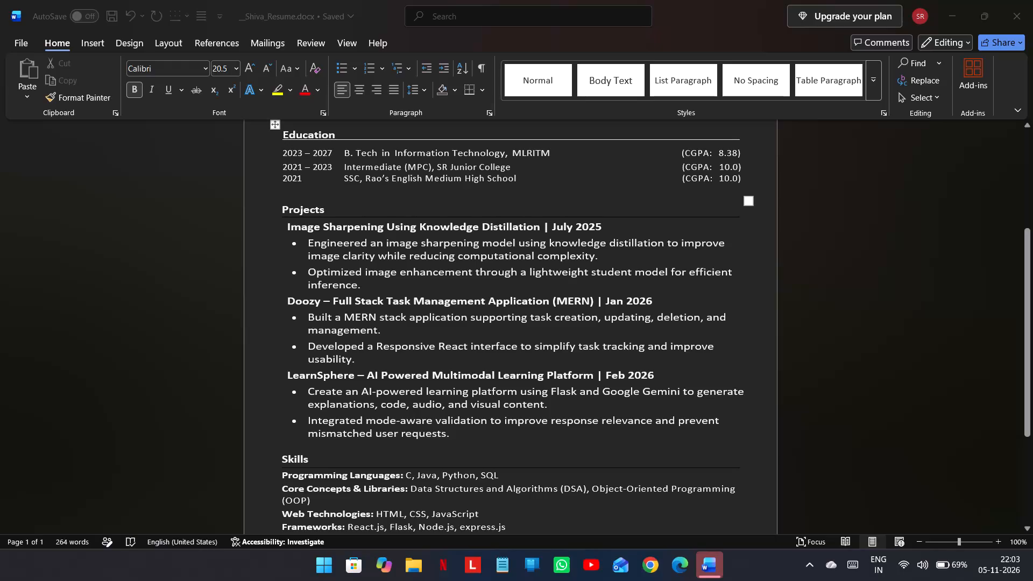
Check the resume down to the Certificates section, then switch to WhatsApp.
scroll(550, 225, "down", 2)
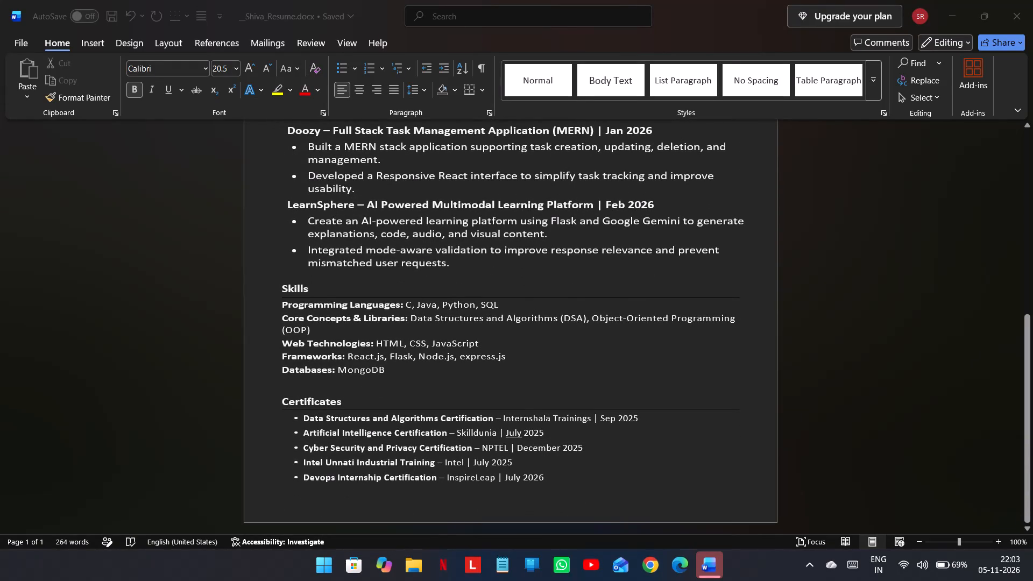
left_click(550, 555)
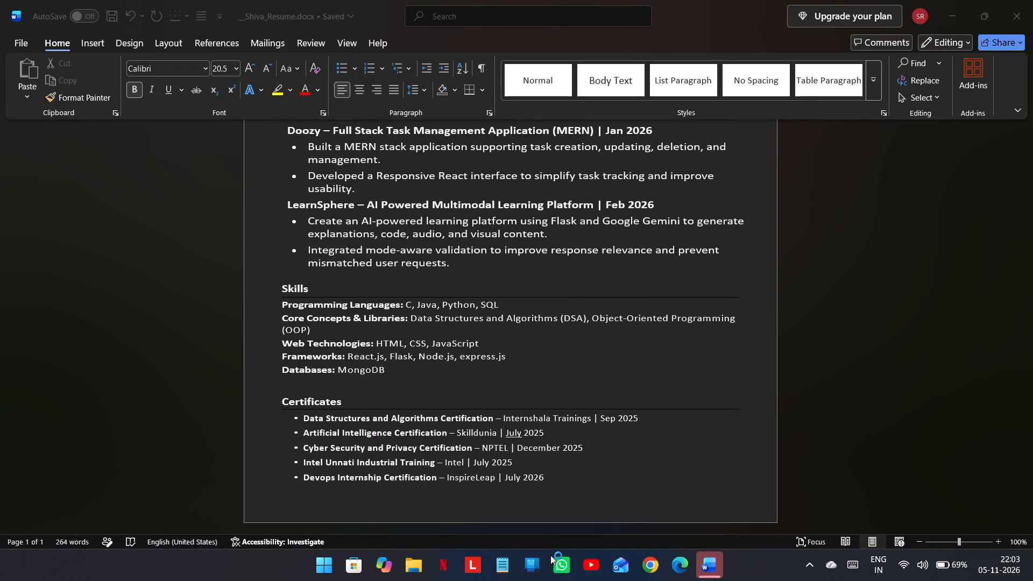
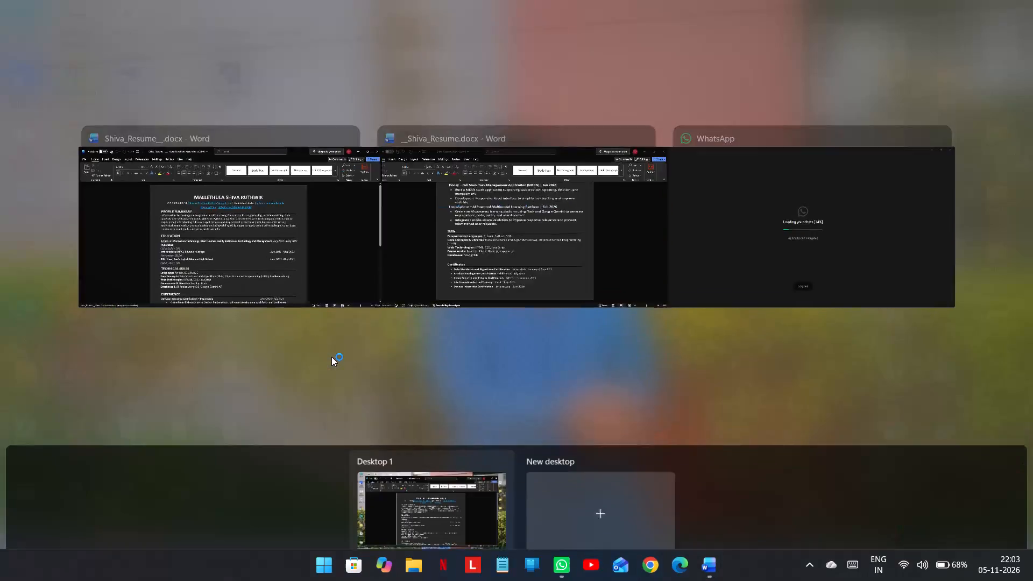
Switch to Shiva_Resume__.docx in Word and review it from the Profile Summary down to the Projects section.
left_click(281, 267)
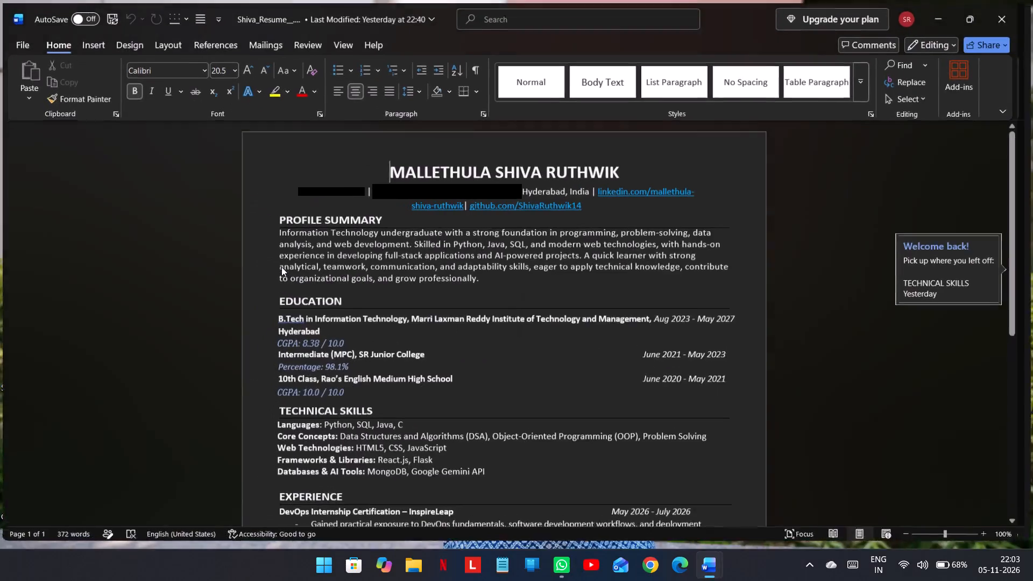
scroll(339, 300, "down", 3)
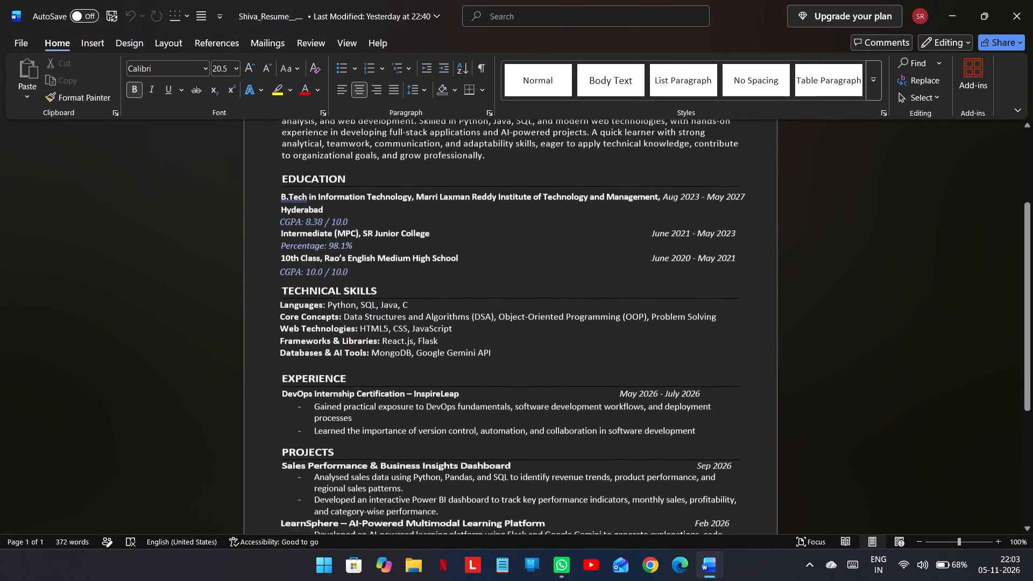
scroll(339, 300, "down", 2)
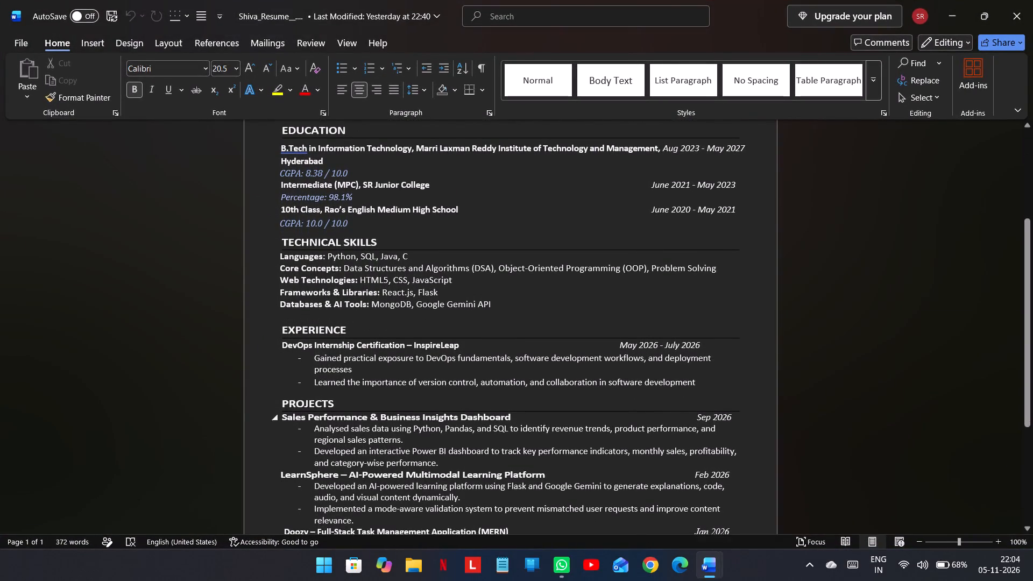
scroll(632, 558, "right", 1)
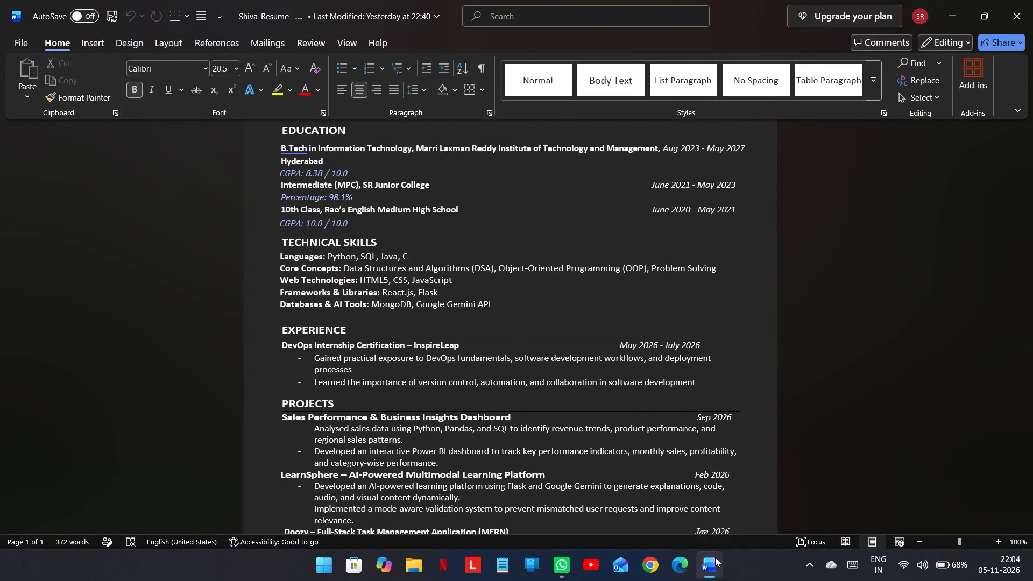
scroll(715, 557, "right", 1)
left_click(735, 485)
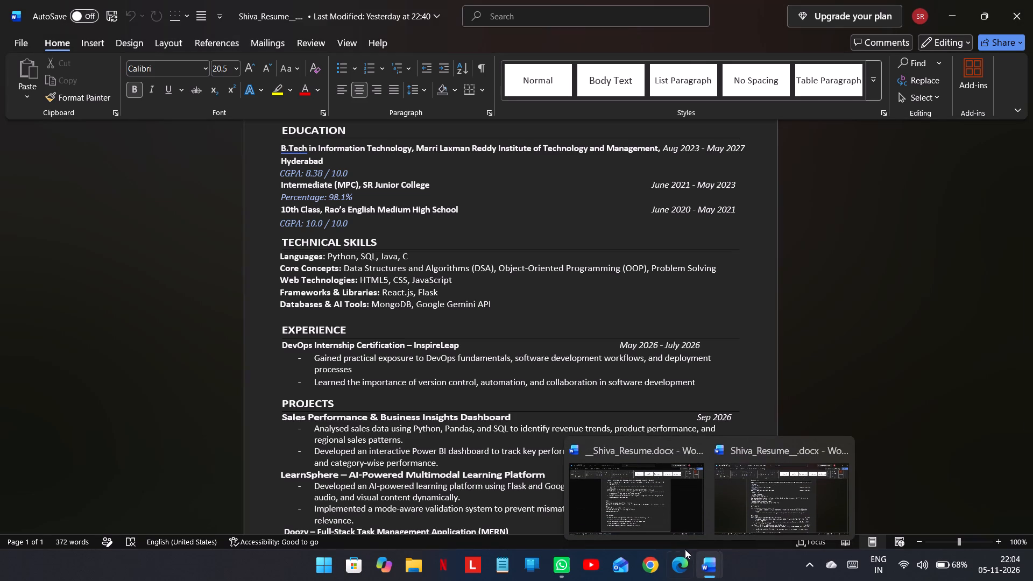
Switch to the open __Shiva_Resume.docx document and review its education, projects, skills and certificates sections.
left_click(675, 519)
scroll(618, 416, "up", 1)
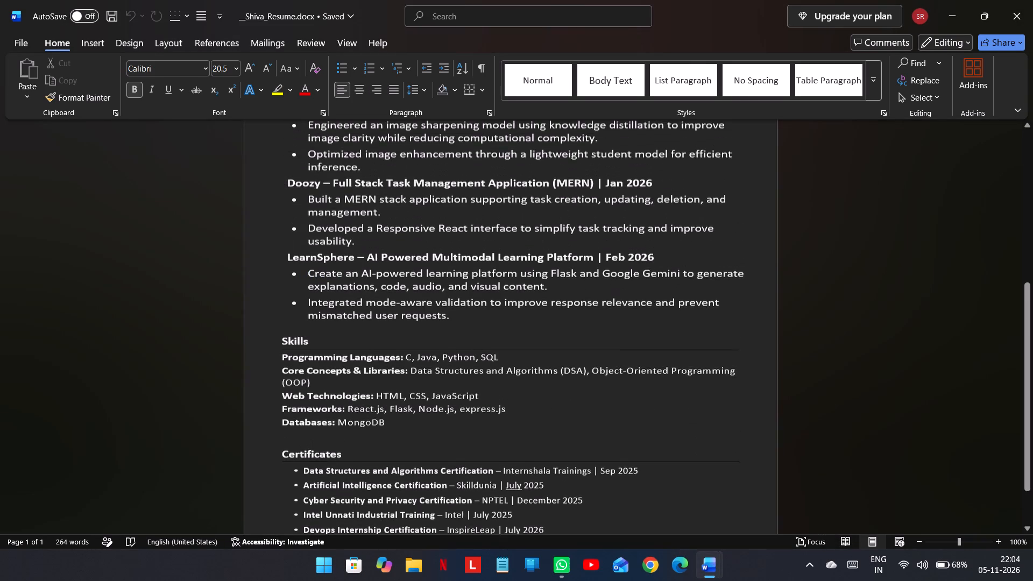
scroll(618, 416, "up", 2)
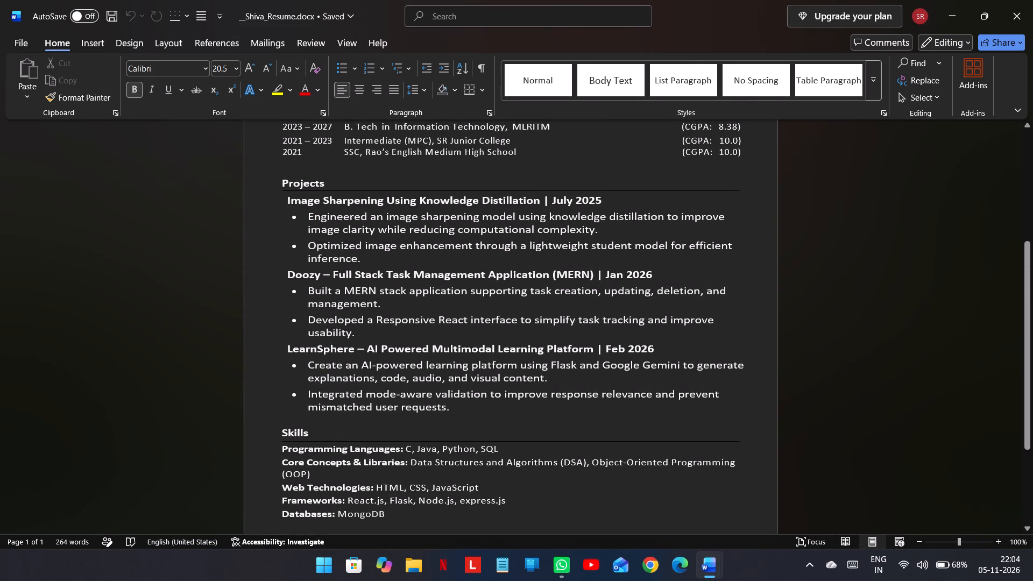
left_click(747, 147)
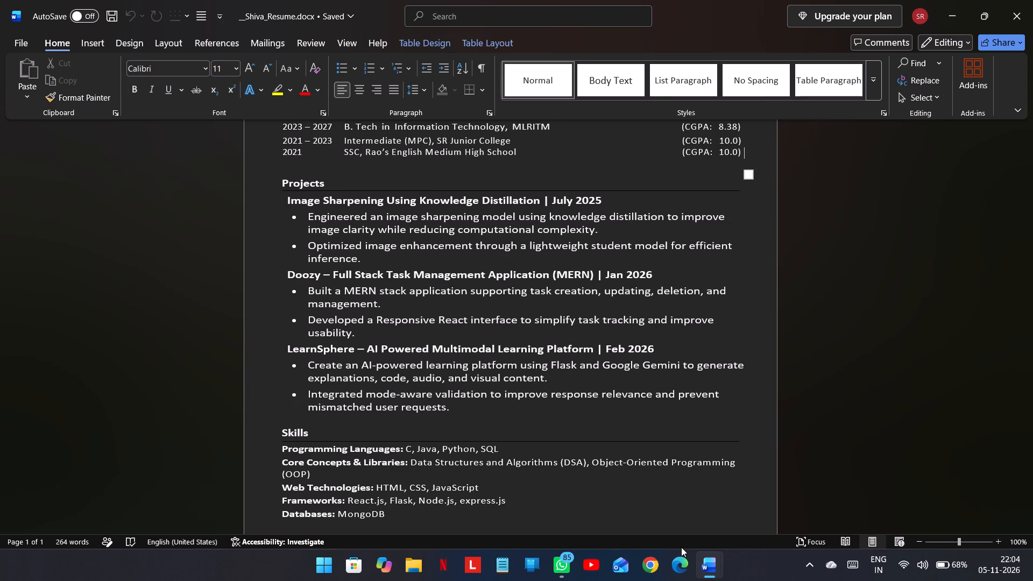
scroll(681, 547, "down", 1)
scroll(687, 416, "down", 1)
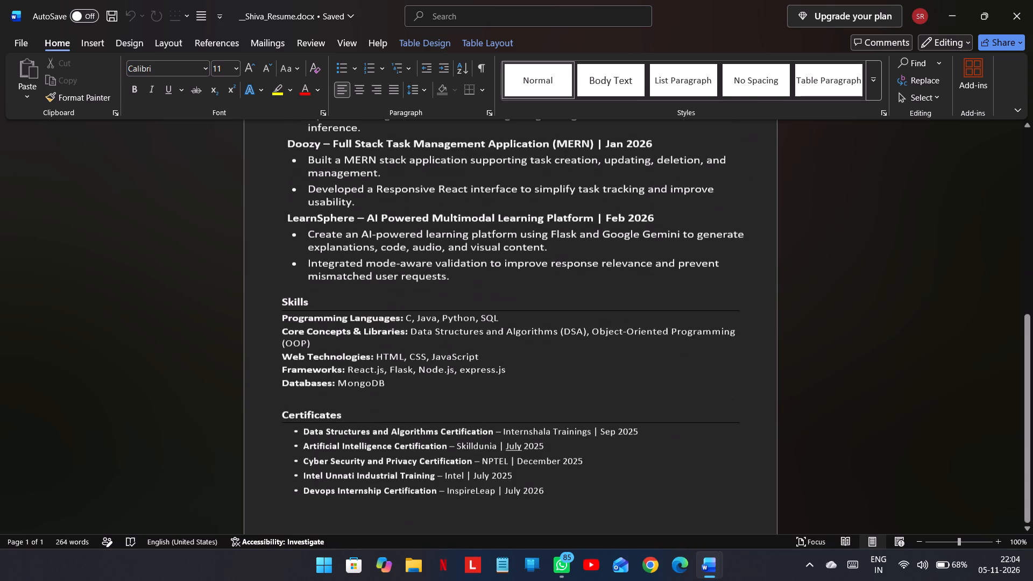
scroll(687, 416, "down", 1)
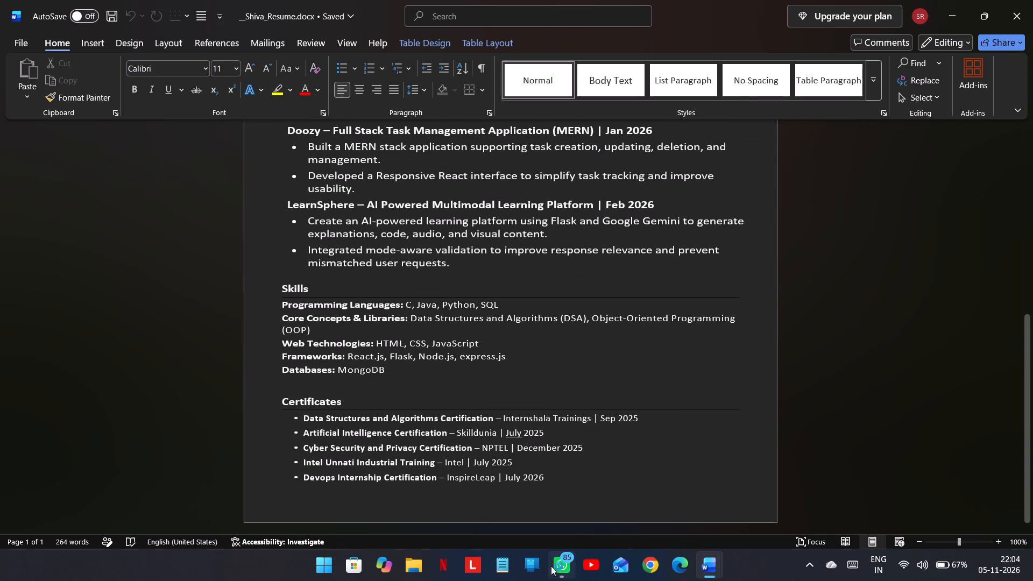
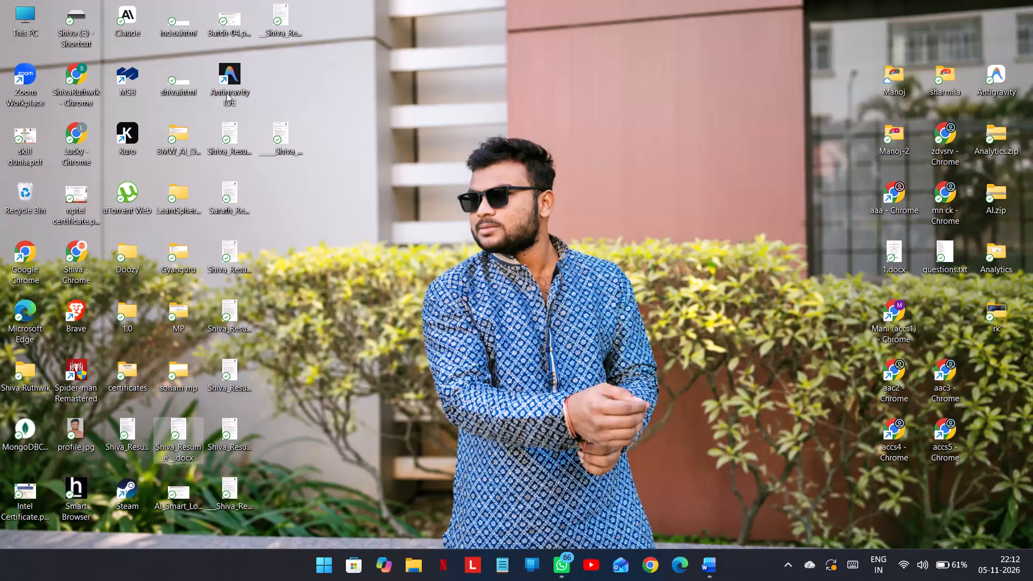
Launch the Kuro app from its desktop shortcut.
left_click(138, 139)
left_click(138, 139)
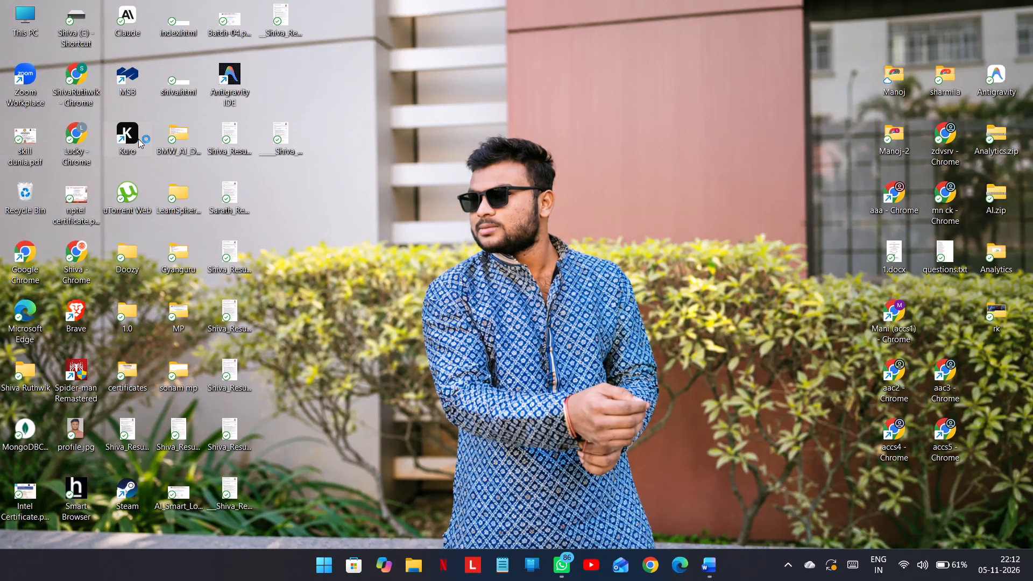
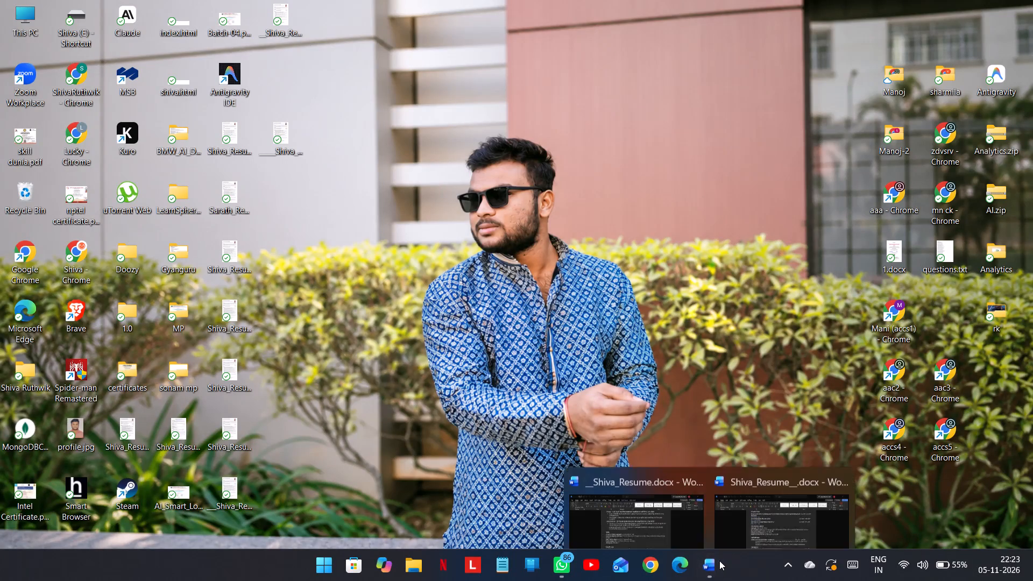
Switch to the open Shiva_Resume__.docx document and review its education, technical skills, experience and projects sections.
left_click(740, 502)
scroll(740, 502, "left", 1)
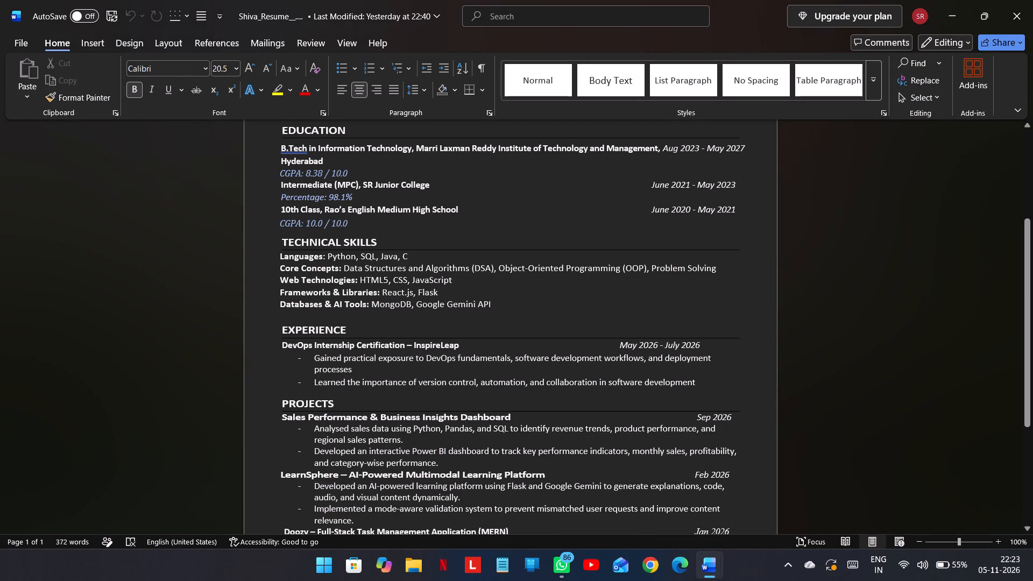
Capture a rectangular screenshot of the resume's Experience section, from its heading through the last DevOps internship bullet, with Snipping Tool.
key("Print")
left_click_drag(263, 324, 406, 345)
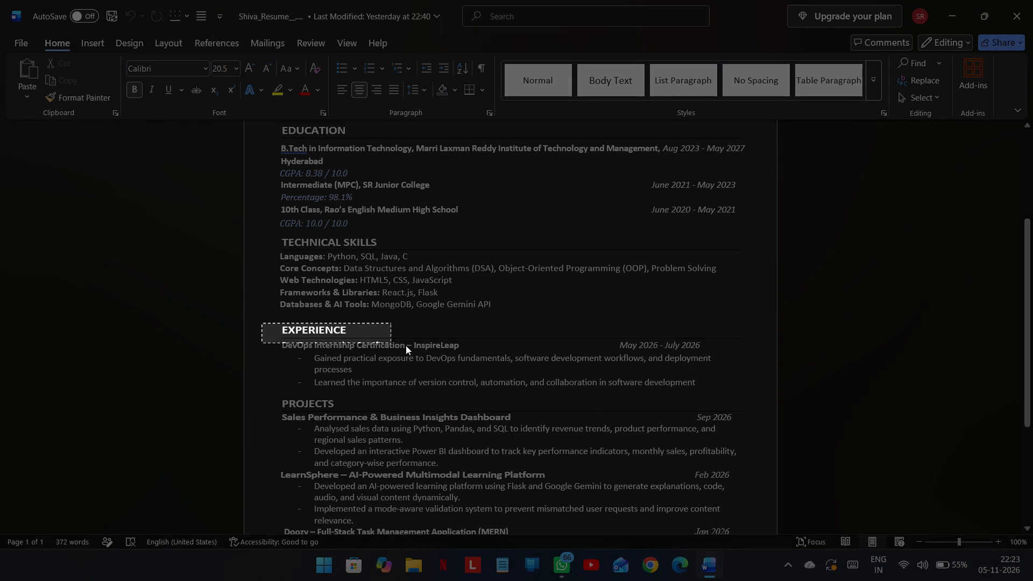
left_click_drag(406, 345, 737, 398)
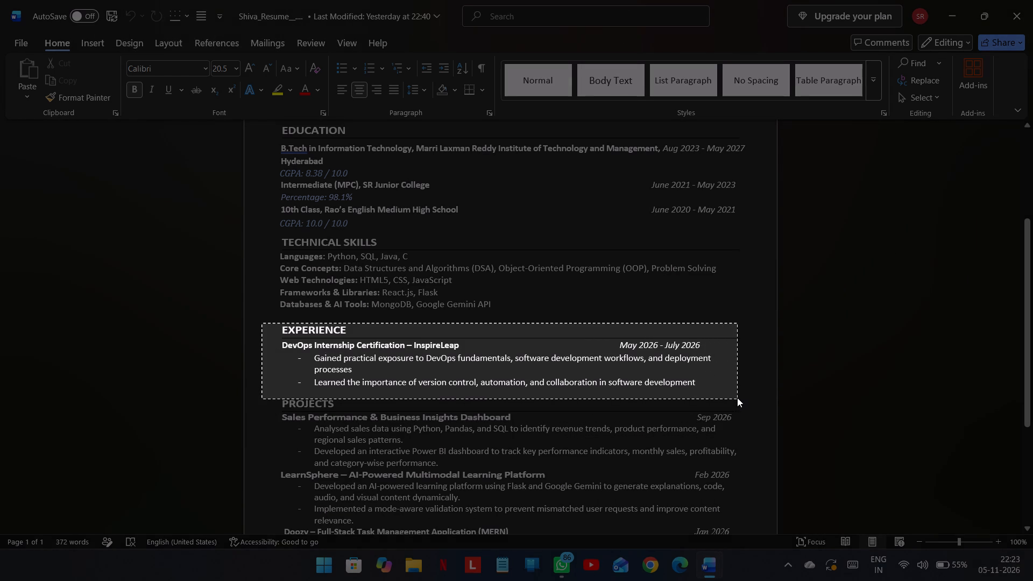
left_click_drag(737, 398, 737, 397)
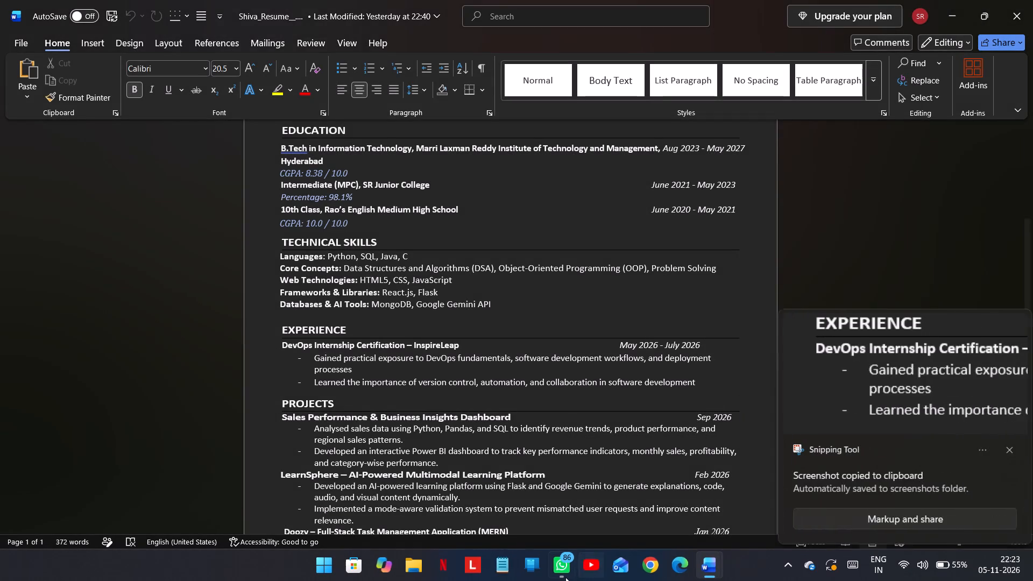
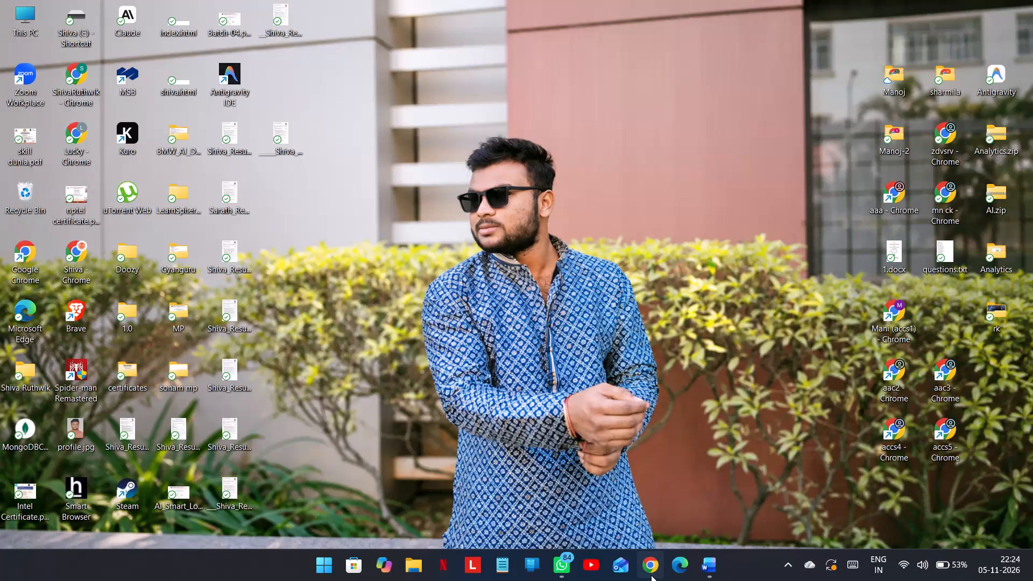
Switch to Chrome under the resume owner's profile, search Google for "ats score" and open Enhancv's Free ATS Resume Checker.
left_click(651, 575)
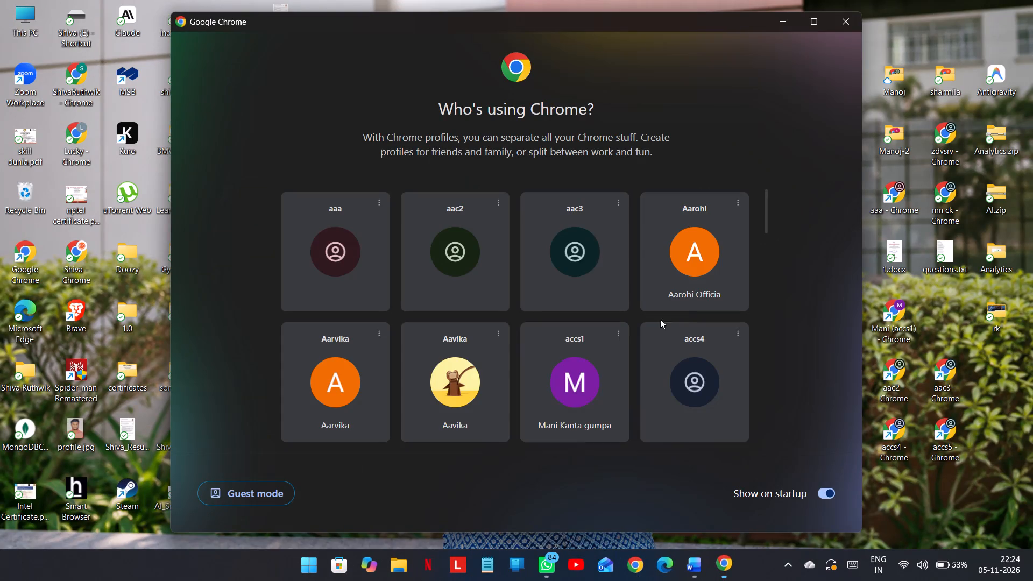
left_click(844, 26)
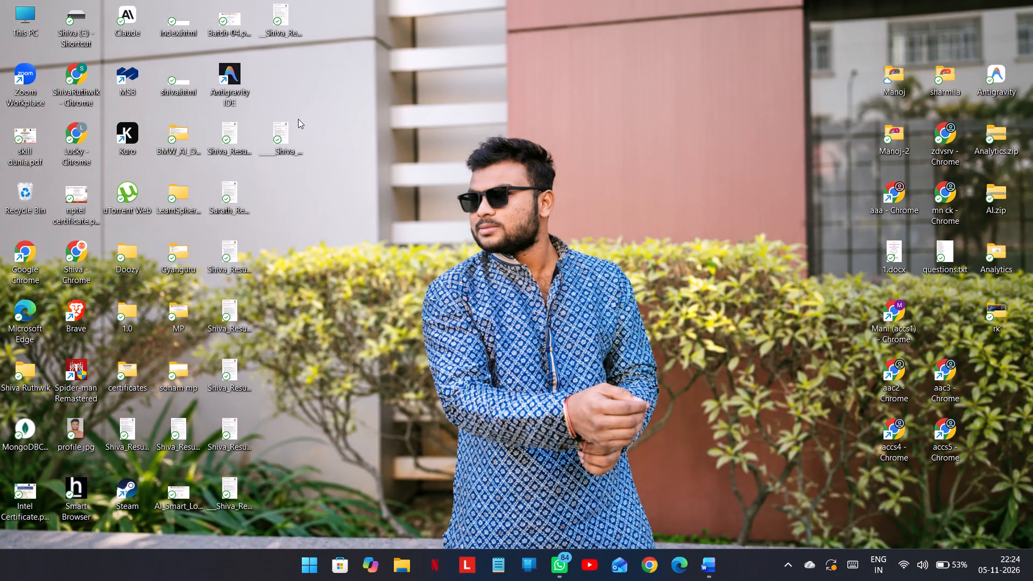
double_click(61, 72)
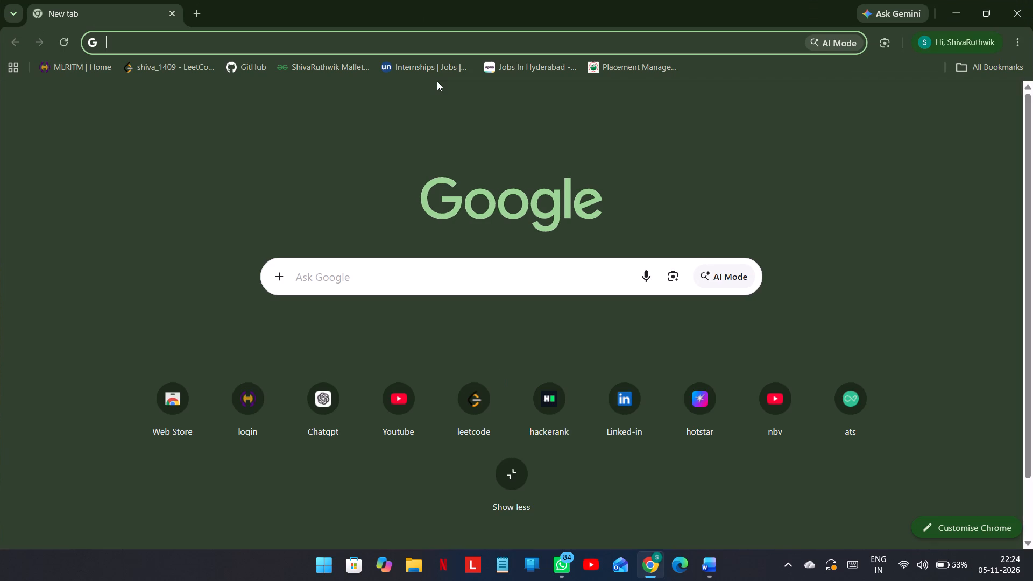
key("z")
key("BackSpace")
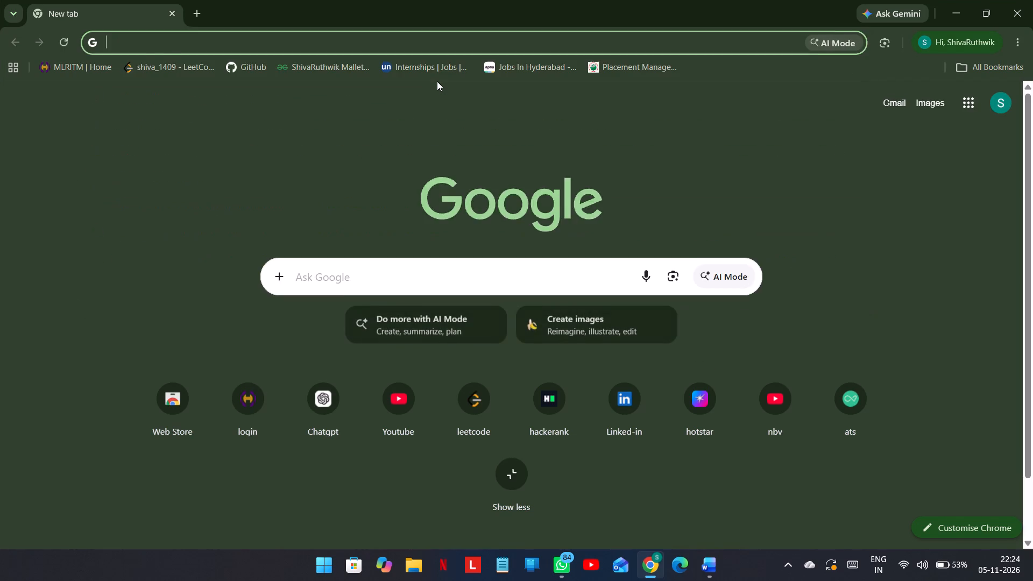
type("ats")
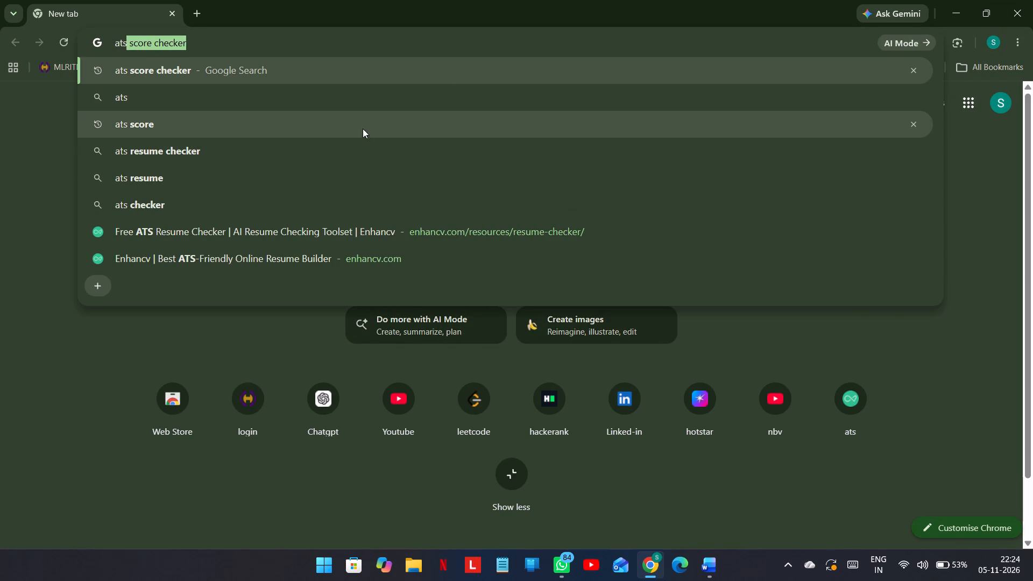
left_click(366, 124)
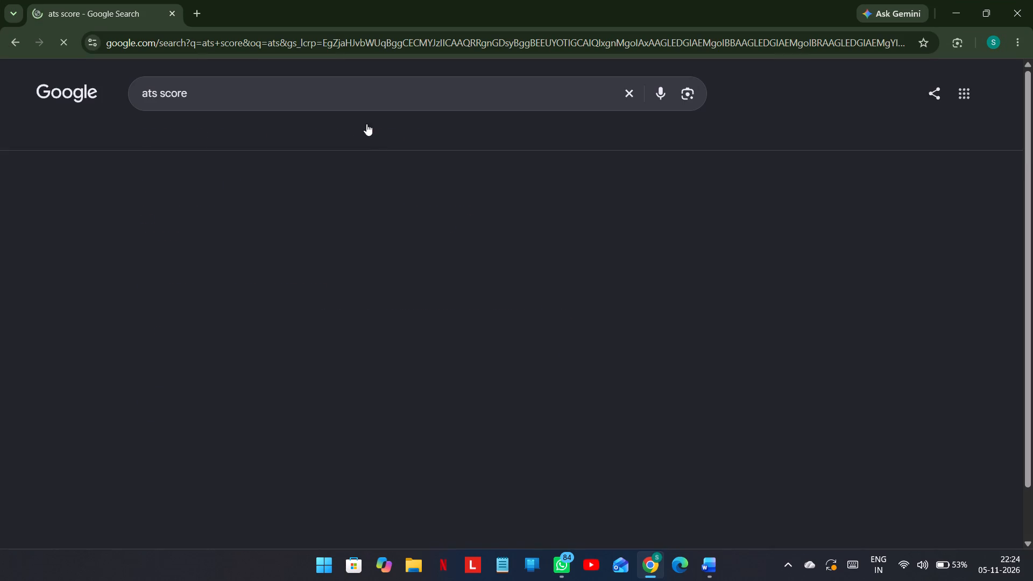
scroll(252, 470, "down", 4)
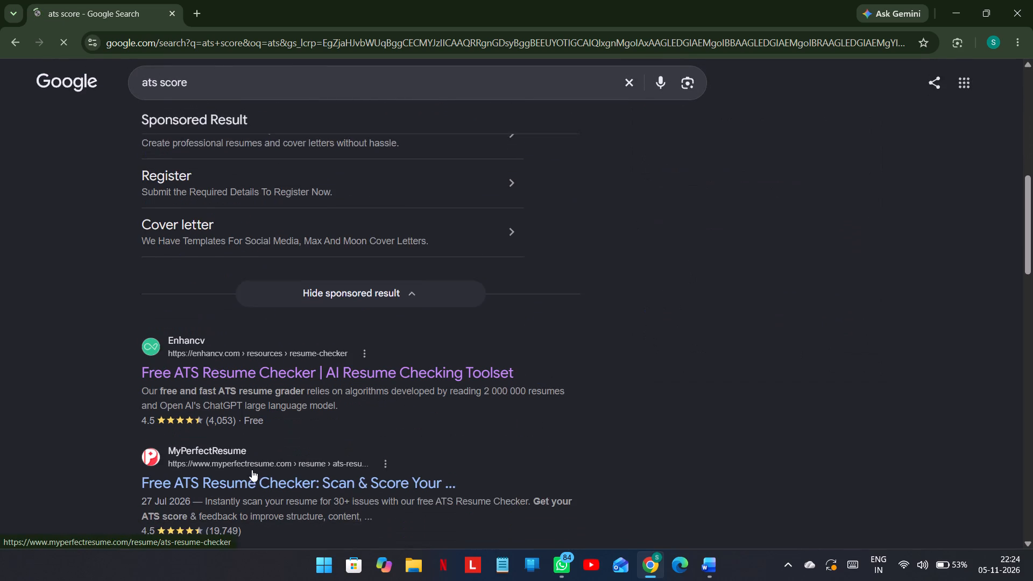
left_click(277, 359)
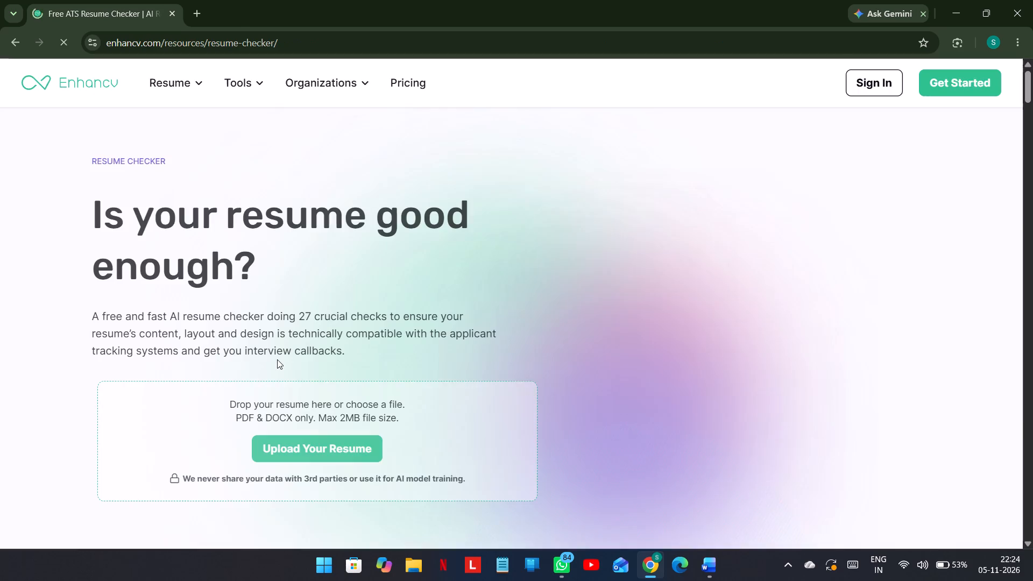
Upload Shiva_Resume.pdf from the Desktop to the Enhancv resume checker for scanning.
left_click(281, 436)
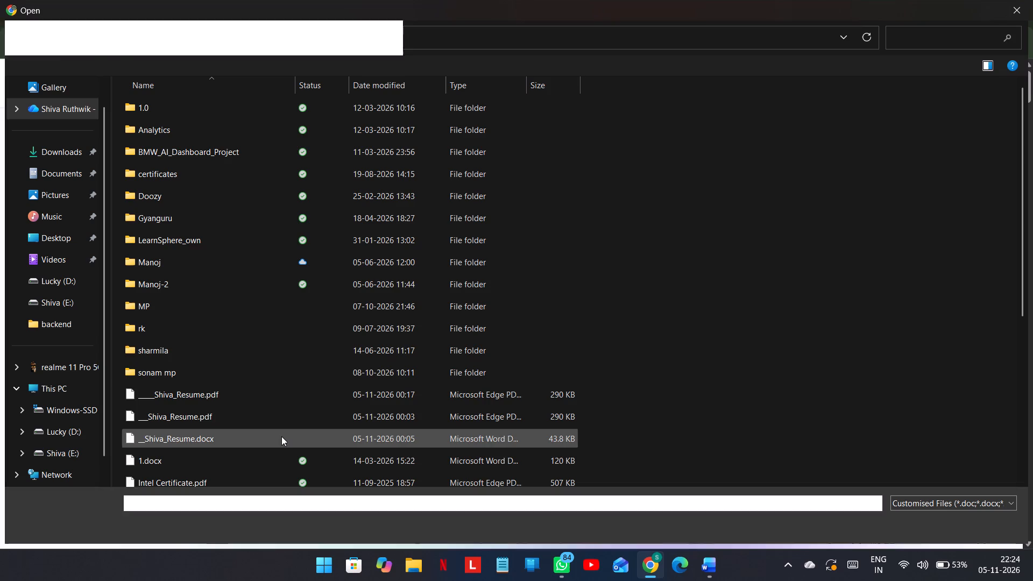
scroll(276, 365, "down", 3)
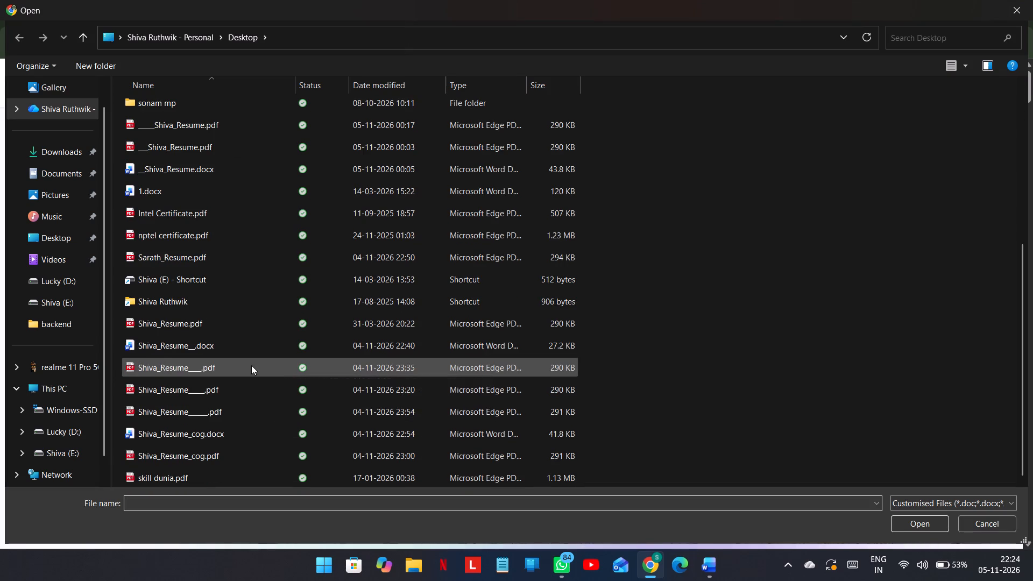
double_click(237, 330)
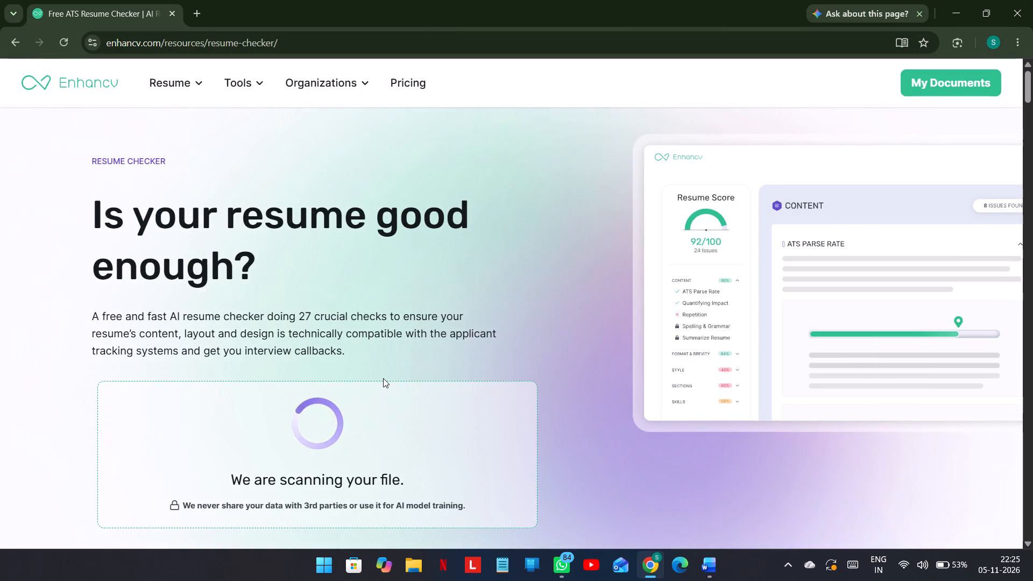
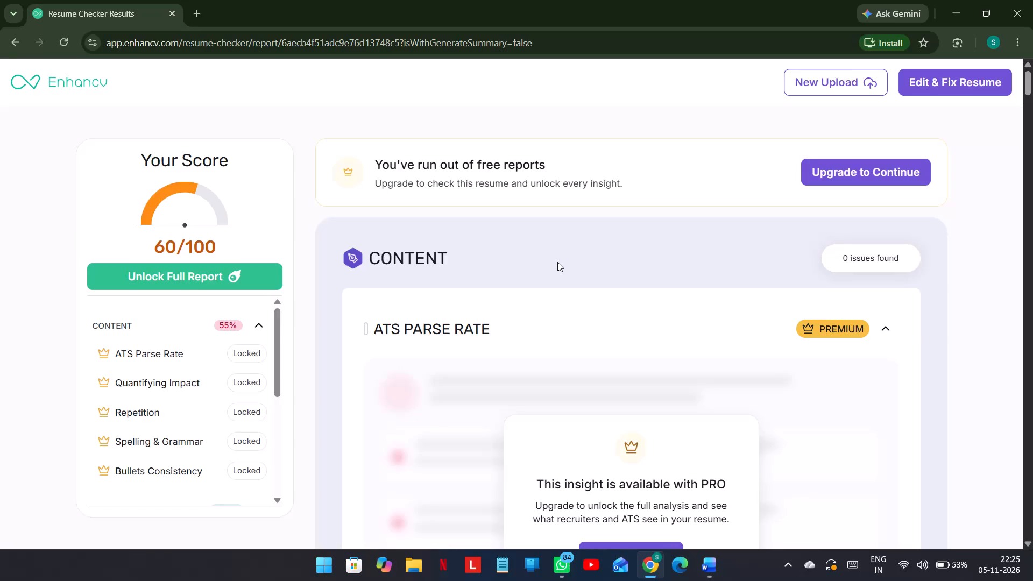
left_click(63, 73)
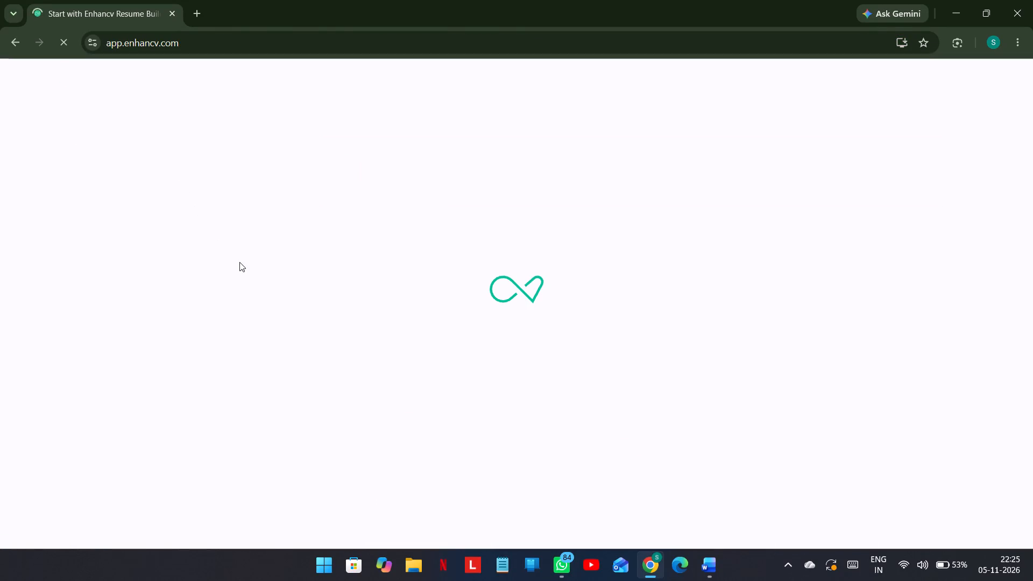
triple_click(20, 50)
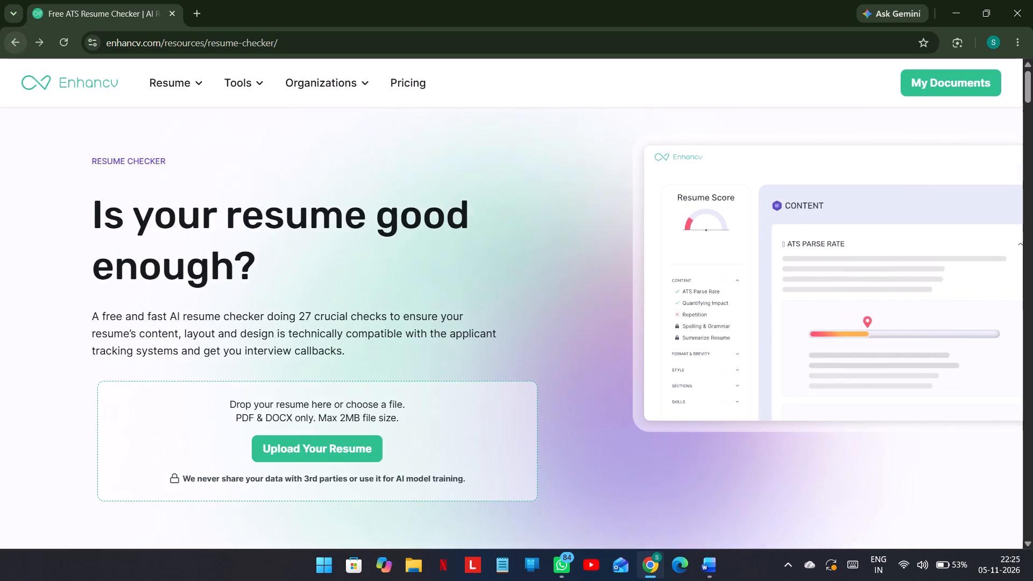
left_click(252, 438)
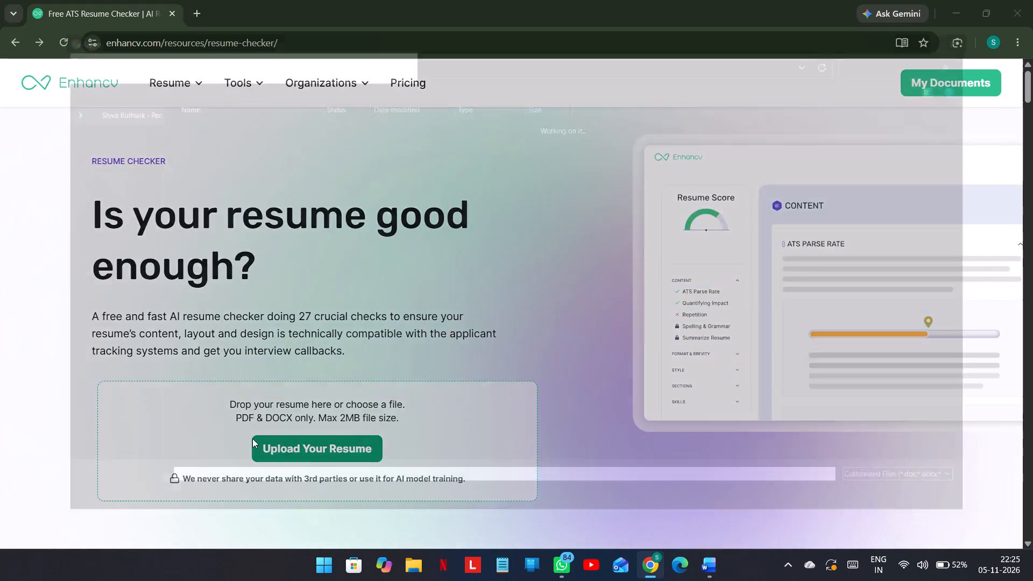
scroll(245, 327, "down", 2)
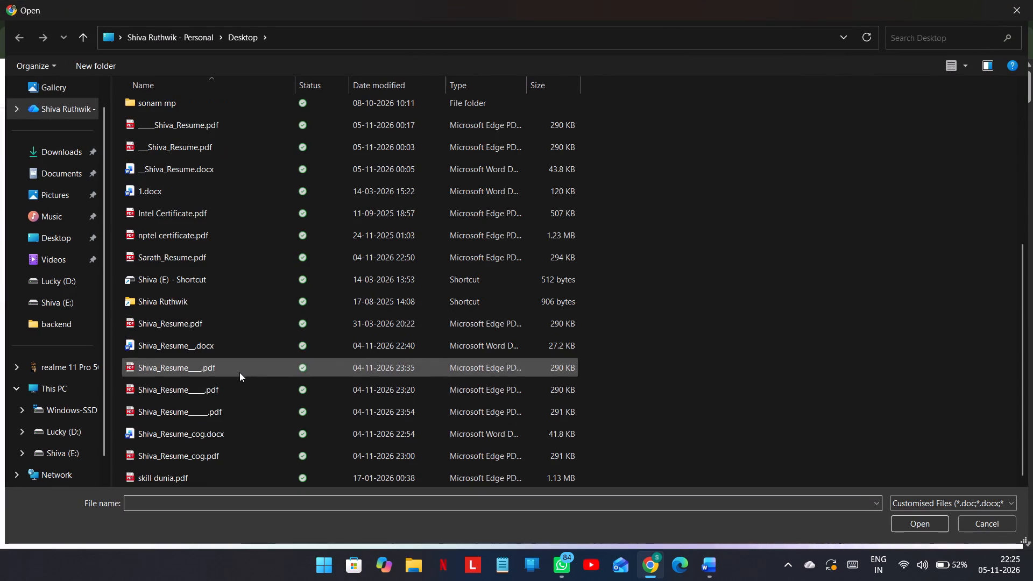
double_click(251, 365)
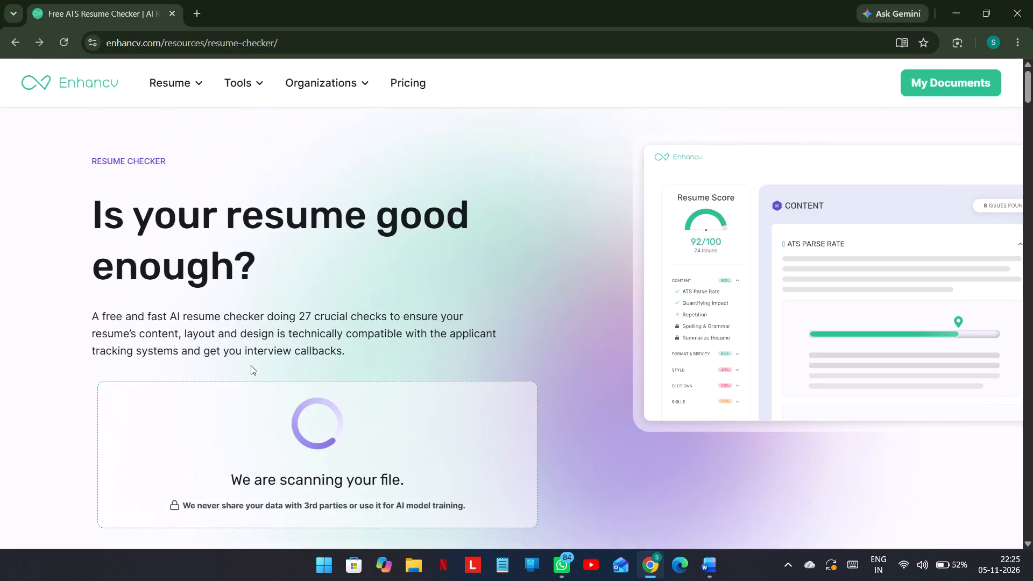
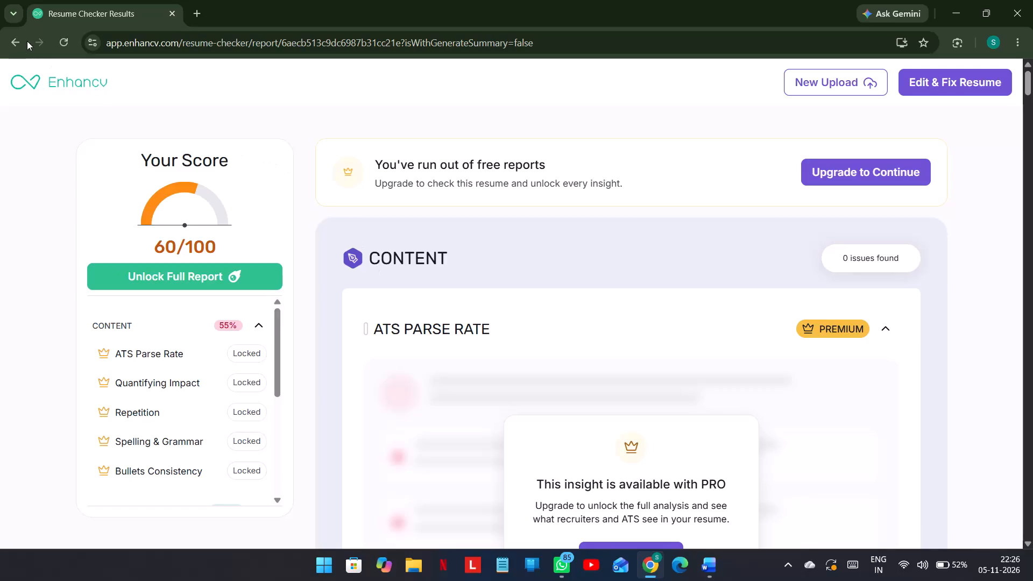
left_click(23, 40)
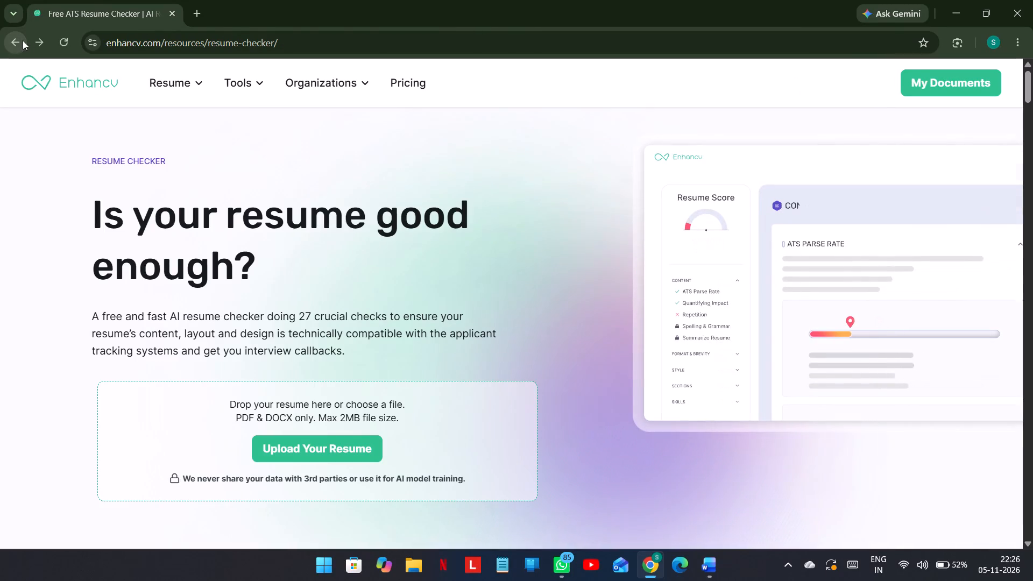
left_click(318, 446)
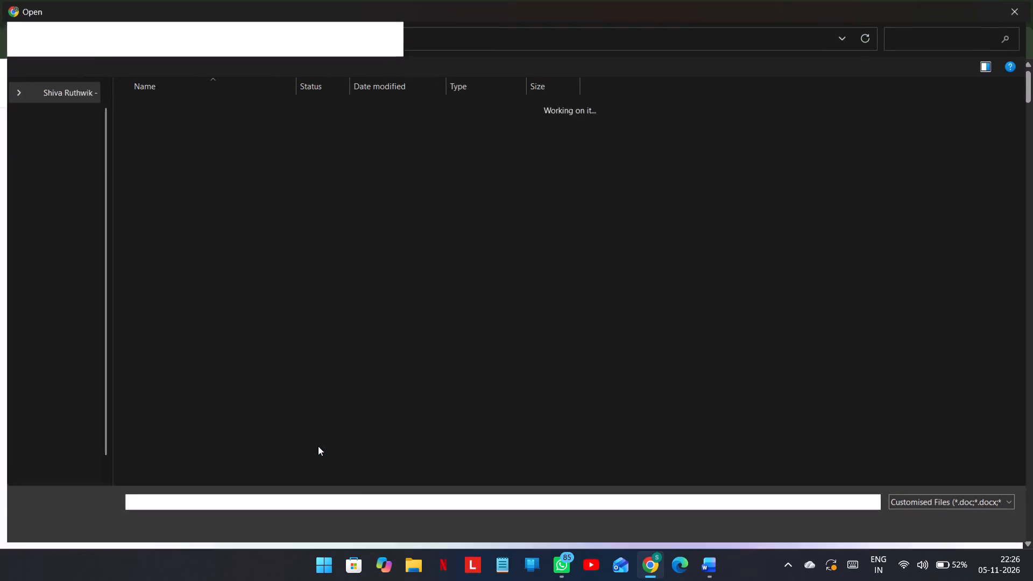
scroll(312, 372, "down", 3)
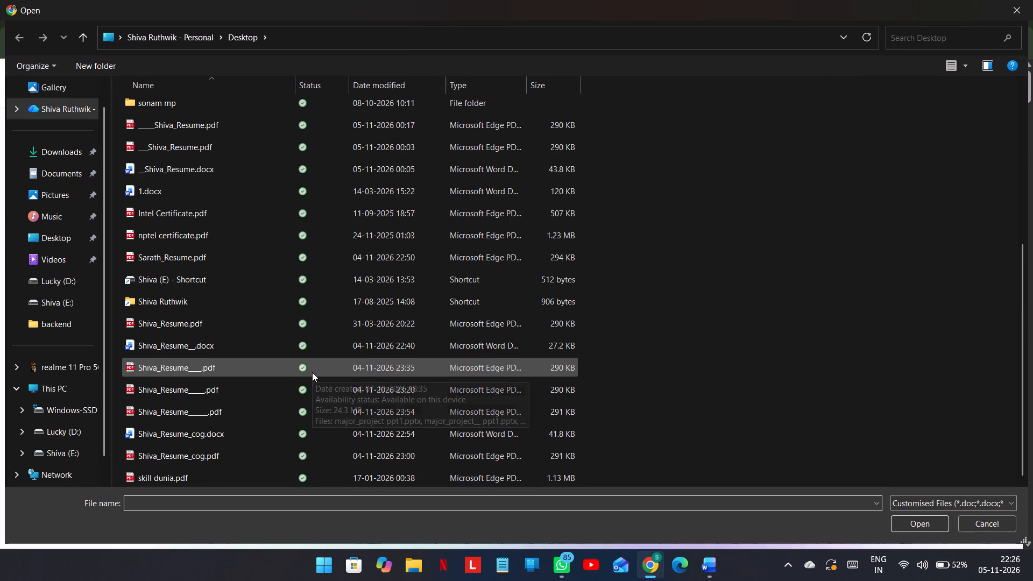
double_click(267, 396)
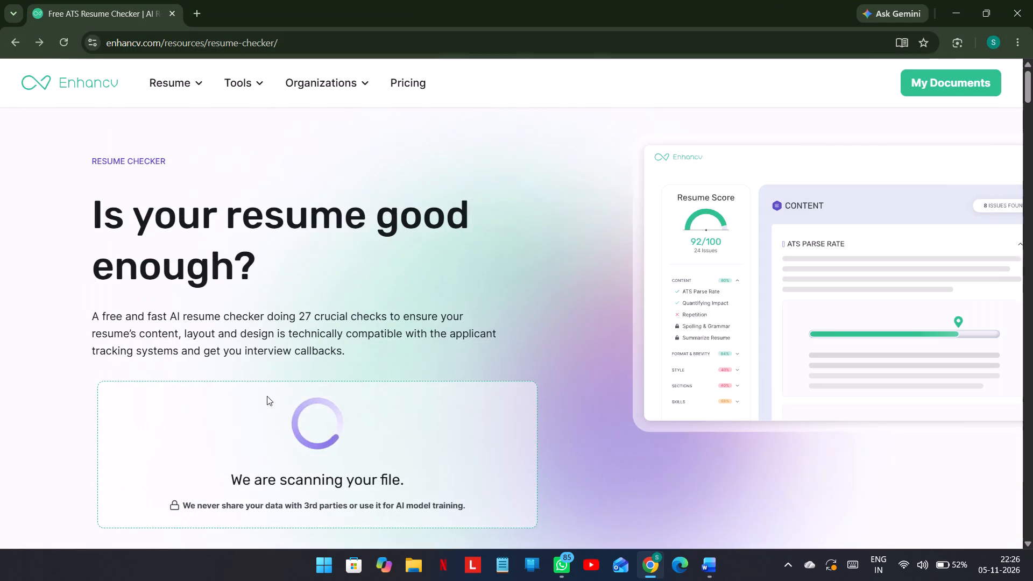
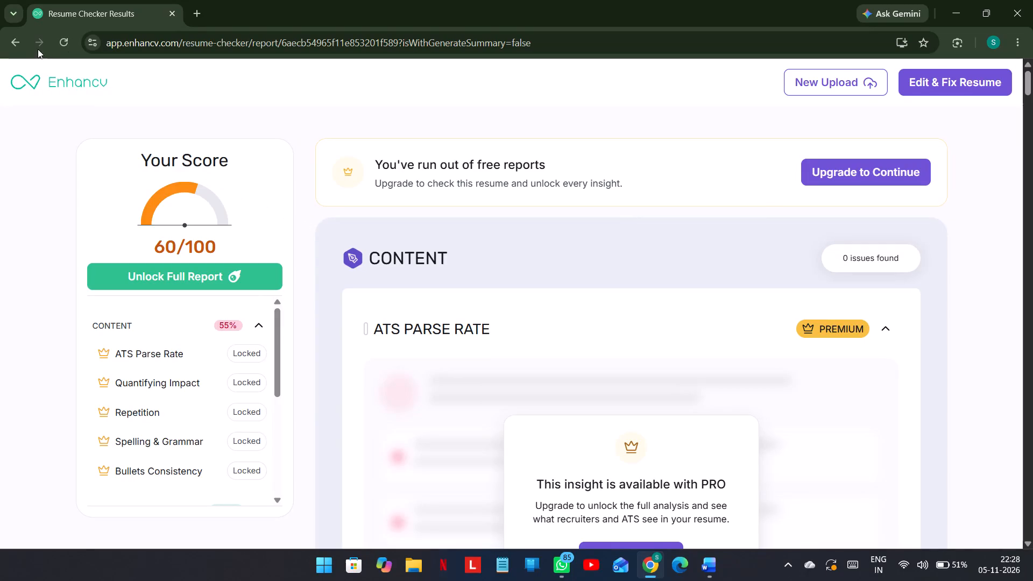
Return to Enhancv's resume checker upload page and upload another resume file from the Desktop for scanning.
left_click(23, 43)
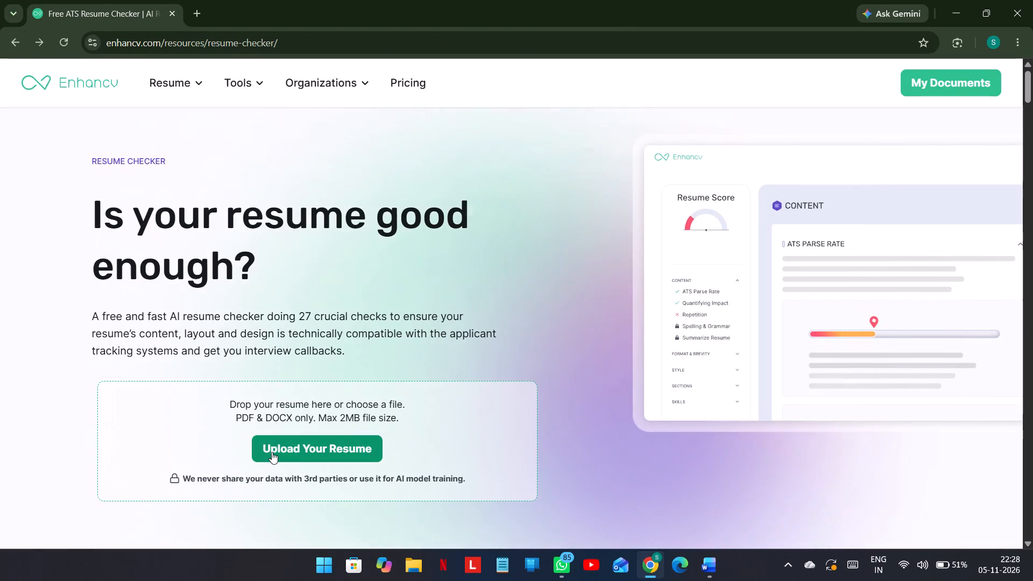
left_click(272, 452)
scroll(256, 349, "down", 1)
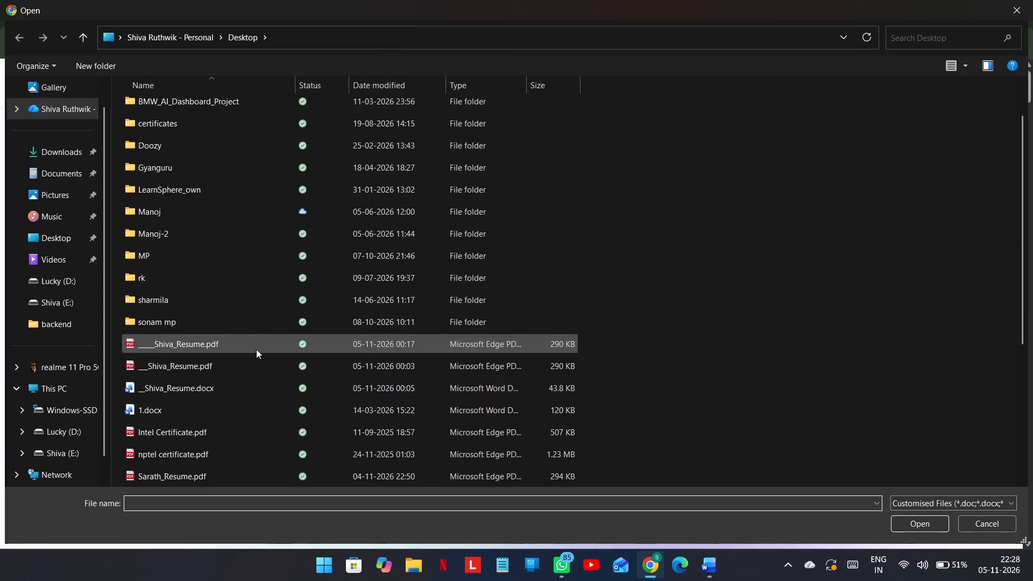
scroll(256, 349, "down", 1)
double_click(220, 362)
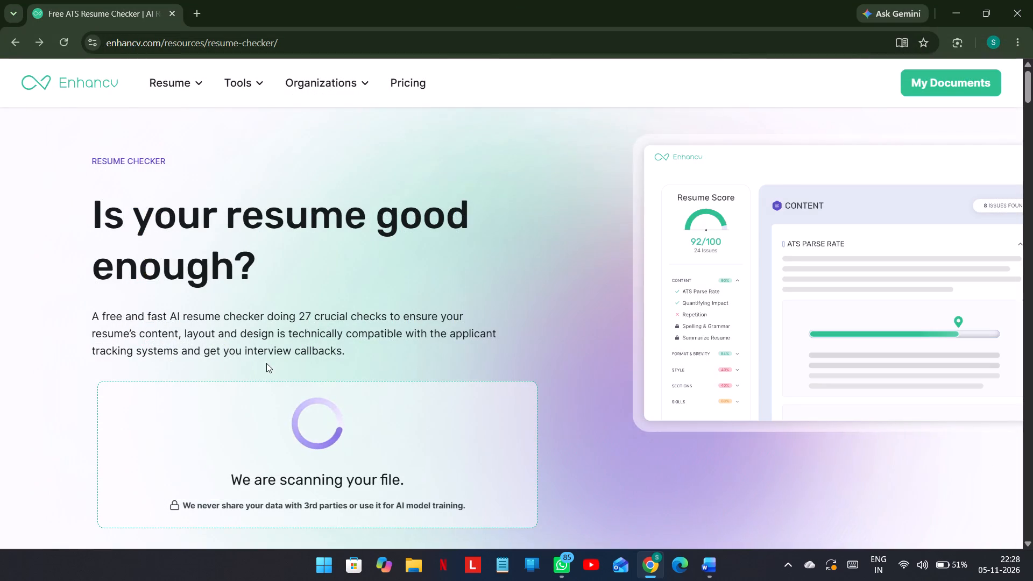
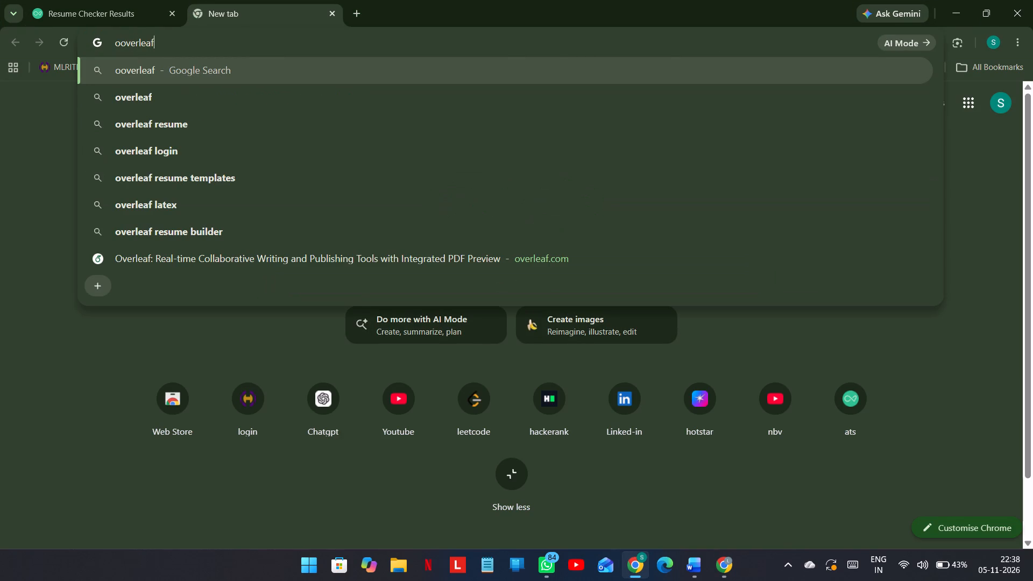
key("Return")
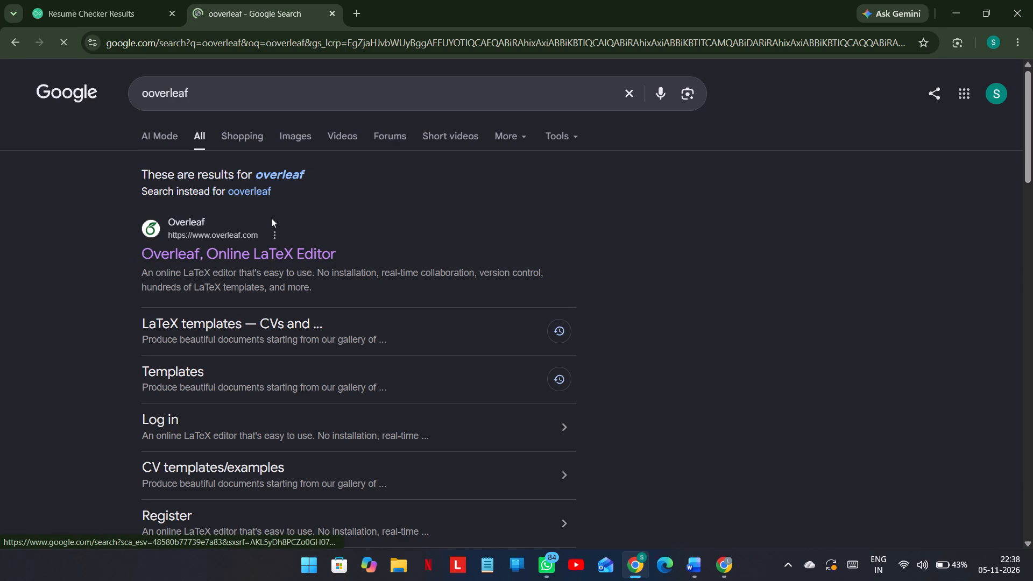
left_click(257, 250)
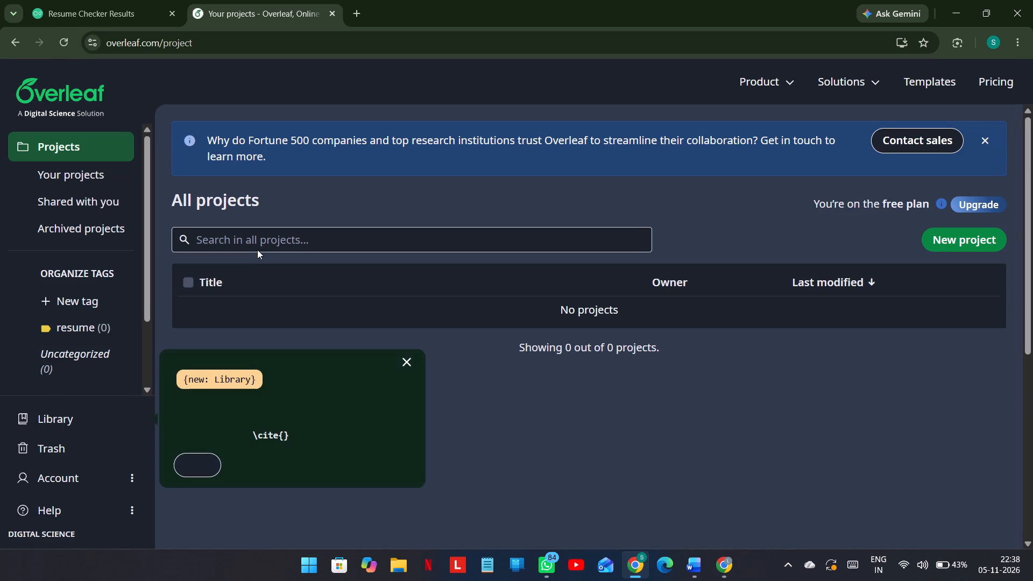
Dismiss the "Manage references in one place" Library announcement.
left_click(408, 360)
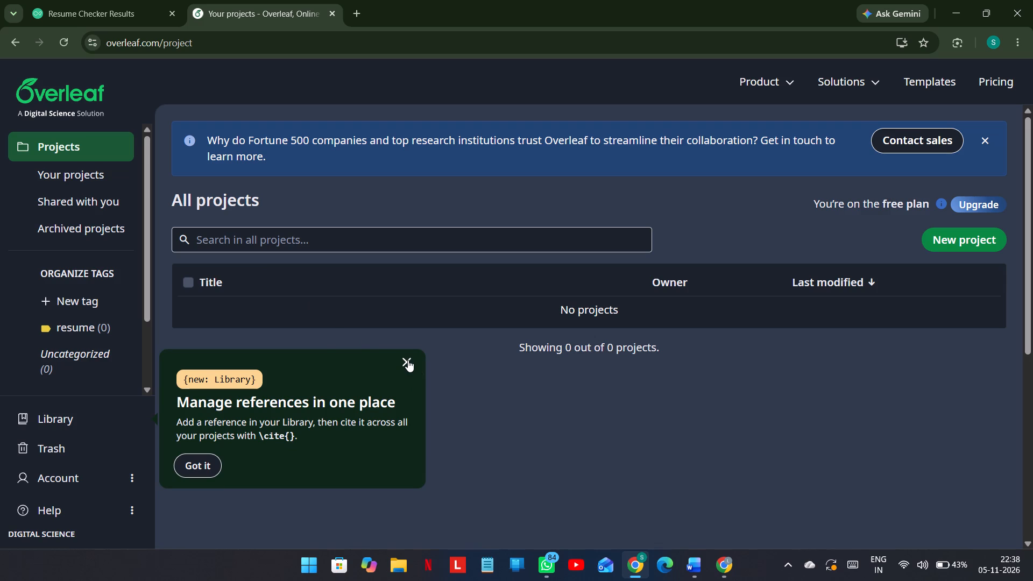
left_click(402, 364)
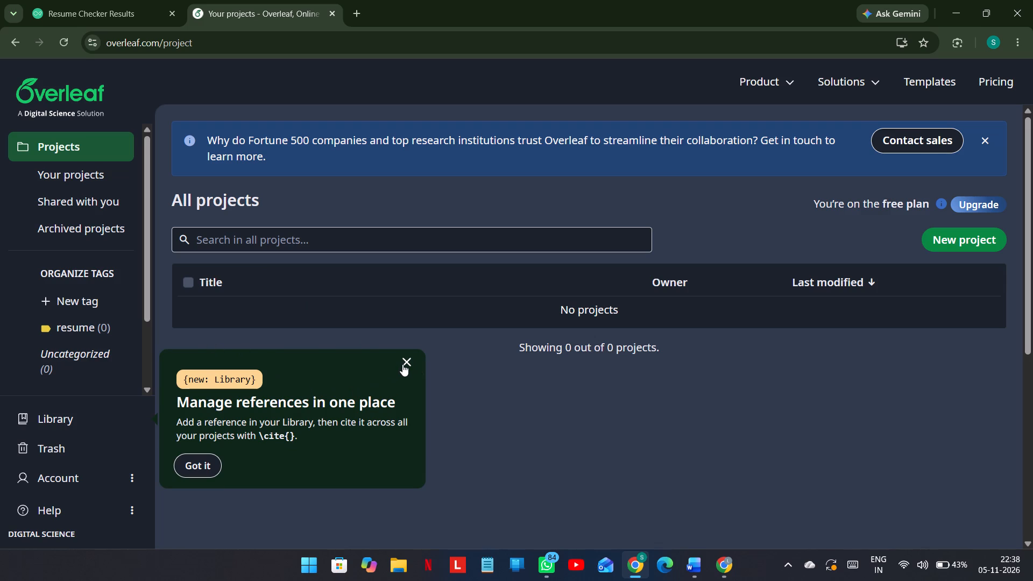
left_click(402, 364)
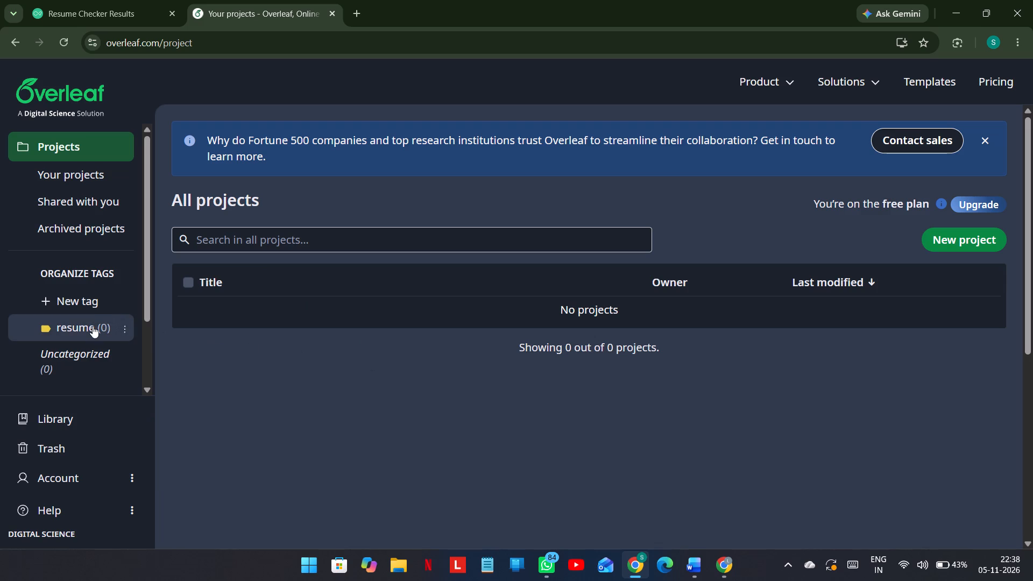
Delete the "resume" tag from the project tags.
left_click(123, 325)
left_click(108, 314)
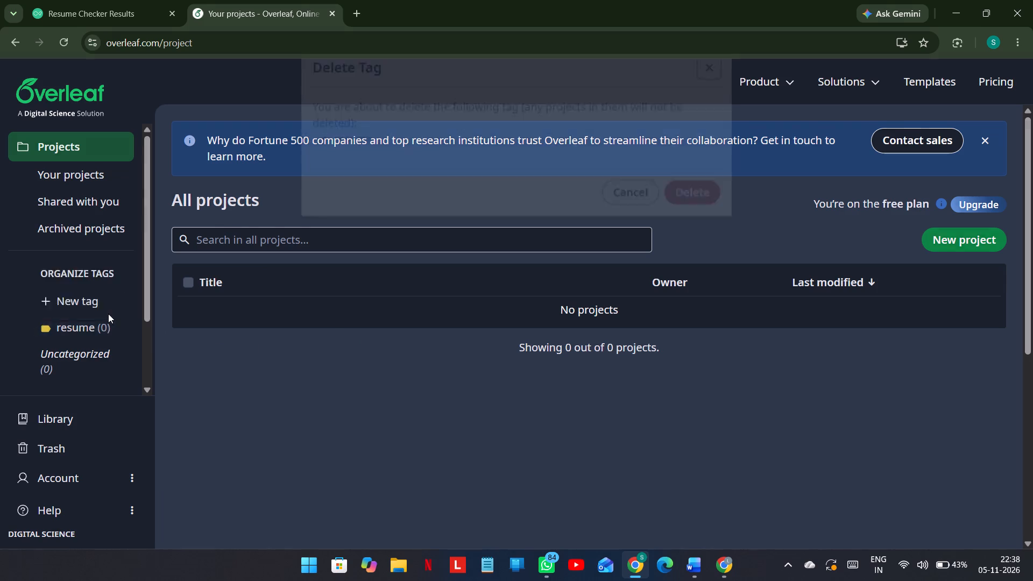
left_click(689, 228)
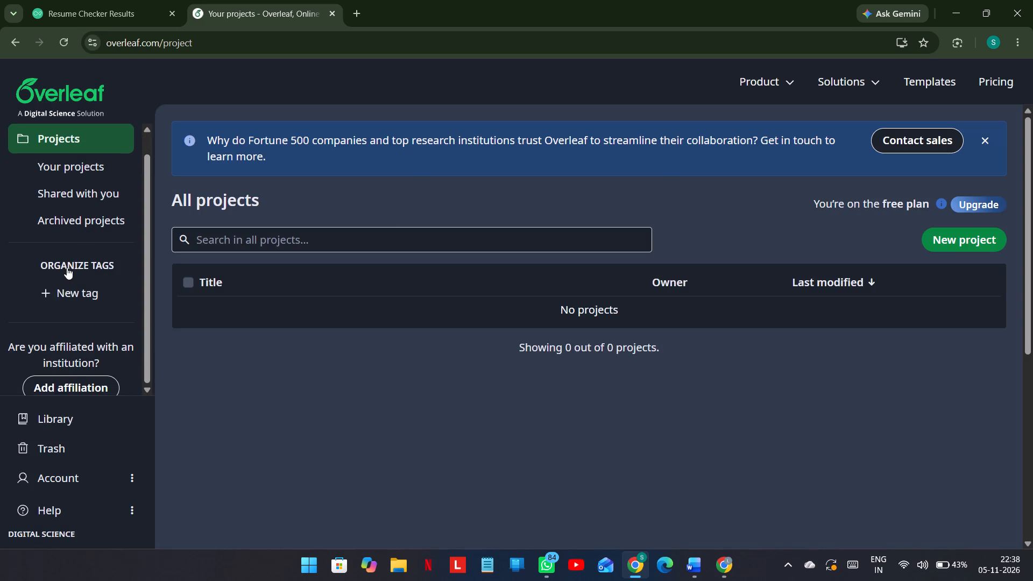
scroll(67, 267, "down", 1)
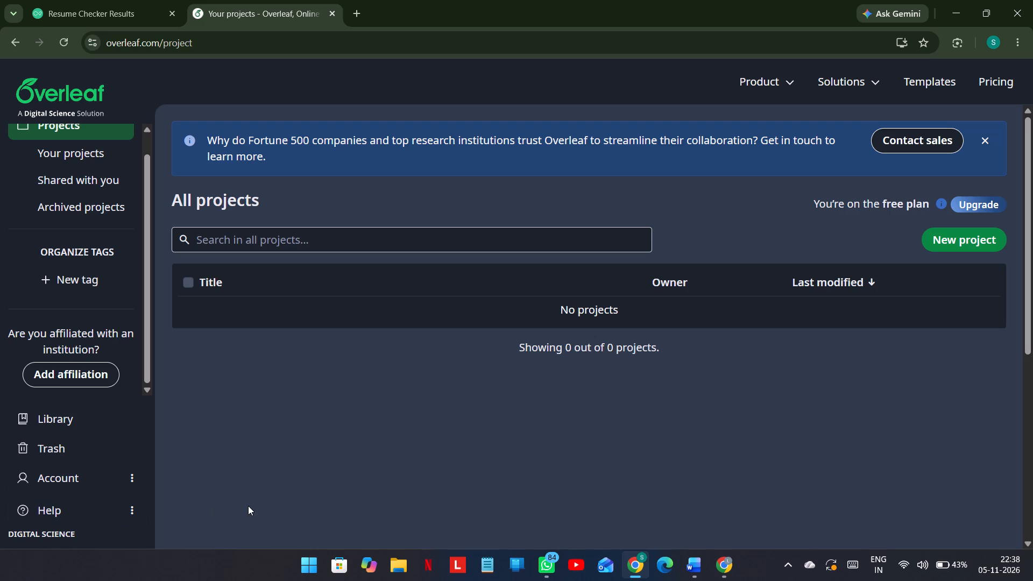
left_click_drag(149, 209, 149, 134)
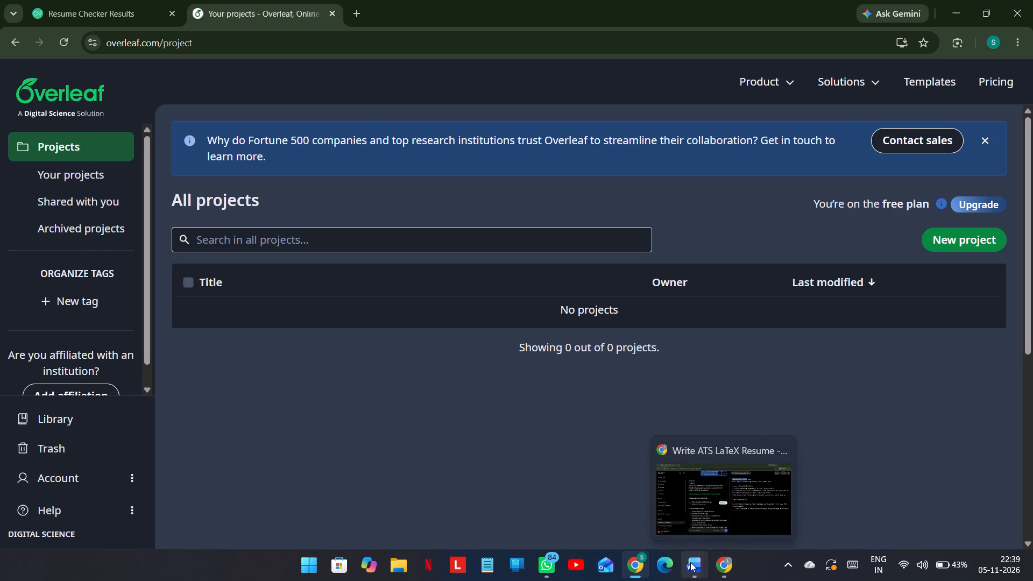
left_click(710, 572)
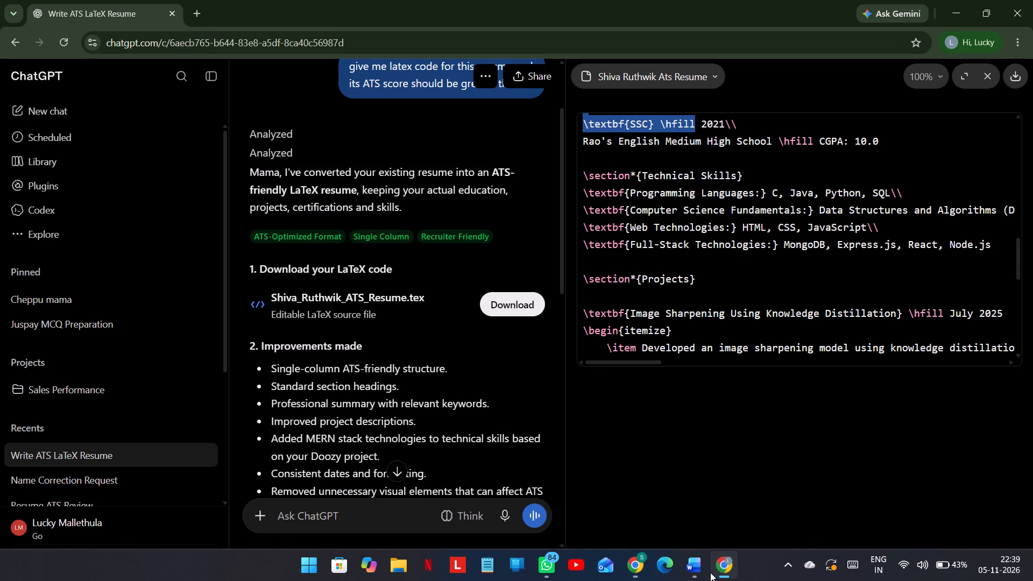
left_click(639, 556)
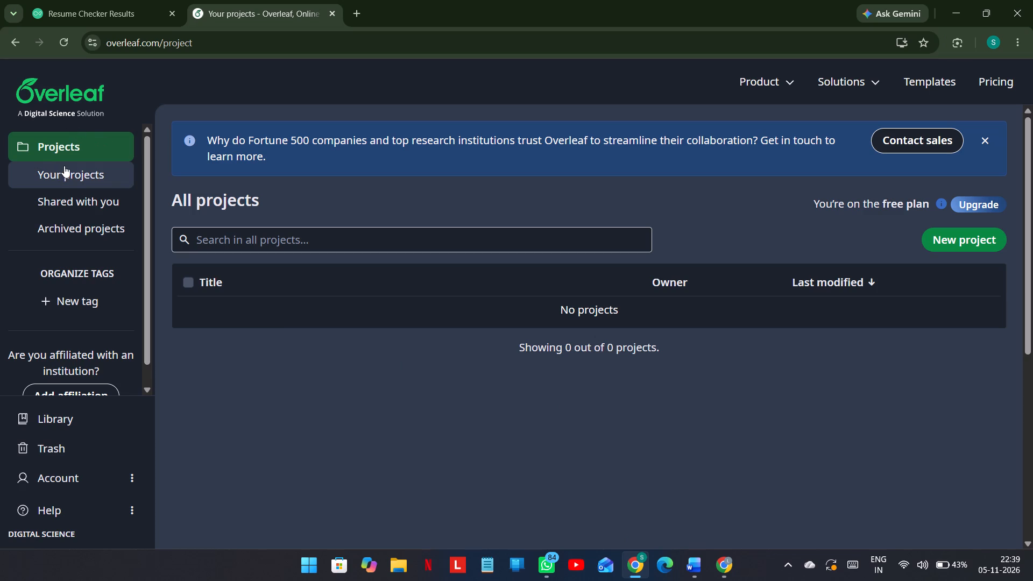
Examine Overleaf's All projects and Your projects views and the surrounding project navigation options.
scroll(58, 228, "down", 5)
scroll(58, 228, "up", 3)
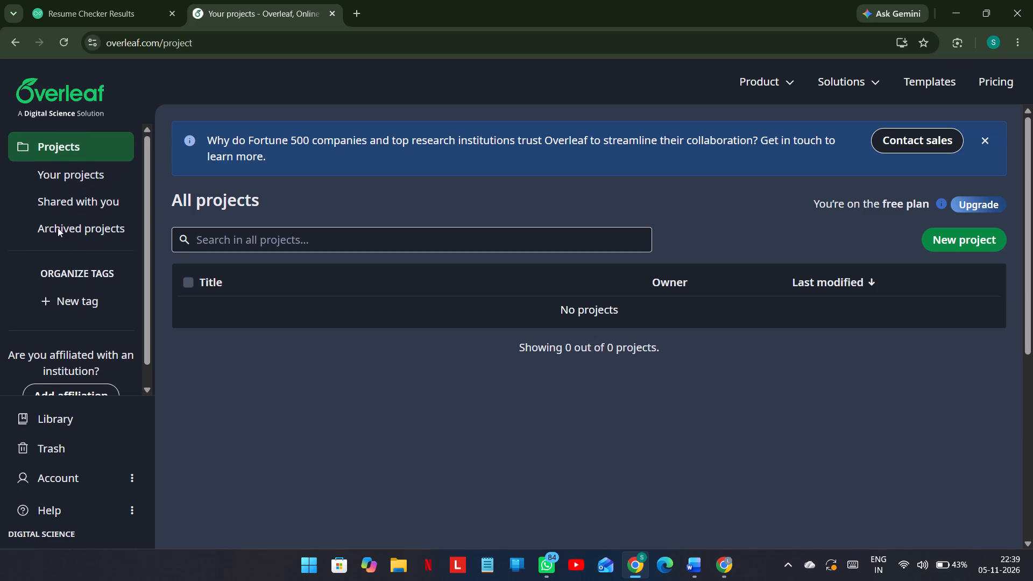
scroll(58, 228, "up", 2)
left_click(60, 137)
triple_click(60, 137)
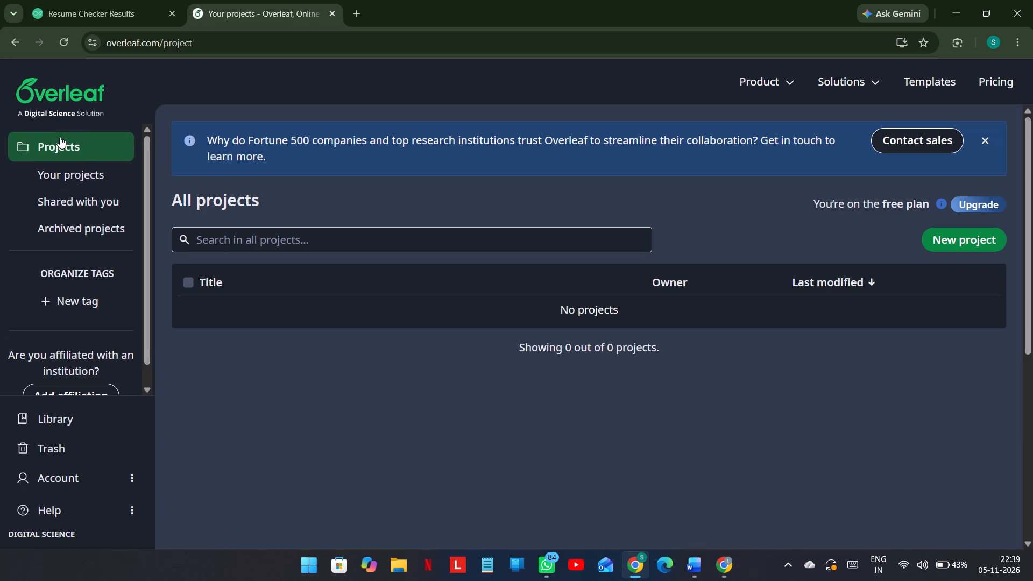
triple_click(60, 137)
scroll(80, 287, "down", 2)
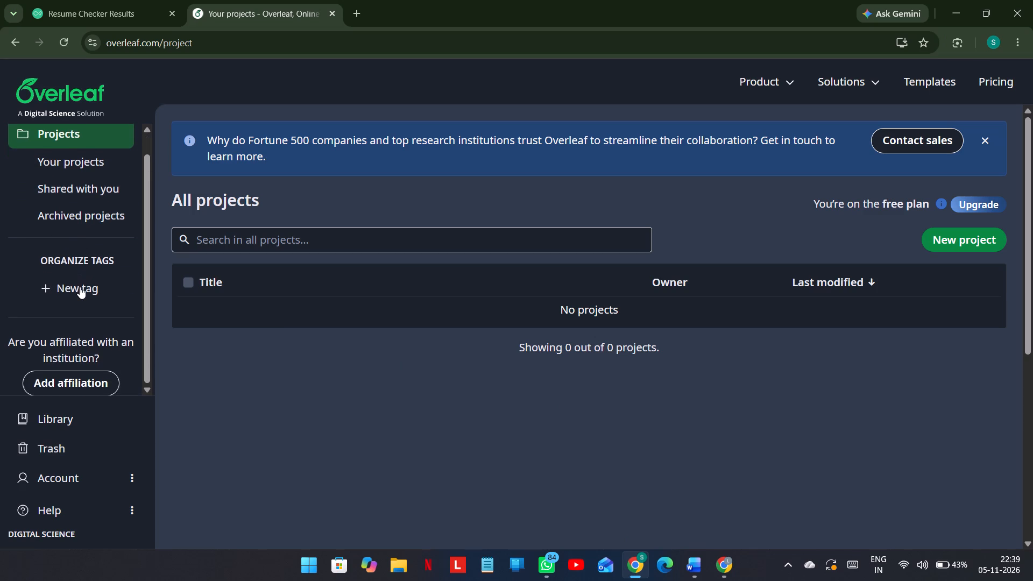
scroll(88, 294, "up", 1)
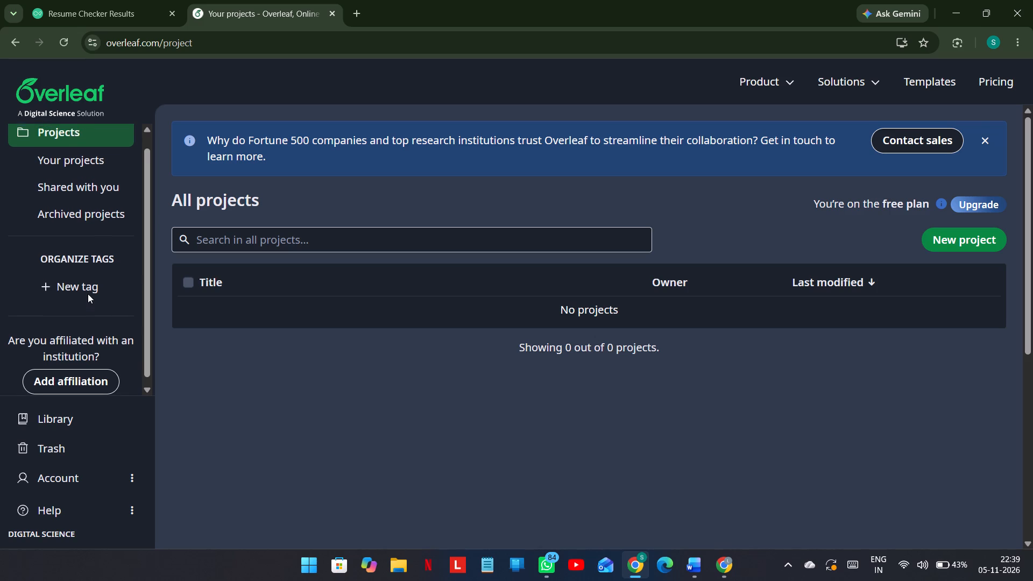
scroll(88, 294, "up", 1)
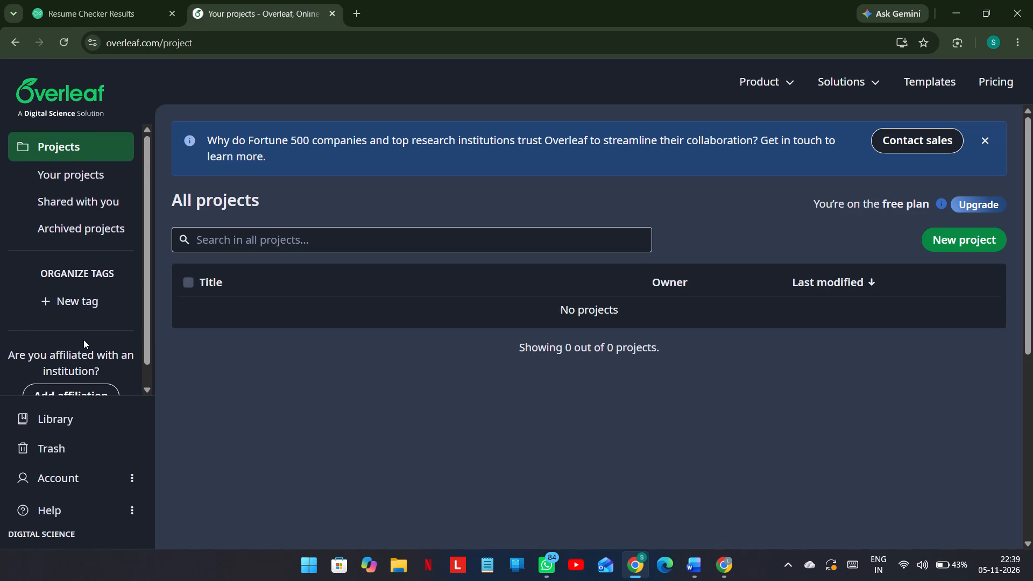
left_click(79, 150)
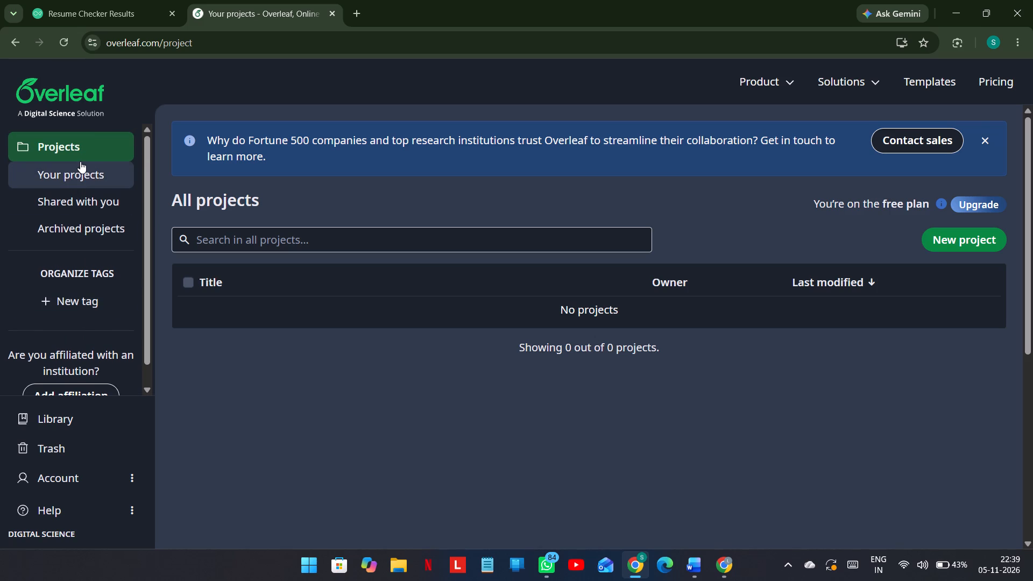
left_click(80, 161)
left_click(83, 155)
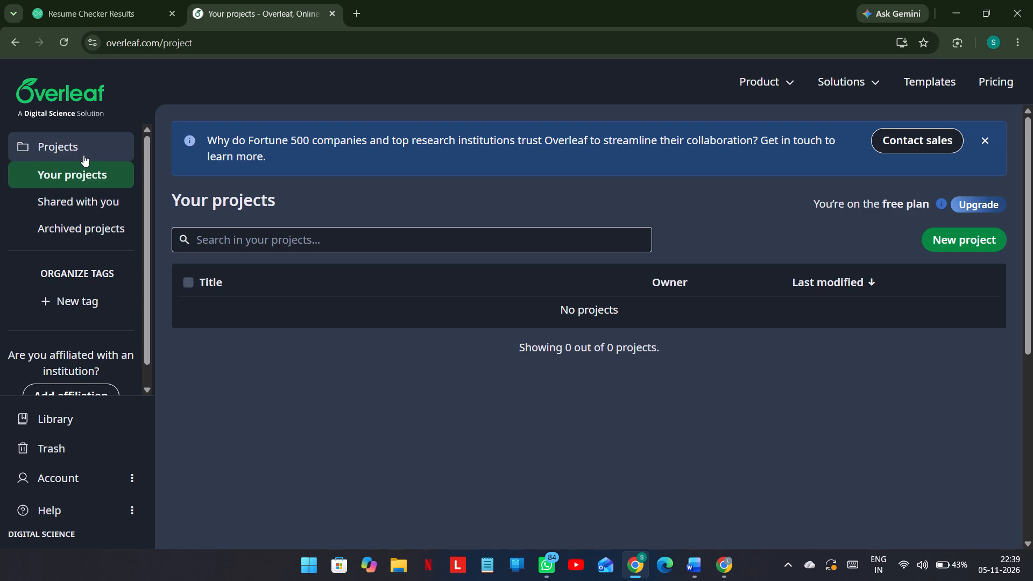
scroll(158, 289, "down", 1)
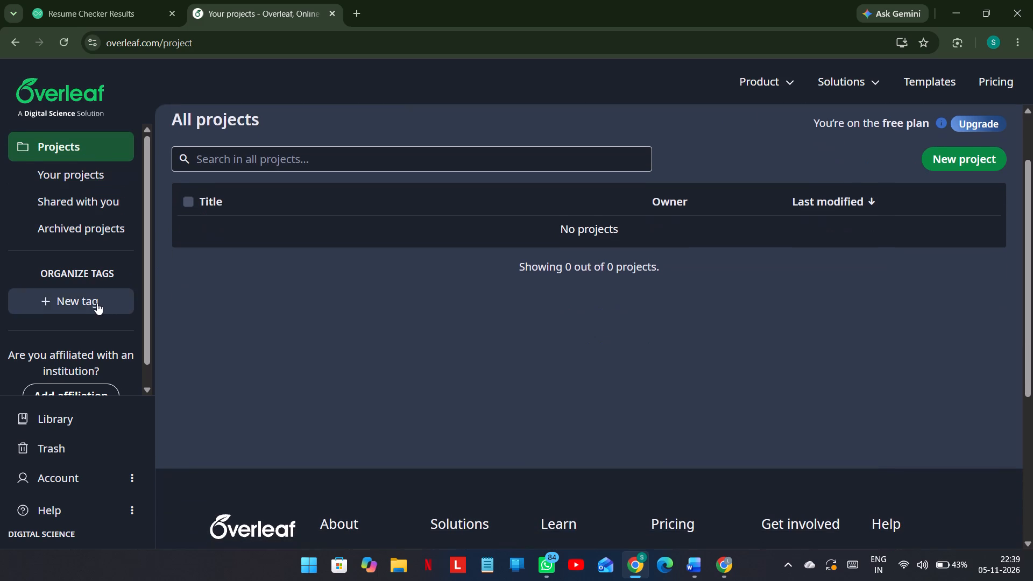
scroll(97, 303, "down", 2)
scroll(97, 303, "up", 1)
scroll(189, 284, "up", 2)
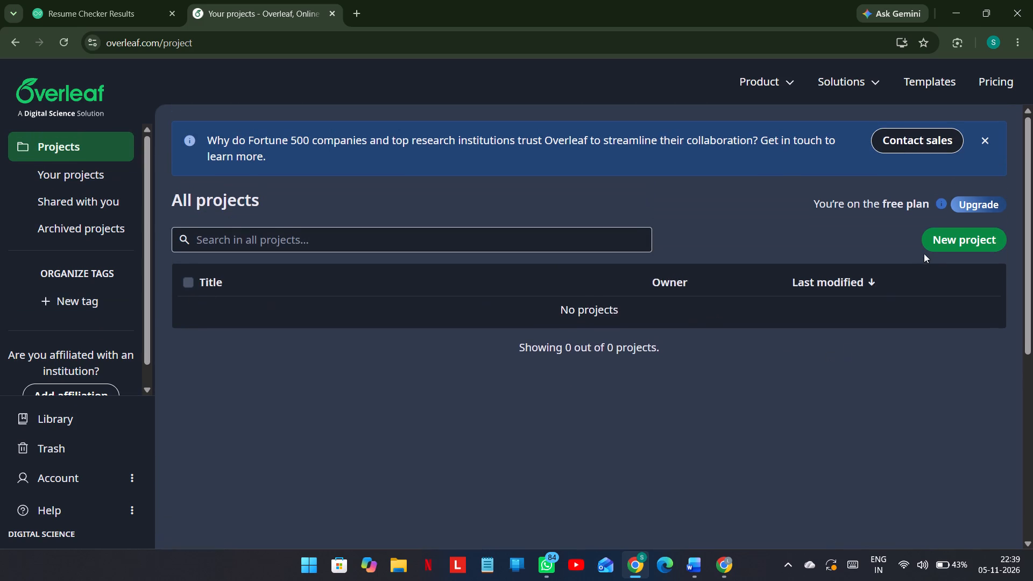
Open the new project choices and look over the blank, import and template options.
double_click(931, 250)
left_click(931, 250)
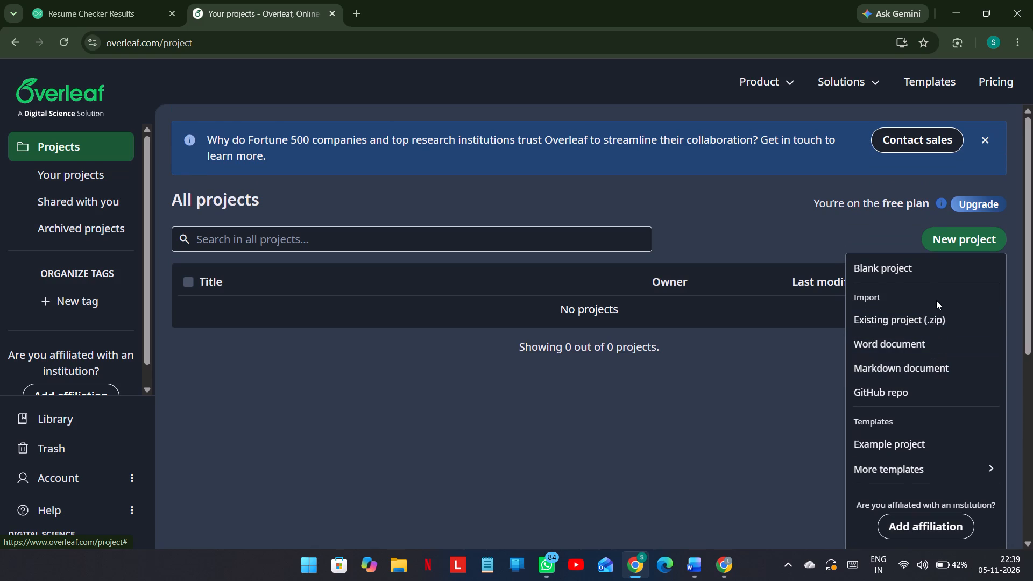
left_click(953, 239)
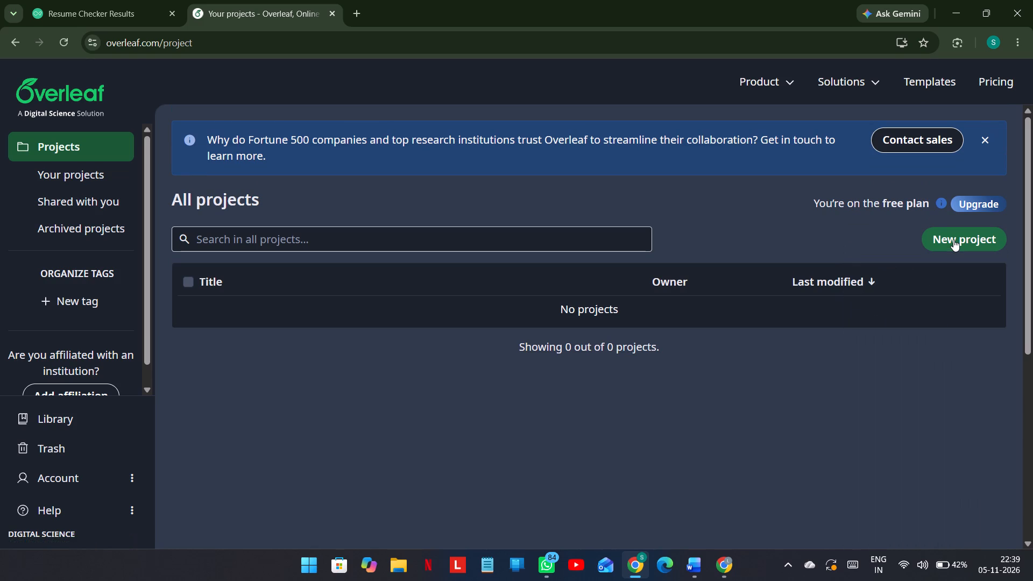
left_click(953, 239)
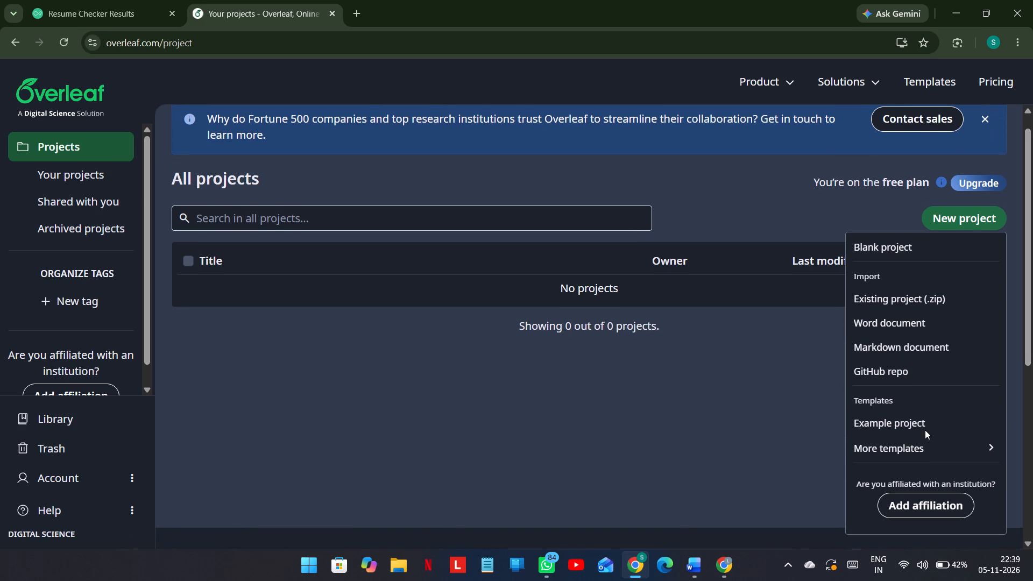
scroll(925, 430, "down", 1)
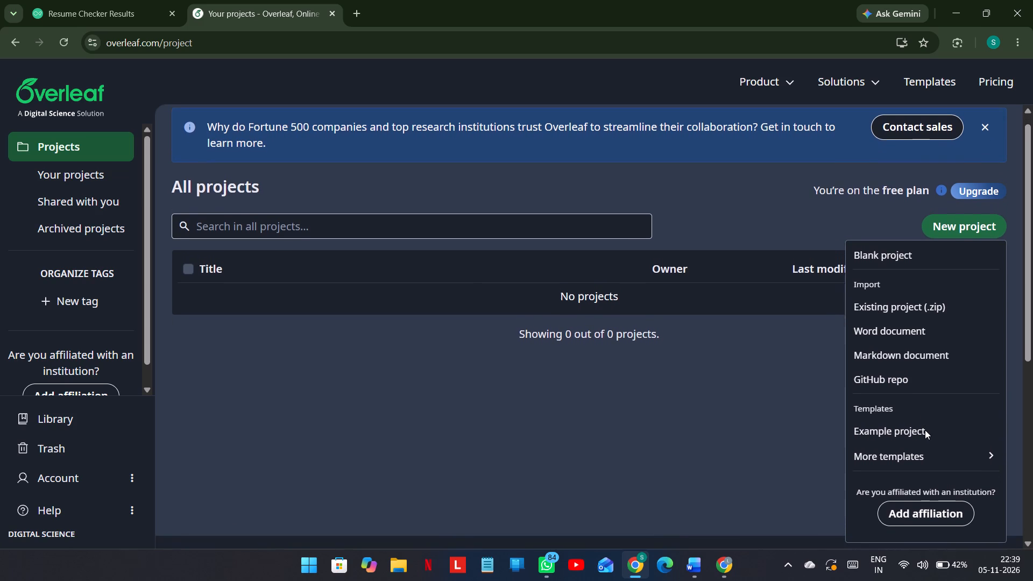
scroll(925, 430, "down", 2)
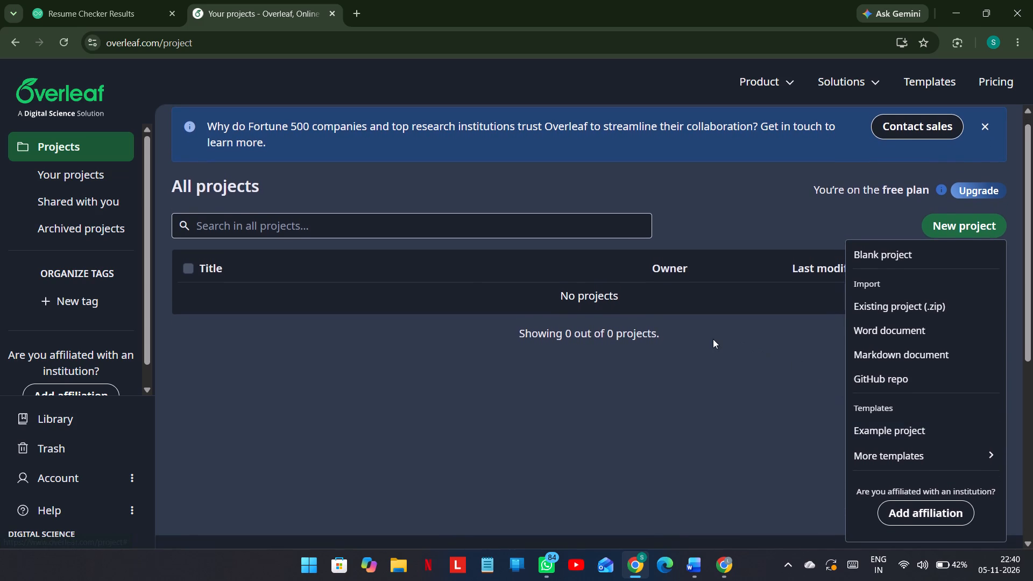
Capture a screenshot of the Overleaf projects page with the new project choices open.
key("Print")
left_click_drag(0, 46, 1032, 482)
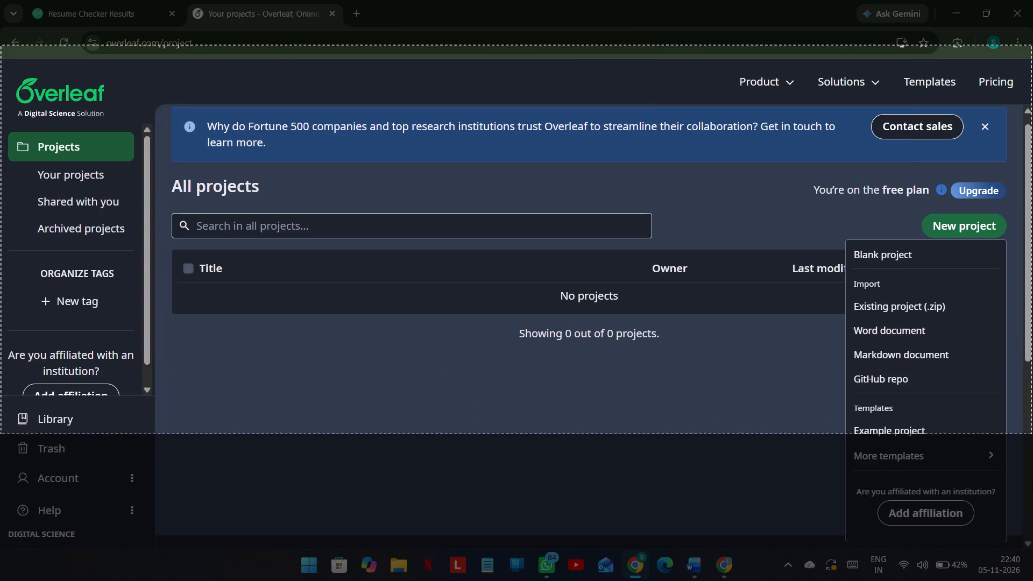
left_click_drag(1032, 482, 996, 559)
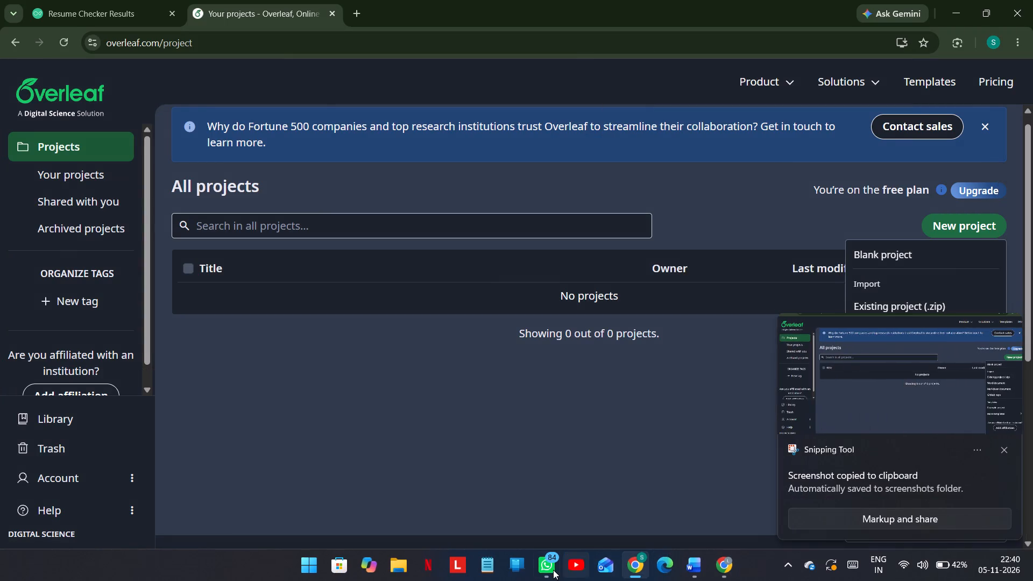
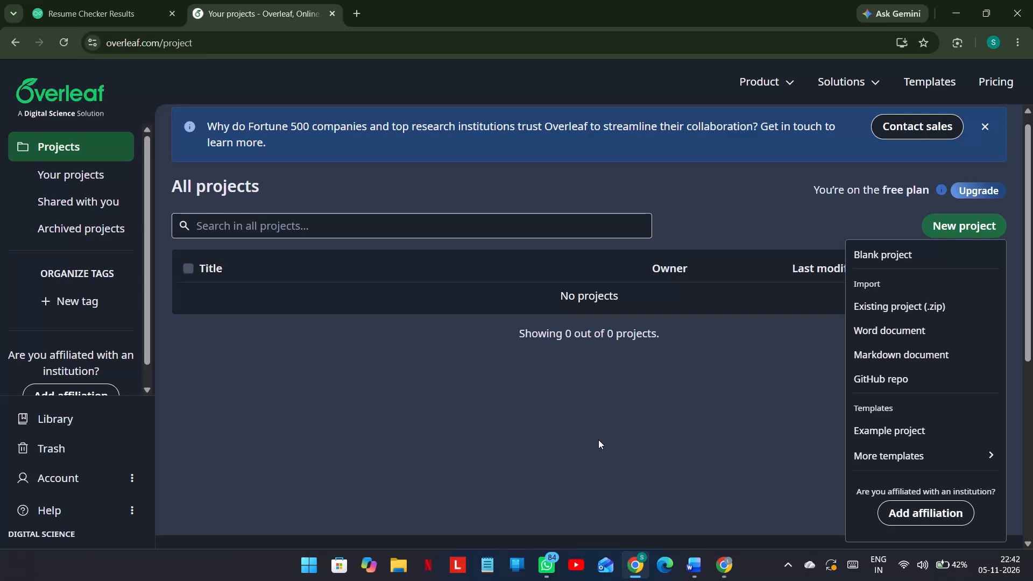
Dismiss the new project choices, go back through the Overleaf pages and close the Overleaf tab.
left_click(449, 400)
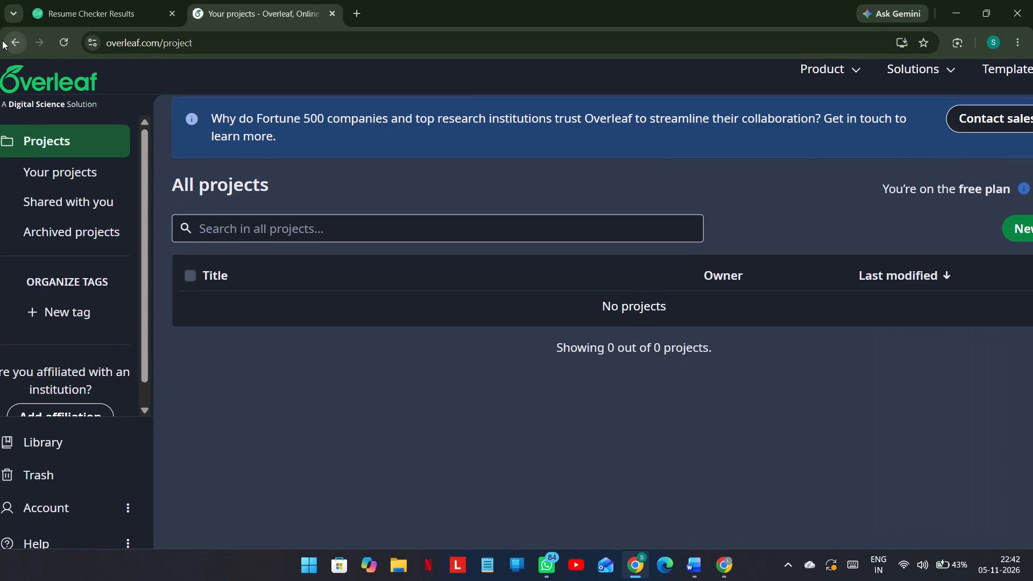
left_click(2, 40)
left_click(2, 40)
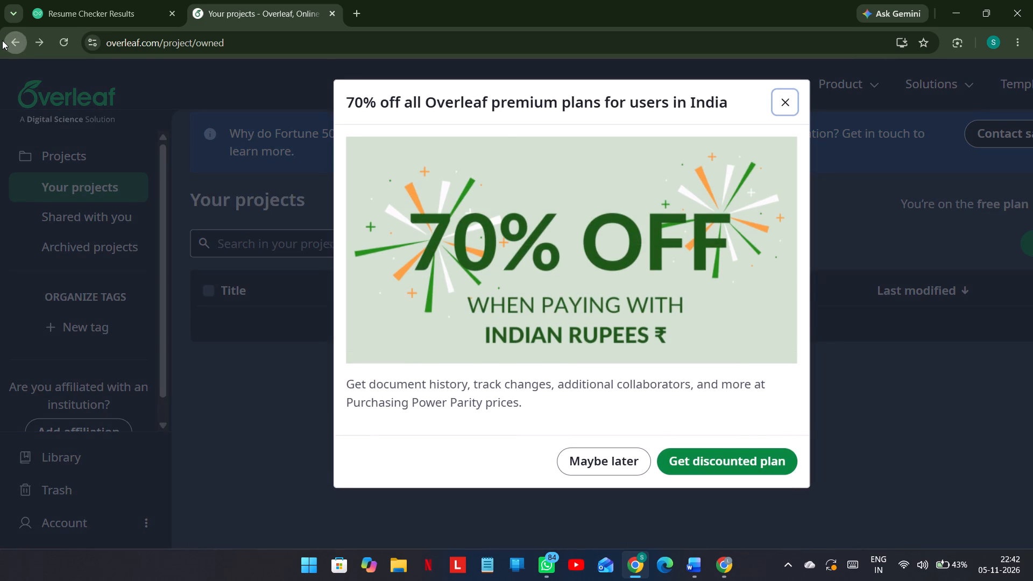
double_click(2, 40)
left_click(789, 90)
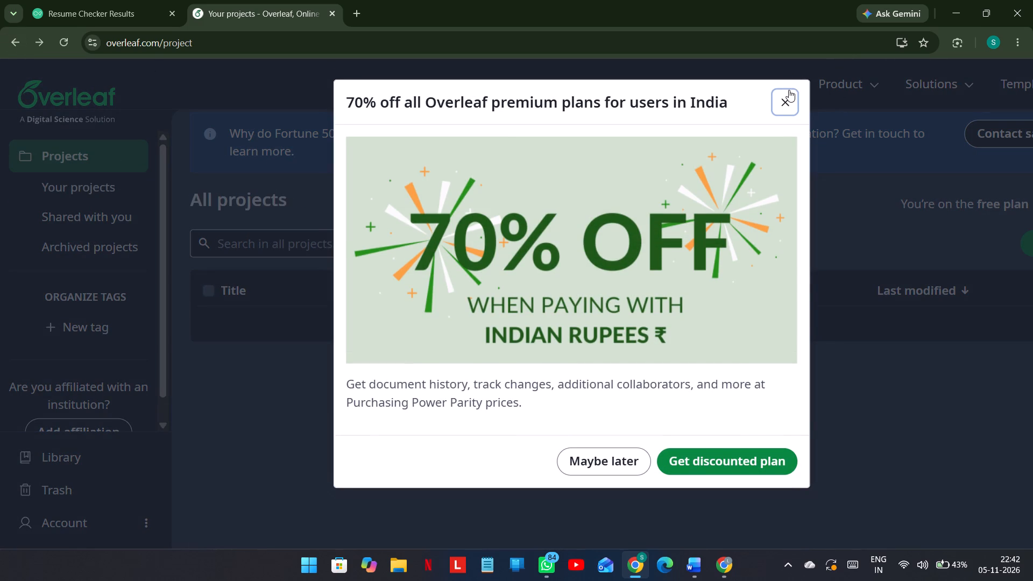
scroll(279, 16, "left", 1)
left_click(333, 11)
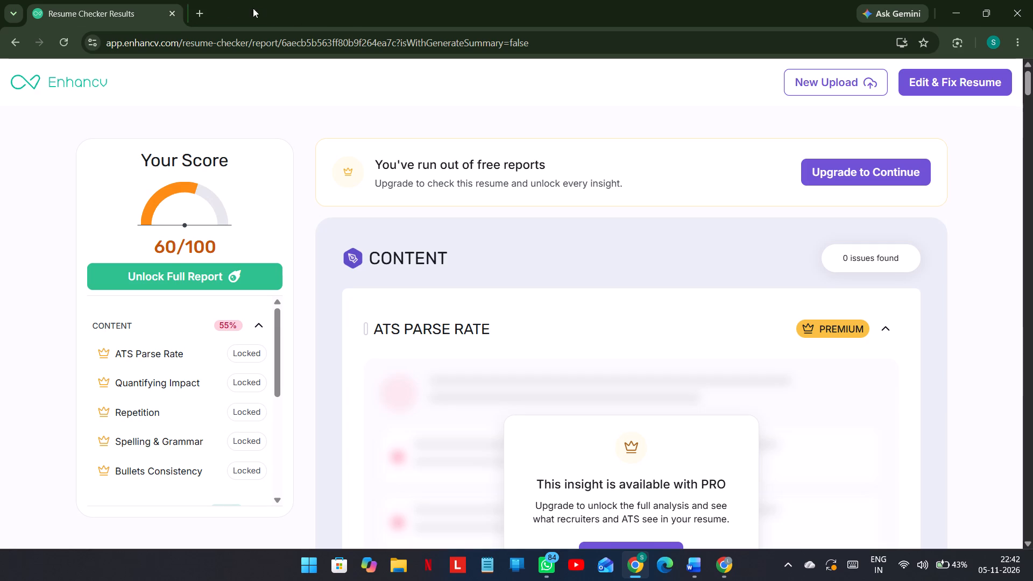
Search Google for "overleaf" in a new tab and open the Overleaf, Online LaTeX Editor site.
left_click(199, 17)
right_click(199, 17)
type("ov")
left_click(177, 41)
type("overt")
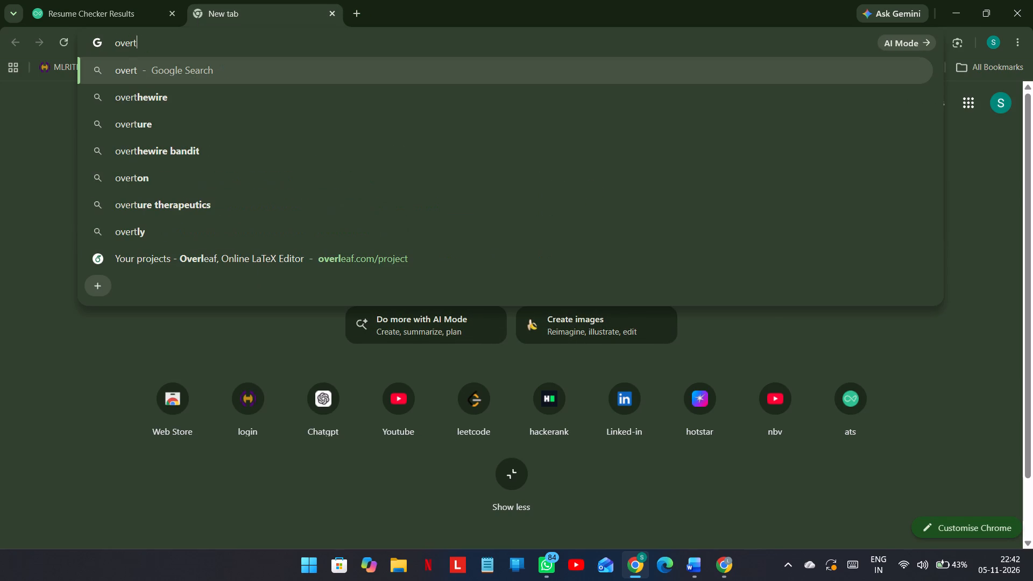
key("BackSpace")
type("leaf")
key("Return")
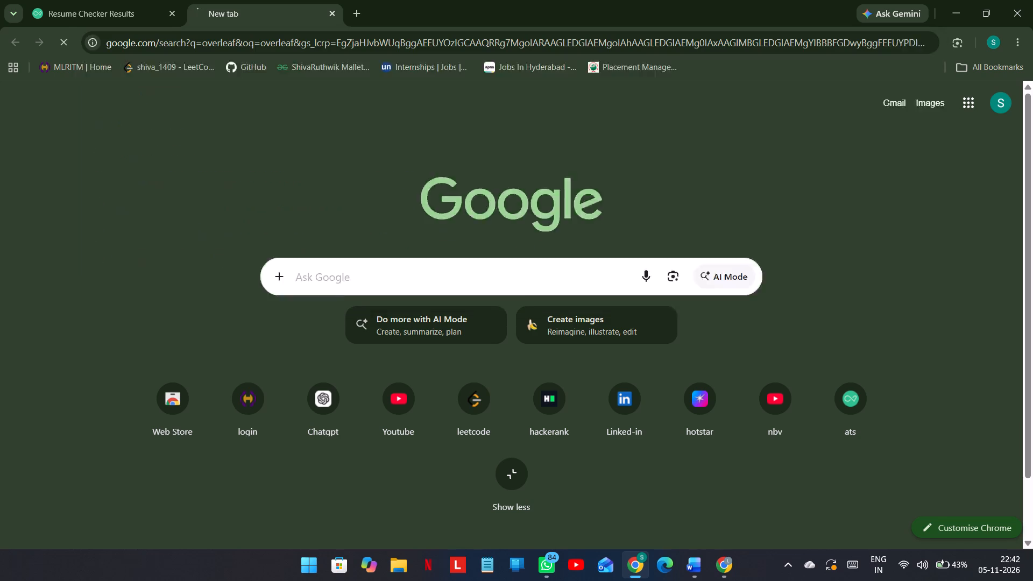
scroll(57, 222, "down", 4)
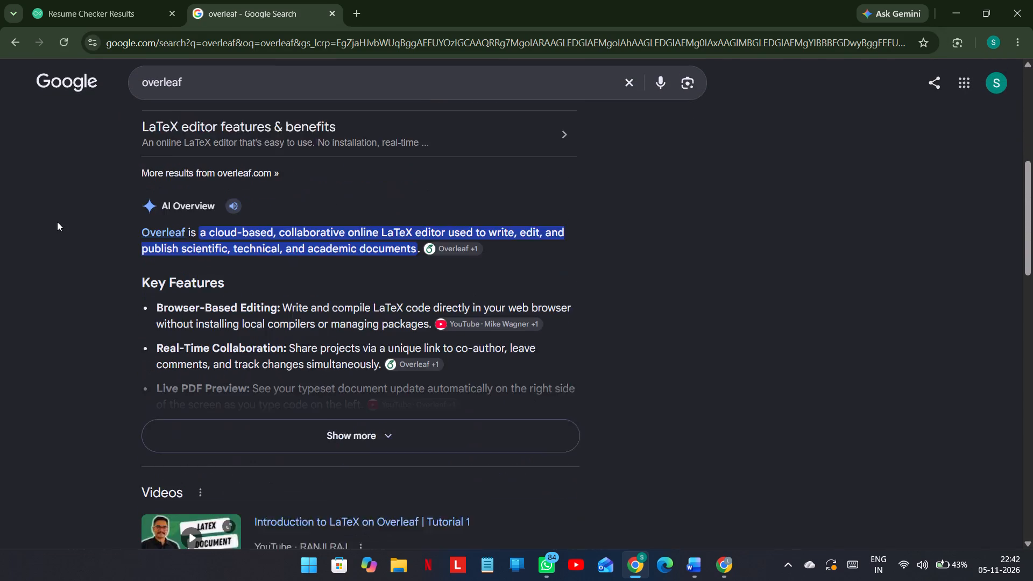
scroll(57, 222, "down", 7)
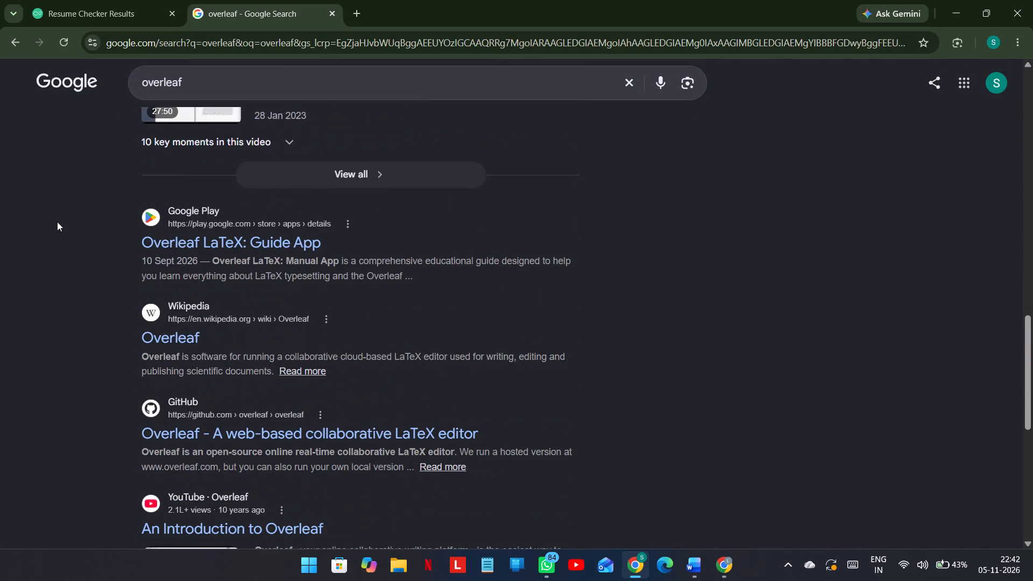
scroll(57, 222, "down", 2)
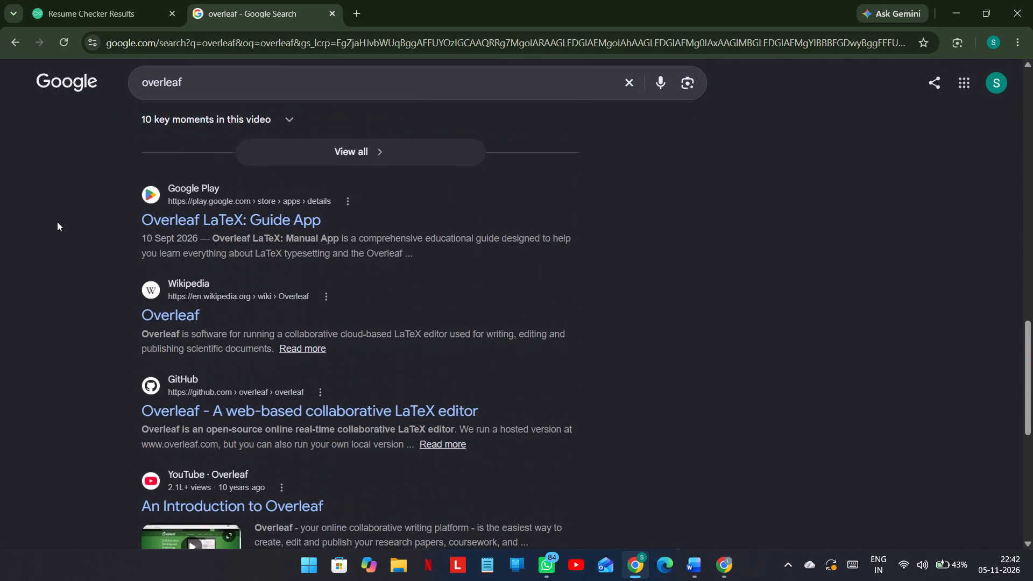
scroll(57, 222, "up", 7)
scroll(159, 194, "up", 2)
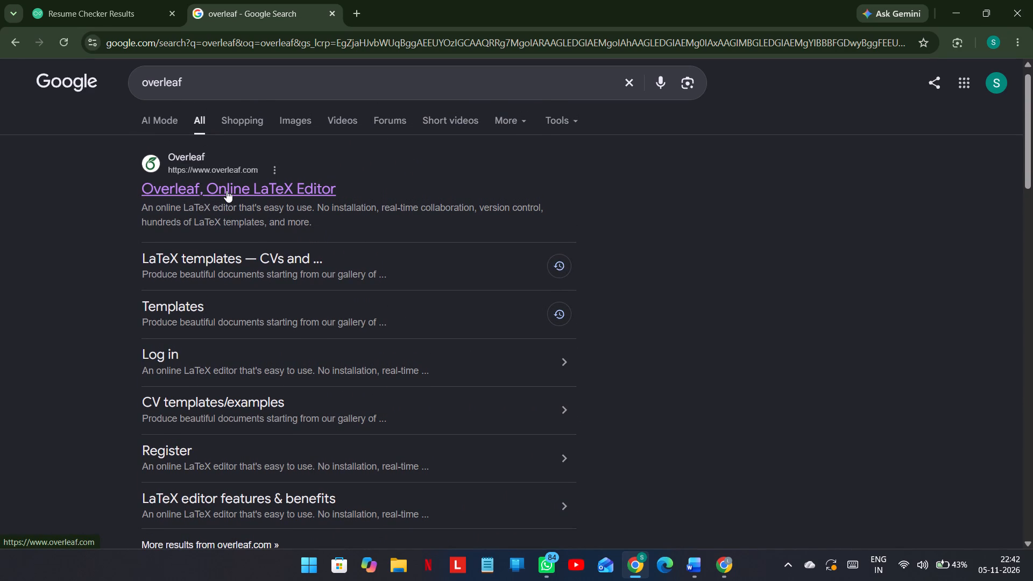
left_click(227, 189)
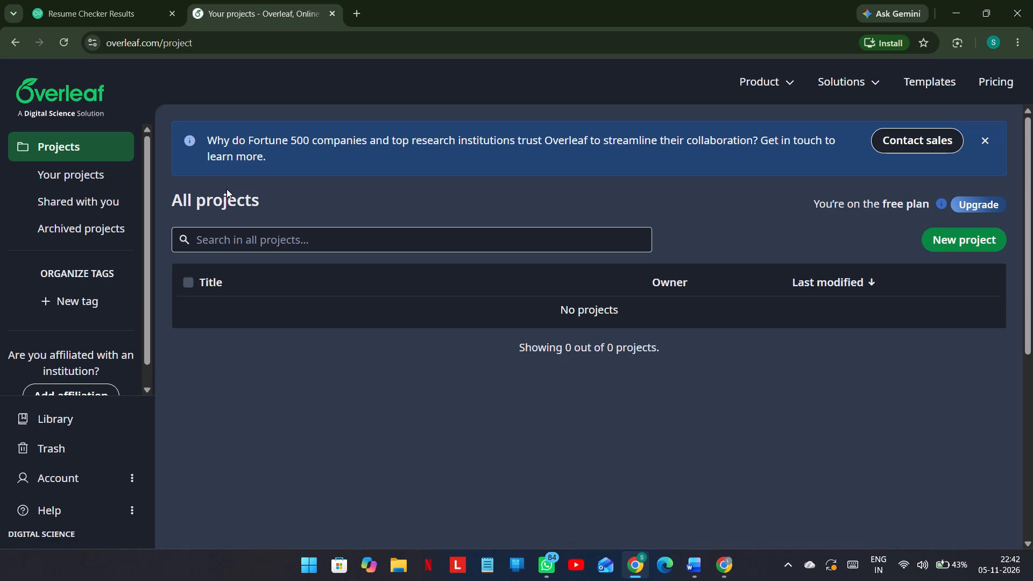
Create a blank Overleaf project named "Resume".
left_click(960, 239)
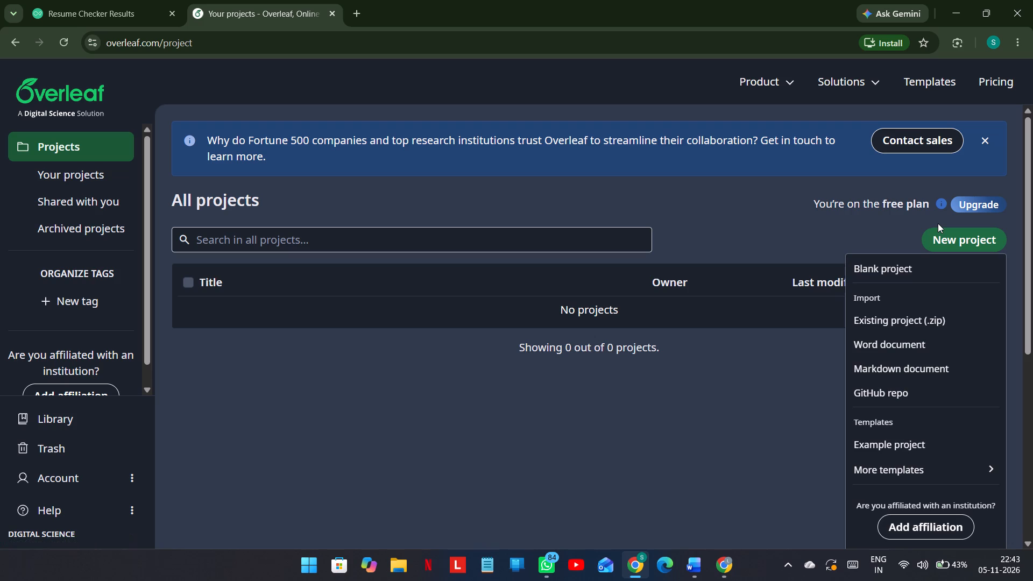
left_click(888, 273)
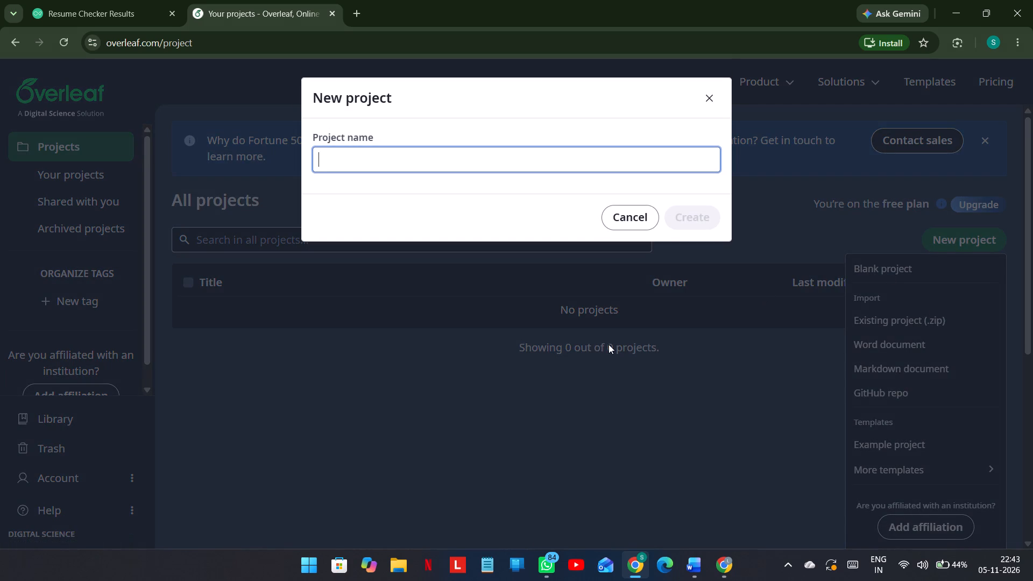
type("Rw")
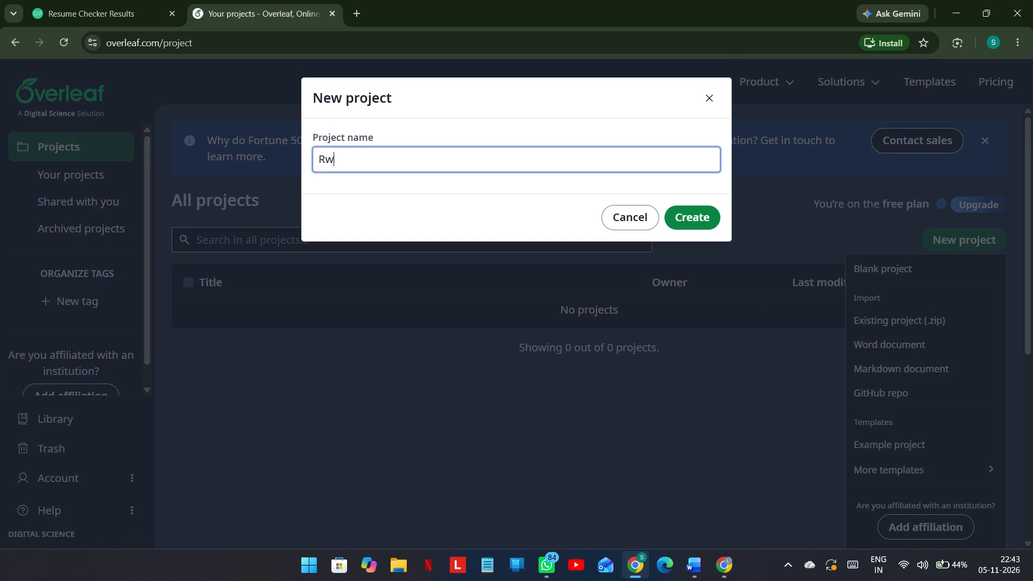
key("BackSpace")
type("es")
type("ume")
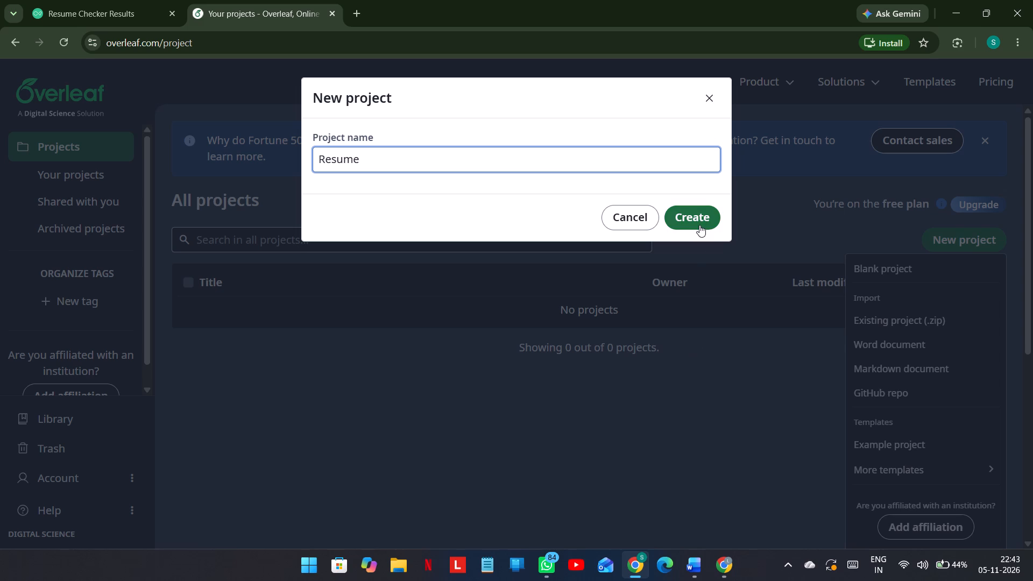
left_click(699, 225)
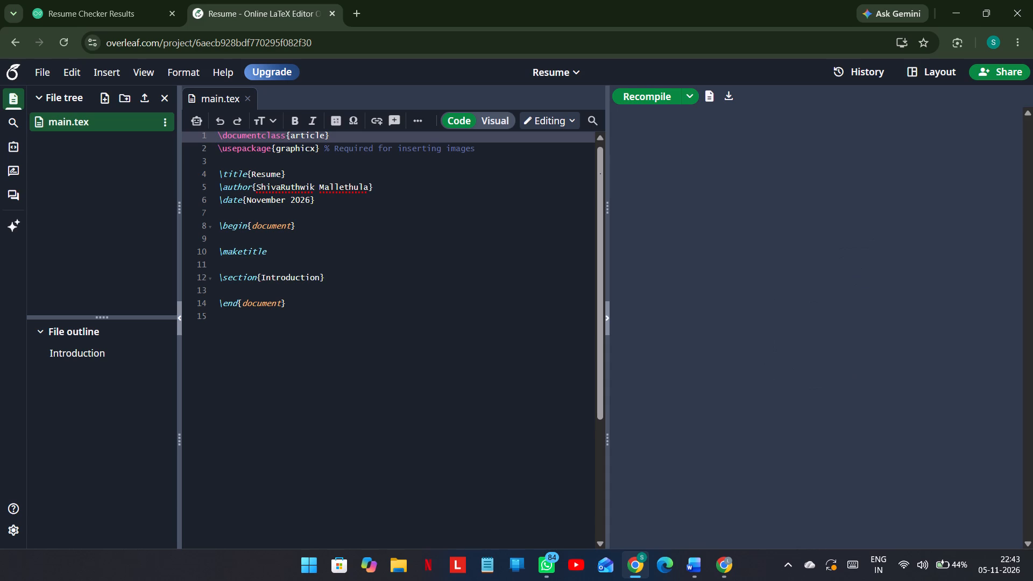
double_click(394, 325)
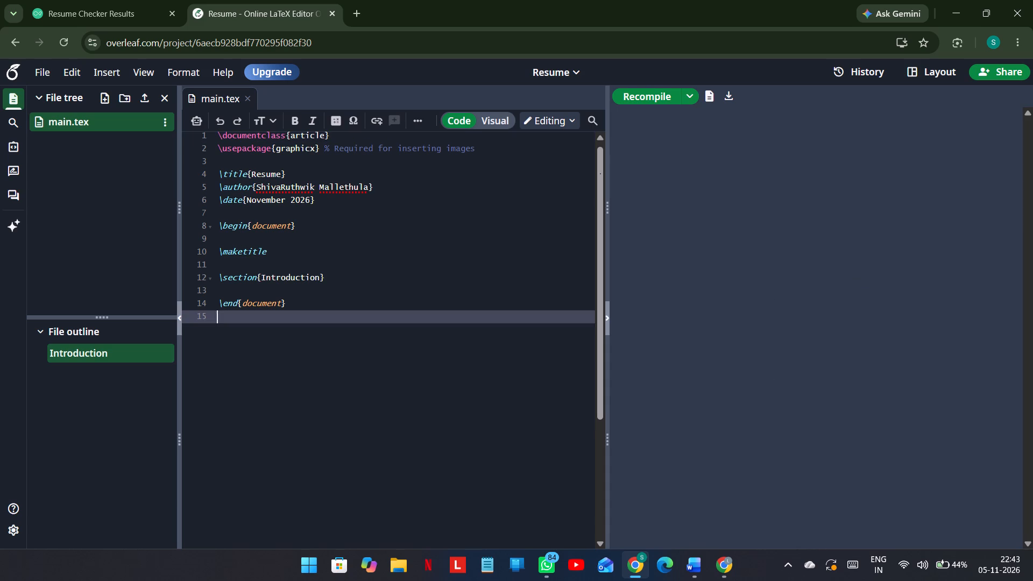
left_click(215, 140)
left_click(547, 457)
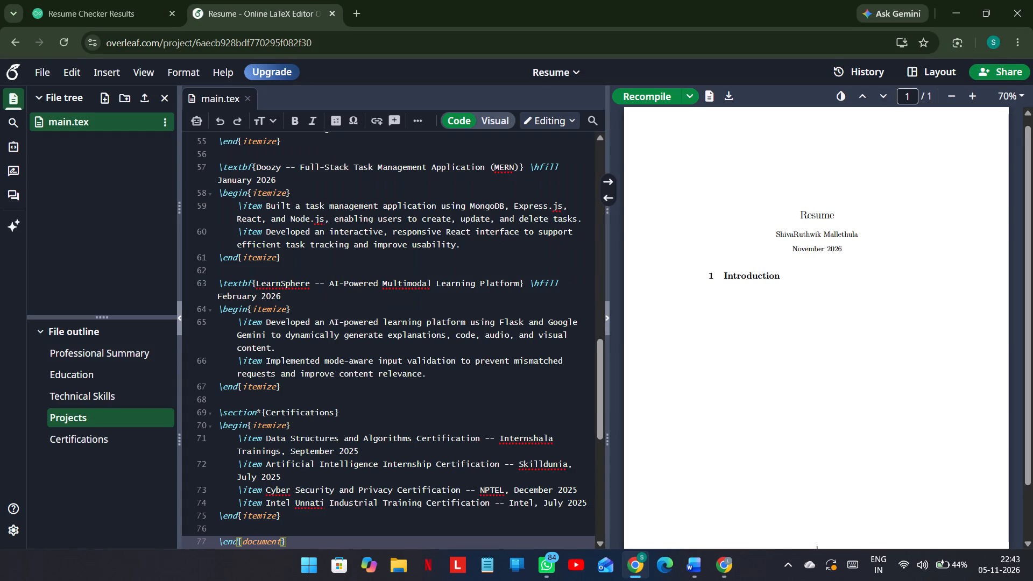
Recompile the project and look over the rendered resume in the PDF preview.
left_click(628, 102)
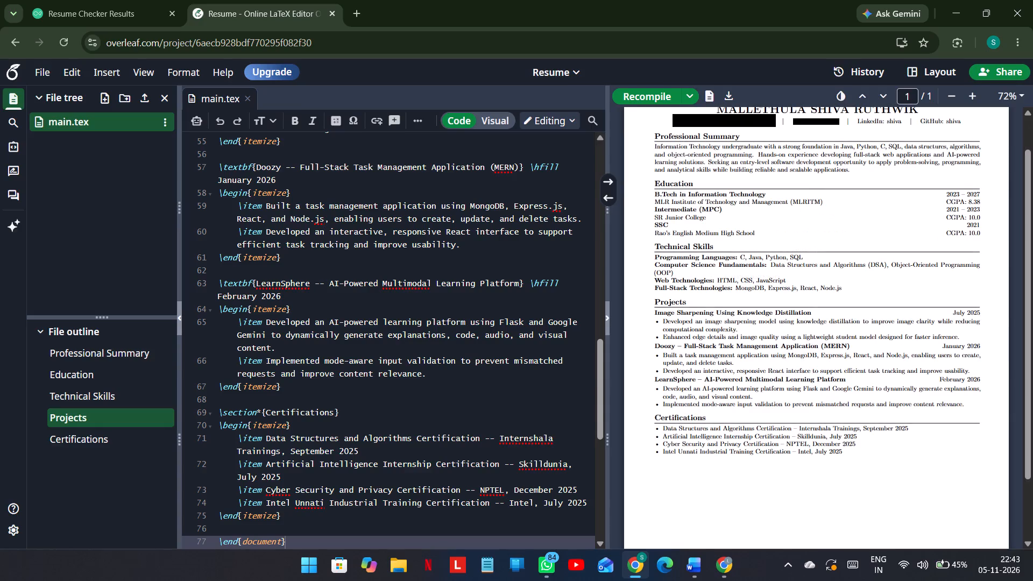
right_click(744, 202)
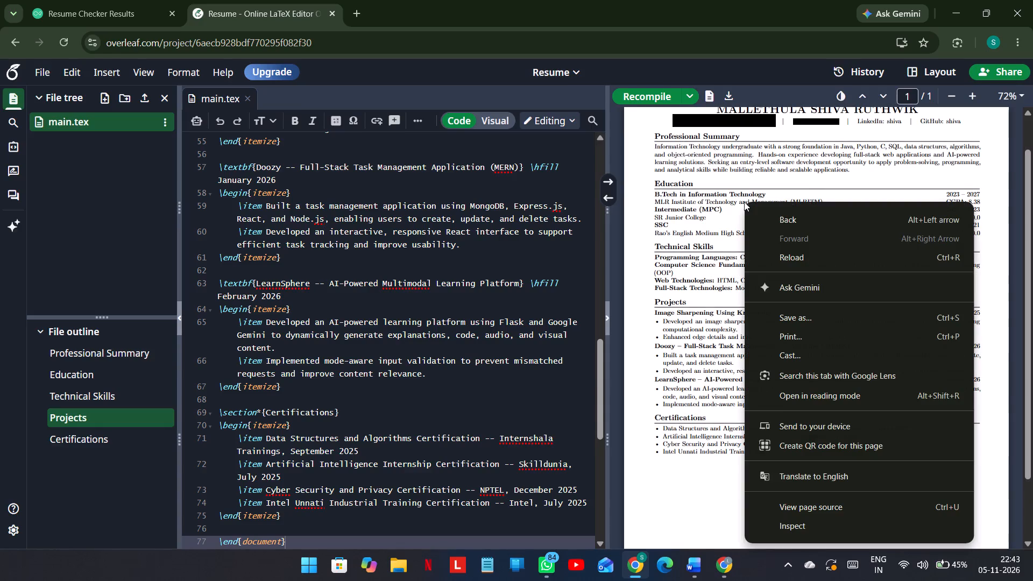
left_click(737, 164)
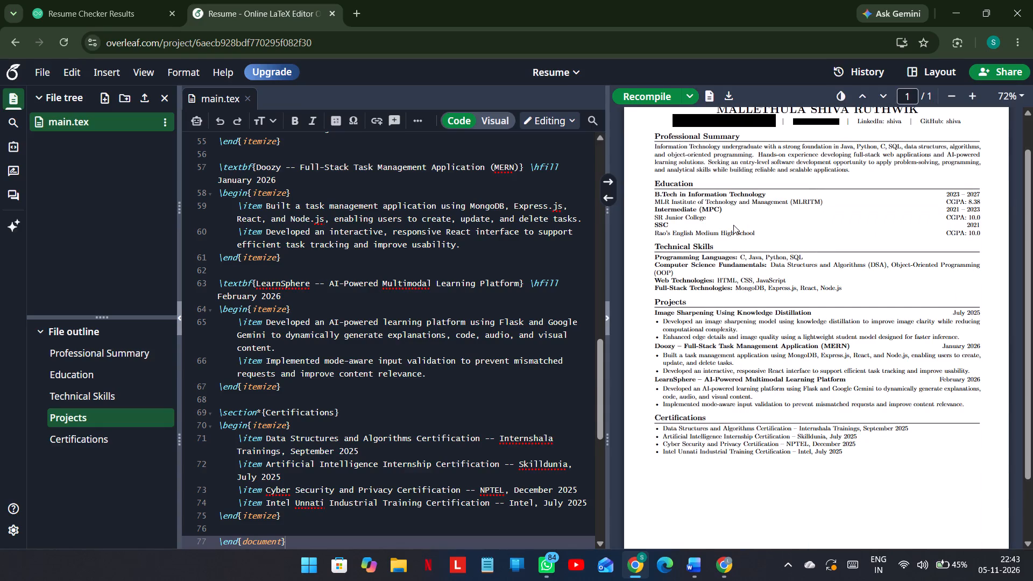
scroll(733, 225, "up", 1)
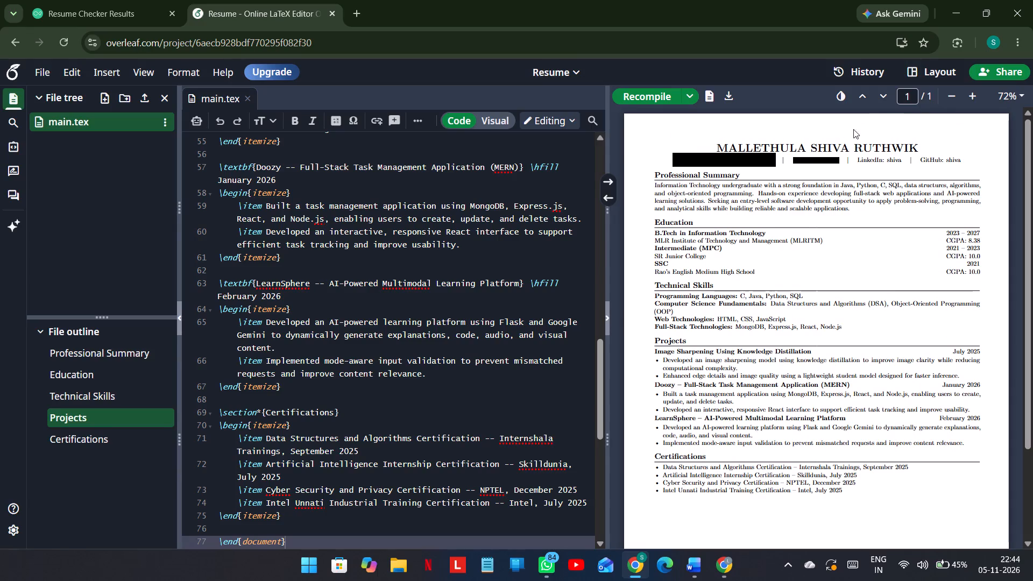
scroll(868, 207, "down", 1)
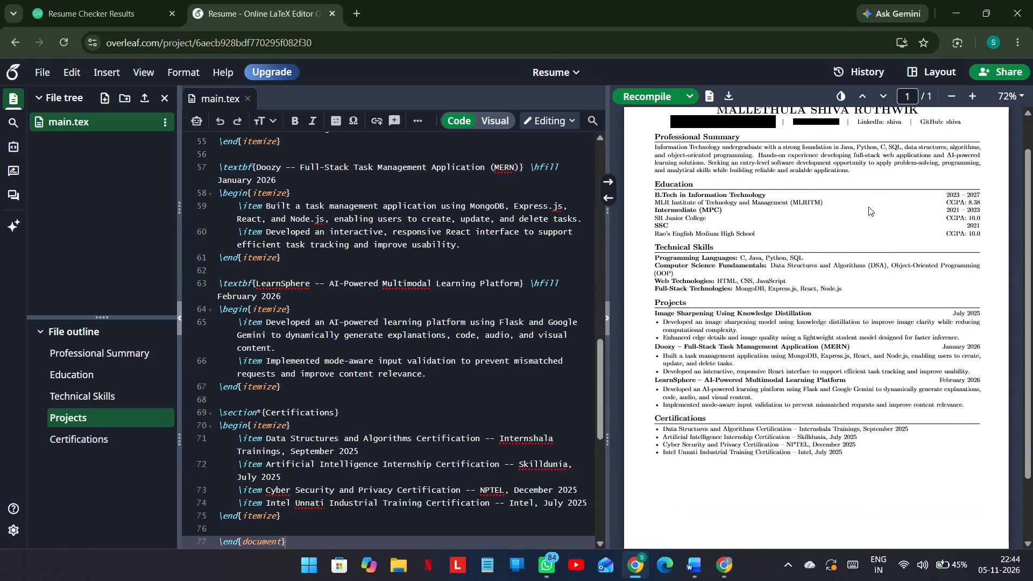
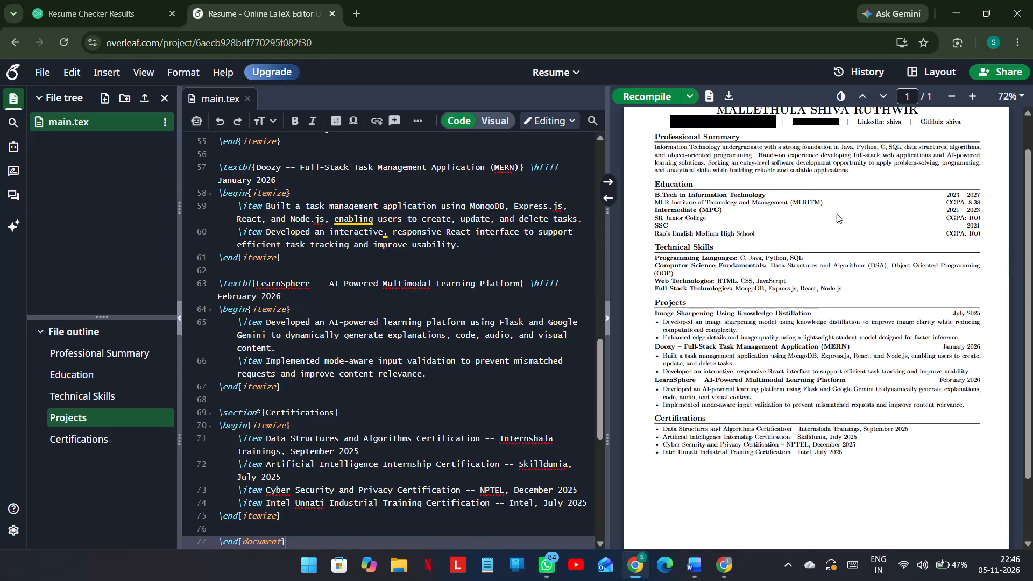
Download the compiled resume from the Overleaf project as a PDF.
scroll(992, 102, "left", 1)
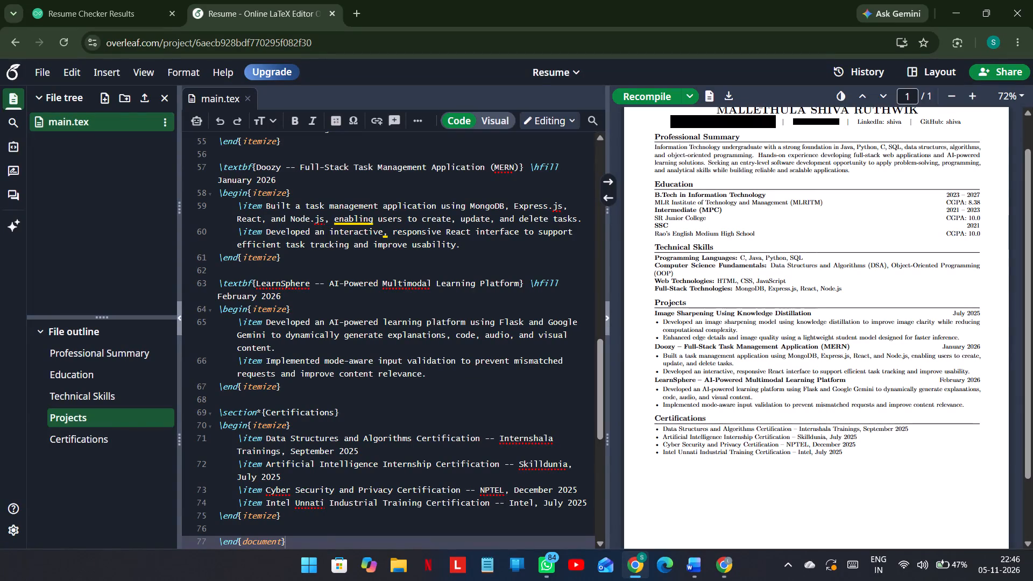
left_click(735, 90)
left_click(735, 90)
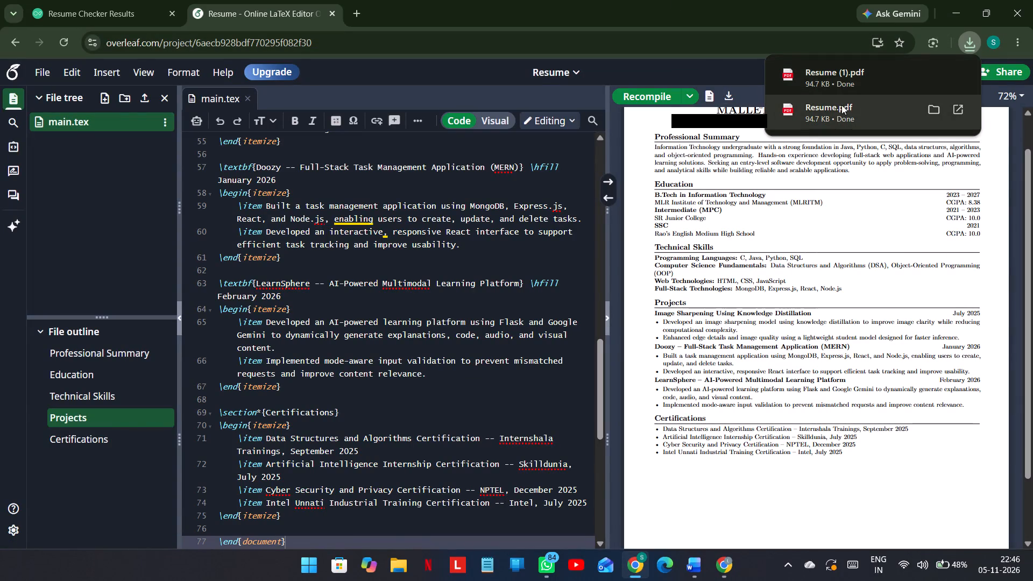
Open the downloaded Resume.pdf in its own browser tab, and return to the Overleaf project.
left_click(841, 105)
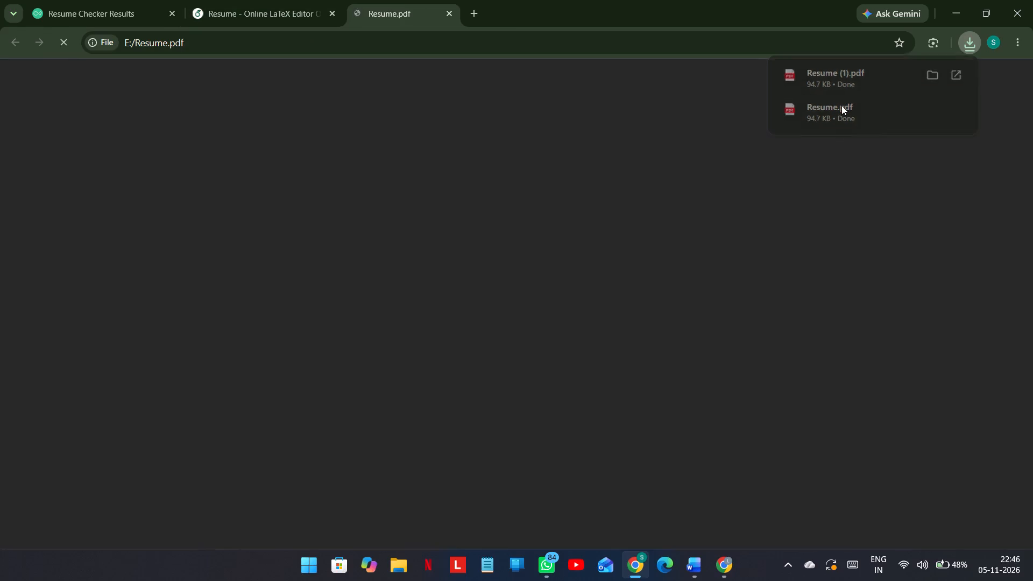
left_click_drag(841, 105, 762, 168)
scroll(453, 8, "left", 1)
left_click(248, 0)
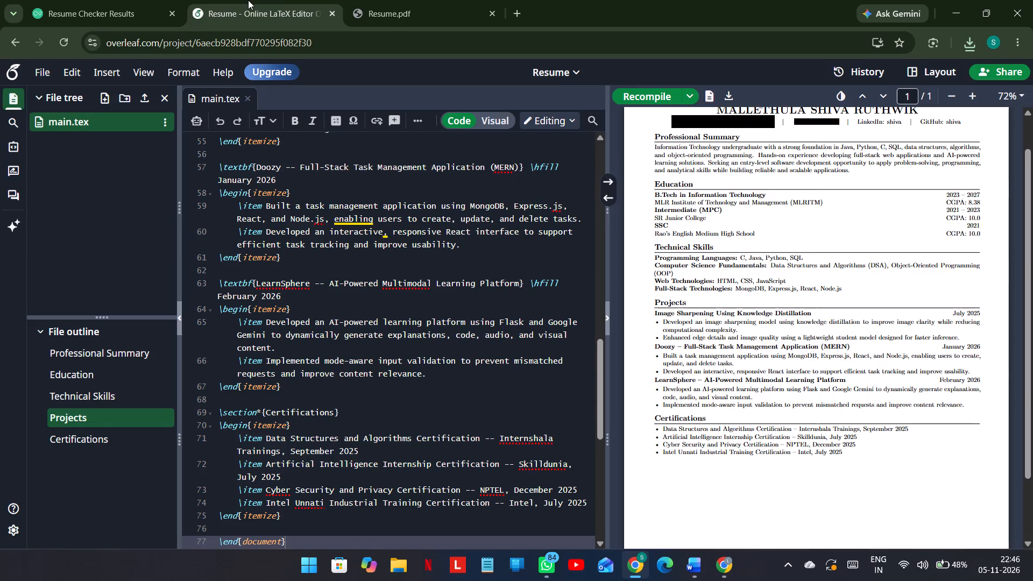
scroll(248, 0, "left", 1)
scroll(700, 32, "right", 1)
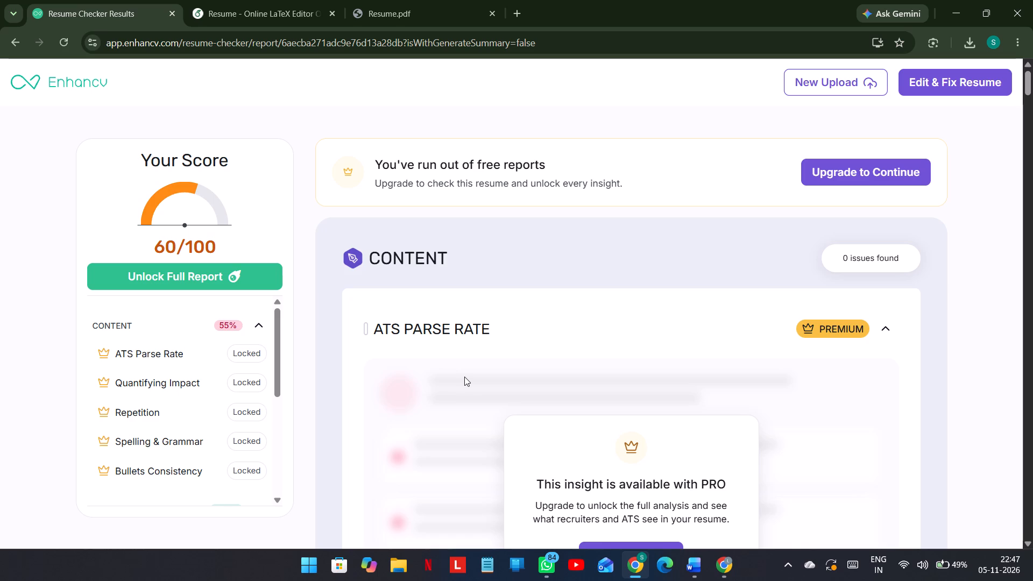
Go back to the "ats score" Google results and open the MyCVCreator ATS resume checker.
left_click(12, 40)
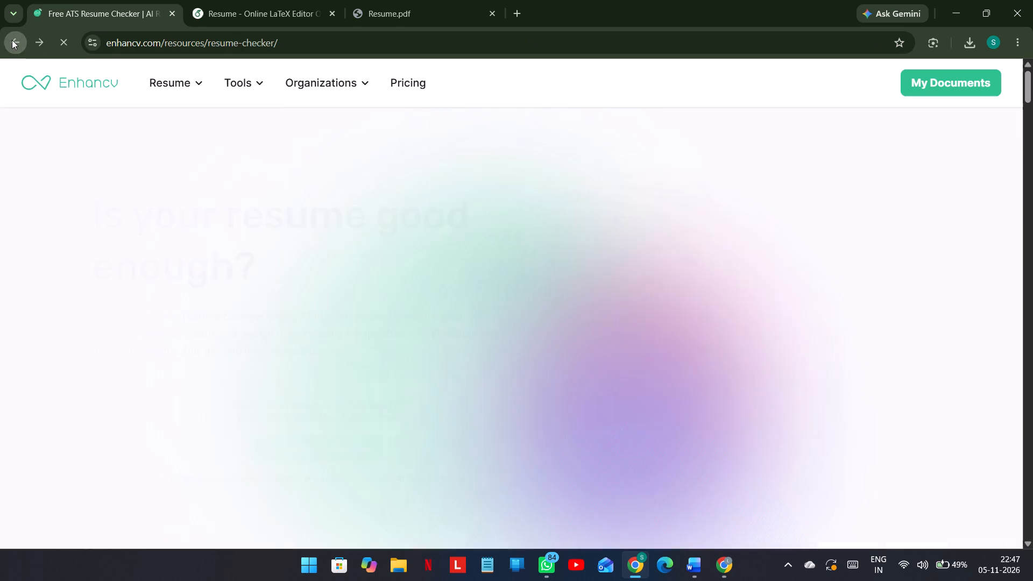
left_click(12, 40)
scroll(211, 262, "down", 2)
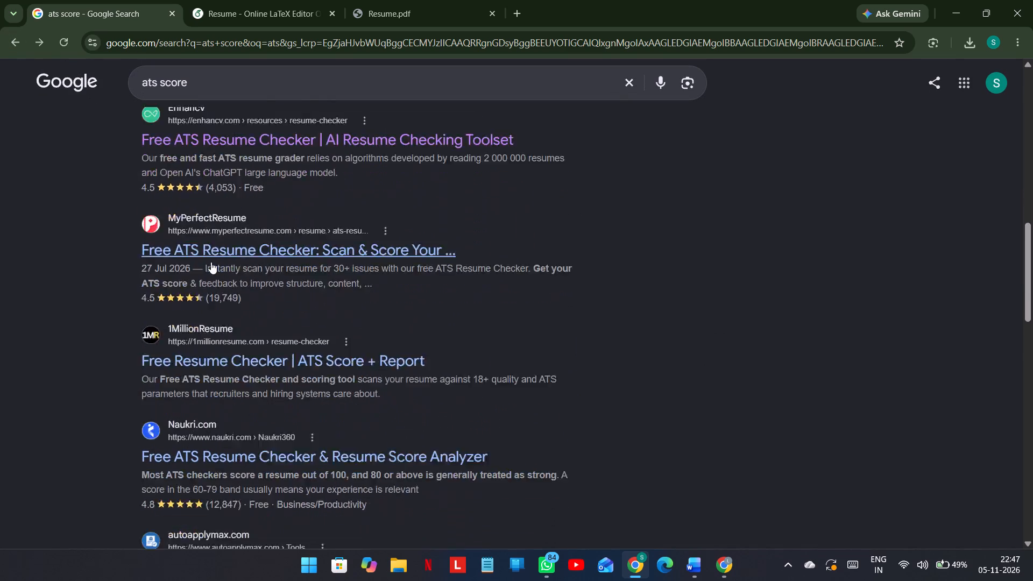
scroll(211, 262, "down", 6)
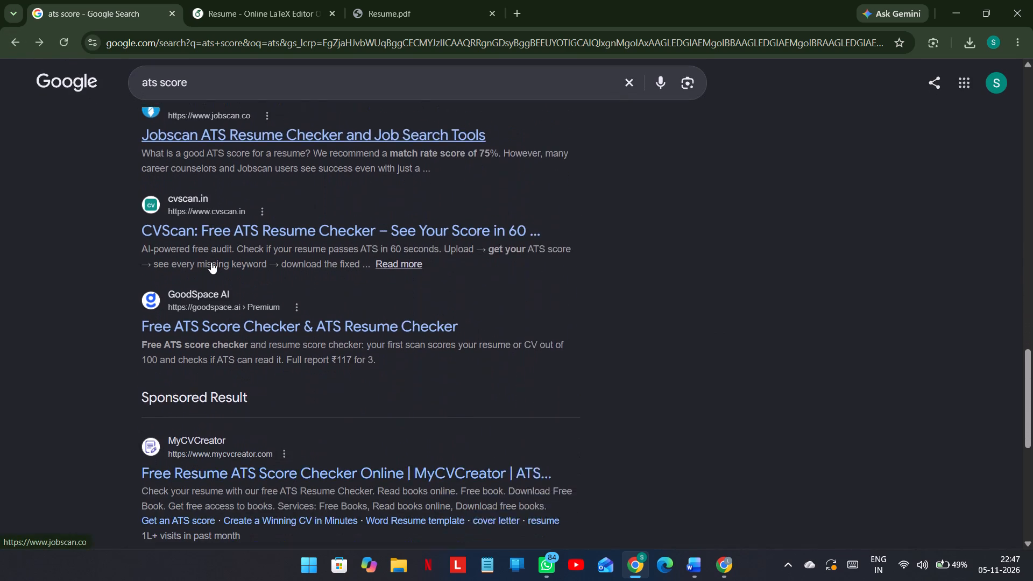
scroll(211, 262, "down", 1)
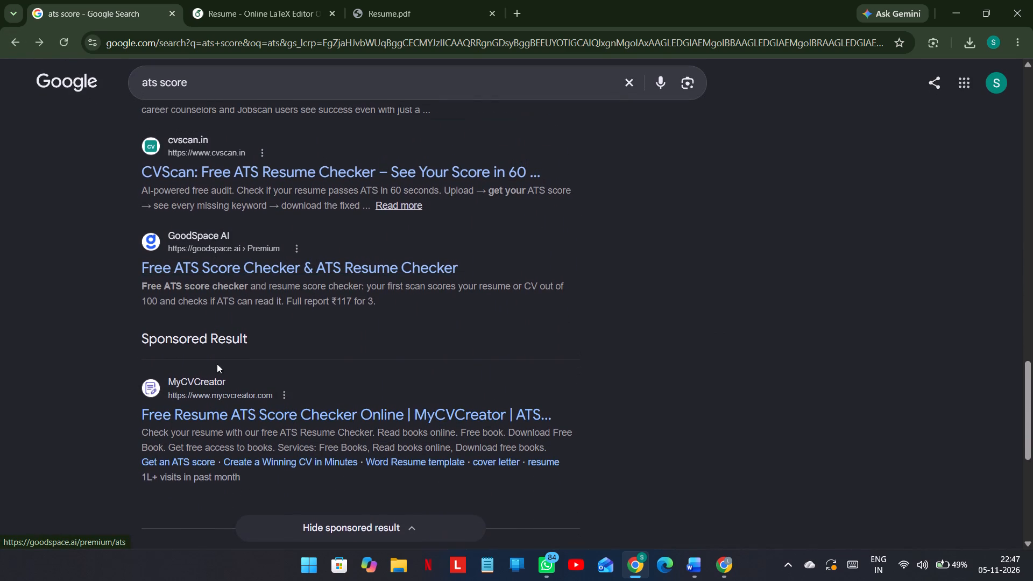
left_click(207, 396)
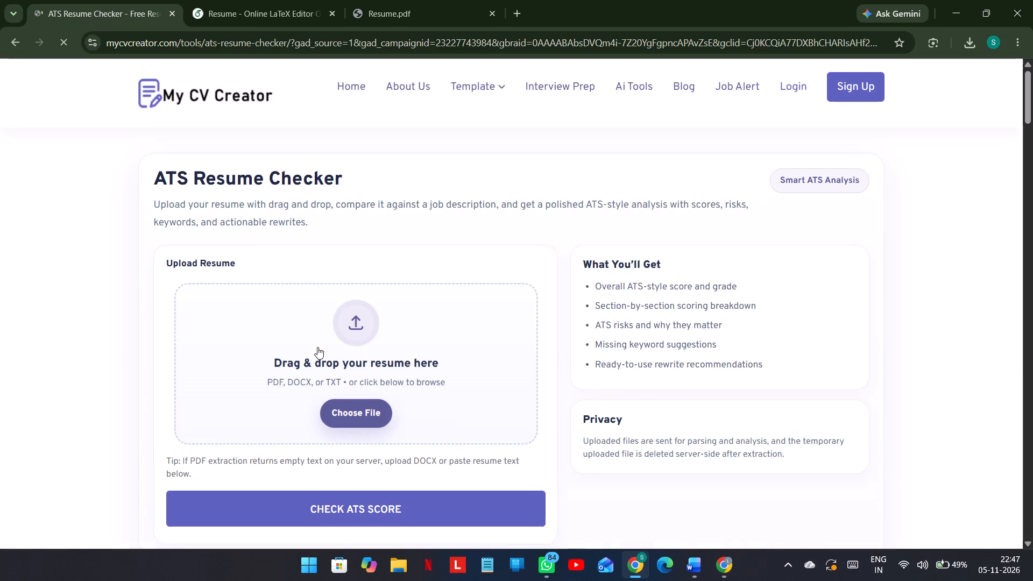
Dismiss the Google sign-up and notification prompts, and view the short ad to unlock MyCVCreator site access.
scroll(317, 347, "down", 1)
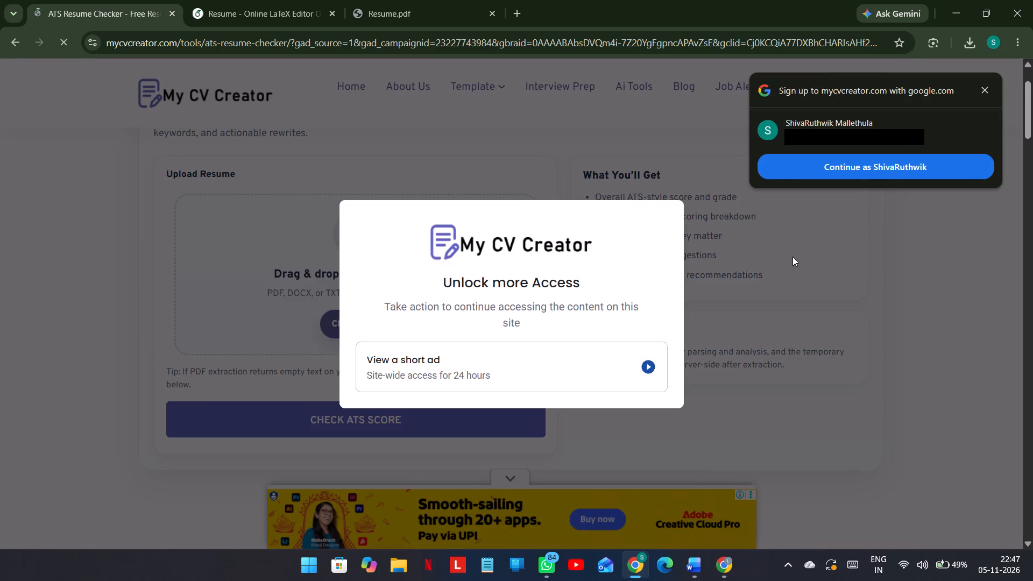
left_click(985, 84)
left_click(689, 284)
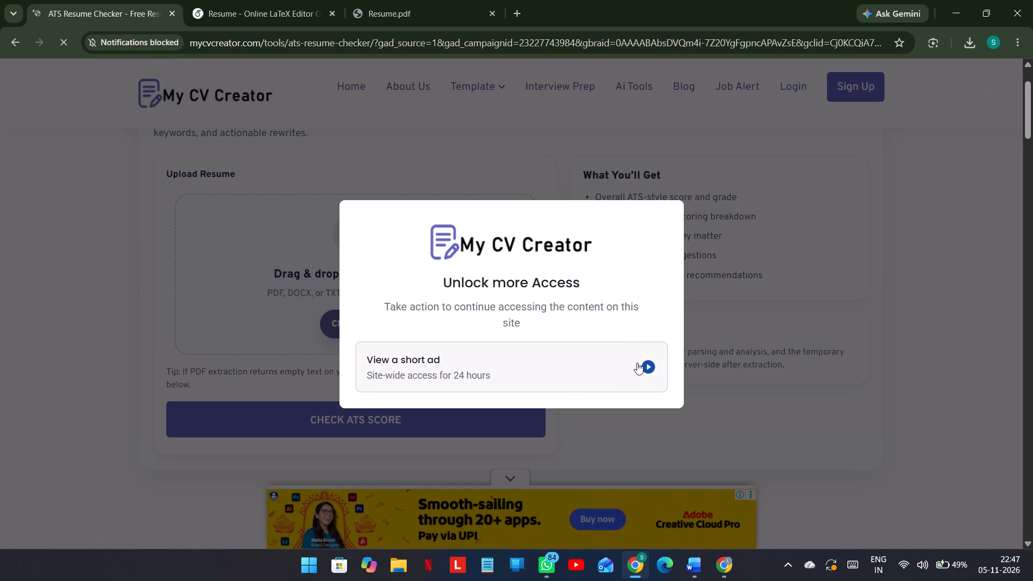
scroll(306, 407, "left", 1)
left_click(439, 382)
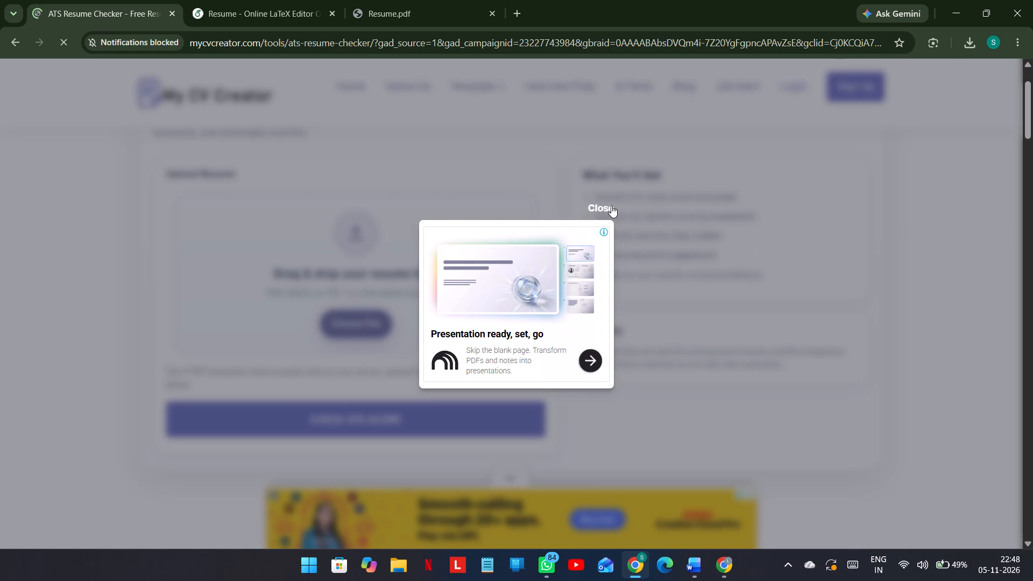
left_click(611, 206)
Start choosing a resume file, get through MyCVCreator's registration page and dismiss the Talent Network invitation.
left_click(351, 316)
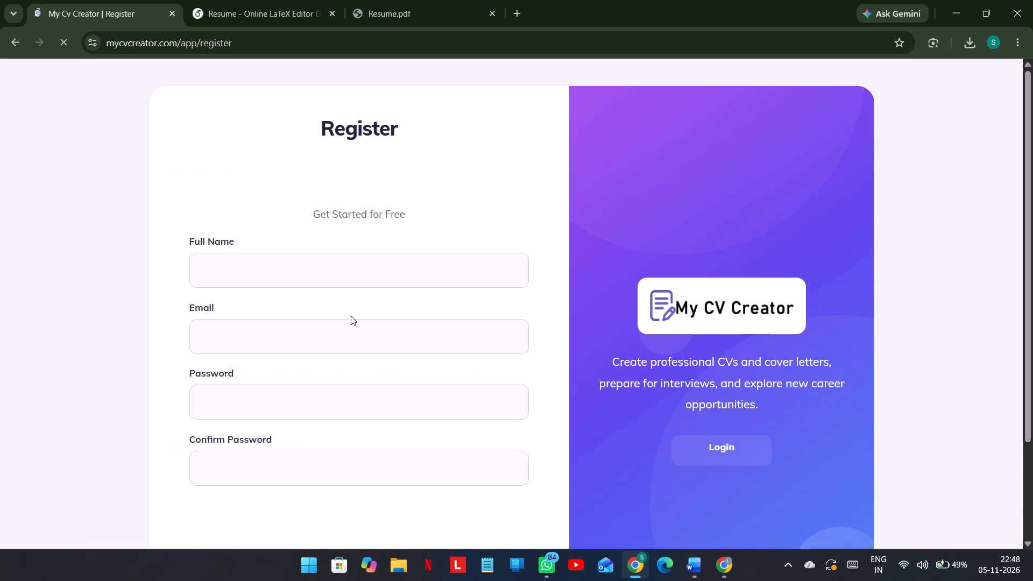
scroll(426, 293, "down", 2)
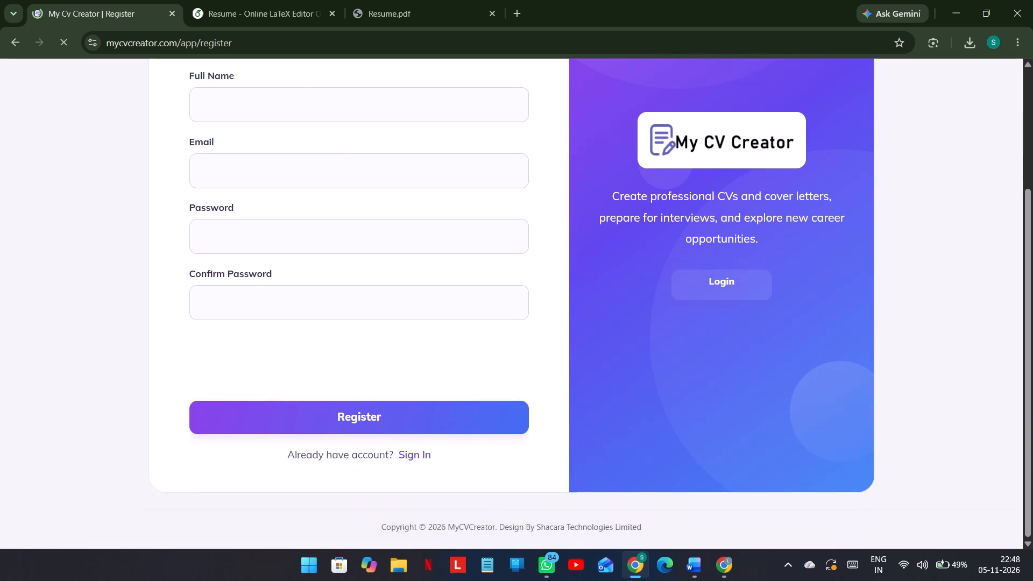
scroll(426, 293, "down", 1)
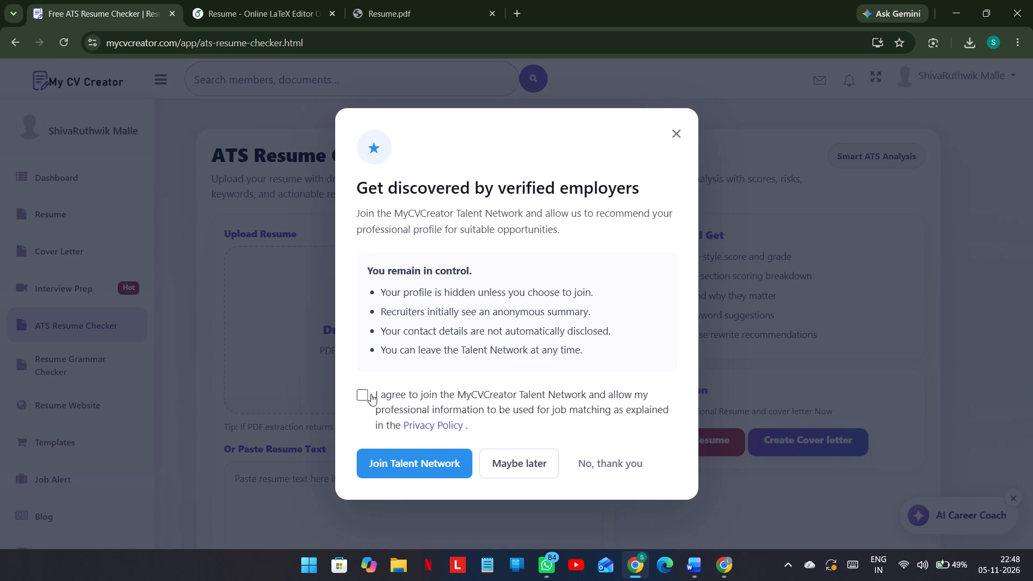
left_click(675, 134)
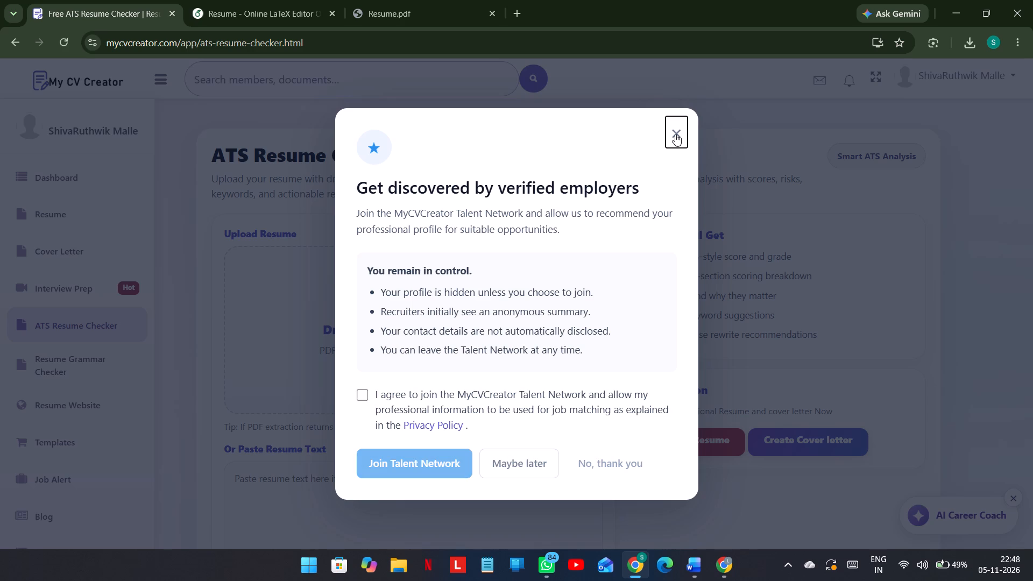
Select Resume.pdf from the E: drive as the resume to check in MyCVCreator's ATS Resume Checker.
left_click(403, 381)
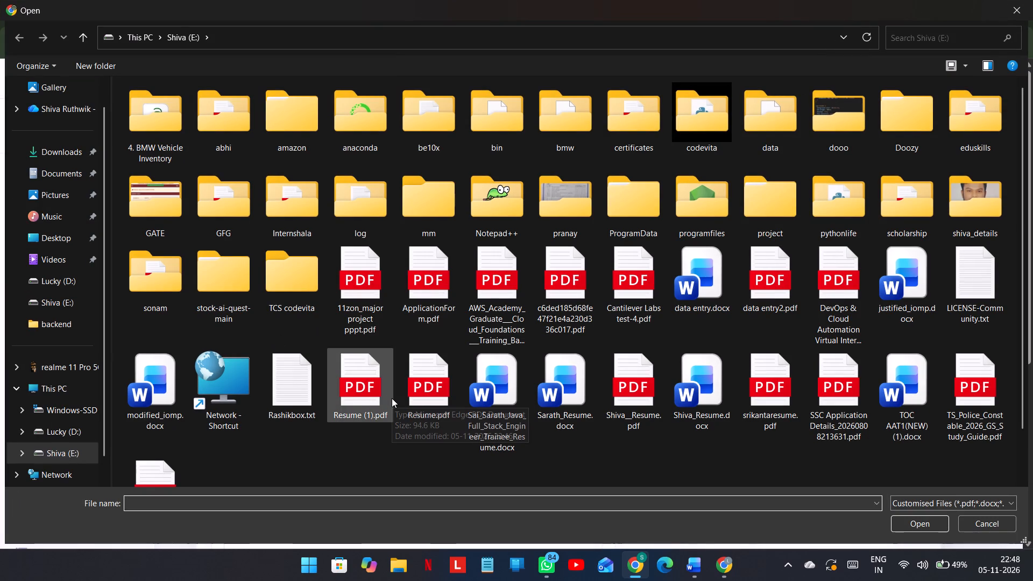
double_click(443, 394)
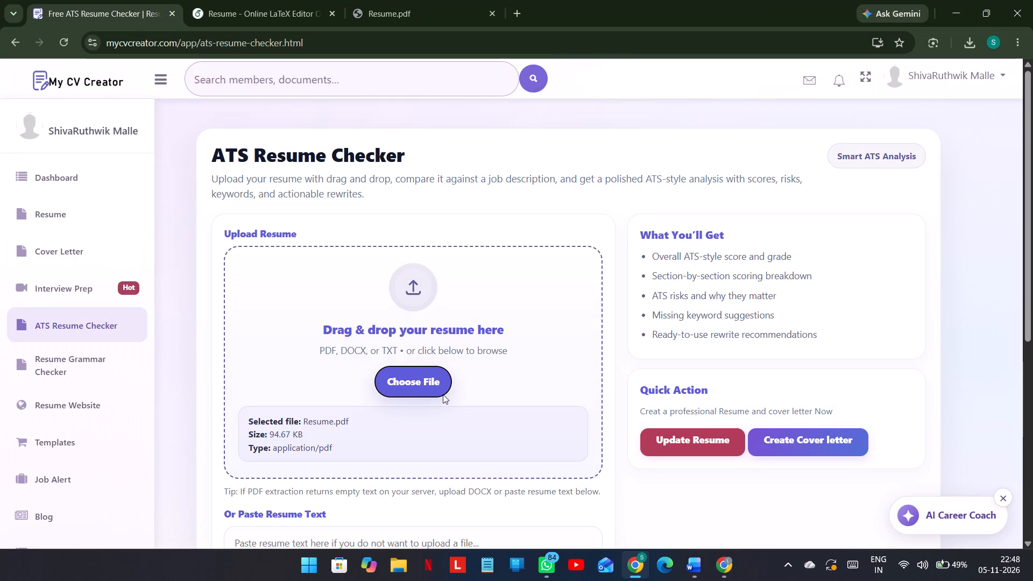
scroll(310, 375, "down", 2)
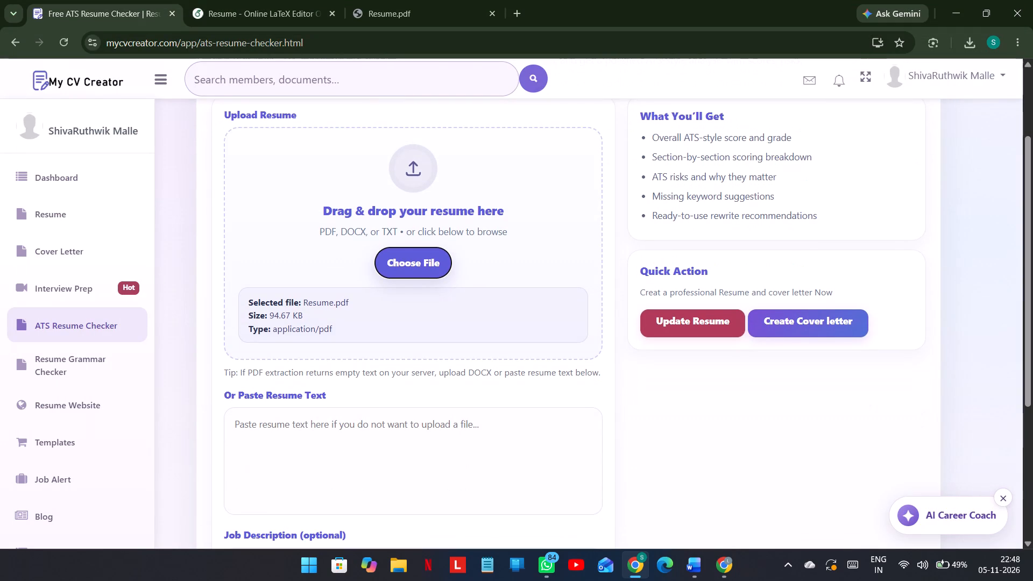
scroll(310, 375, "down", 1)
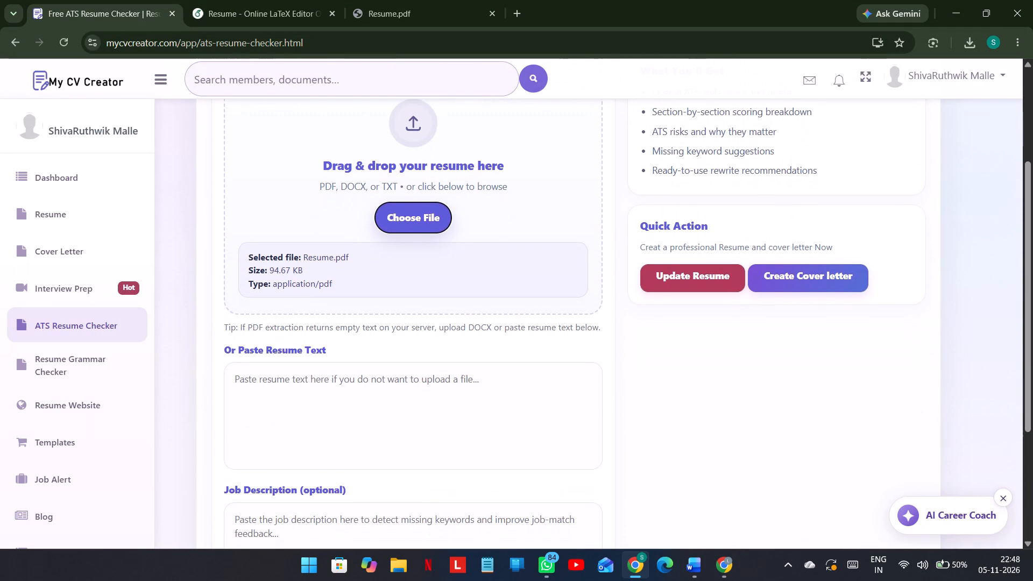
scroll(310, 375, "down", 2)
scroll(310, 375, "up", 2)
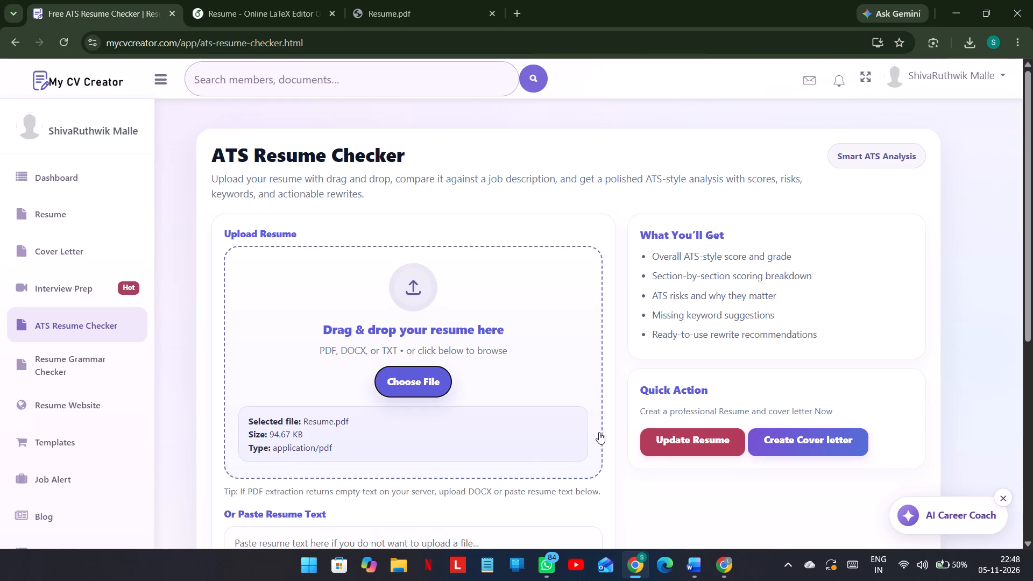
scroll(599, 432, "up", 1)
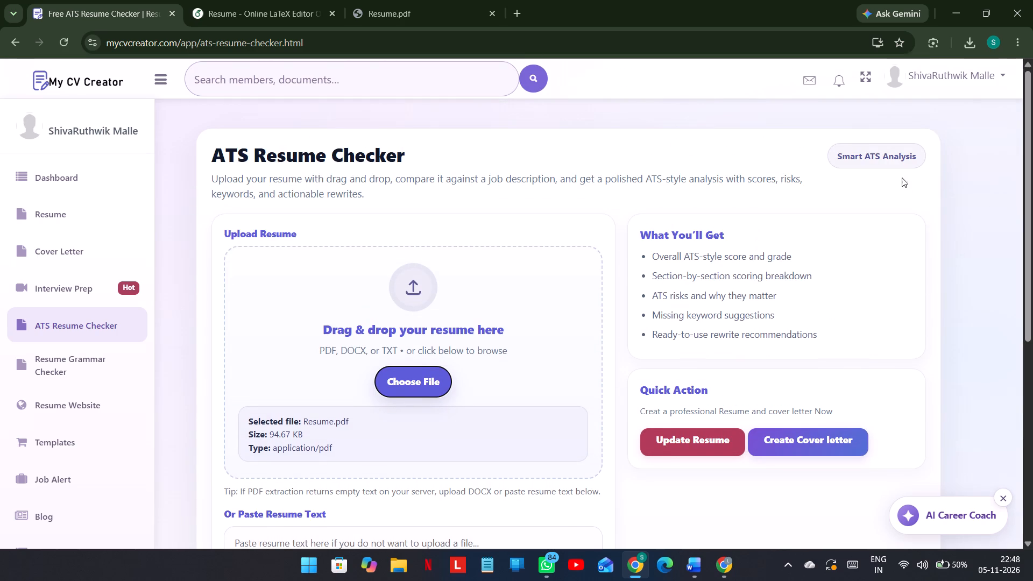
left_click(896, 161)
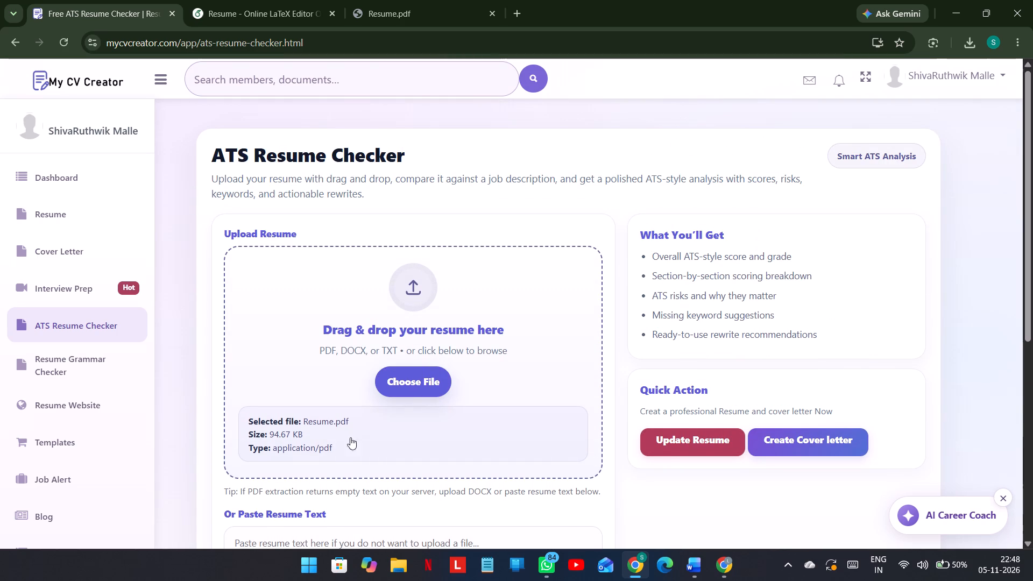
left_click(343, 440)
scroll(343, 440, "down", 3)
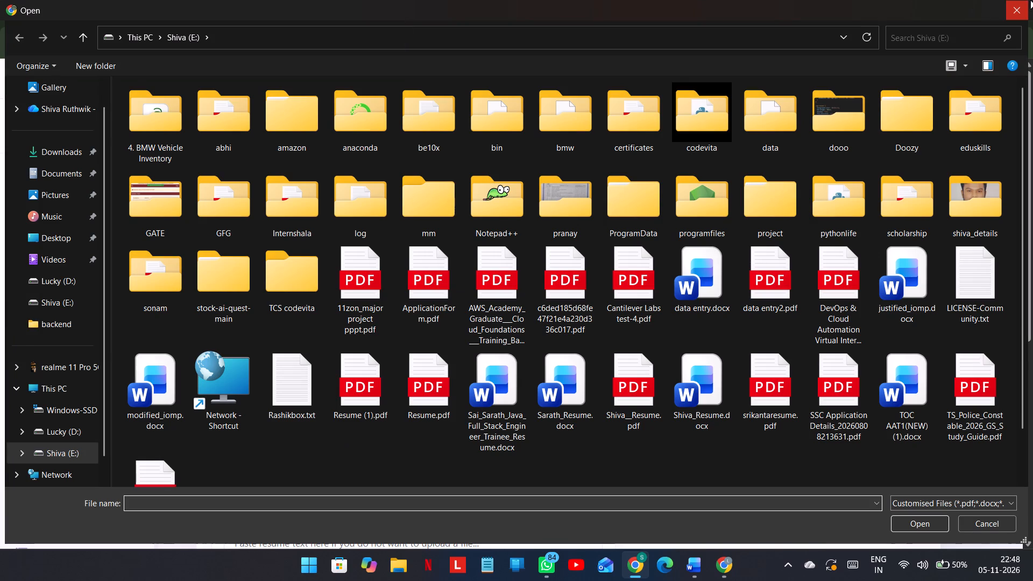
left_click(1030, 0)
Run the ATS score check on Resume.pdf and review its overall and section scores.
scroll(558, 239, "down", 6)
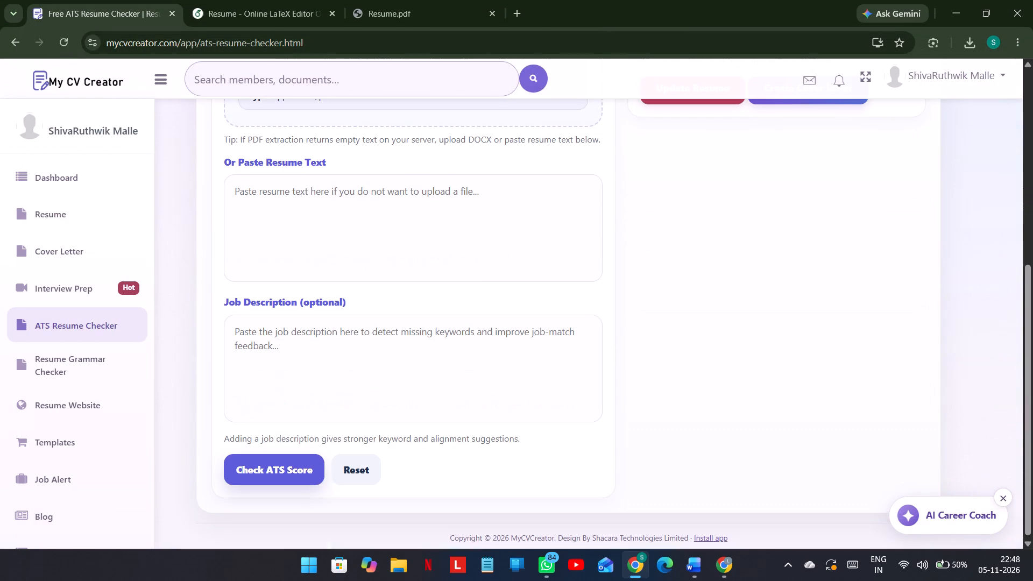
left_click(282, 483)
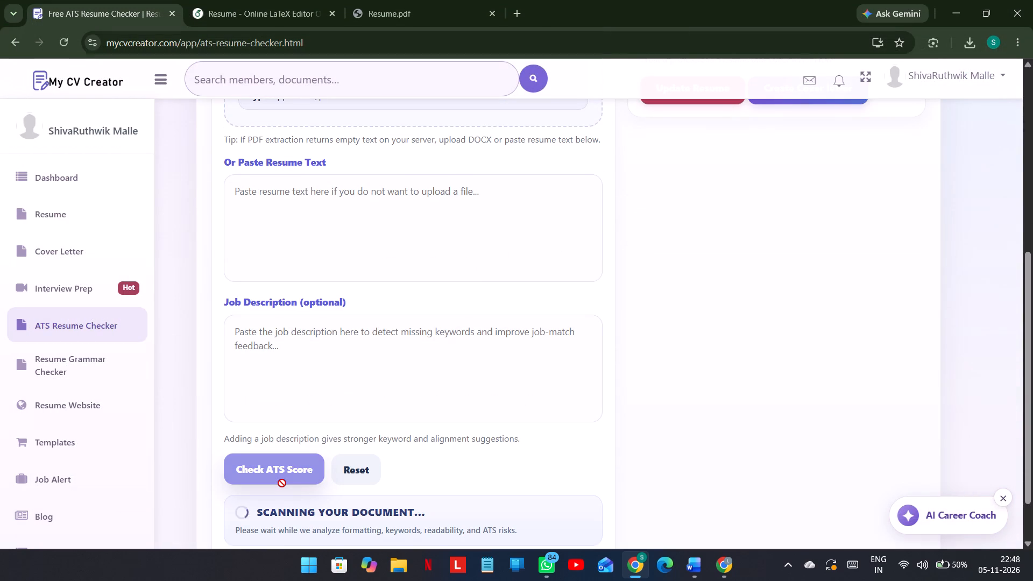
scroll(282, 483, "down", 2)
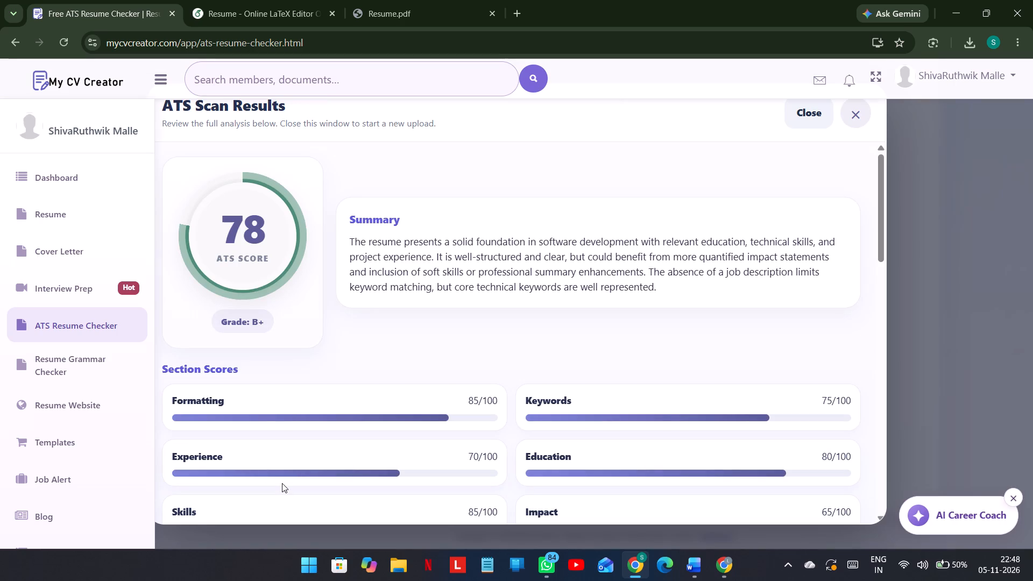
scroll(282, 483, "down", 1)
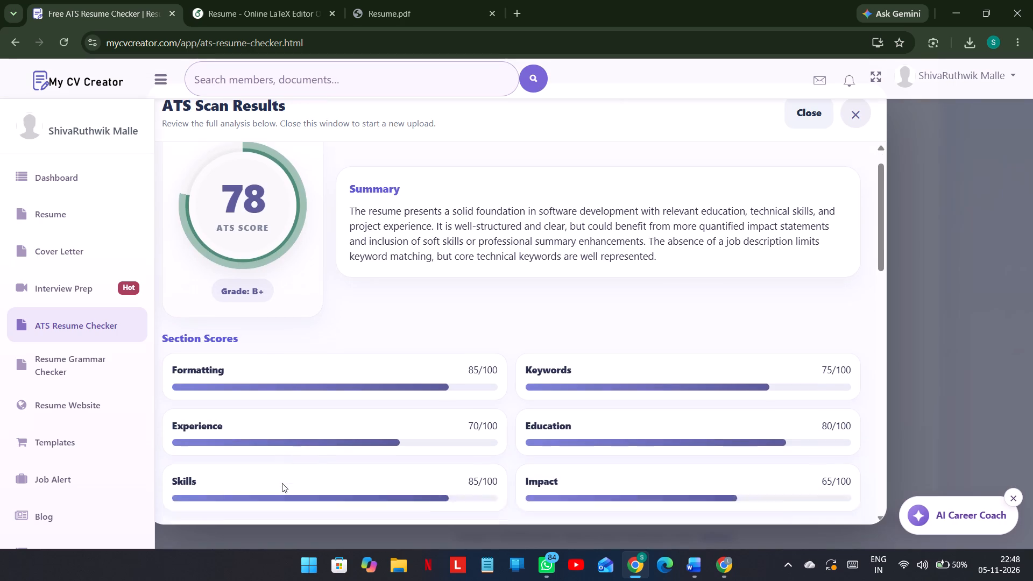
scroll(282, 483, "down", 1)
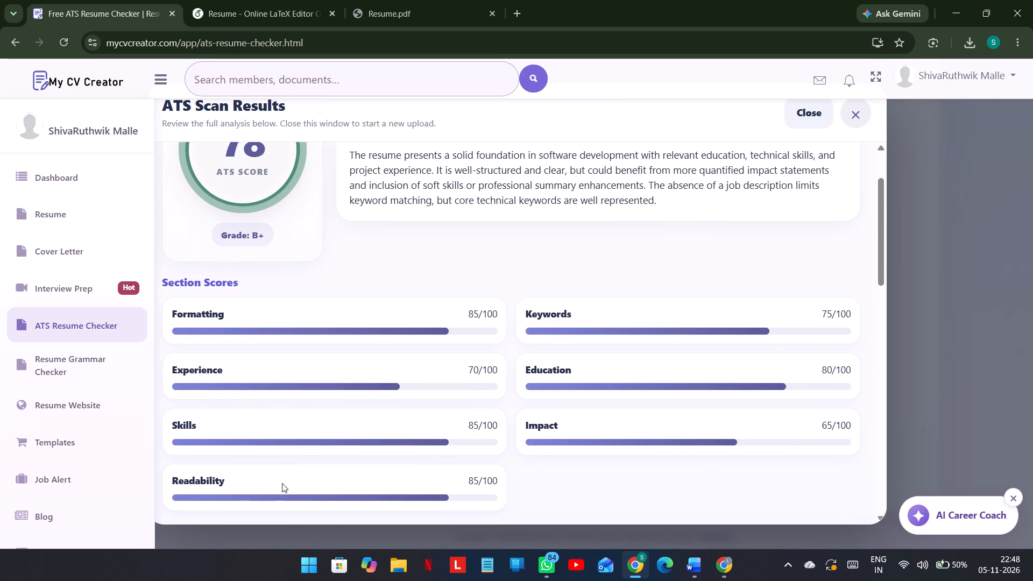
scroll(282, 483, "up", 6)
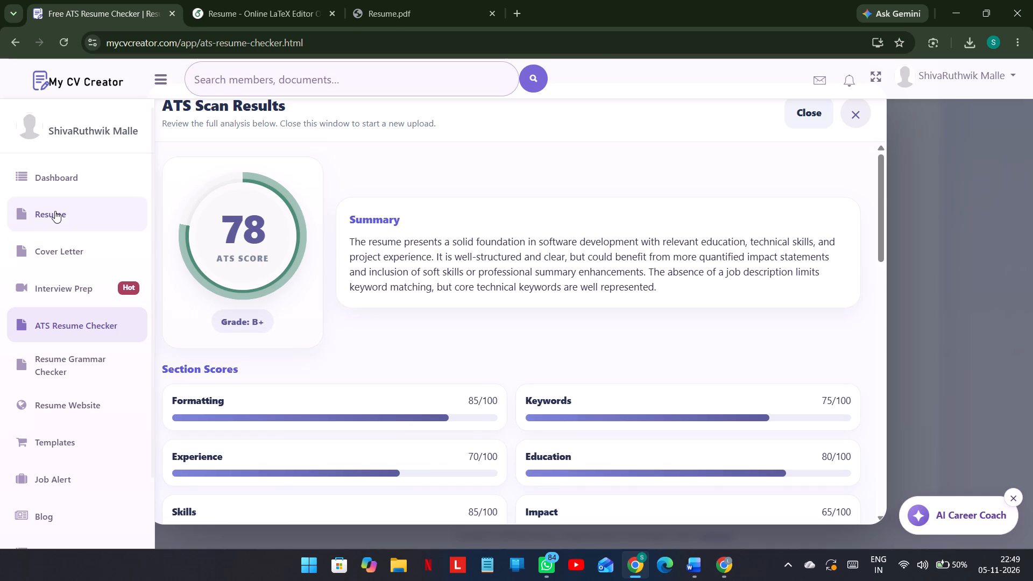
Leave the scan results, reopen the ATS resume upload form past the ad, and select Shiva__Resume.pdf from the E: drive.
left_click(15, 47)
scroll(323, 335, "down", 1)
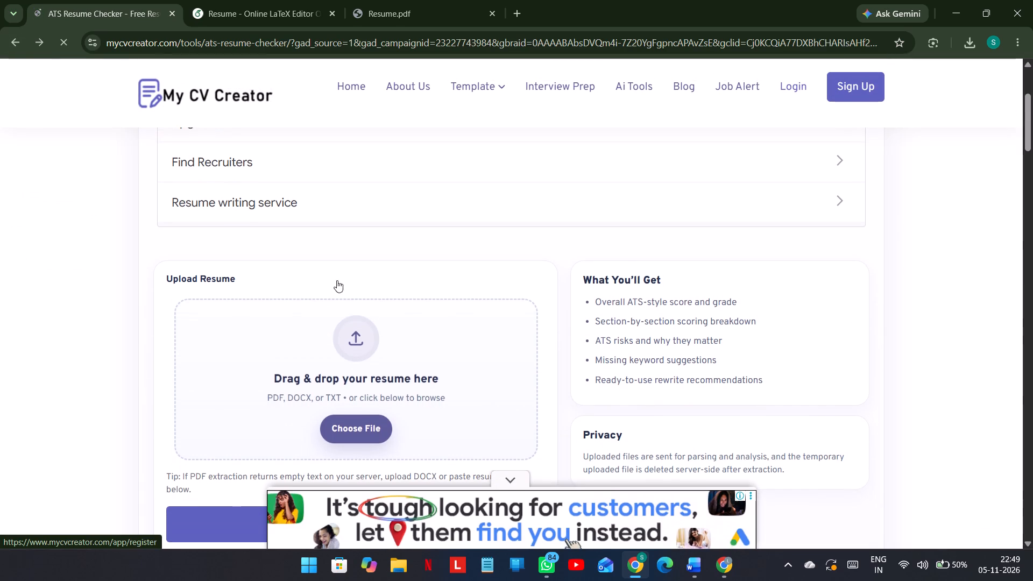
scroll(357, 248, "down", 1)
left_click(358, 324)
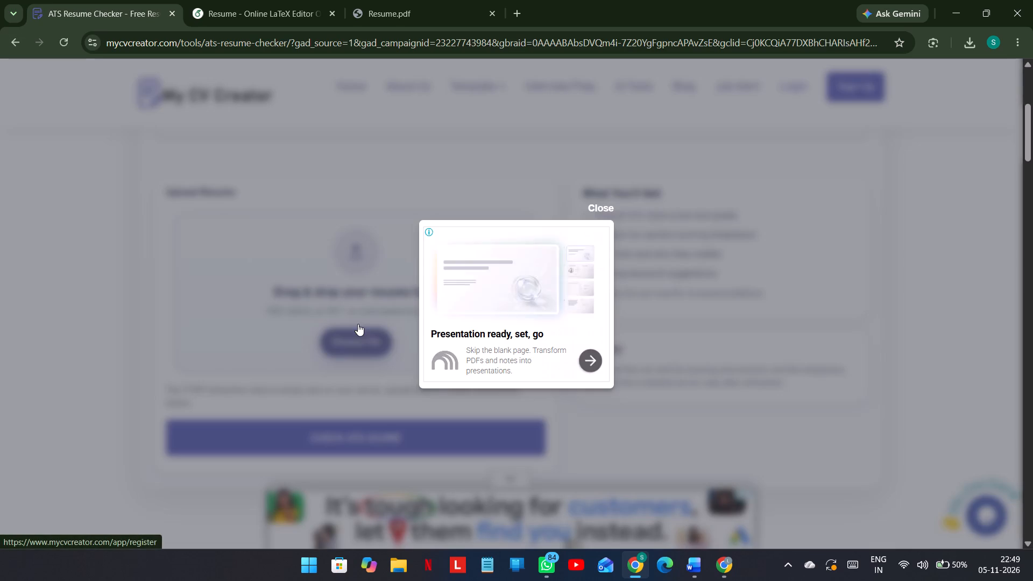
left_click(590, 209)
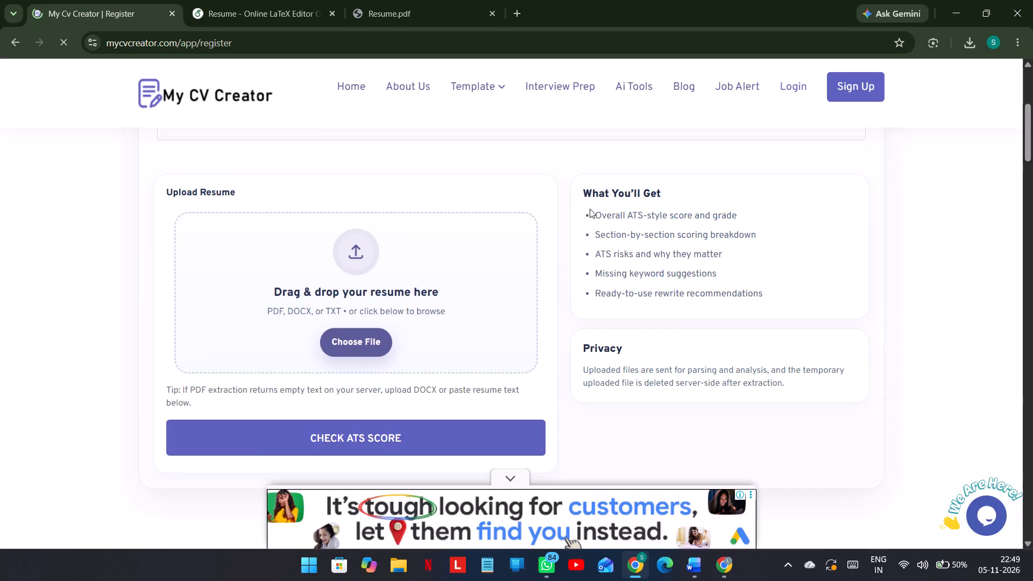
scroll(471, 346, "down", 3)
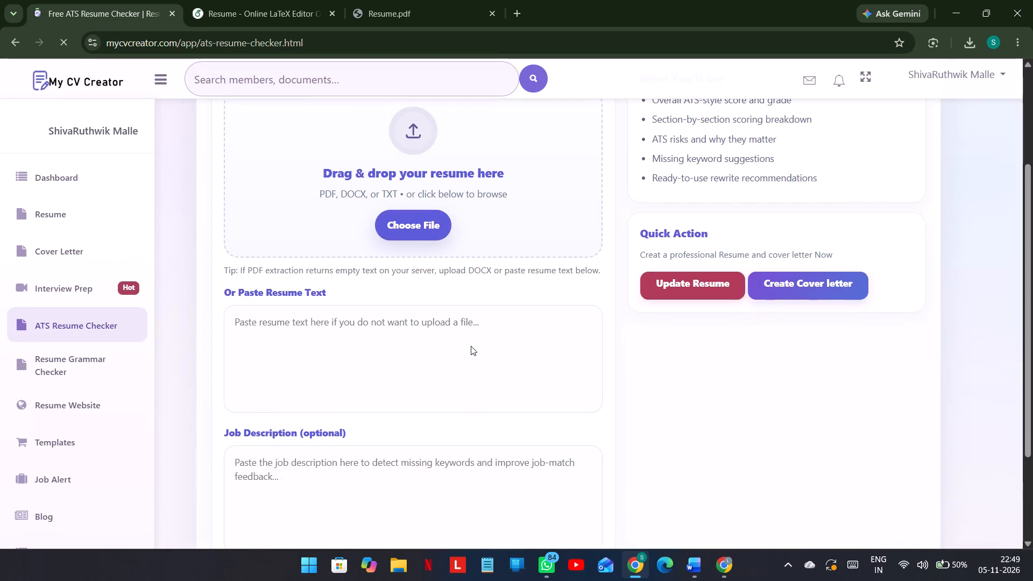
scroll(471, 346, "down", 4)
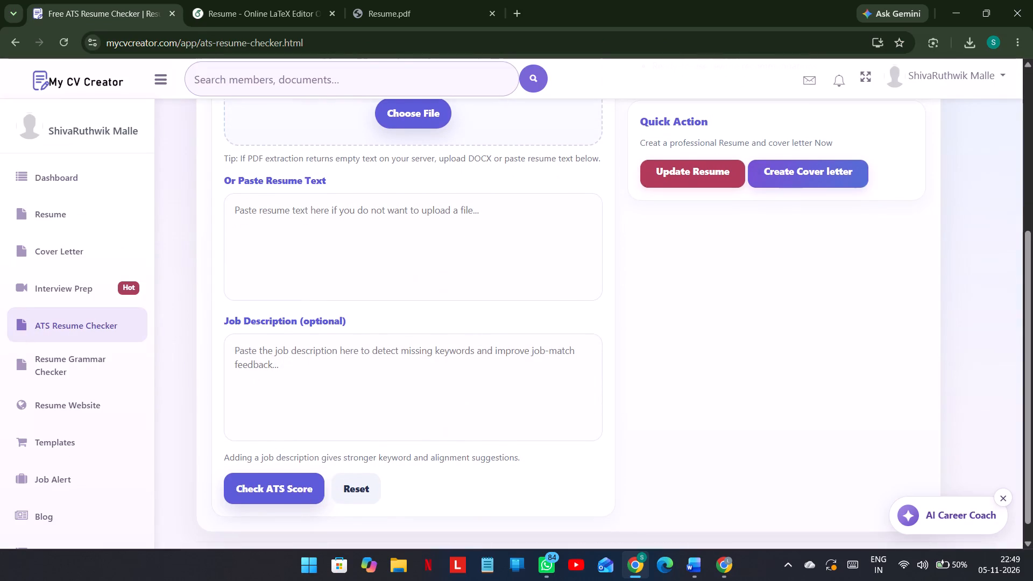
scroll(428, 207, "up", 1)
left_click(428, 162)
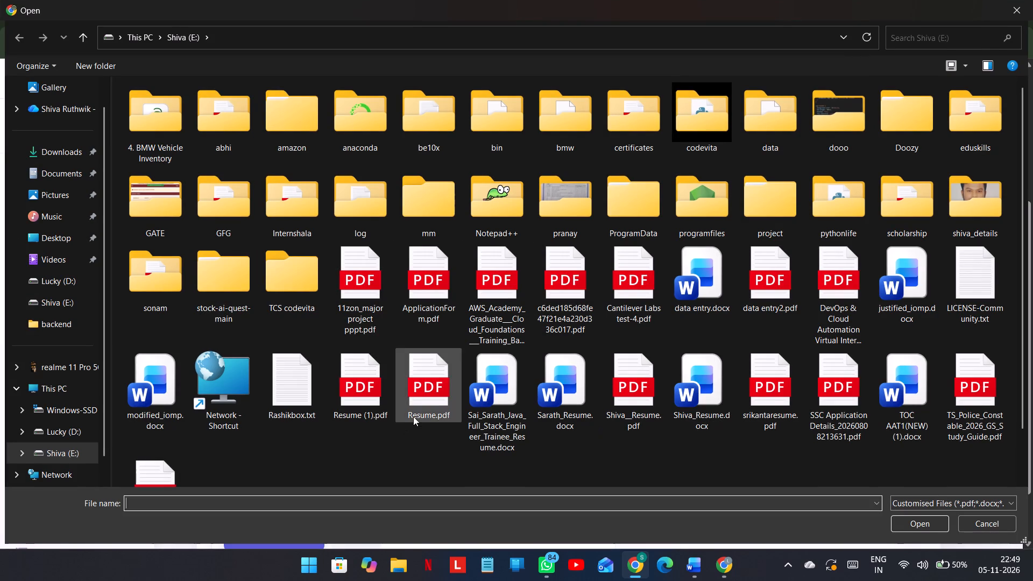
double_click(634, 404)
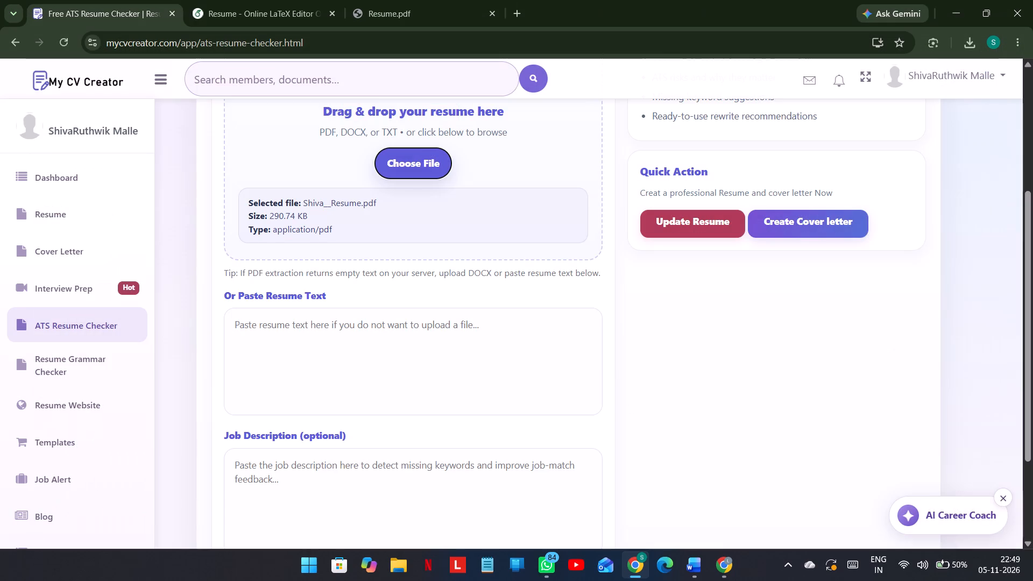
Run the ATS score check on Shiva__Resume.pdf and review its overall and section scores.
scroll(442, 356, "down", 3)
left_click(254, 464)
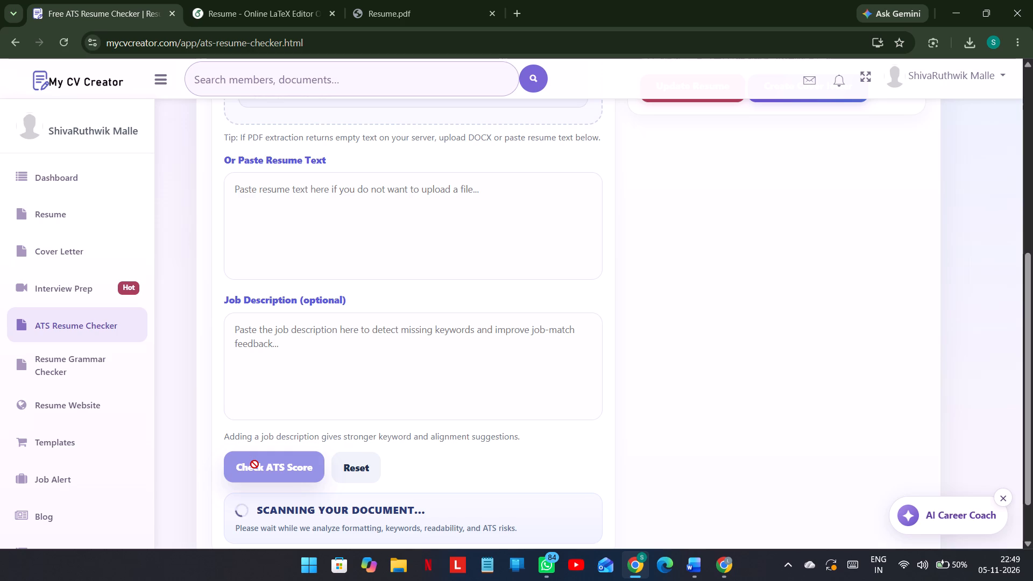
scroll(254, 464, "down", 1)
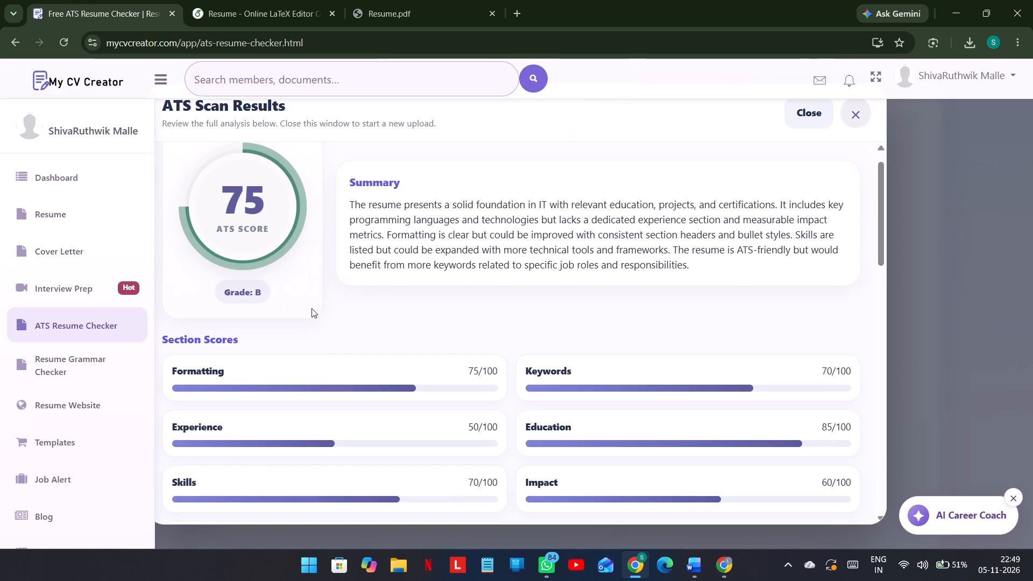
scroll(312, 308, "down", 1)
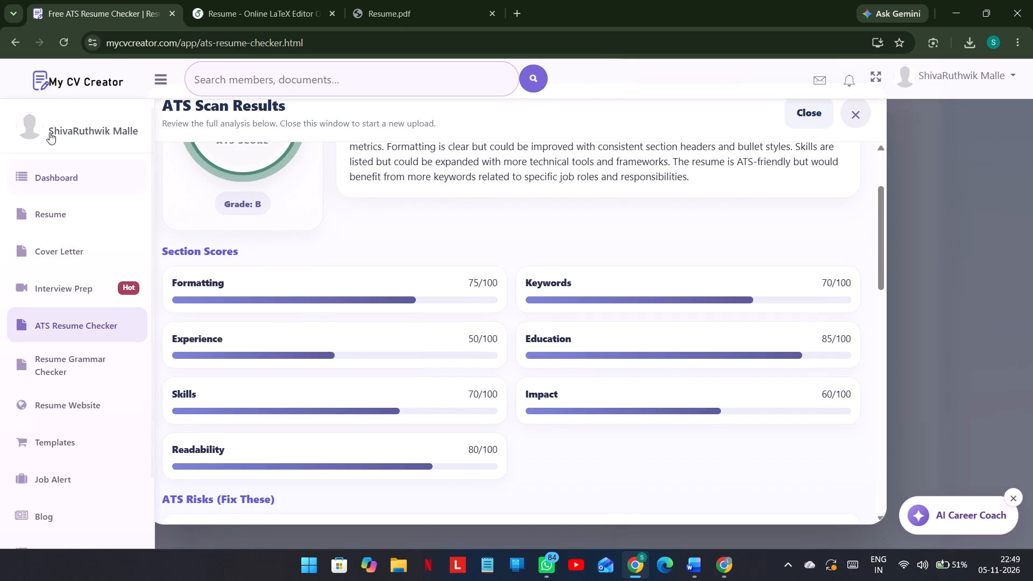
left_click(16, 42)
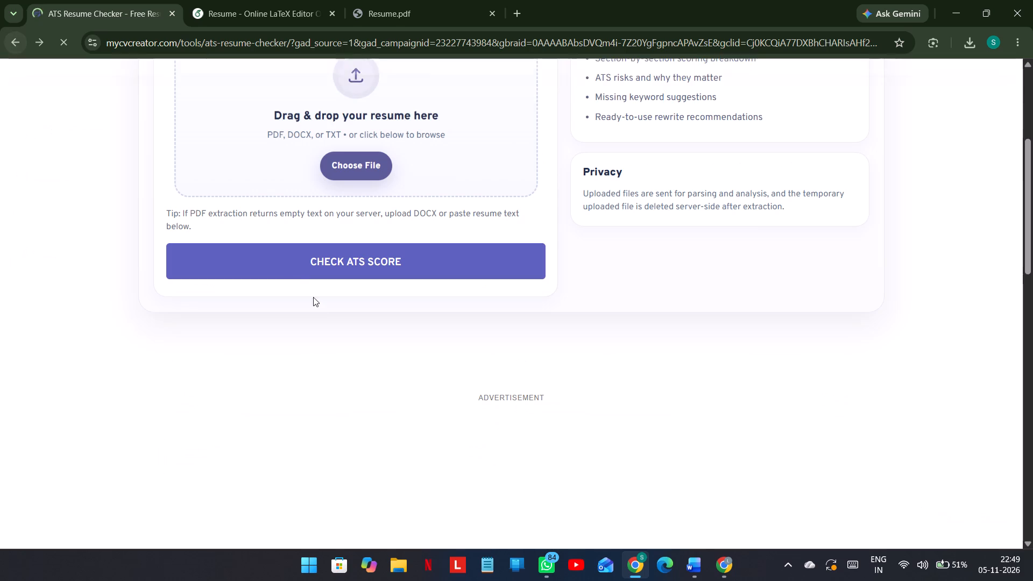
scroll(342, 263, "up", 1)
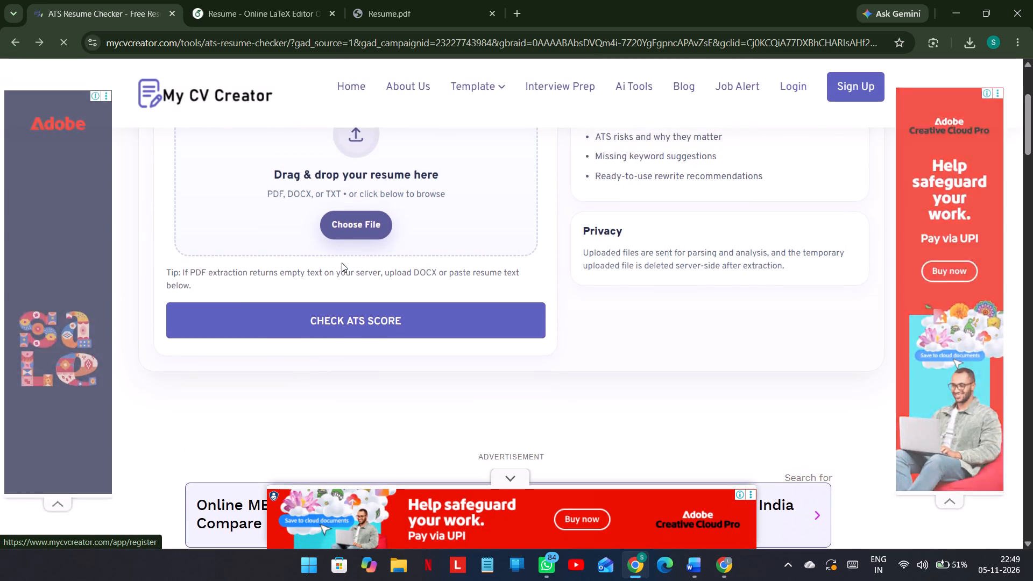
scroll(342, 263, "up", 1)
scroll(339, 308, "down", 1)
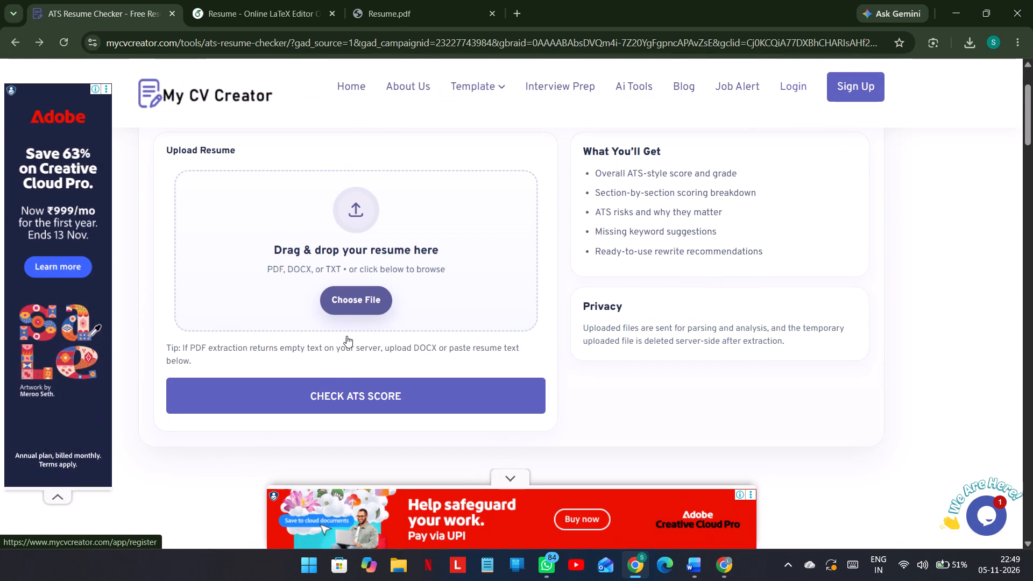
left_click(352, 302)
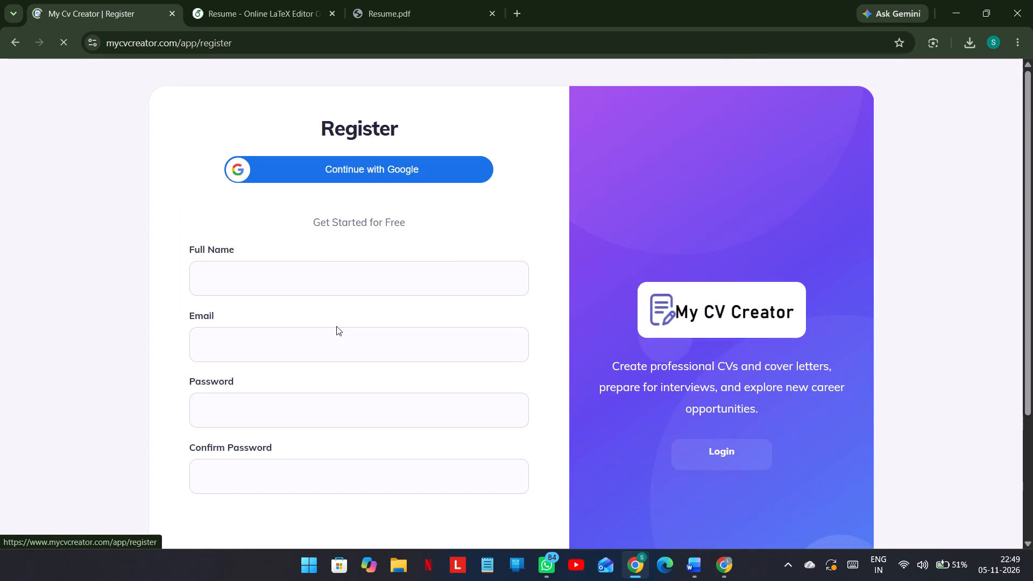
scroll(352, 355, "down", 2)
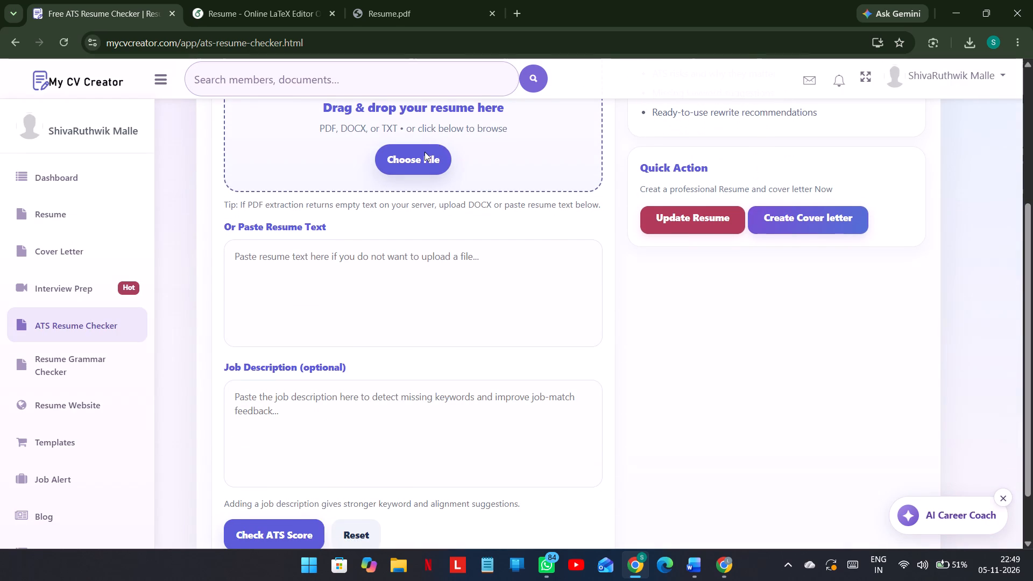
left_click(424, 152)
scroll(278, 354, "down", 6)
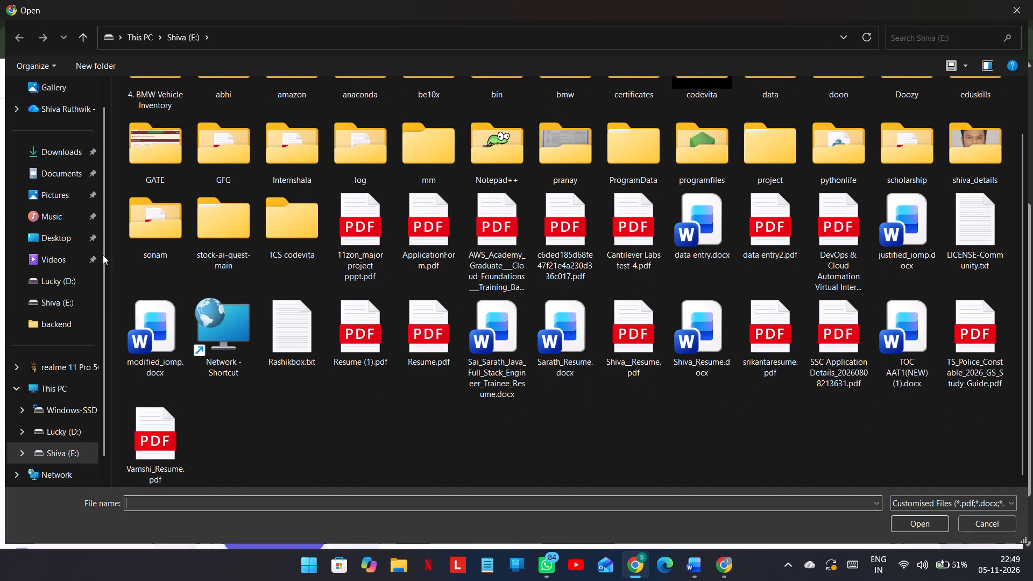
double_click(70, 229)
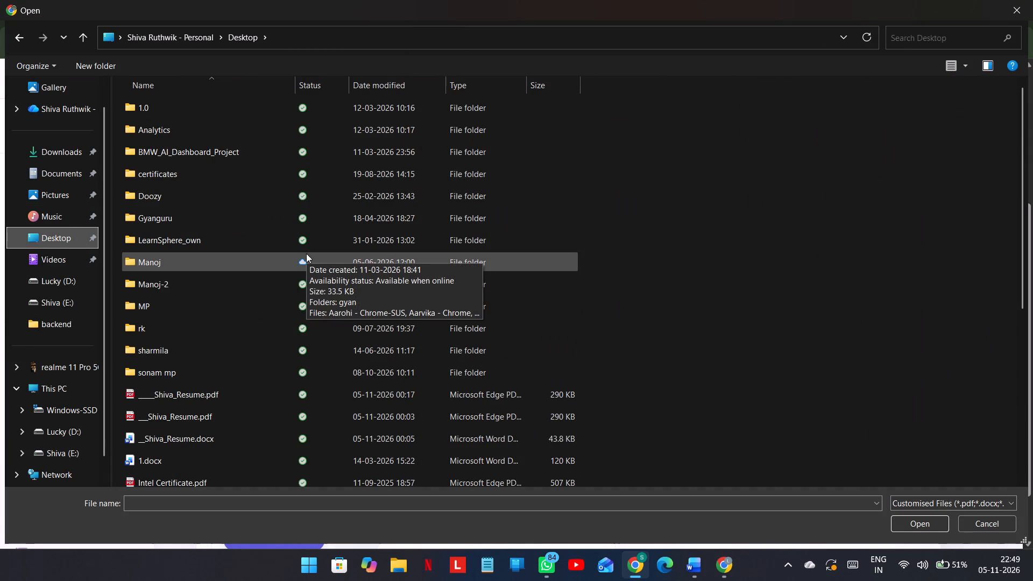
scroll(306, 253, "down", 6)
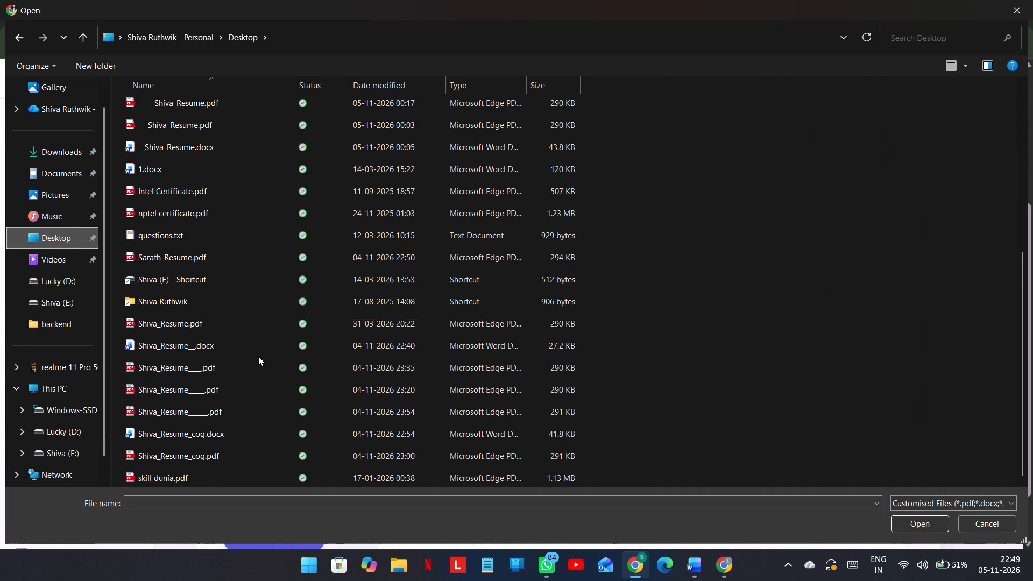
double_click(257, 369)
left_click(257, 369)
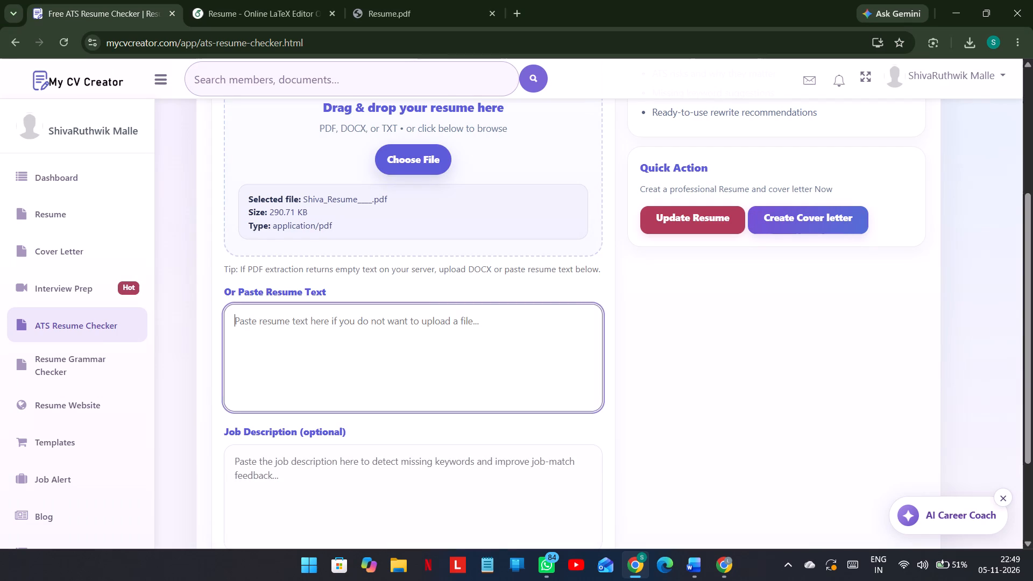
Run the ATS score check on the selected Shiva_Resume PDF and review its section scores, risks, keywords and suggestions.
scroll(382, 315, "down", 2)
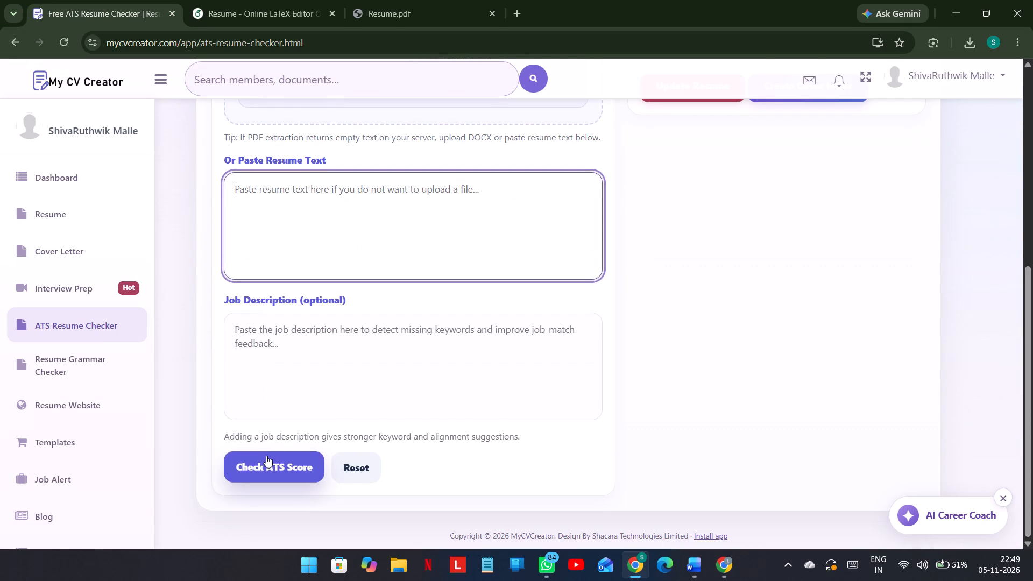
left_click(266, 456)
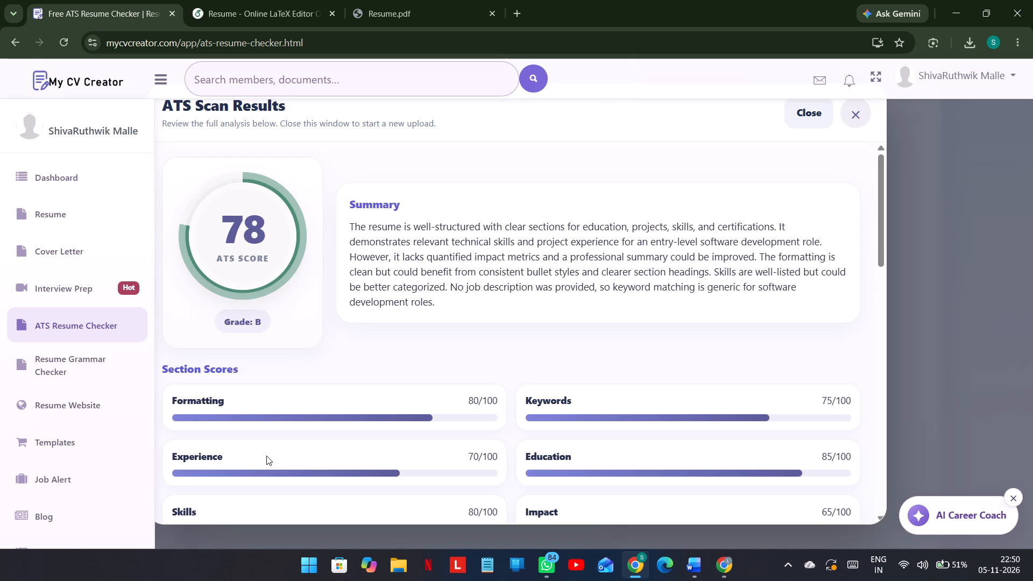
scroll(266, 456, "down", 3)
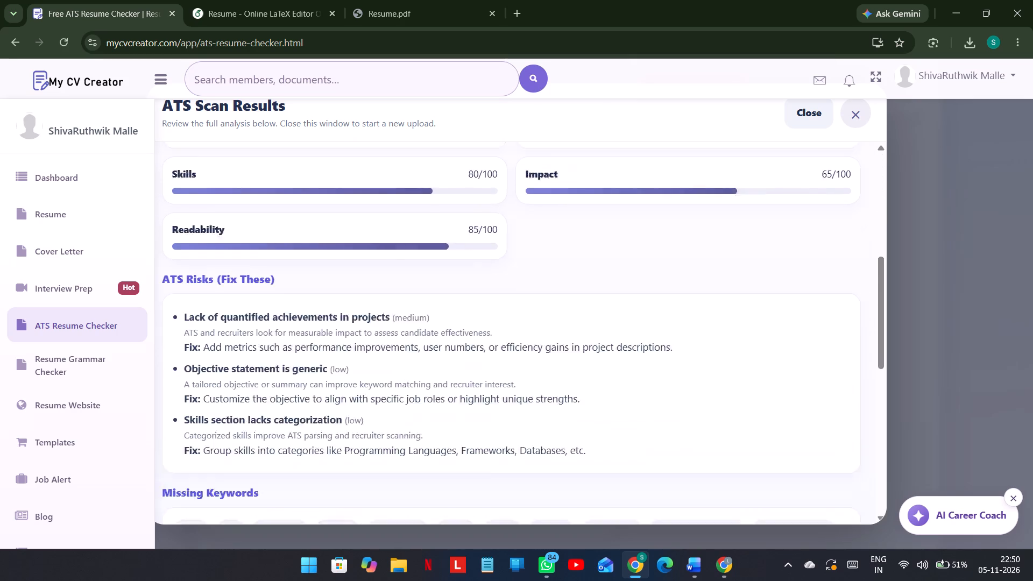
scroll(266, 456, "down", 3)
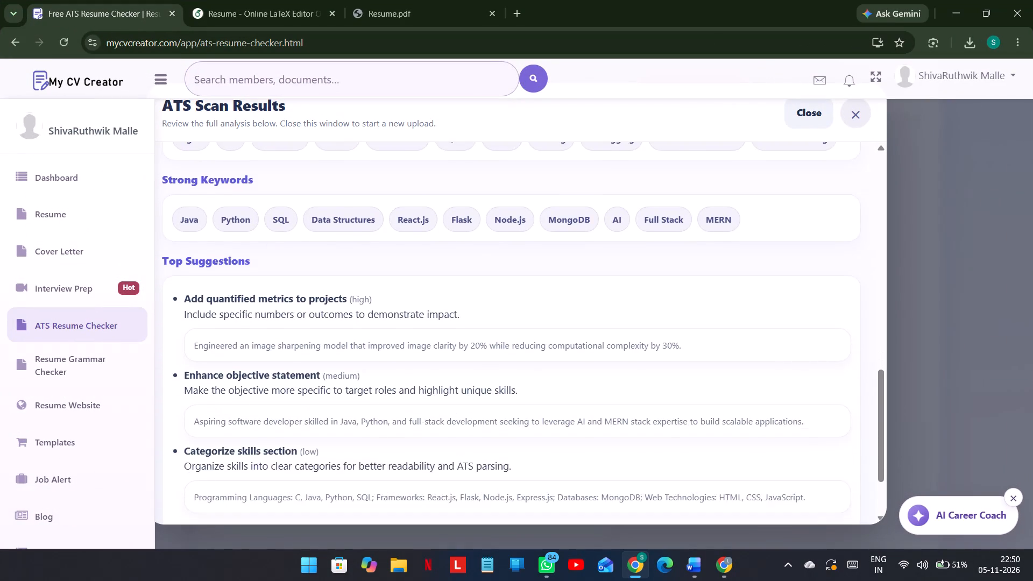
scroll(266, 456, "down", 2)
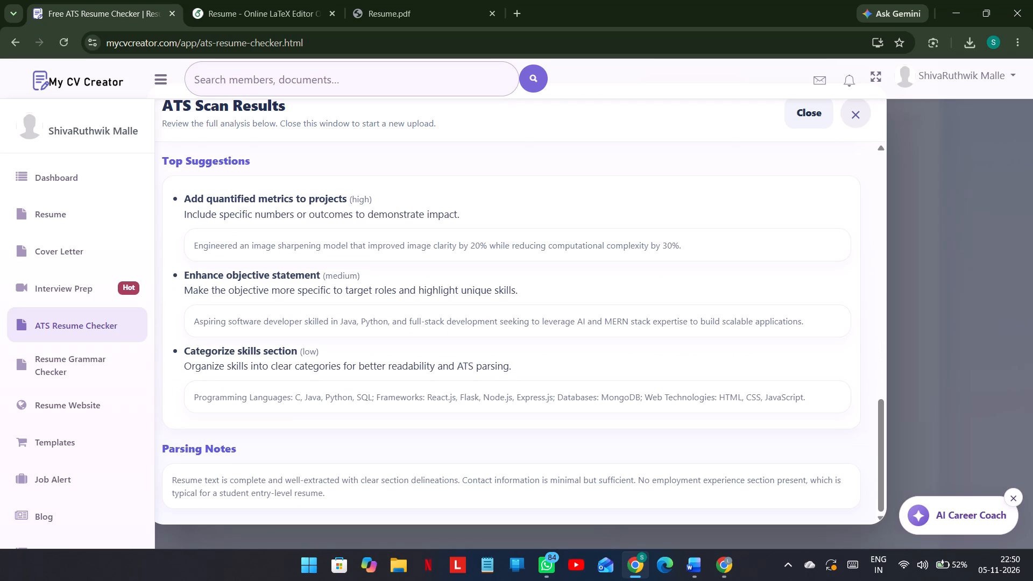
scroll(266, 456, "up", 5)
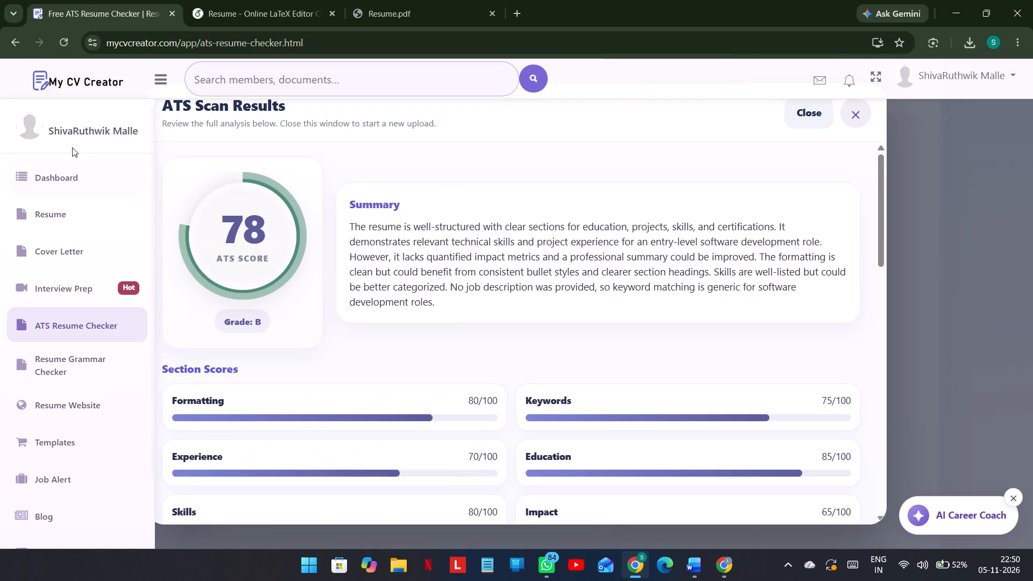
left_click(18, 44)
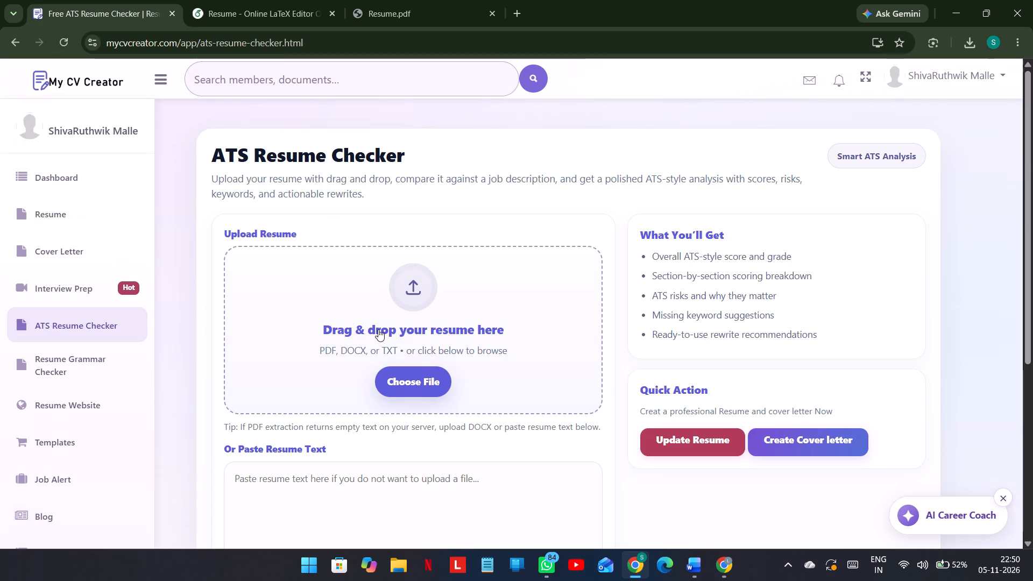
left_click(406, 390)
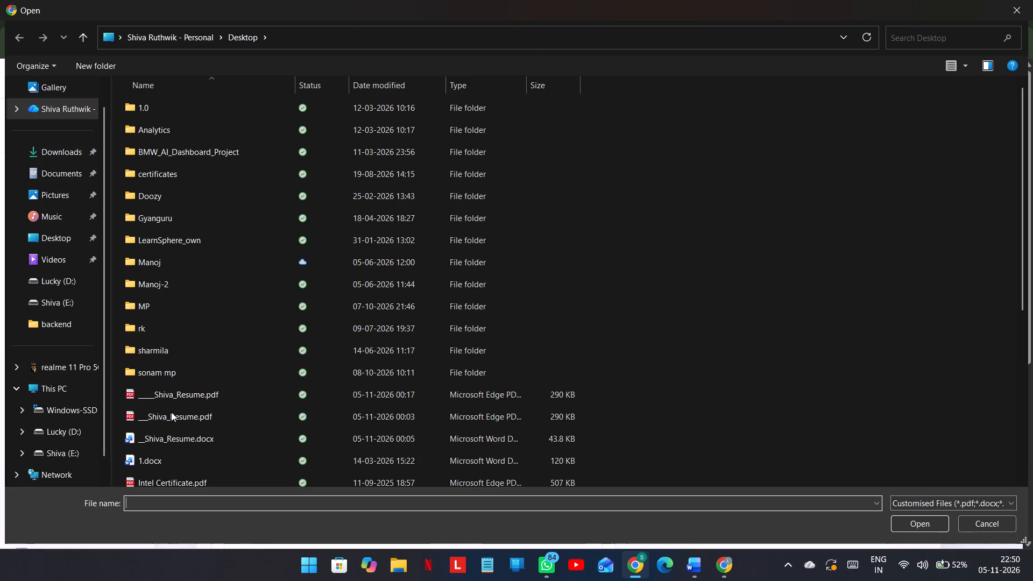
double_click(171, 412)
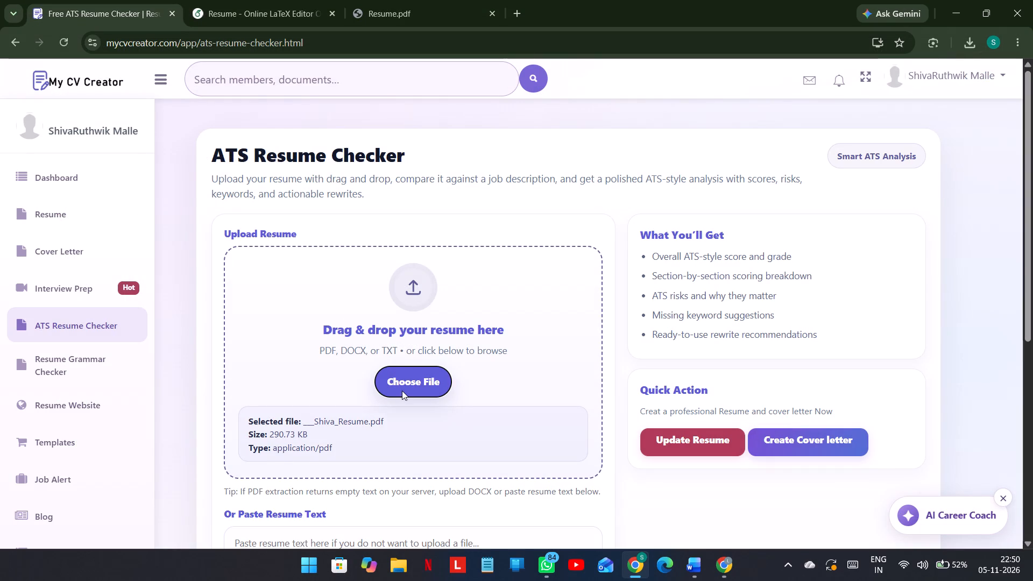
Run the ATS score check on ___Shiva_Resume.pdf and review its overall score, section scores, risks and keywords.
scroll(402, 391, "down", 4)
left_click(272, 466)
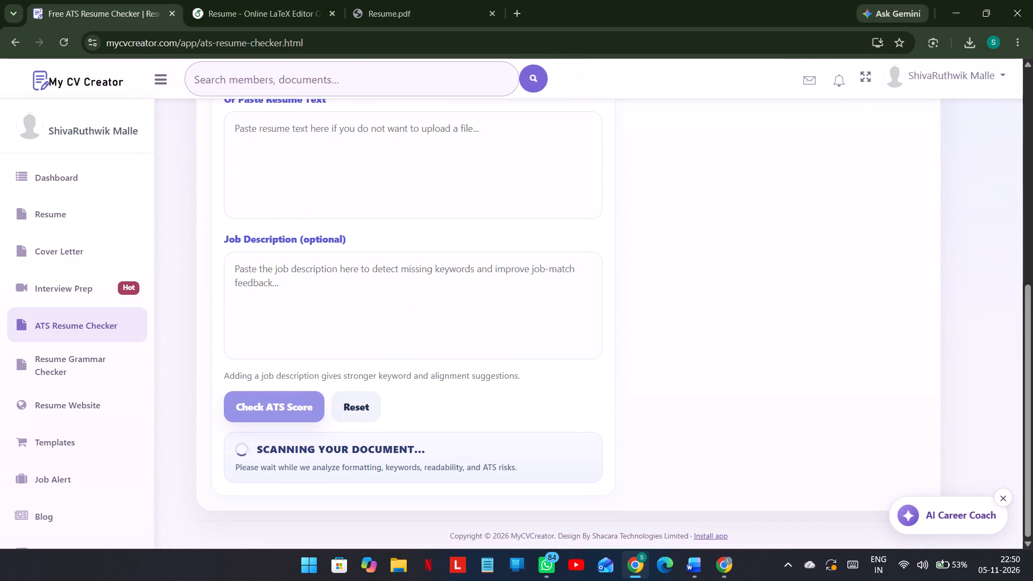
scroll(272, 466, "down", 2)
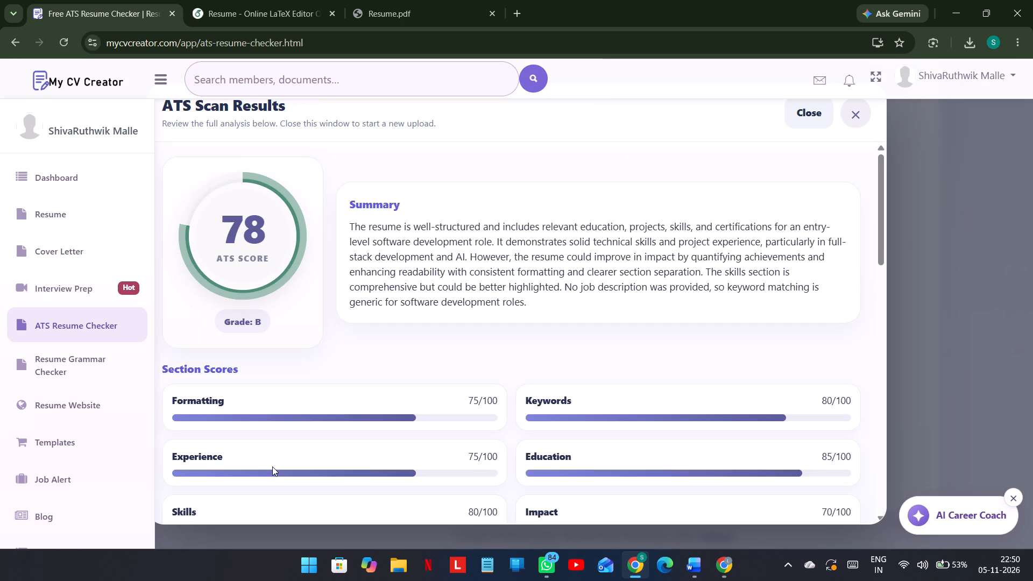
scroll(272, 466, "down", 7)
scroll(272, 466, "up", 3)
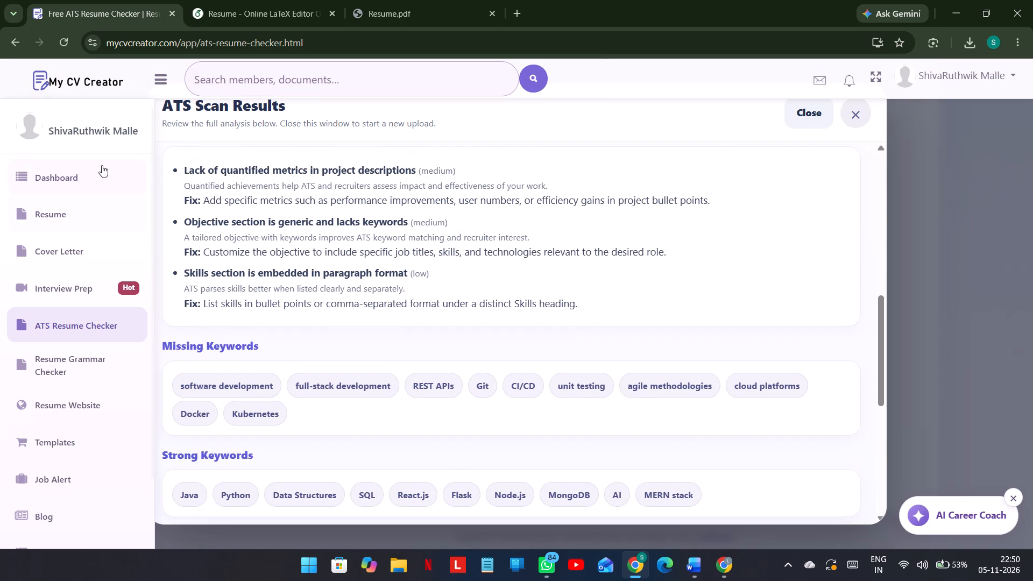
Leave the scan results and reopen the empty ATS resume upload form.
left_click(18, 49)
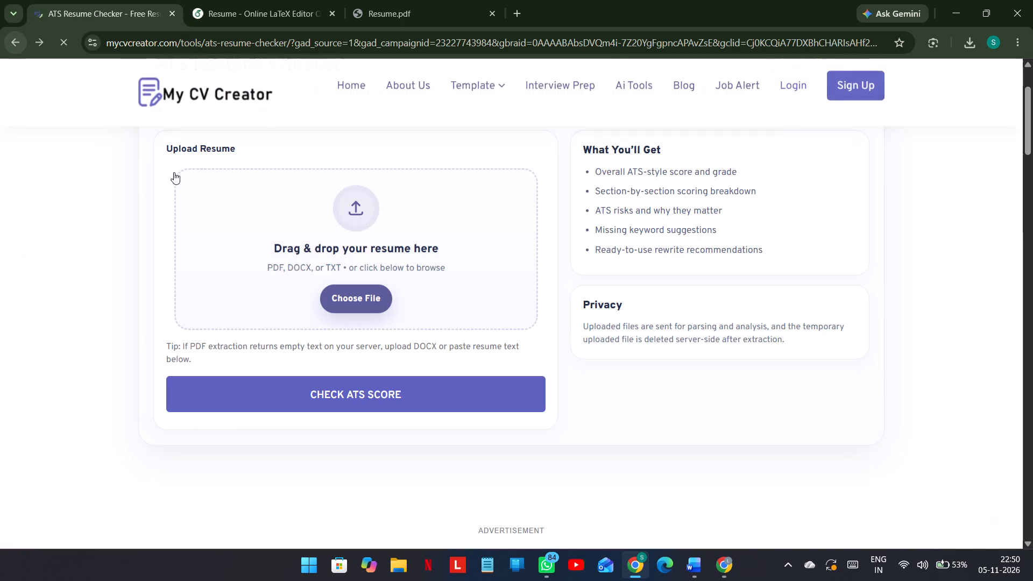
scroll(278, 307, "up", 5)
scroll(278, 307, "down", 1)
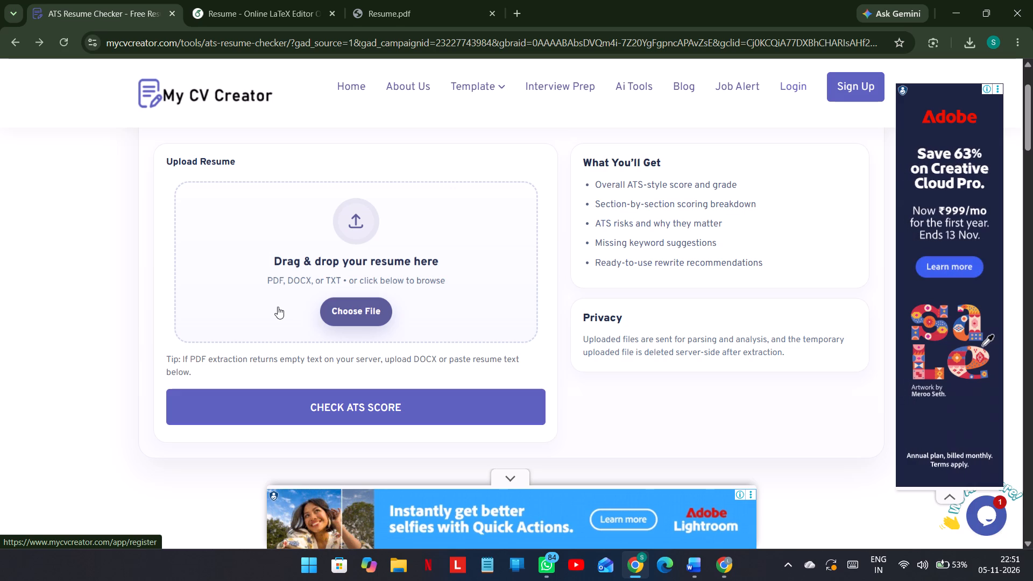
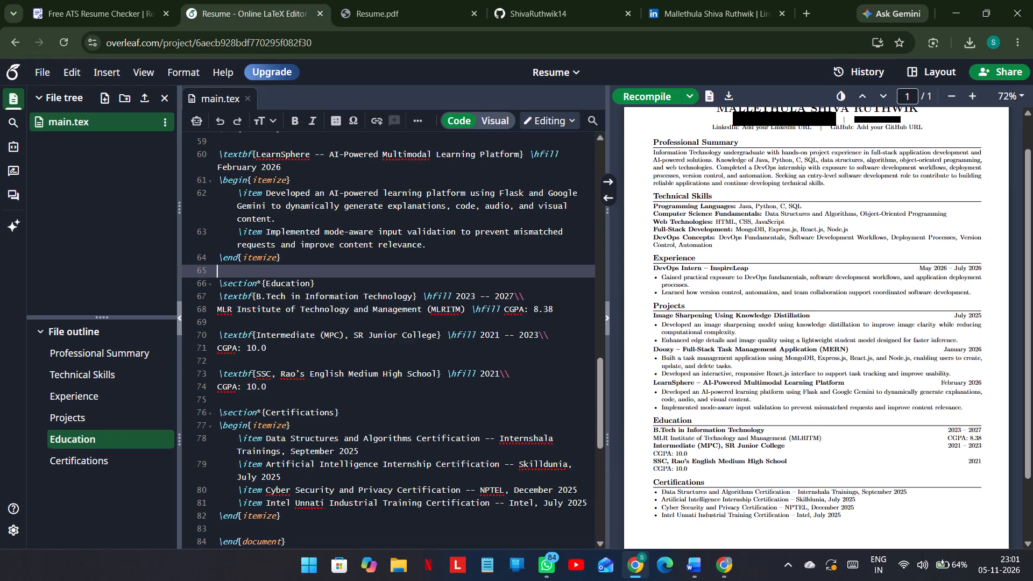
key("ctrl+a")
key("ctrl+v")
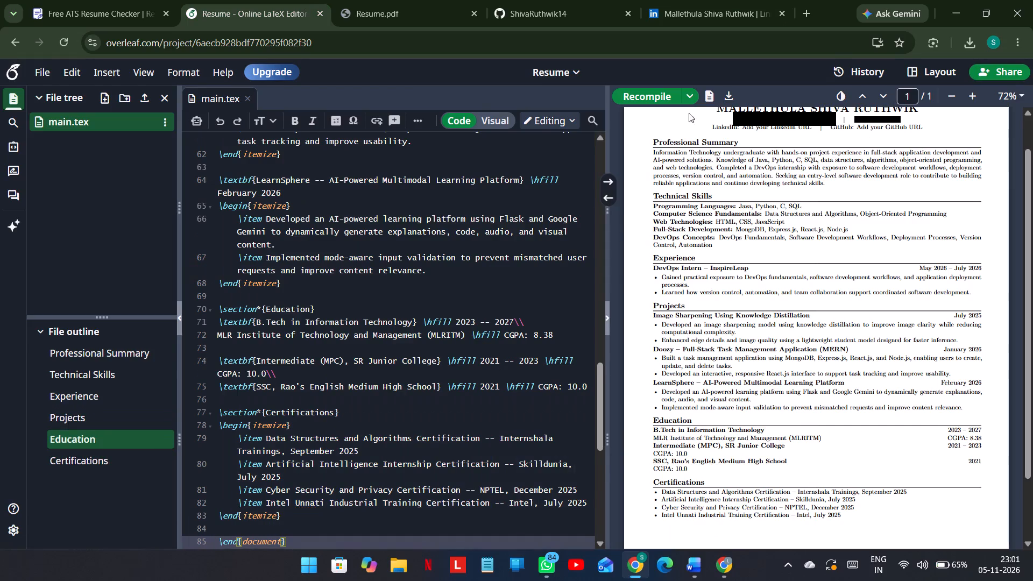
left_click(678, 95)
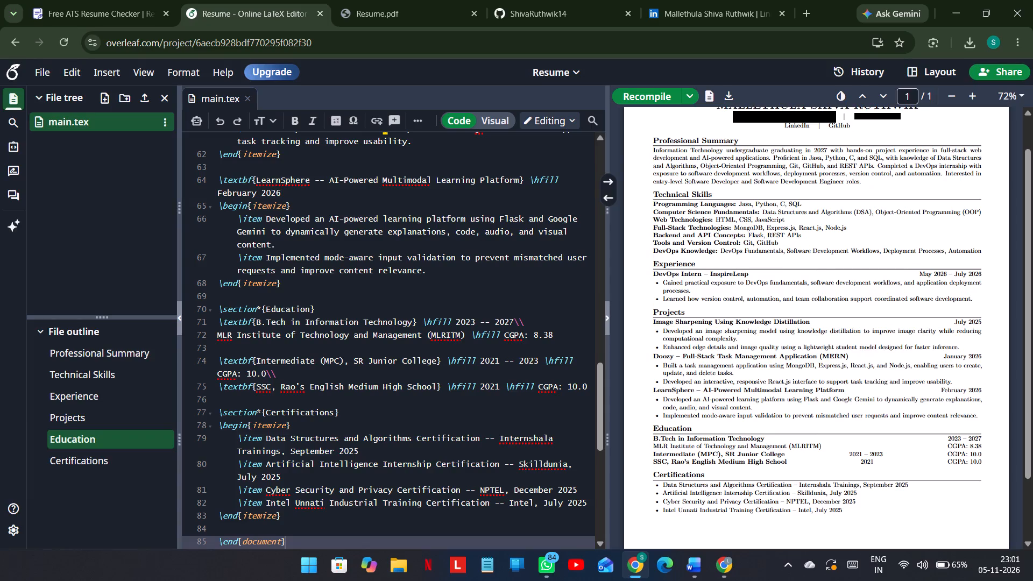
Download the recompiled resume as a PDF.
left_click(730, 95)
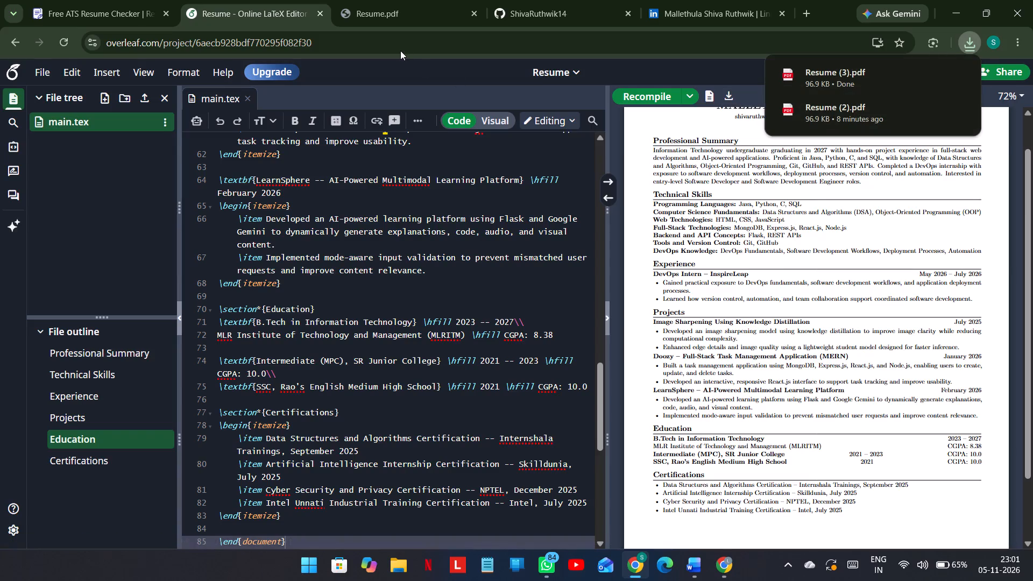
Leave the old scan results in My CV Creator, reopen the ATS Resume Checker form, and choose Resume (3).pdf for upload.
left_click(118, 0)
left_click(118, 0)
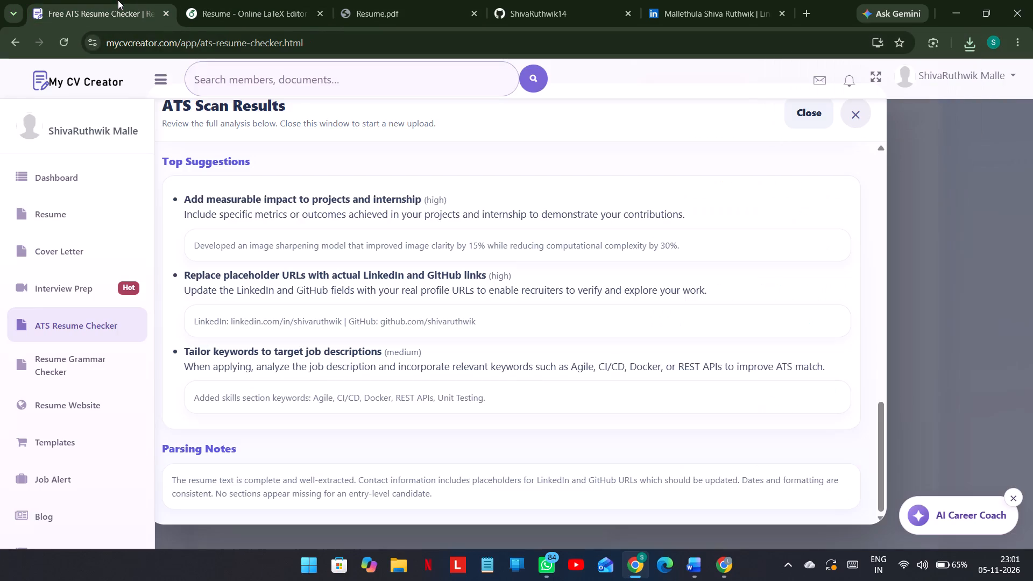
scroll(224, 242, "up", 4)
scroll(185, 182, "up", 3)
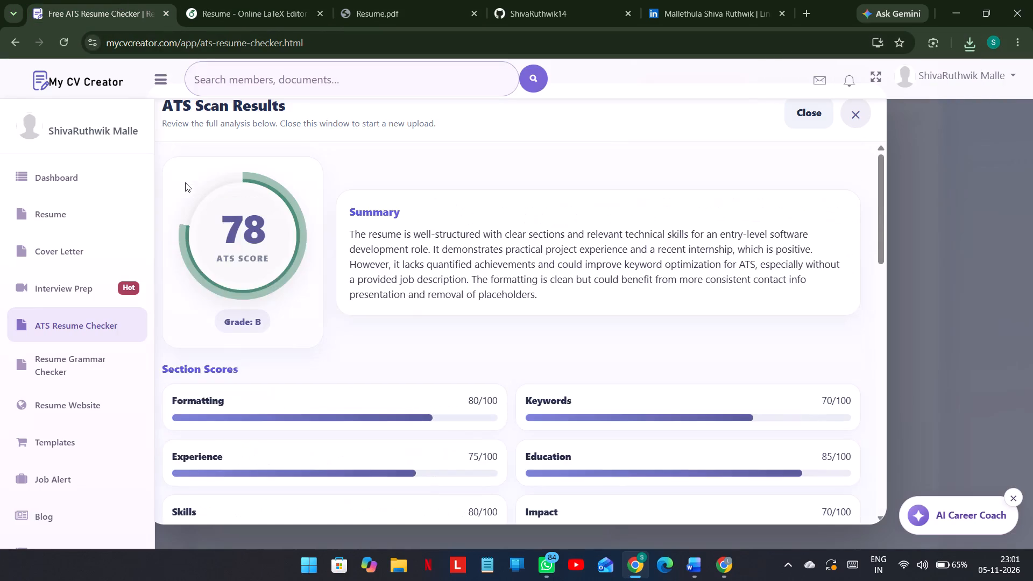
left_click(12, 46)
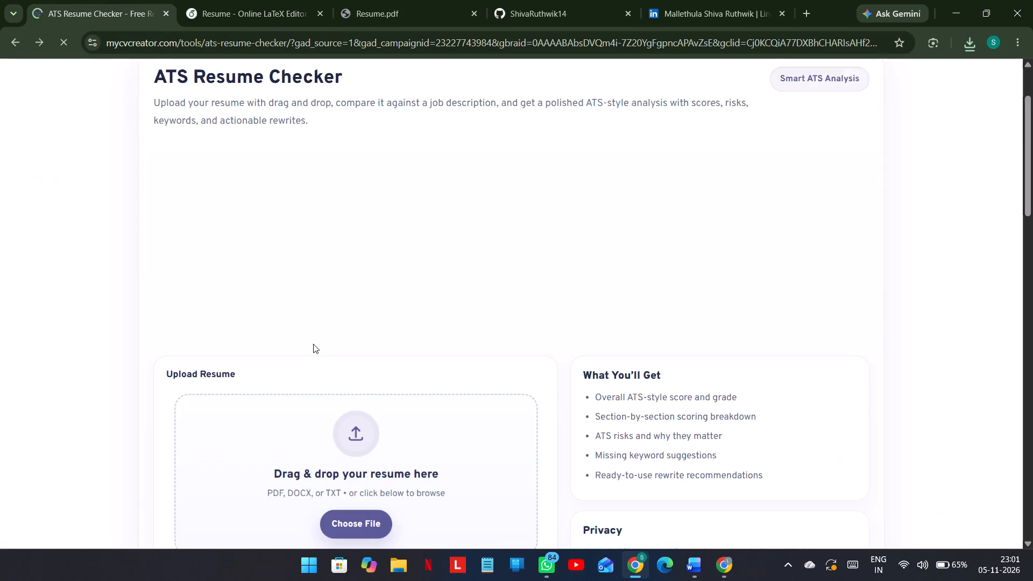
scroll(314, 353, "down", 2)
left_click(337, 381)
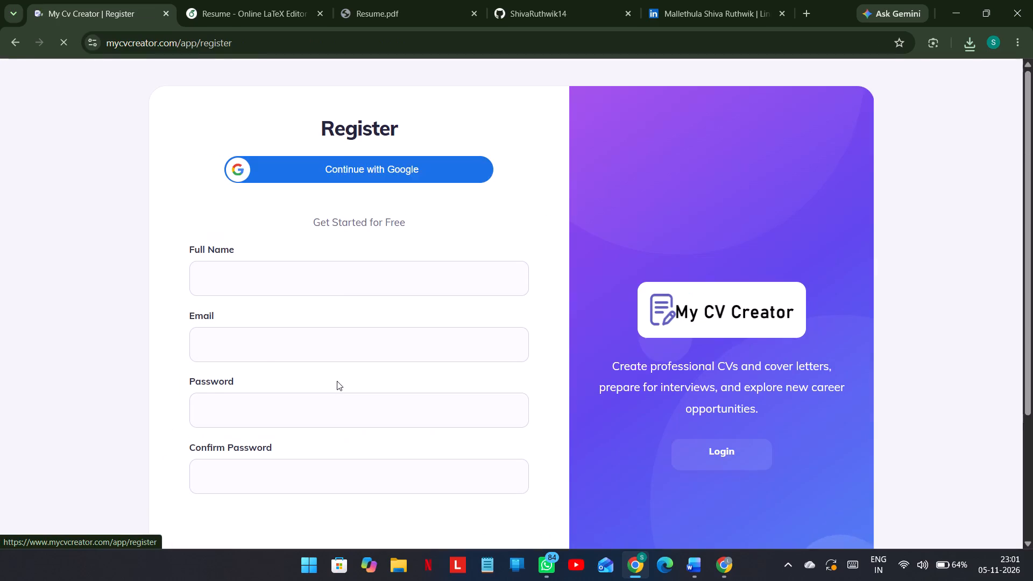
scroll(381, 346, "down", 2)
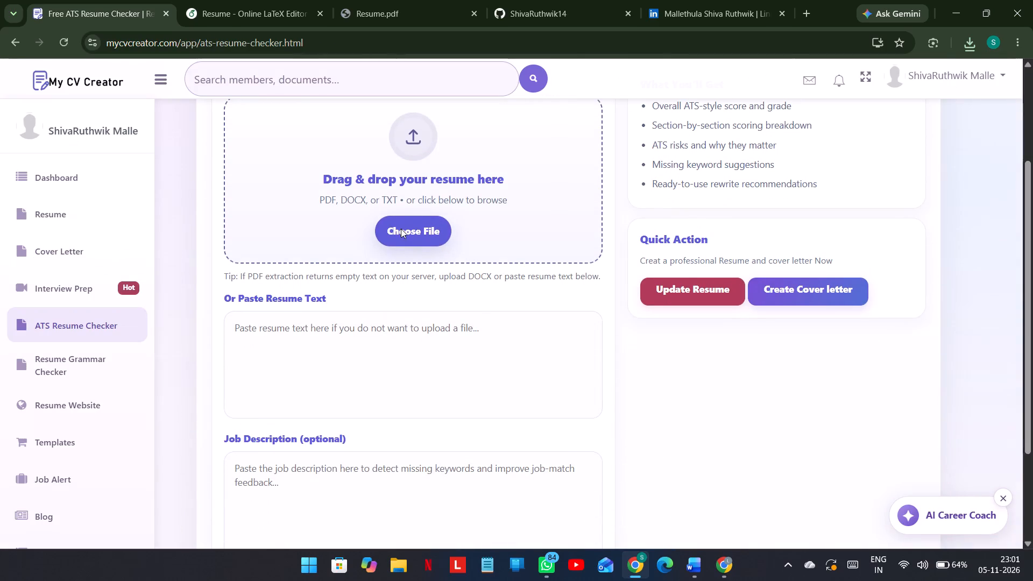
left_click(399, 226)
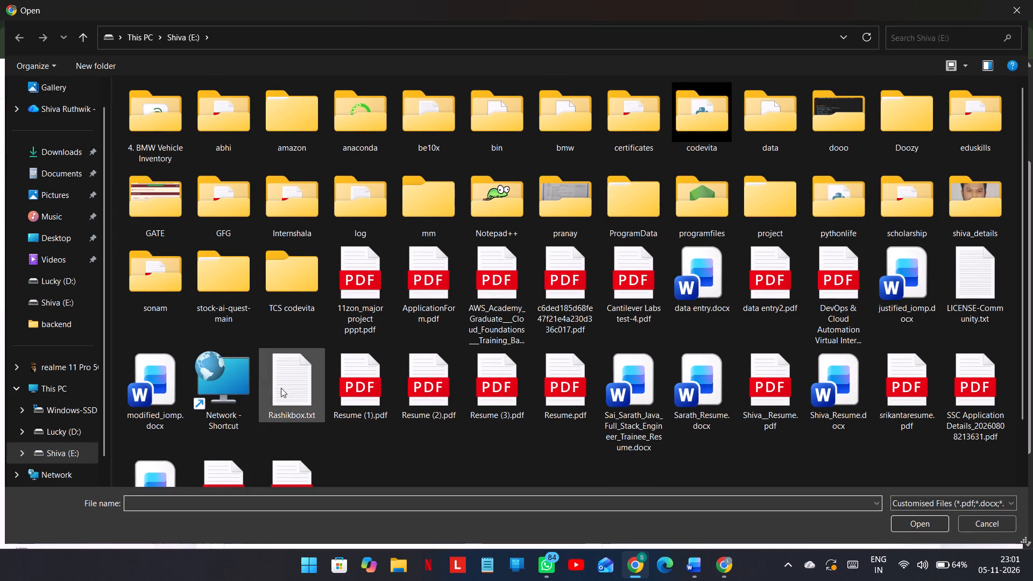
double_click(476, 399)
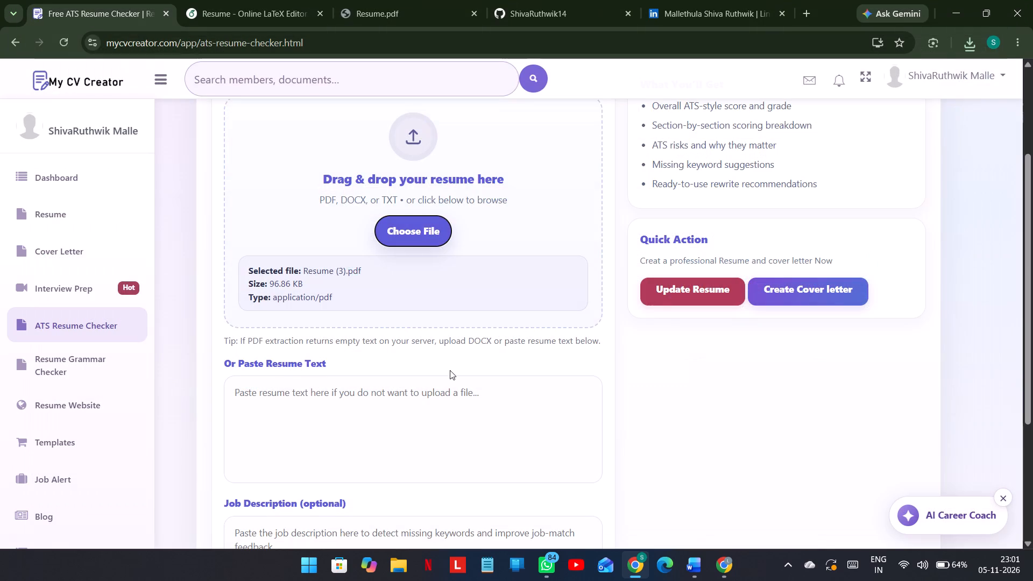
Run the ATS analysis on the chosen resume and review its score, section scores, risks and missing keywords.
scroll(450, 370, "down", 4)
left_click_drag(210, 476, 247, 466)
left_click(247, 466)
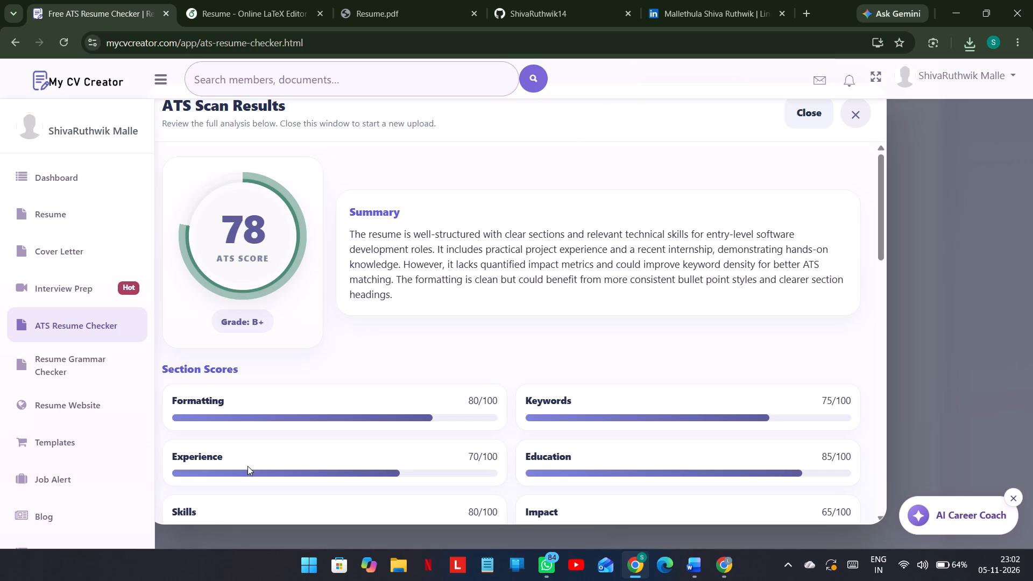
scroll(247, 466, "down", 5)
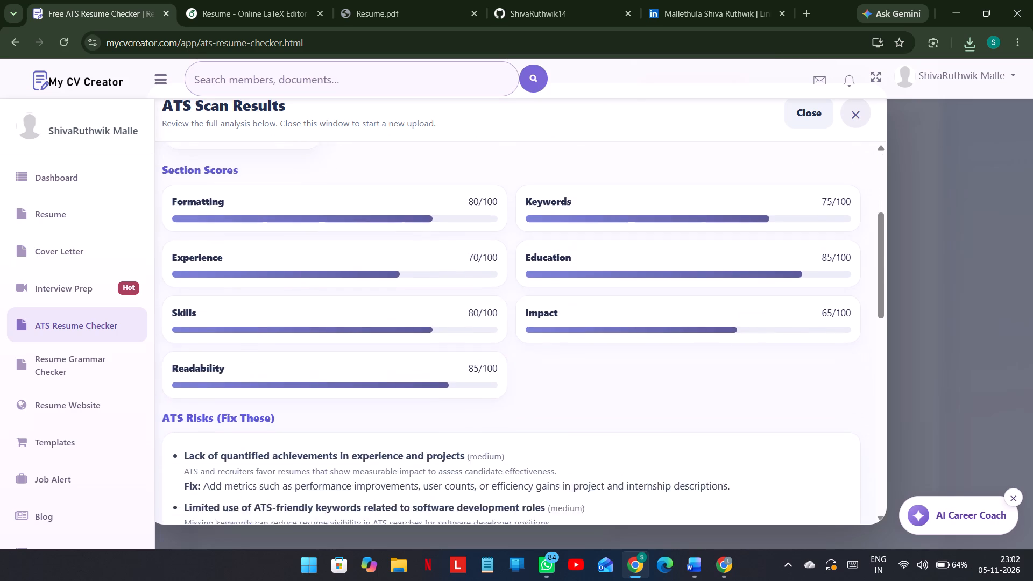
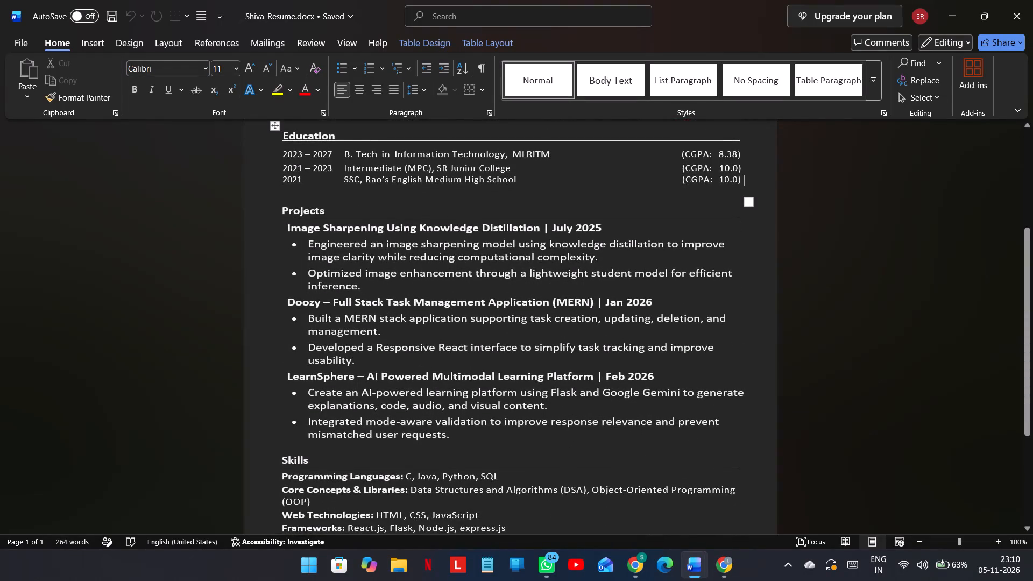
Look through the resume in Word, covering its objective, education, projects, skills and certificates sections.
scroll(631, 433, "up", 2)
scroll(631, 433, "down", 1)
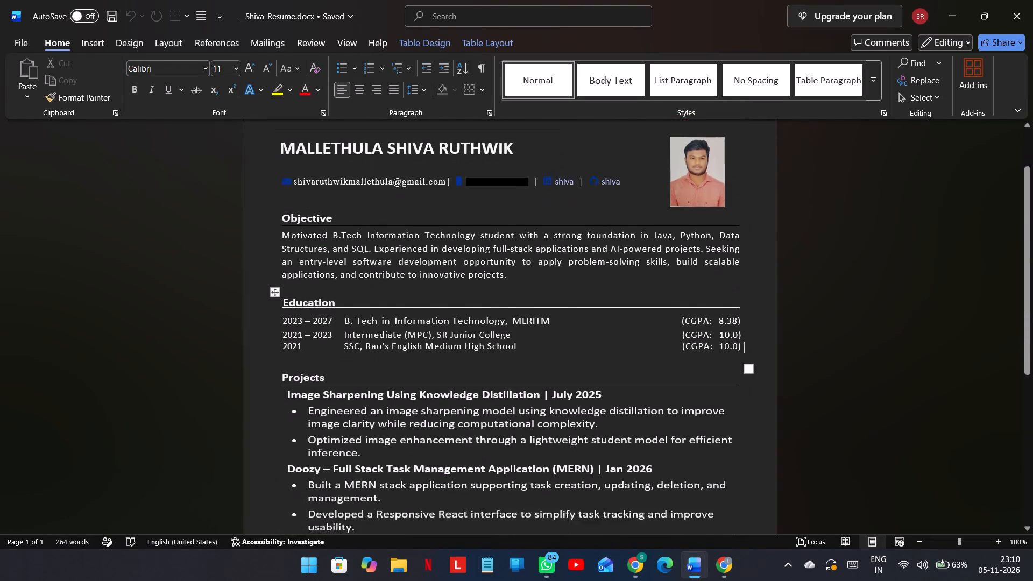
scroll(631, 433, "down", 2)
scroll(631, 433, "up", 1)
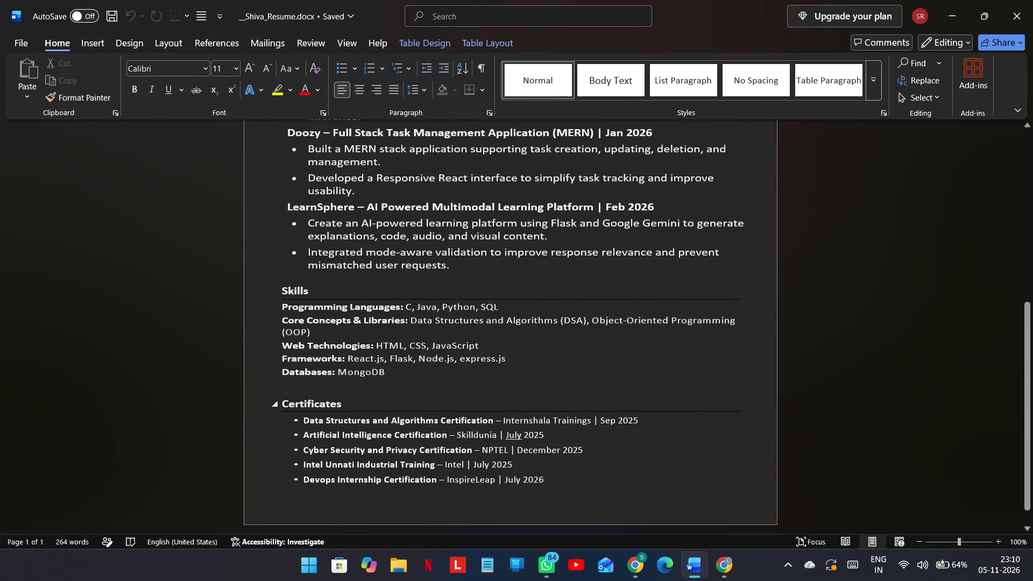
scroll(631, 433, "up", 2)
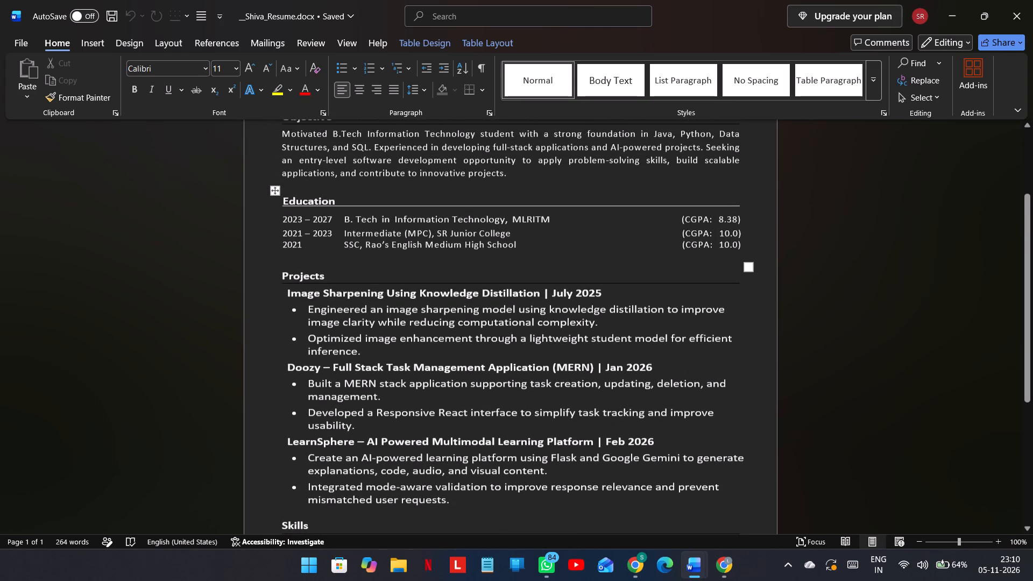
scroll(631, 433, "up", 1)
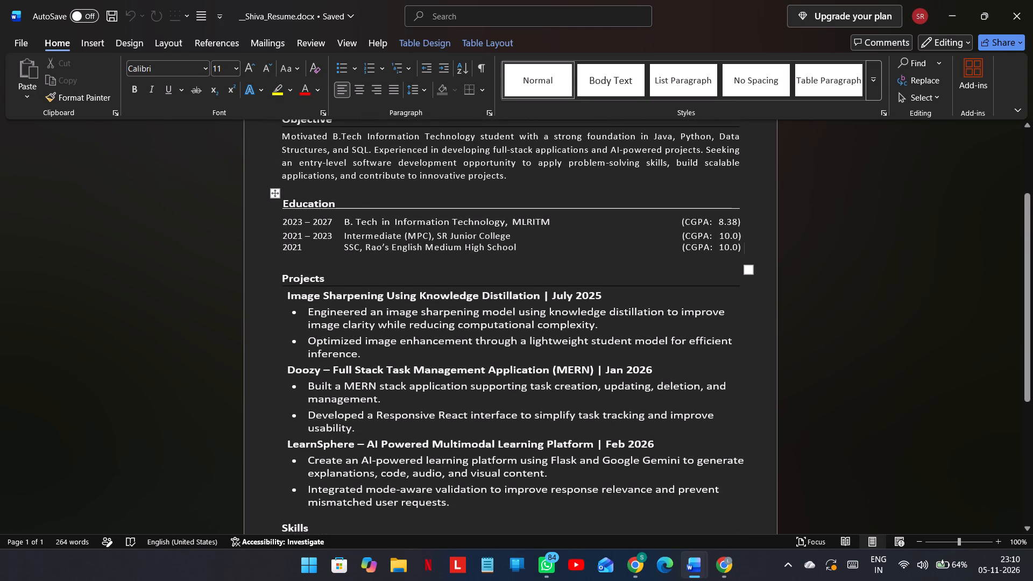
Look through the open Word resume from its Objective down to its Skills and Certificates sections.
left_click(636, 250)
scroll(636, 250, "down", 1)
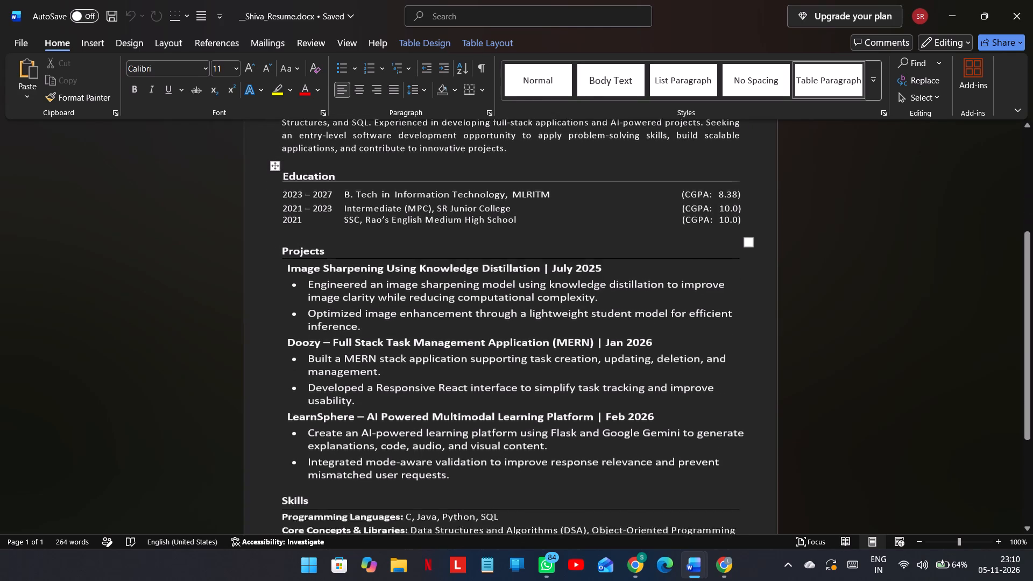
scroll(636, 250, "down", 1)
scroll(646, 190, "down", 2)
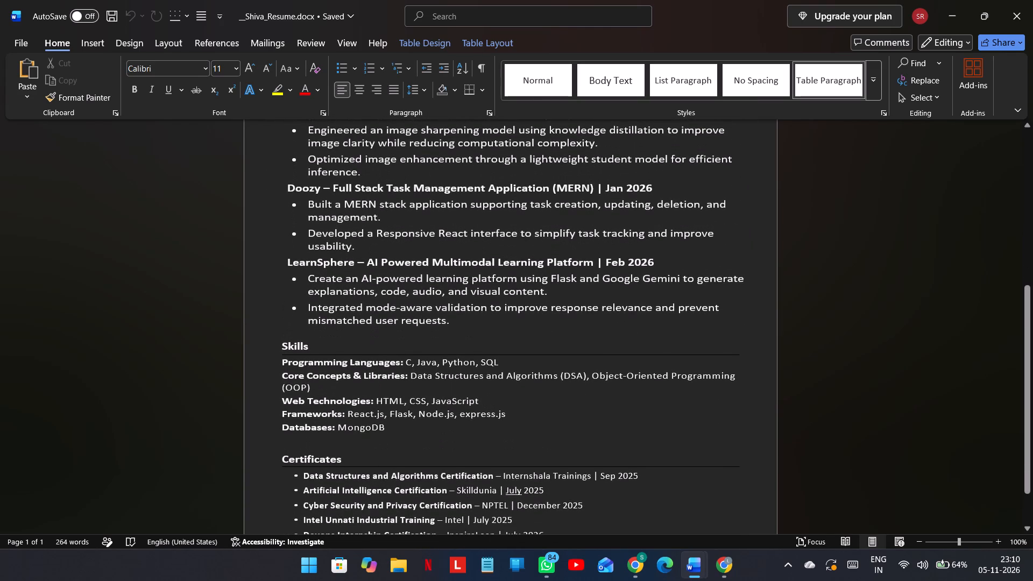
scroll(646, 190, "down", 2)
scroll(646, 190, "up", 2)
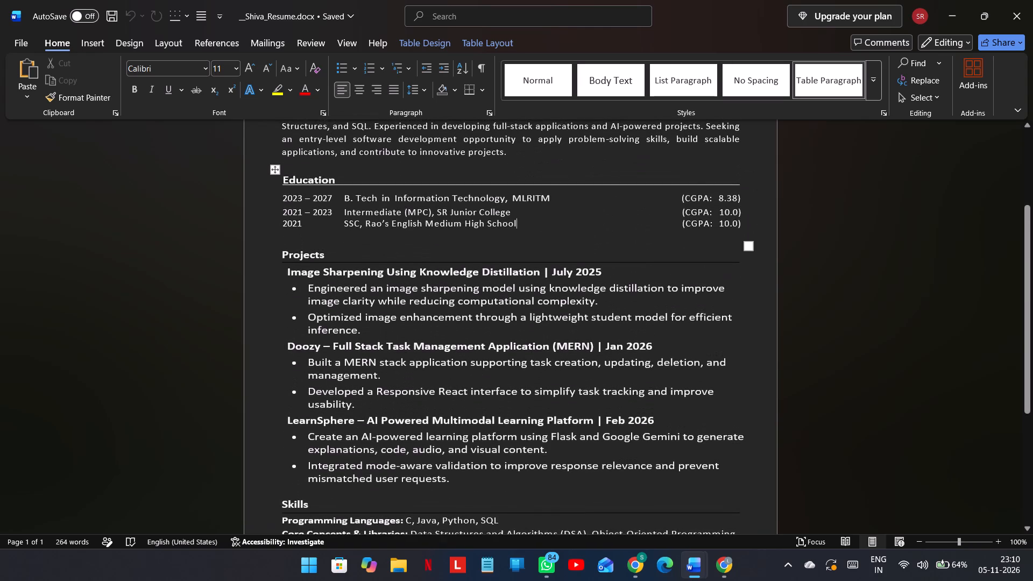
scroll(645, 195, "up", 1)
left_click(547, 212)
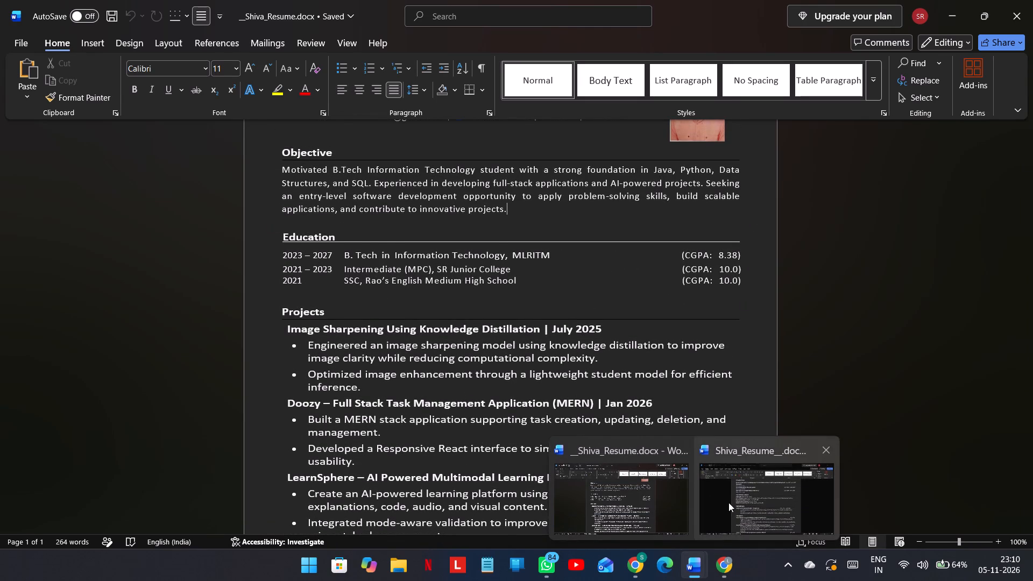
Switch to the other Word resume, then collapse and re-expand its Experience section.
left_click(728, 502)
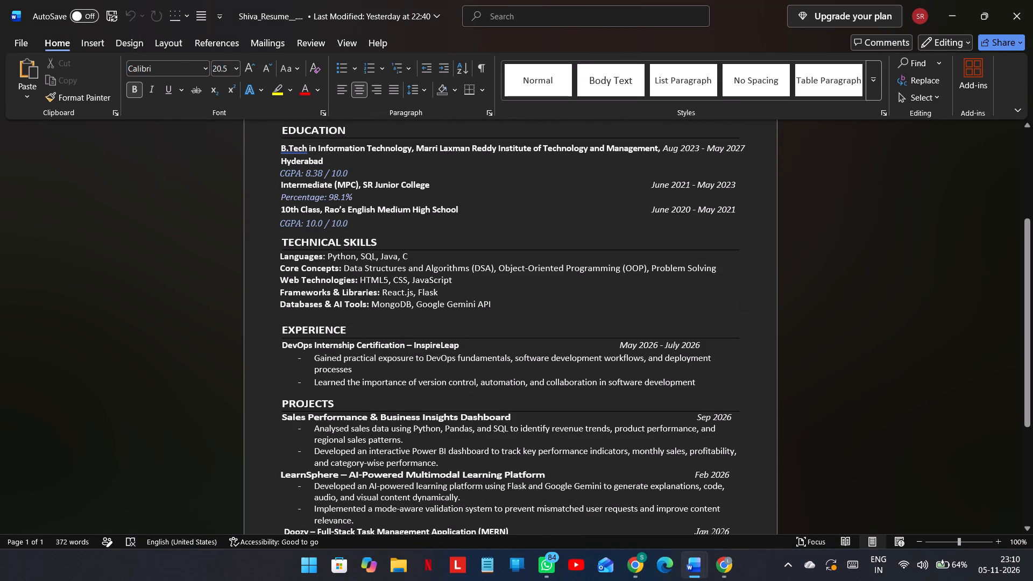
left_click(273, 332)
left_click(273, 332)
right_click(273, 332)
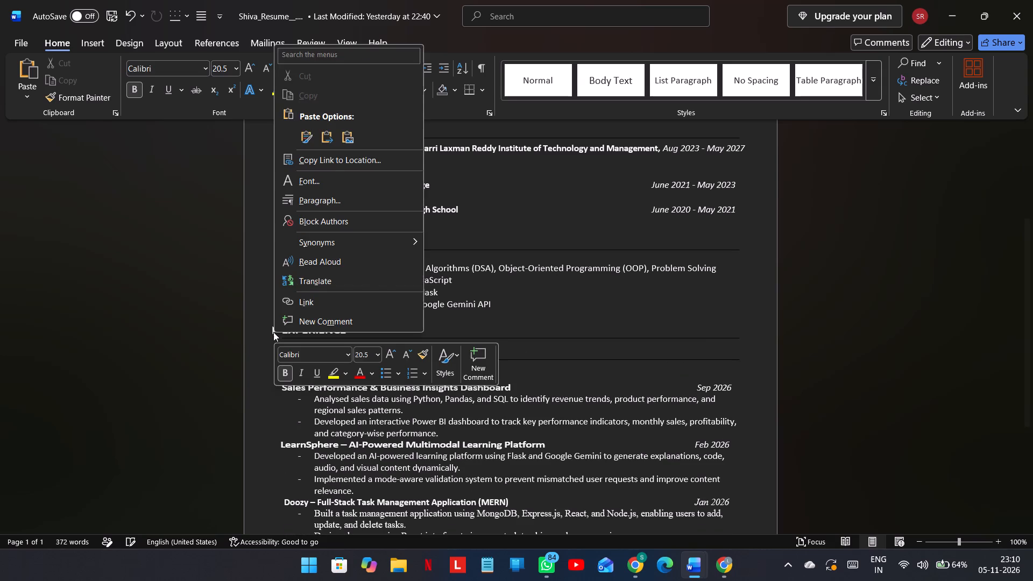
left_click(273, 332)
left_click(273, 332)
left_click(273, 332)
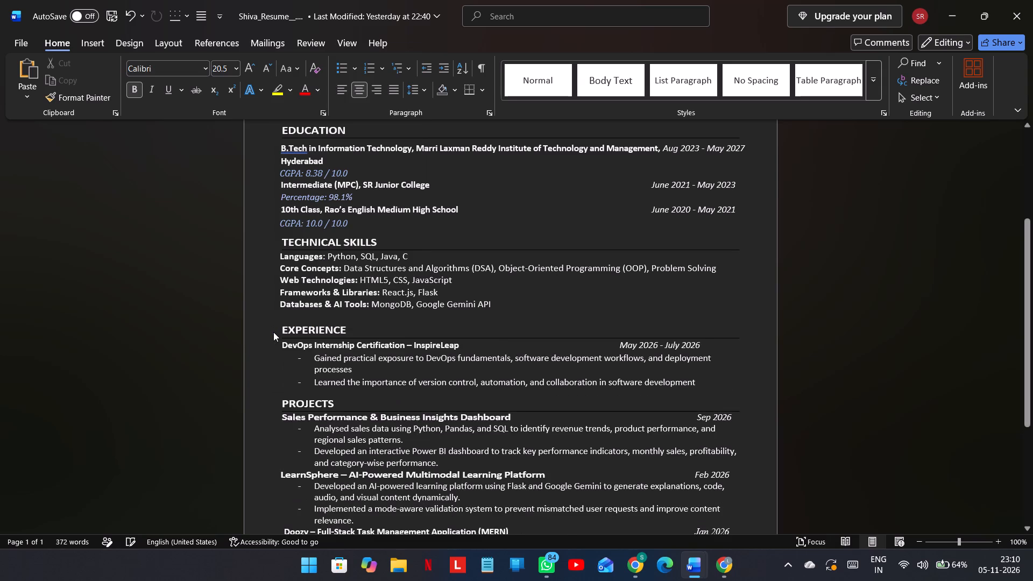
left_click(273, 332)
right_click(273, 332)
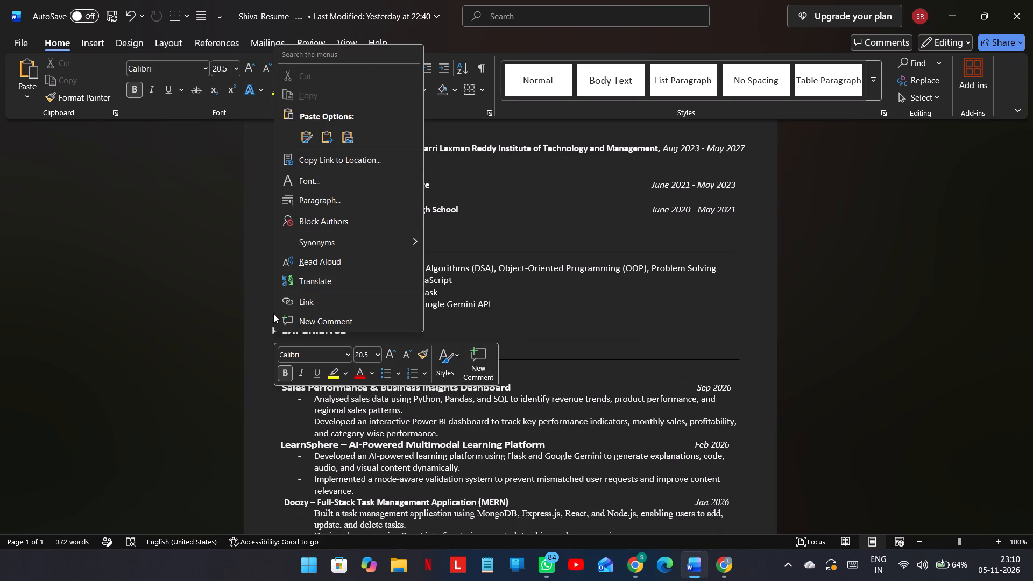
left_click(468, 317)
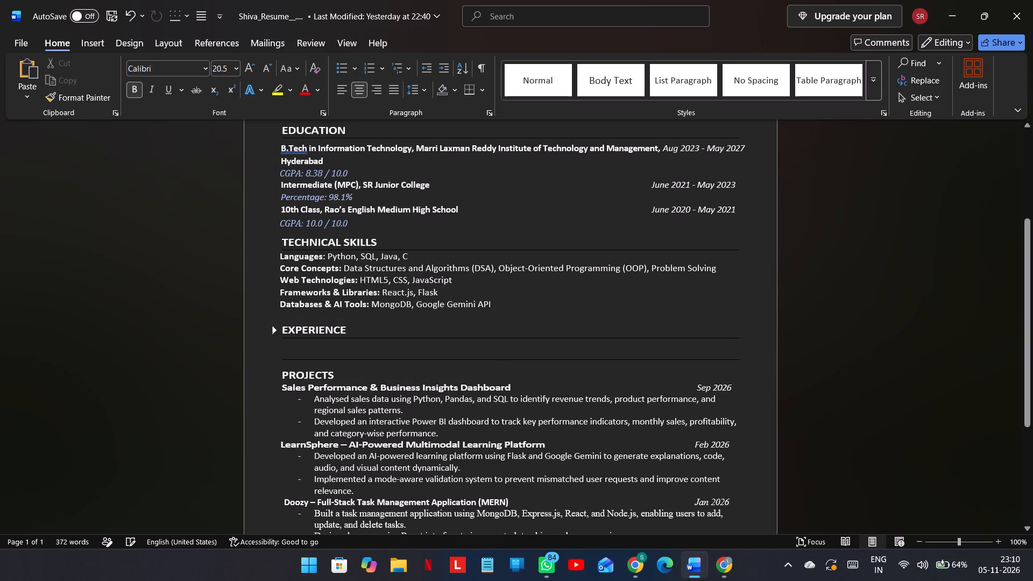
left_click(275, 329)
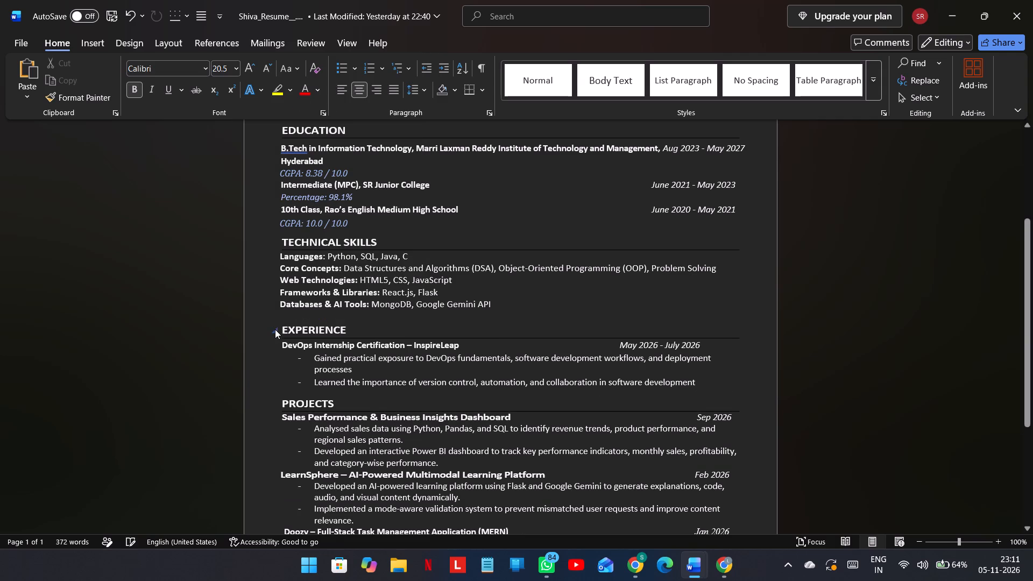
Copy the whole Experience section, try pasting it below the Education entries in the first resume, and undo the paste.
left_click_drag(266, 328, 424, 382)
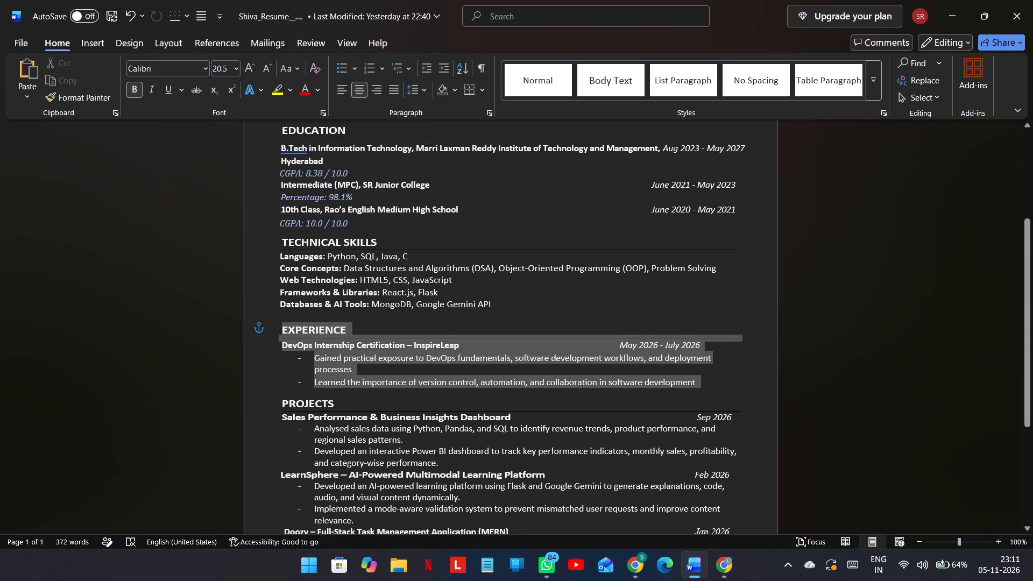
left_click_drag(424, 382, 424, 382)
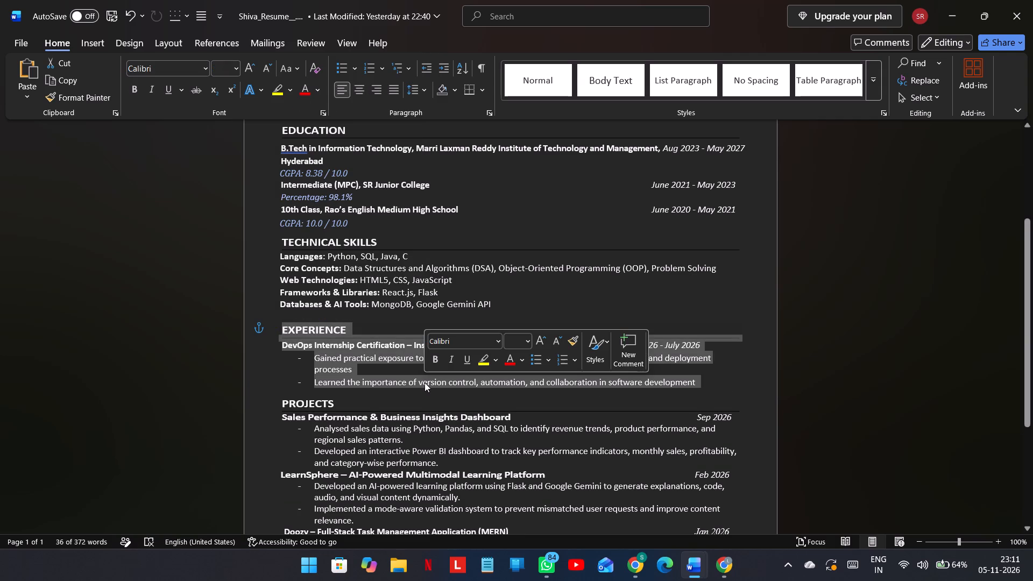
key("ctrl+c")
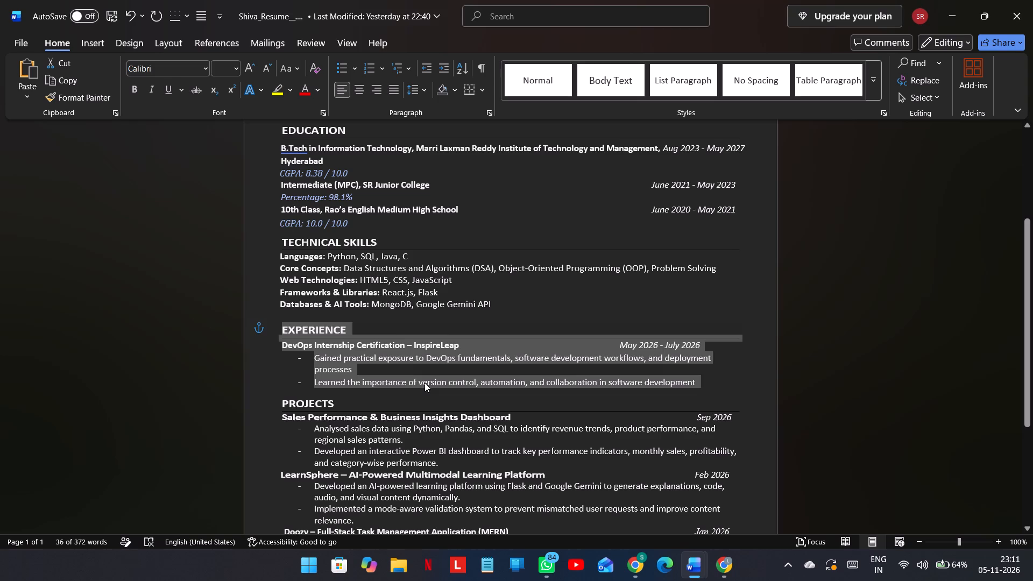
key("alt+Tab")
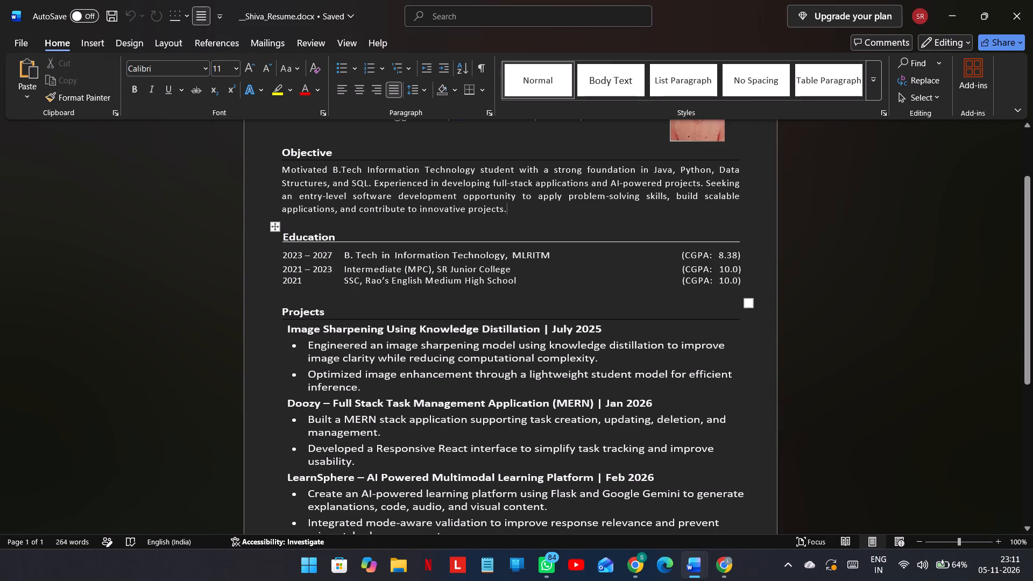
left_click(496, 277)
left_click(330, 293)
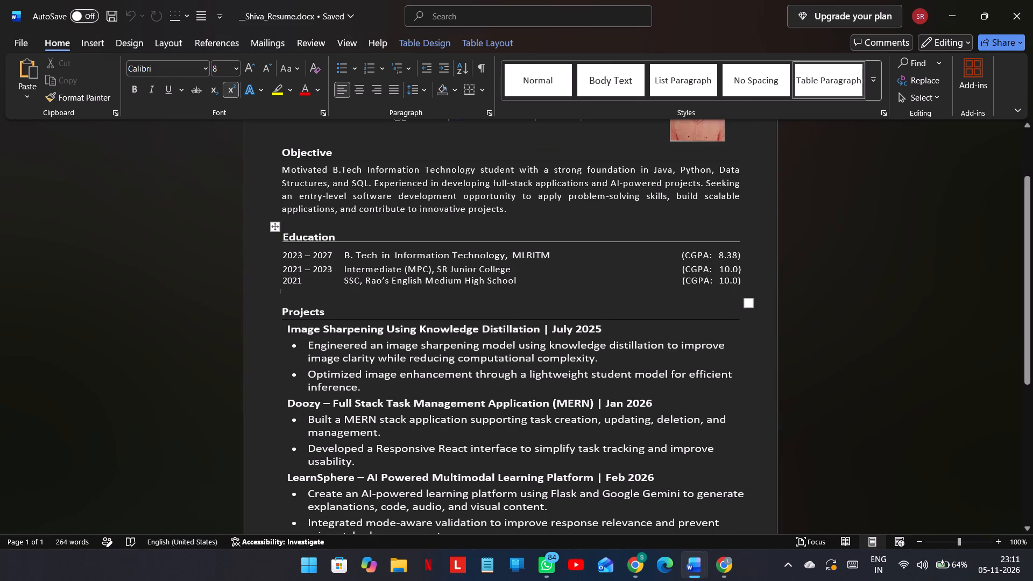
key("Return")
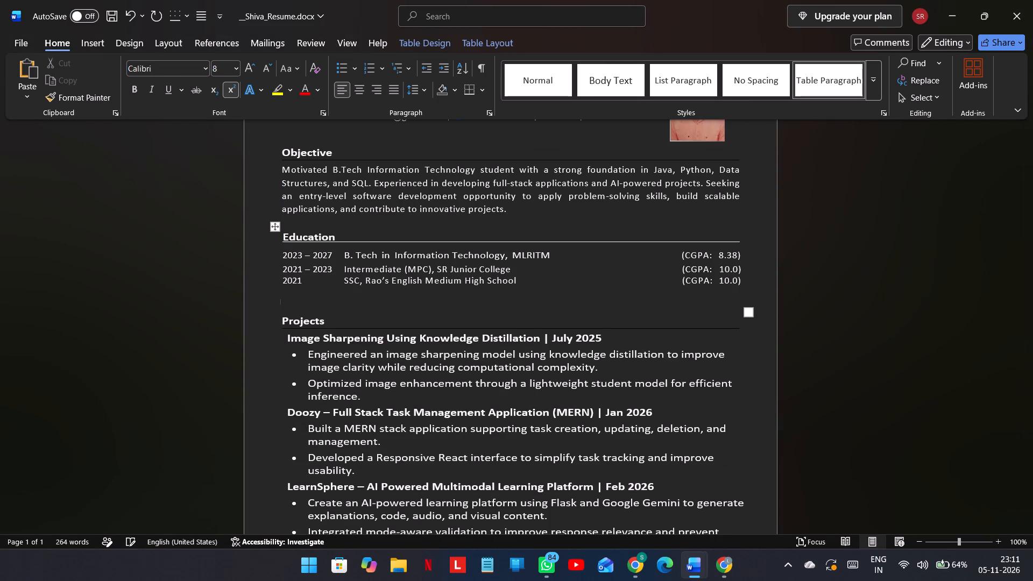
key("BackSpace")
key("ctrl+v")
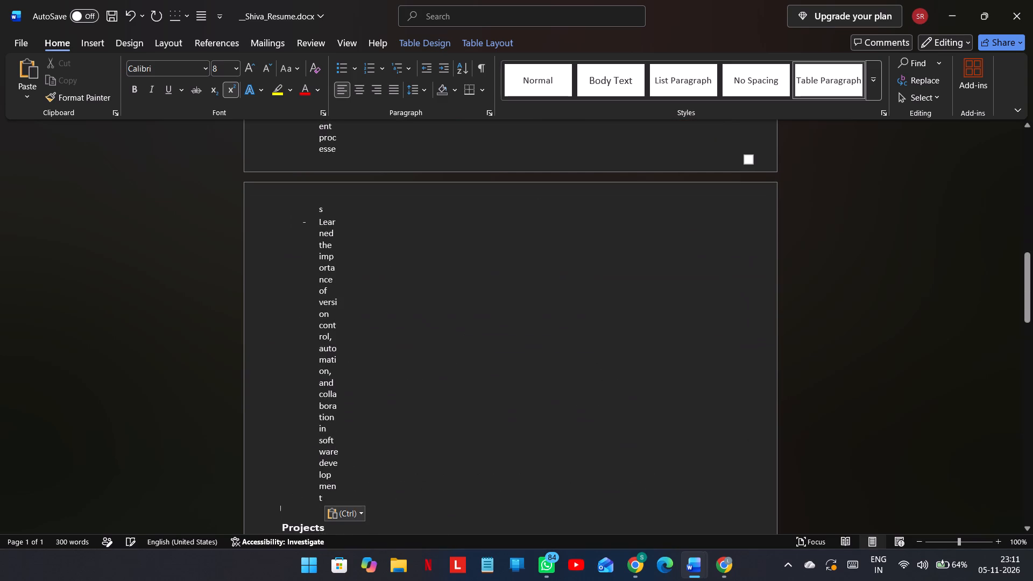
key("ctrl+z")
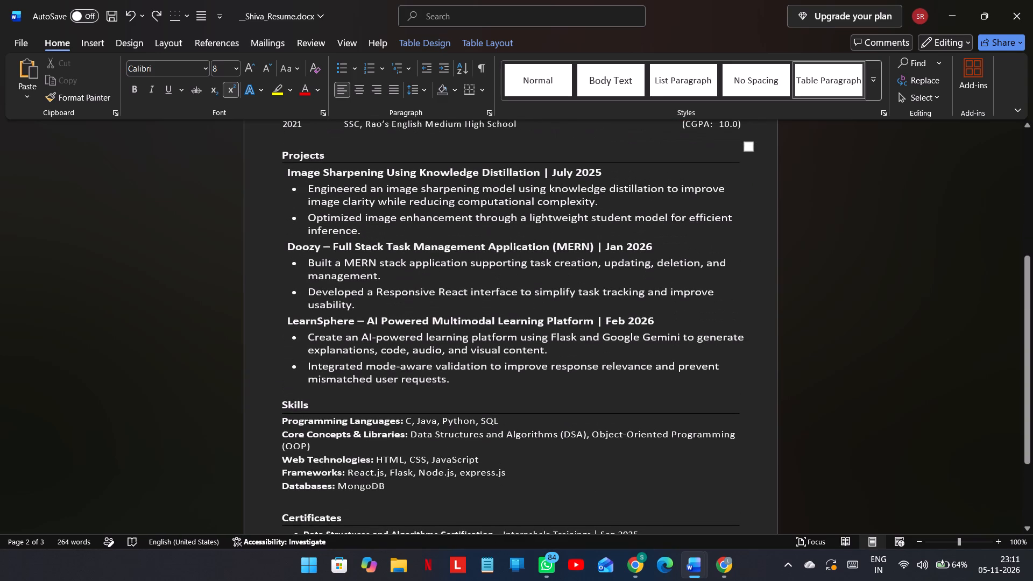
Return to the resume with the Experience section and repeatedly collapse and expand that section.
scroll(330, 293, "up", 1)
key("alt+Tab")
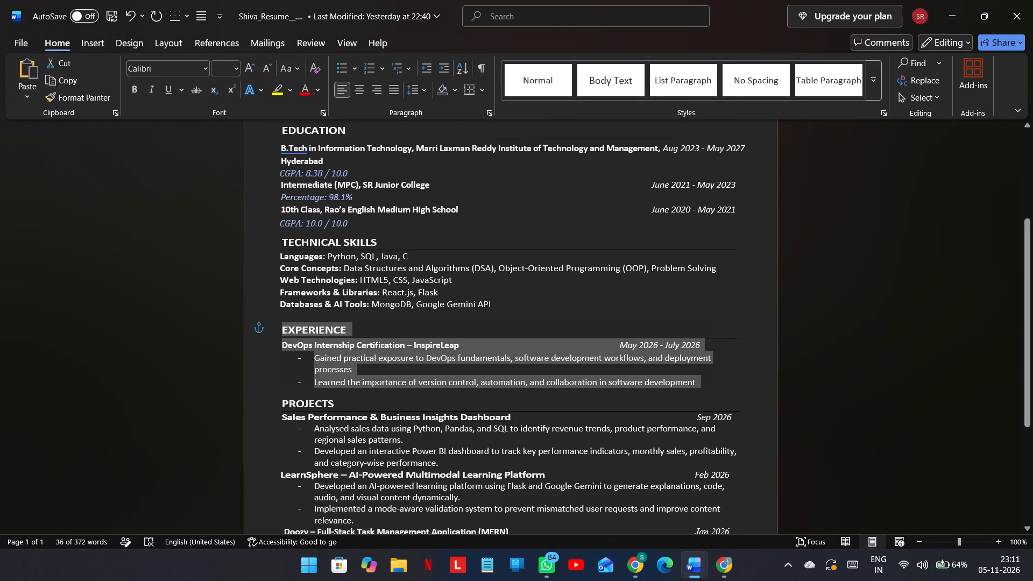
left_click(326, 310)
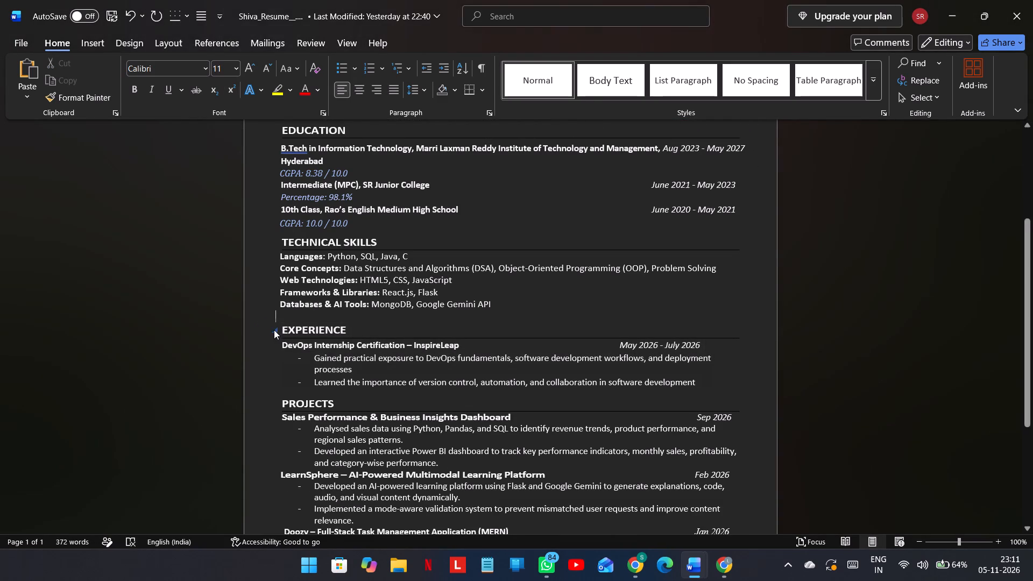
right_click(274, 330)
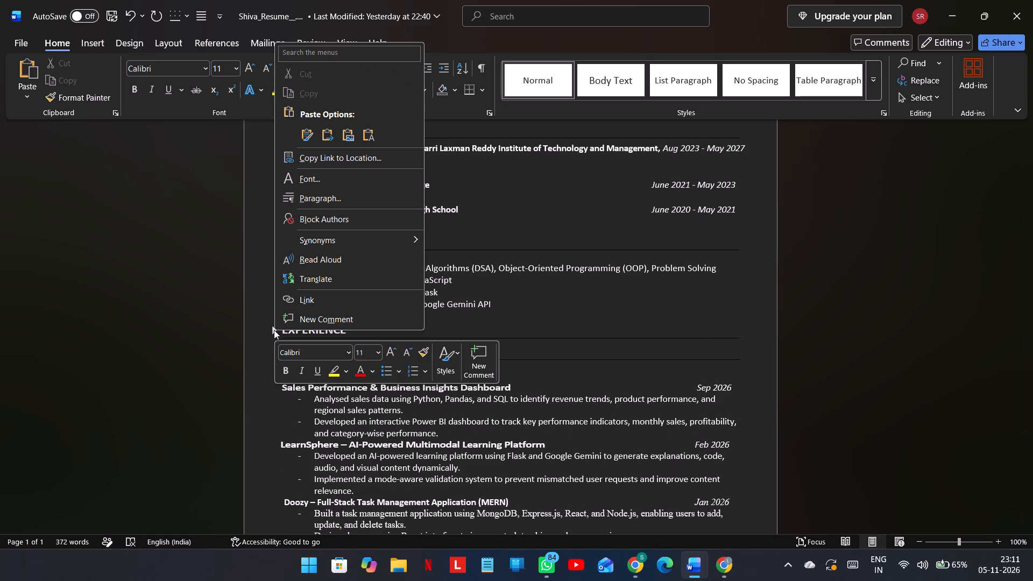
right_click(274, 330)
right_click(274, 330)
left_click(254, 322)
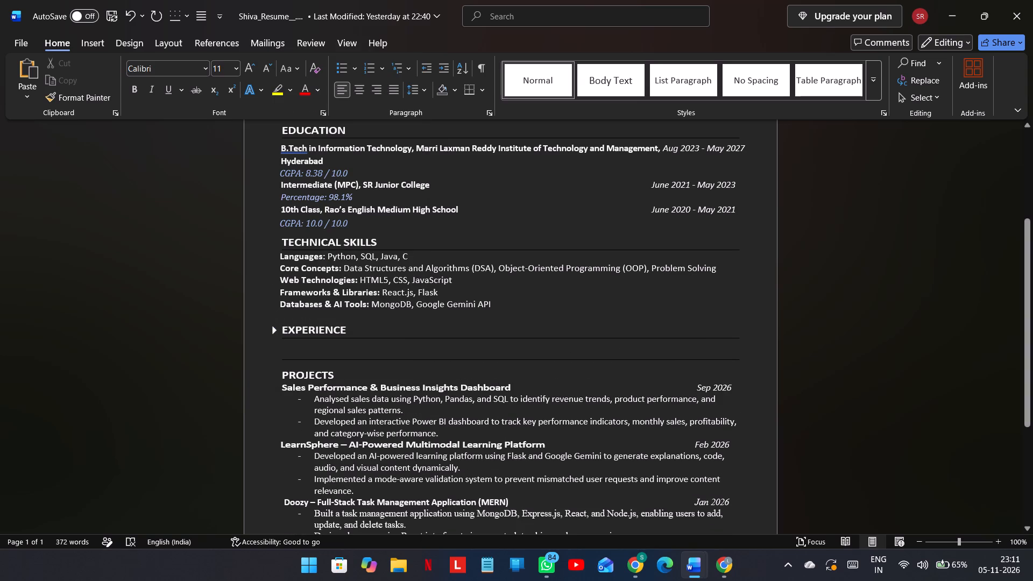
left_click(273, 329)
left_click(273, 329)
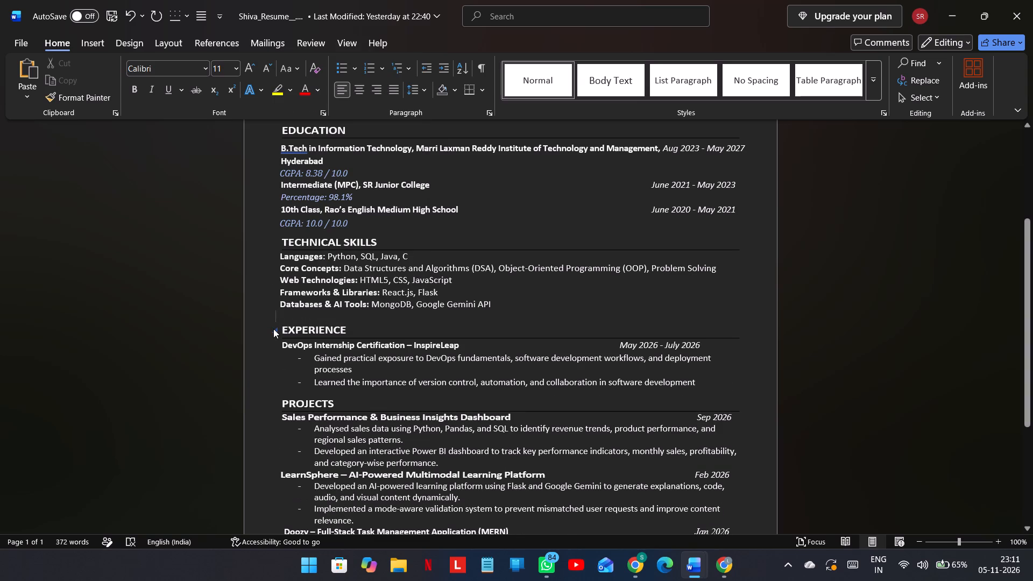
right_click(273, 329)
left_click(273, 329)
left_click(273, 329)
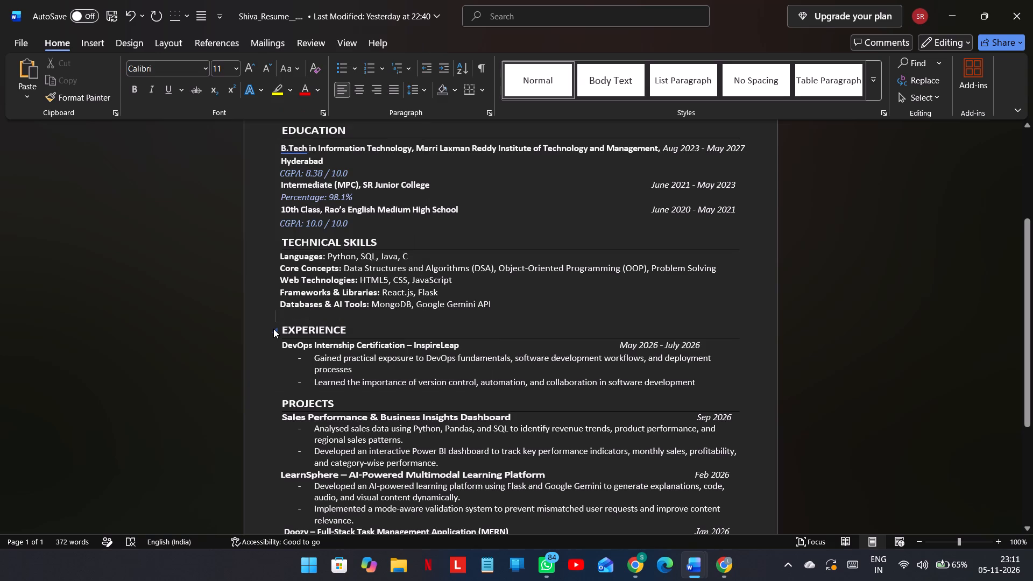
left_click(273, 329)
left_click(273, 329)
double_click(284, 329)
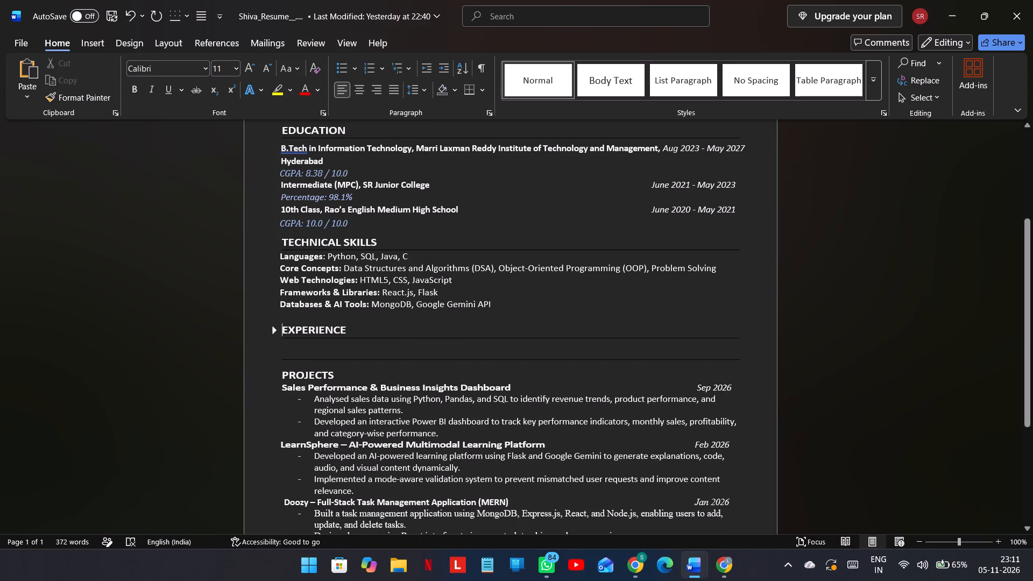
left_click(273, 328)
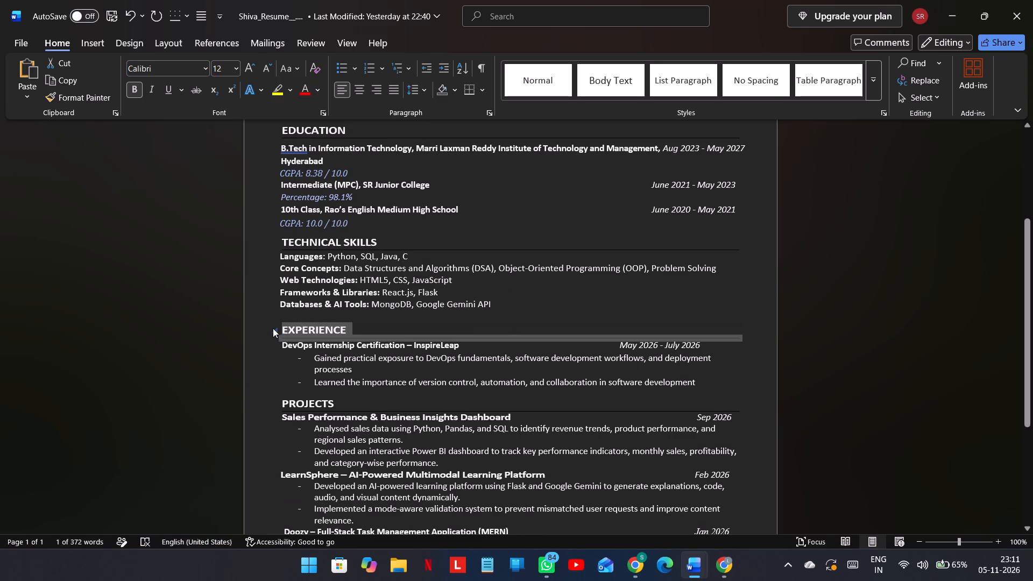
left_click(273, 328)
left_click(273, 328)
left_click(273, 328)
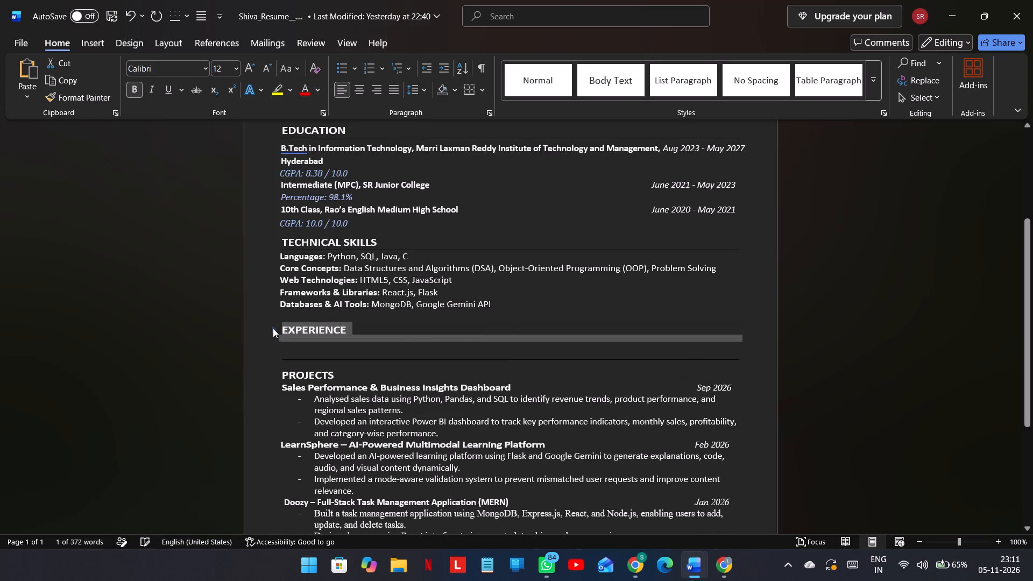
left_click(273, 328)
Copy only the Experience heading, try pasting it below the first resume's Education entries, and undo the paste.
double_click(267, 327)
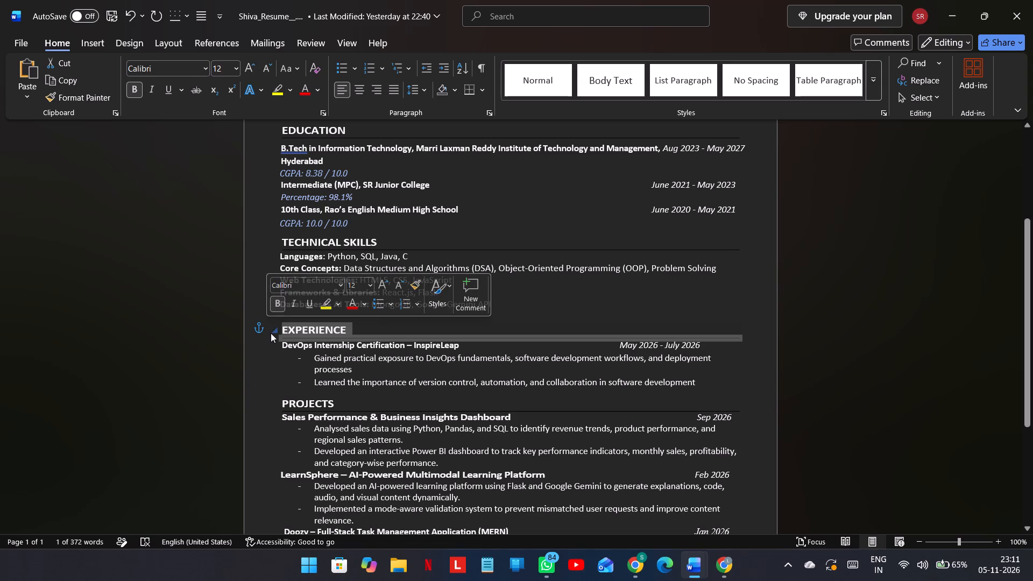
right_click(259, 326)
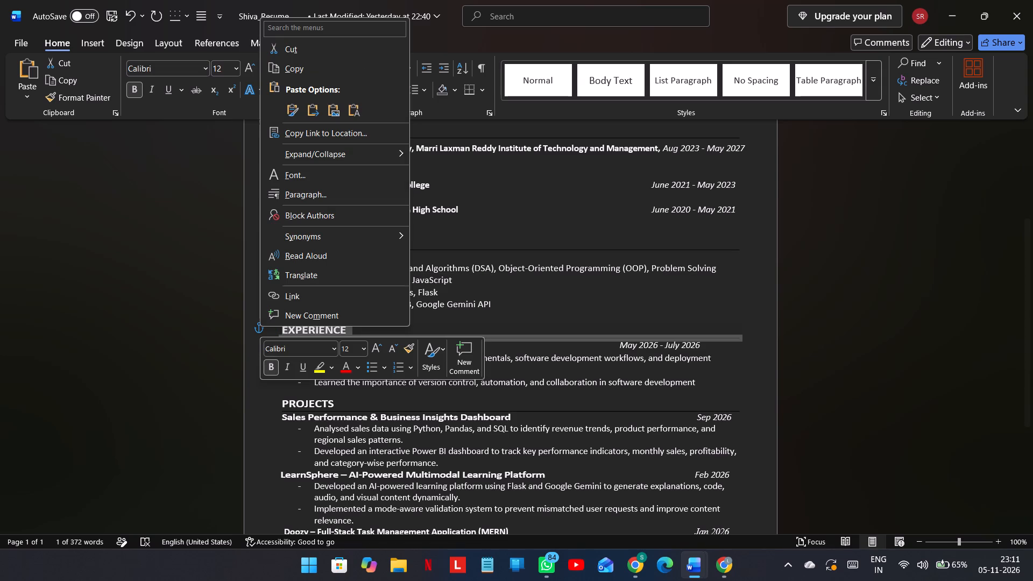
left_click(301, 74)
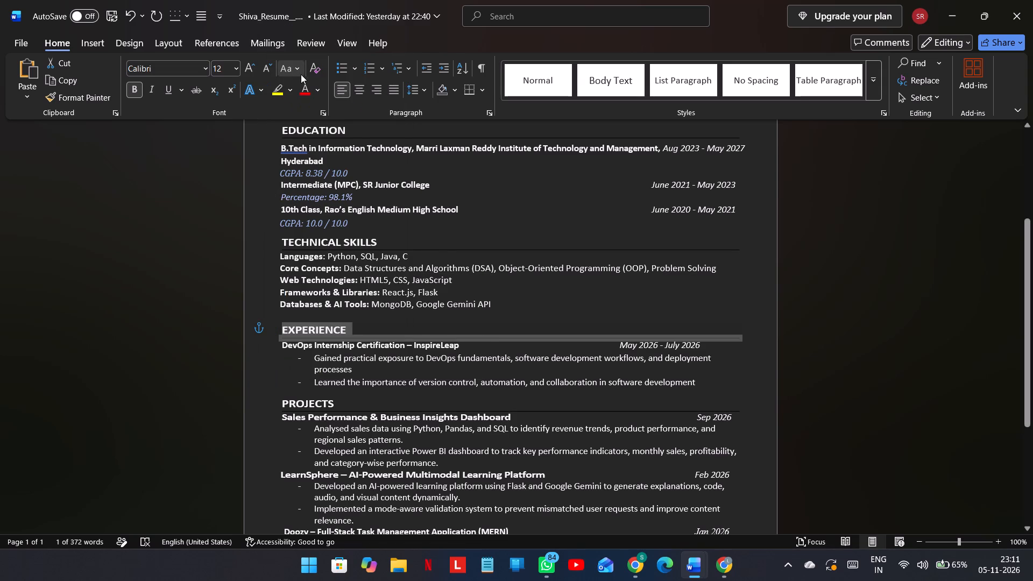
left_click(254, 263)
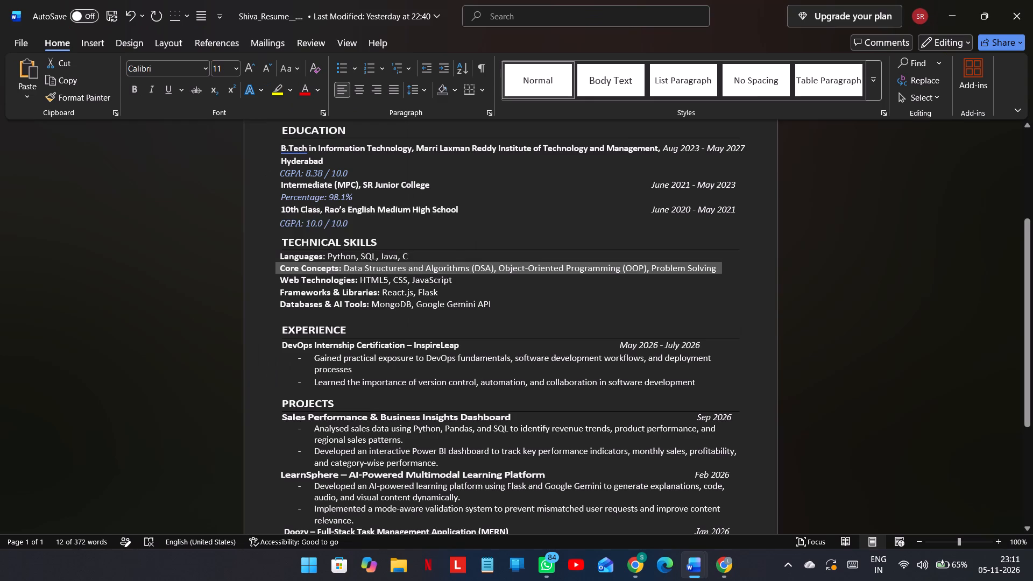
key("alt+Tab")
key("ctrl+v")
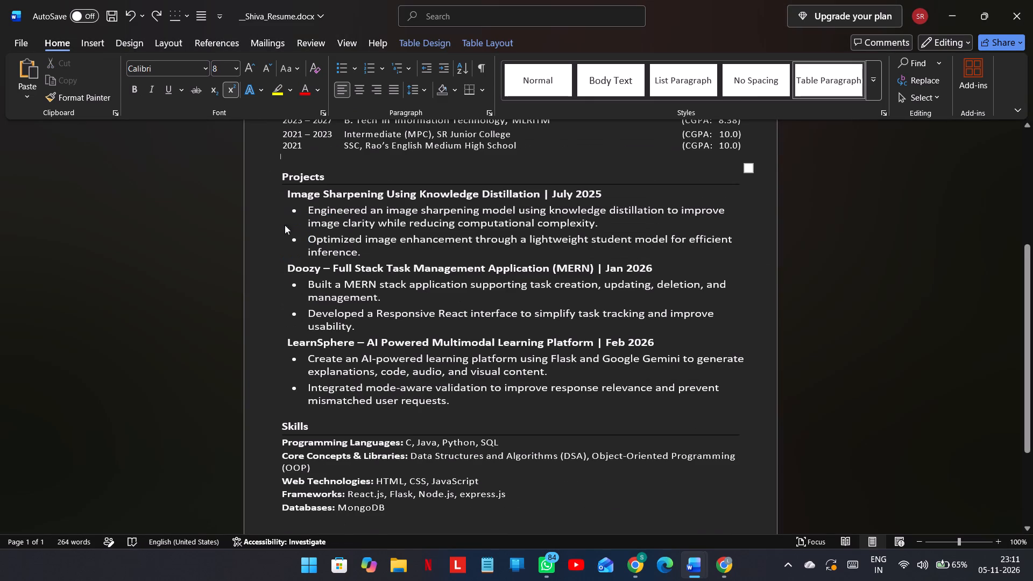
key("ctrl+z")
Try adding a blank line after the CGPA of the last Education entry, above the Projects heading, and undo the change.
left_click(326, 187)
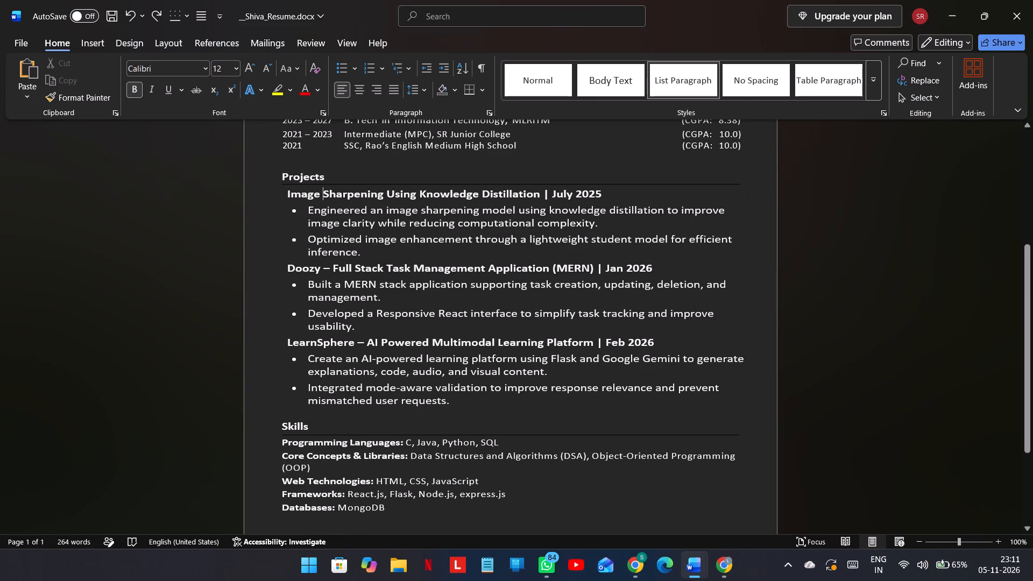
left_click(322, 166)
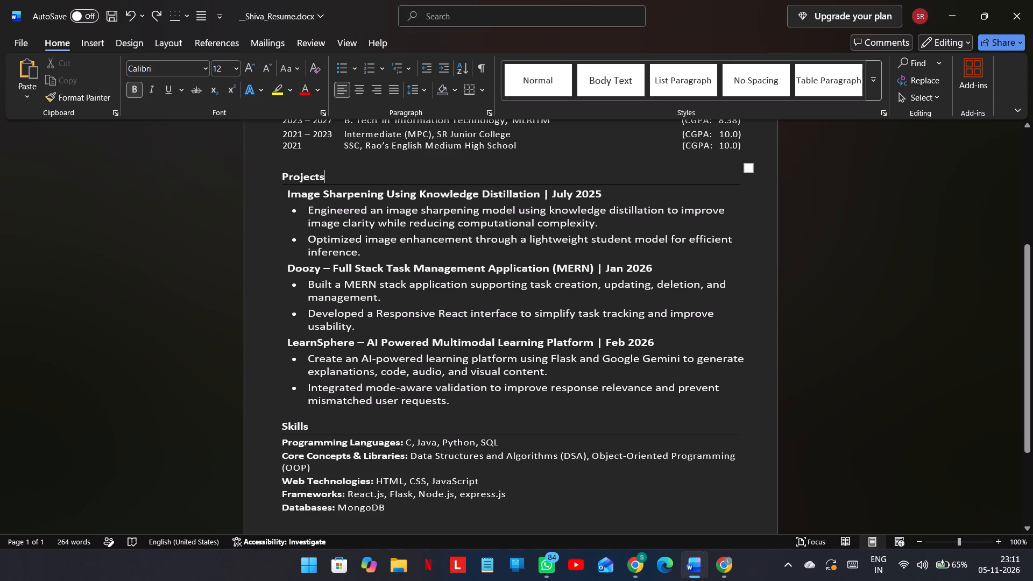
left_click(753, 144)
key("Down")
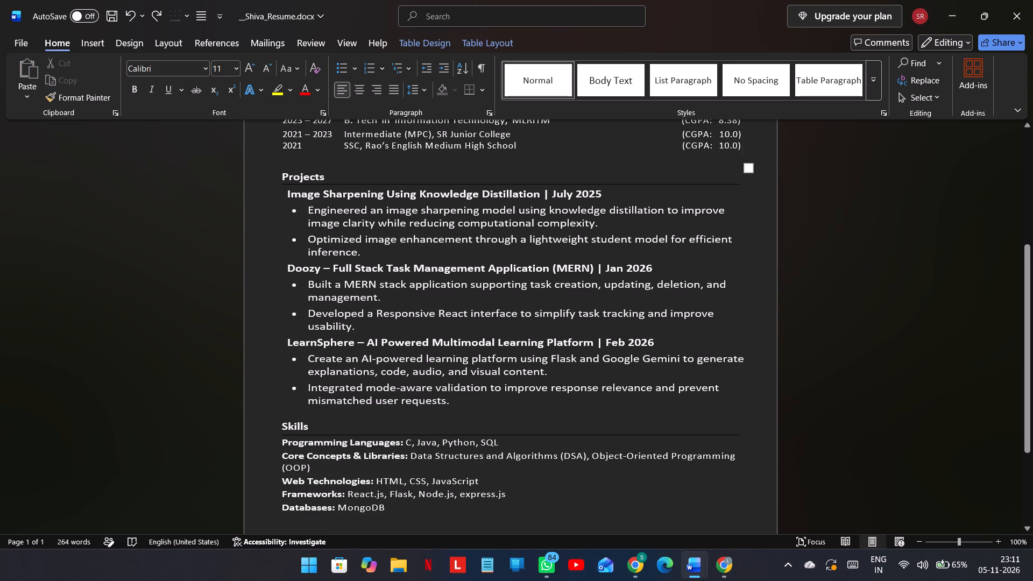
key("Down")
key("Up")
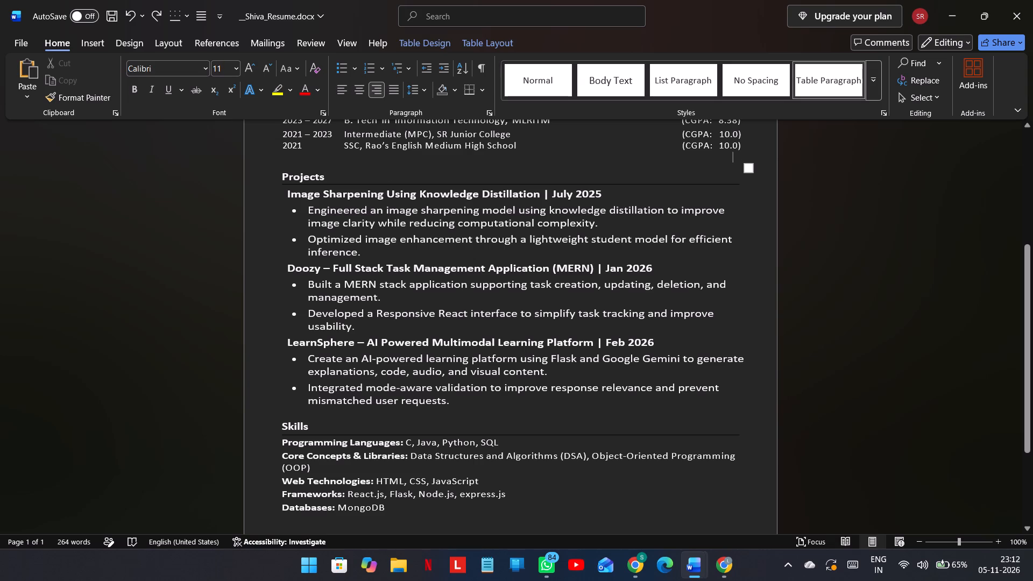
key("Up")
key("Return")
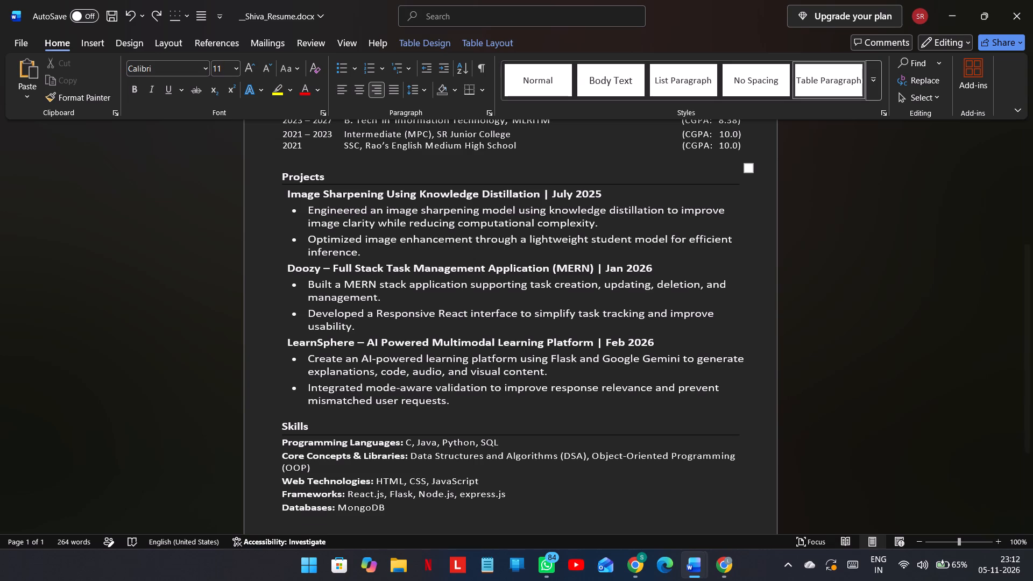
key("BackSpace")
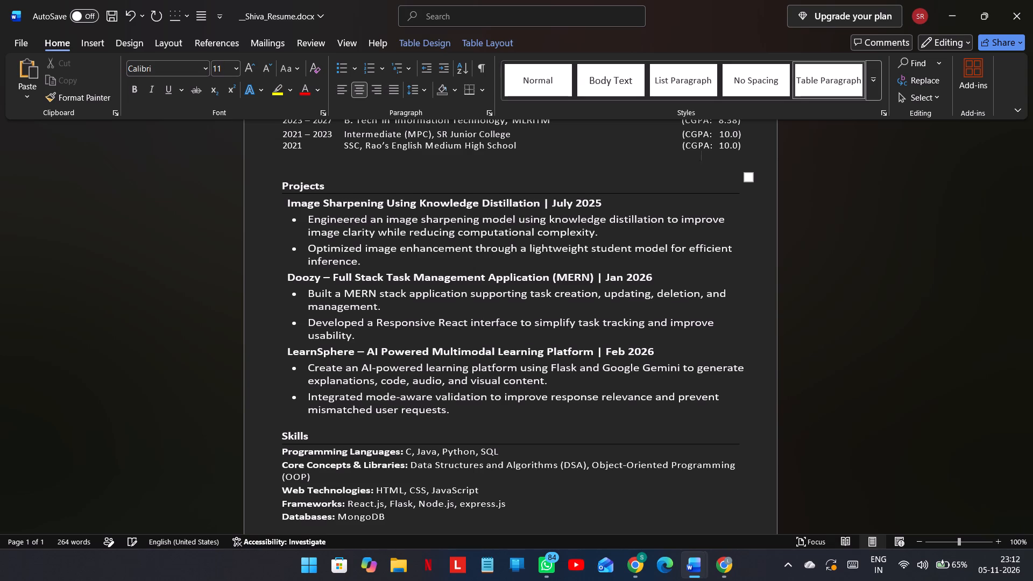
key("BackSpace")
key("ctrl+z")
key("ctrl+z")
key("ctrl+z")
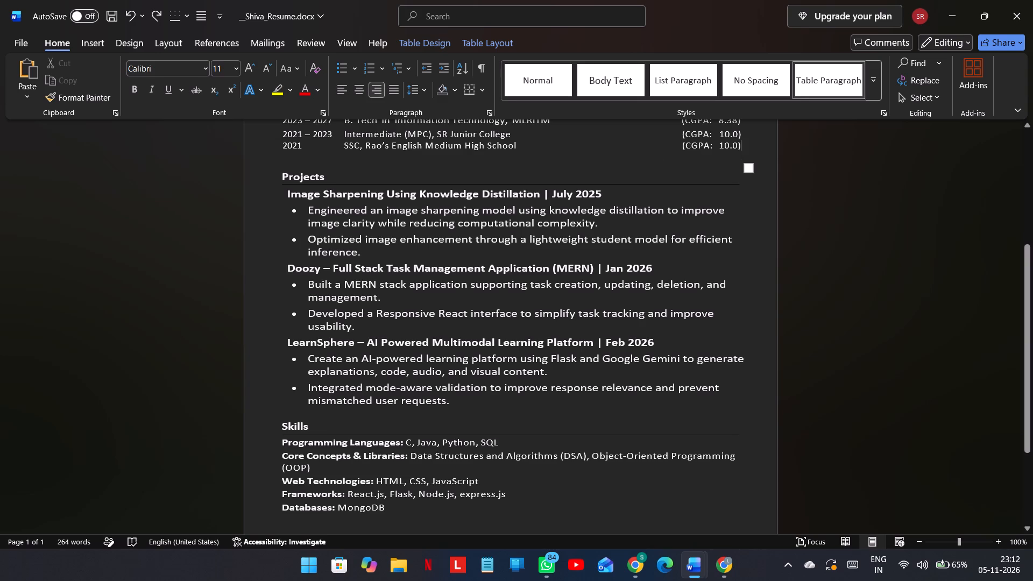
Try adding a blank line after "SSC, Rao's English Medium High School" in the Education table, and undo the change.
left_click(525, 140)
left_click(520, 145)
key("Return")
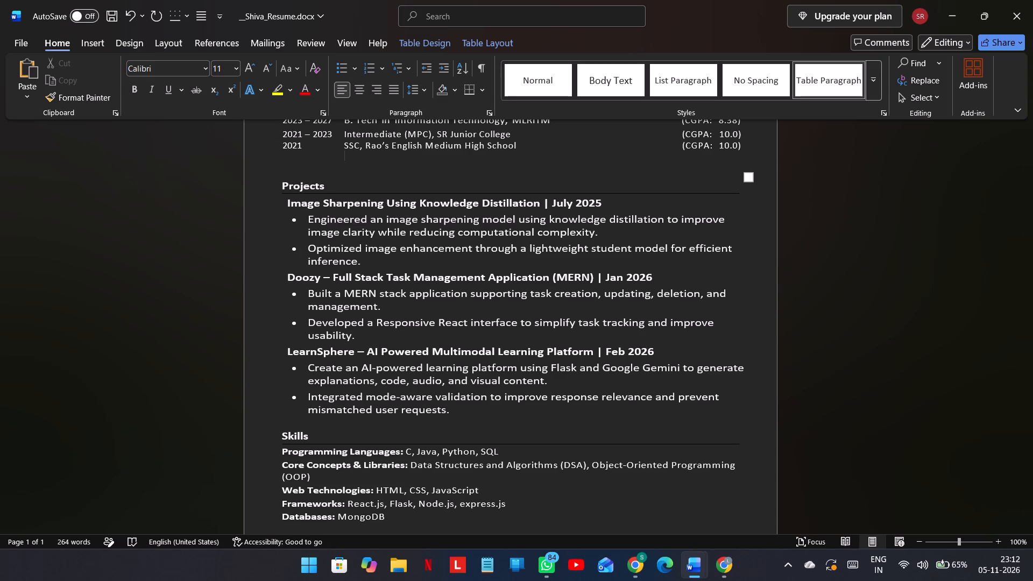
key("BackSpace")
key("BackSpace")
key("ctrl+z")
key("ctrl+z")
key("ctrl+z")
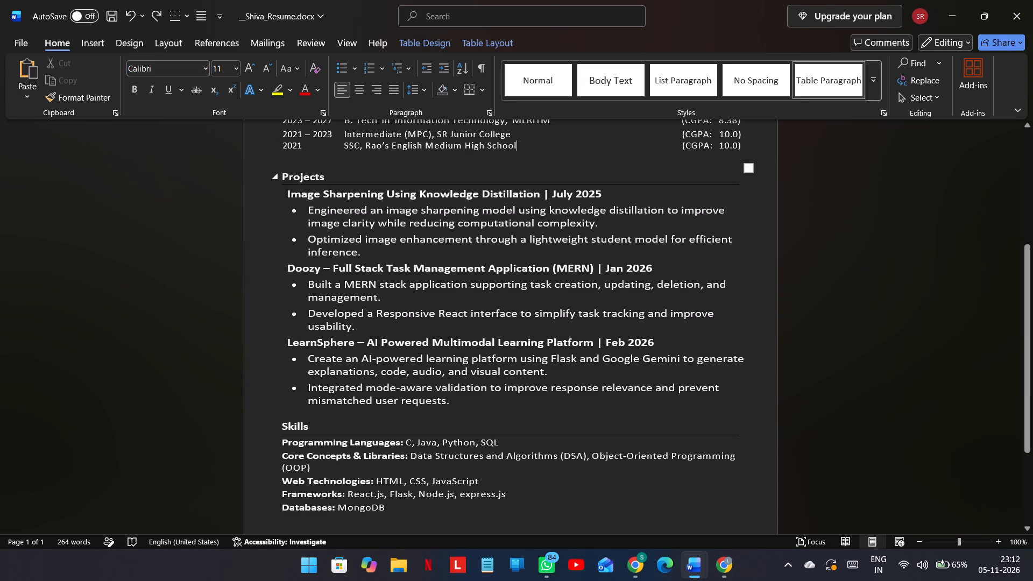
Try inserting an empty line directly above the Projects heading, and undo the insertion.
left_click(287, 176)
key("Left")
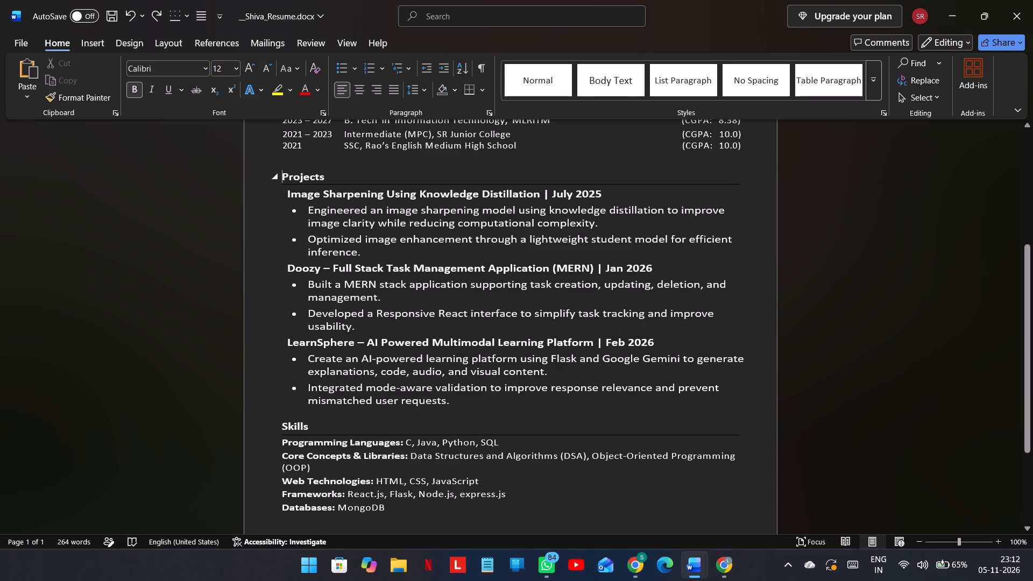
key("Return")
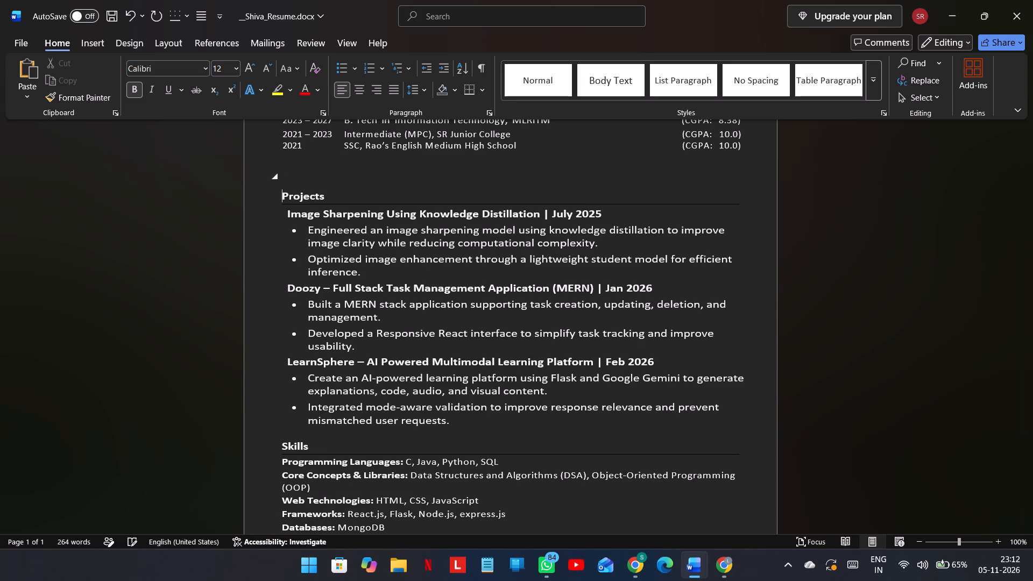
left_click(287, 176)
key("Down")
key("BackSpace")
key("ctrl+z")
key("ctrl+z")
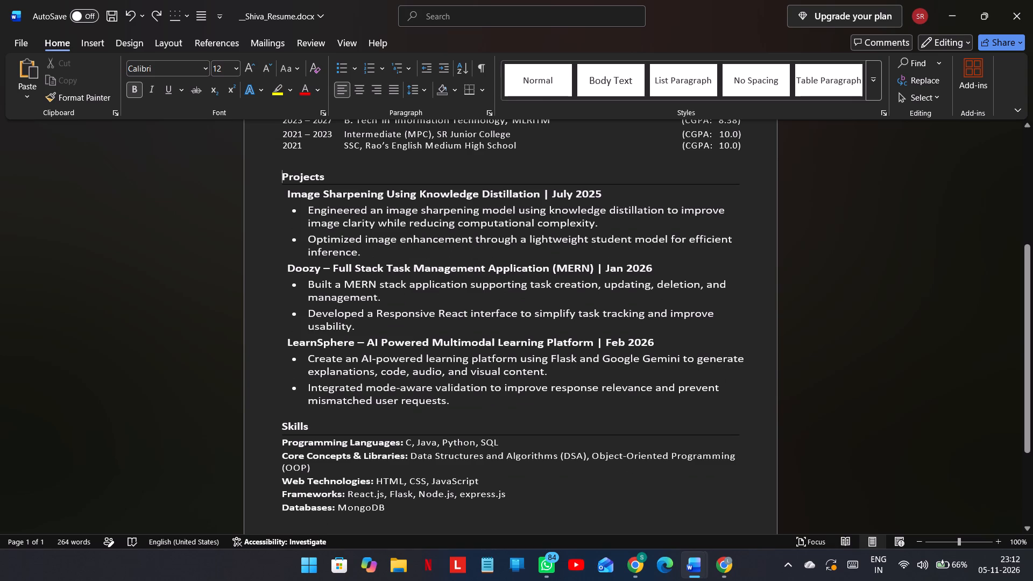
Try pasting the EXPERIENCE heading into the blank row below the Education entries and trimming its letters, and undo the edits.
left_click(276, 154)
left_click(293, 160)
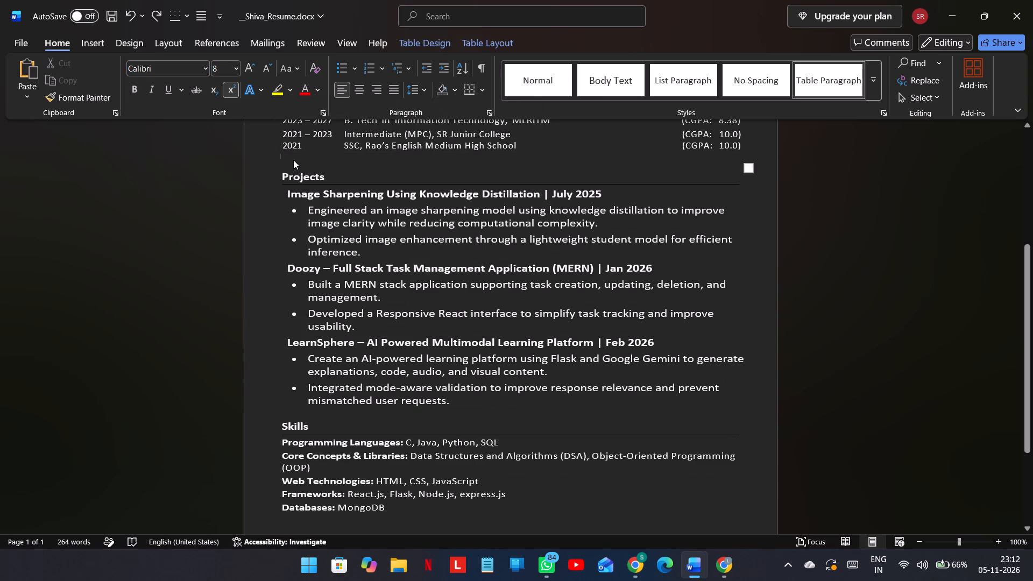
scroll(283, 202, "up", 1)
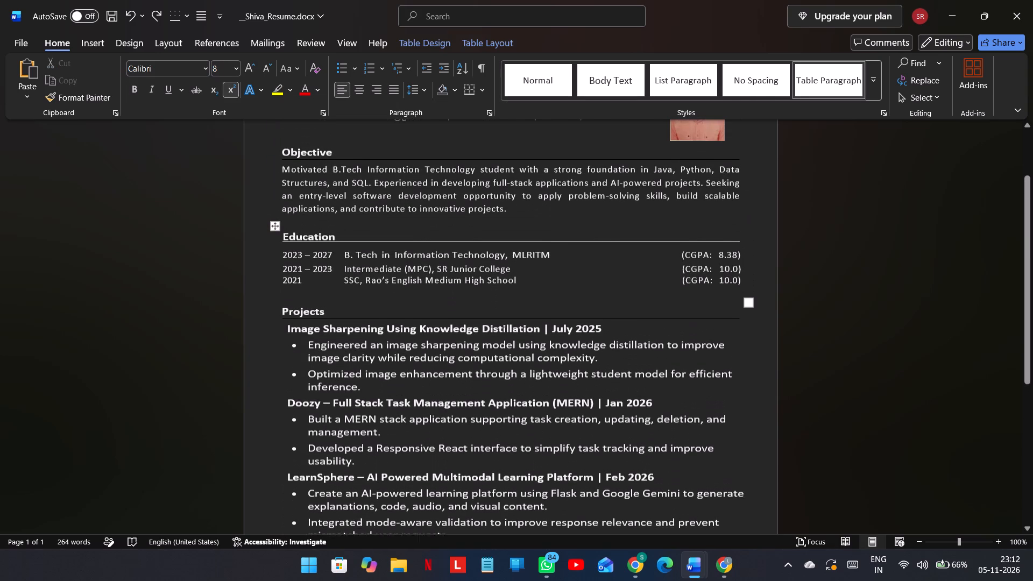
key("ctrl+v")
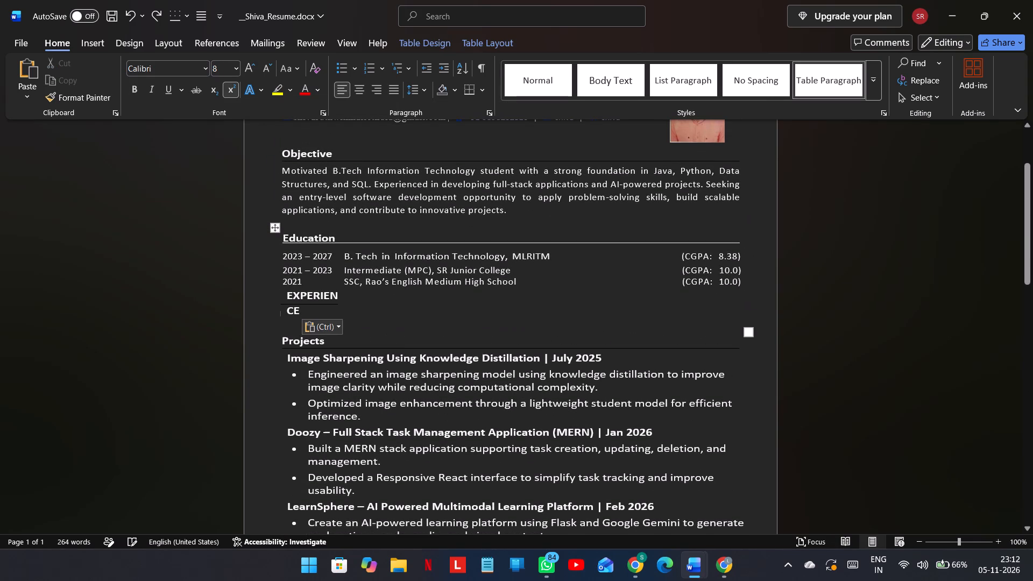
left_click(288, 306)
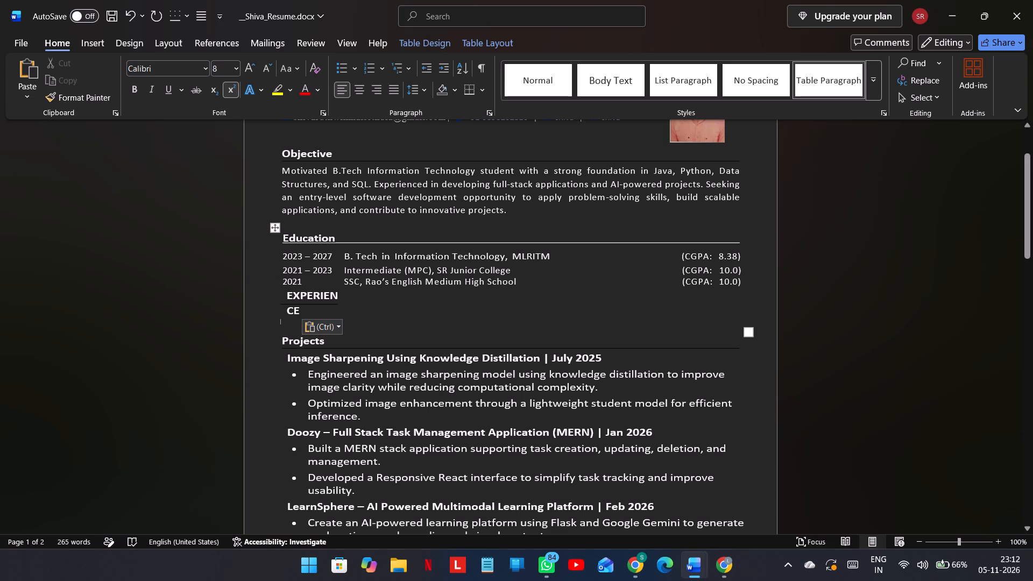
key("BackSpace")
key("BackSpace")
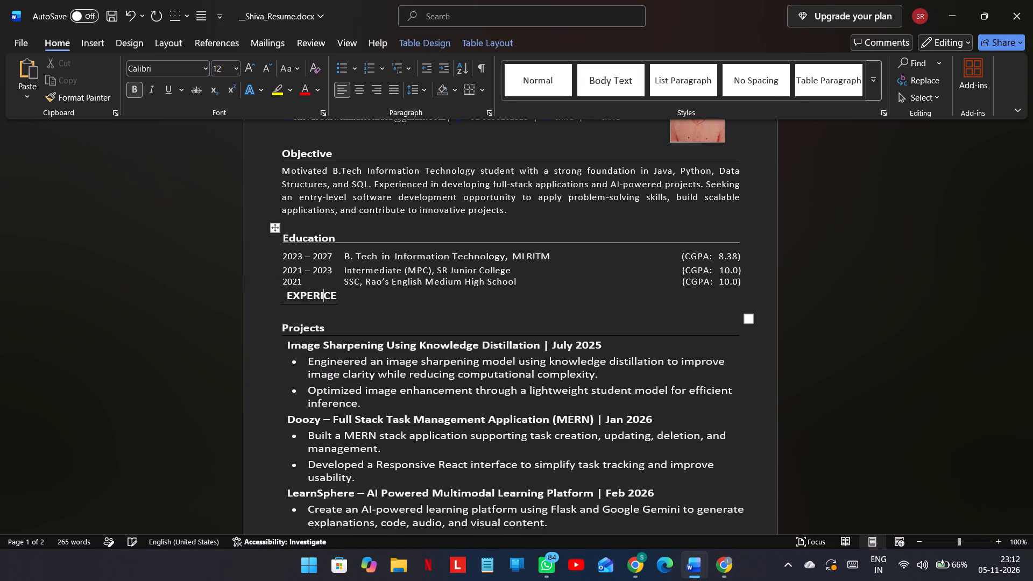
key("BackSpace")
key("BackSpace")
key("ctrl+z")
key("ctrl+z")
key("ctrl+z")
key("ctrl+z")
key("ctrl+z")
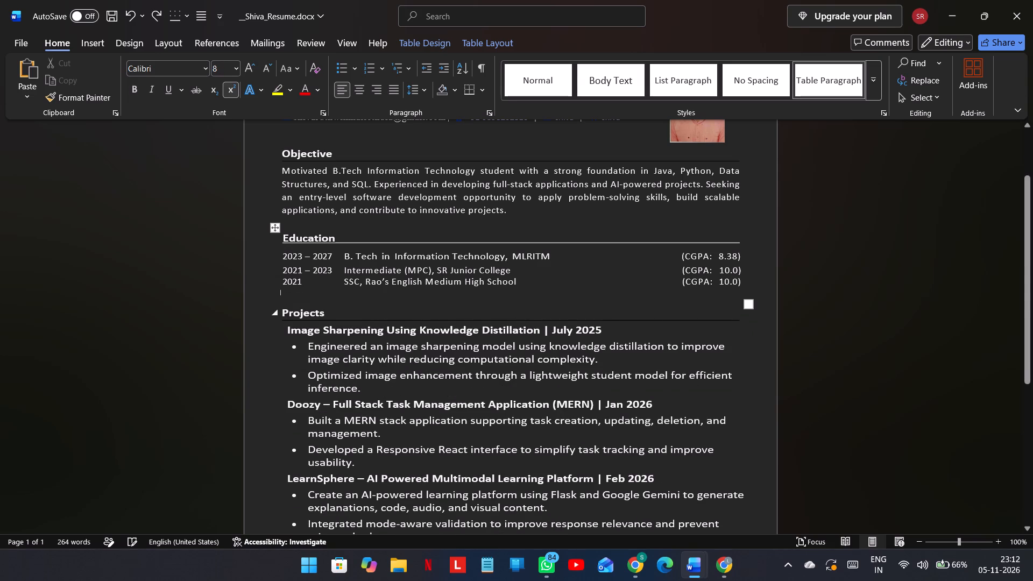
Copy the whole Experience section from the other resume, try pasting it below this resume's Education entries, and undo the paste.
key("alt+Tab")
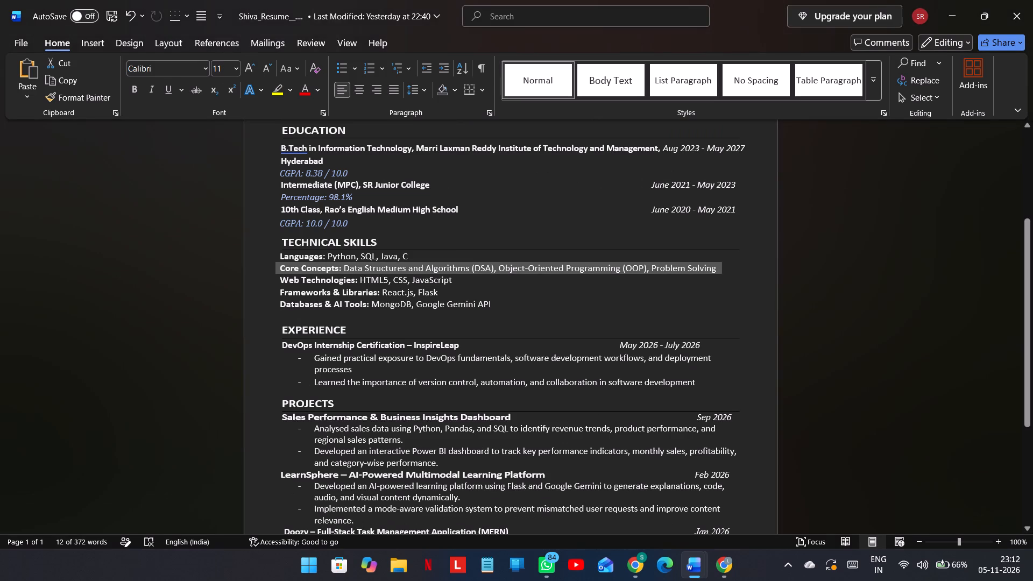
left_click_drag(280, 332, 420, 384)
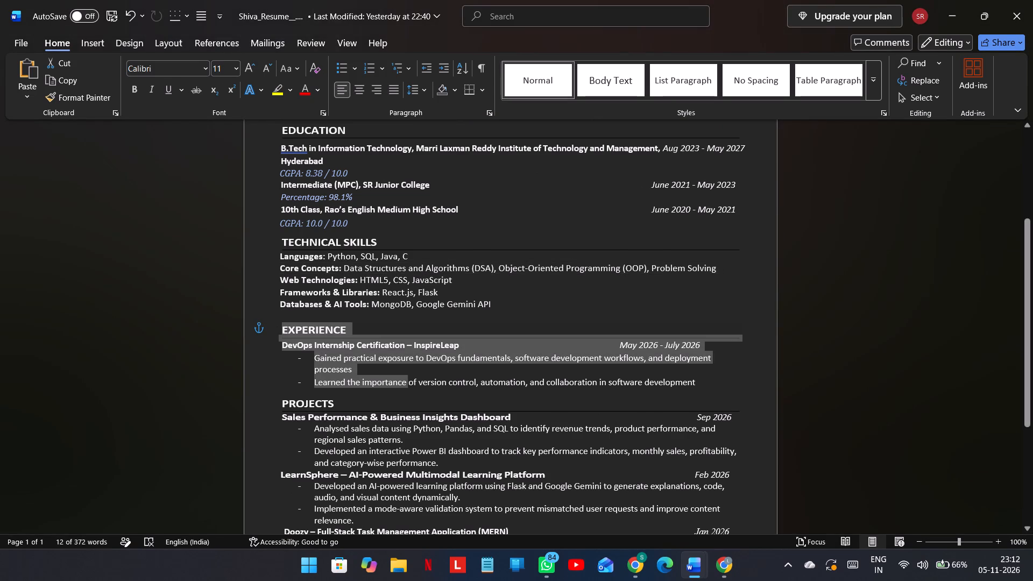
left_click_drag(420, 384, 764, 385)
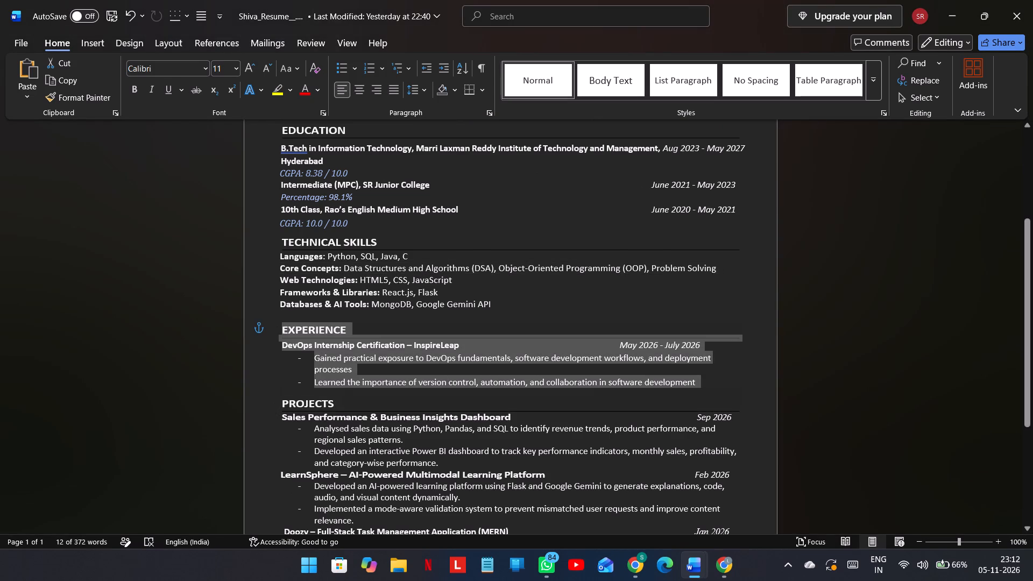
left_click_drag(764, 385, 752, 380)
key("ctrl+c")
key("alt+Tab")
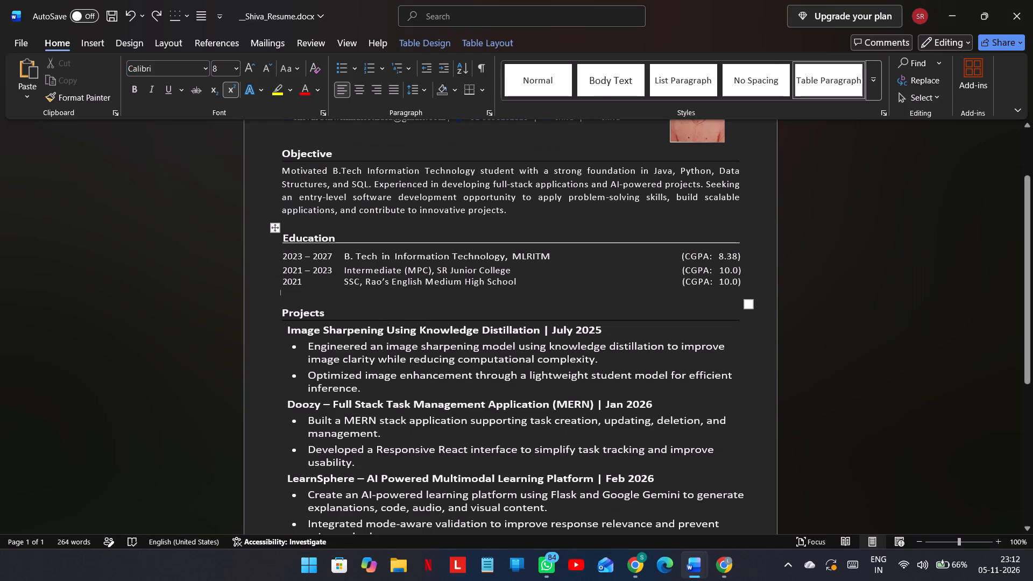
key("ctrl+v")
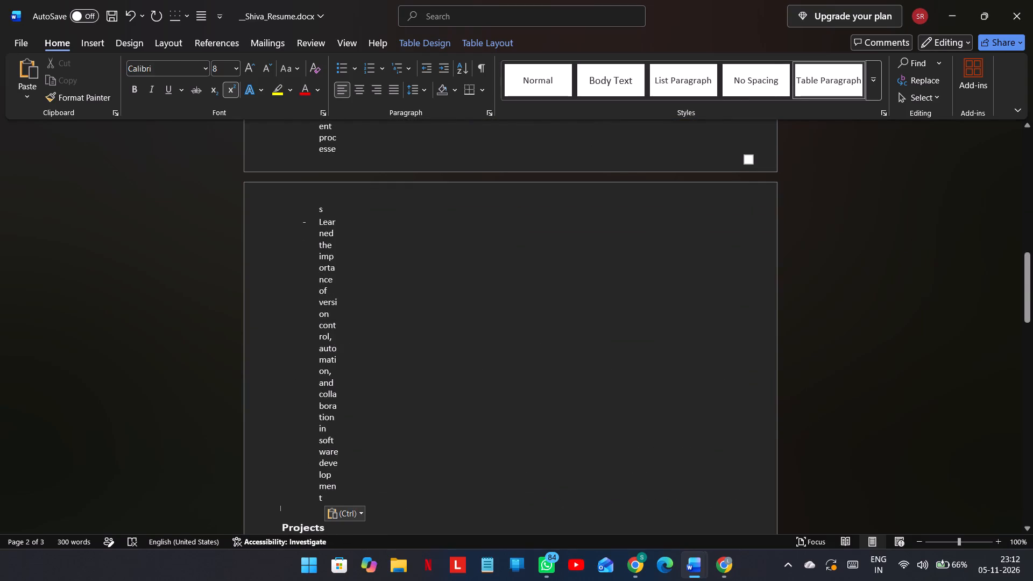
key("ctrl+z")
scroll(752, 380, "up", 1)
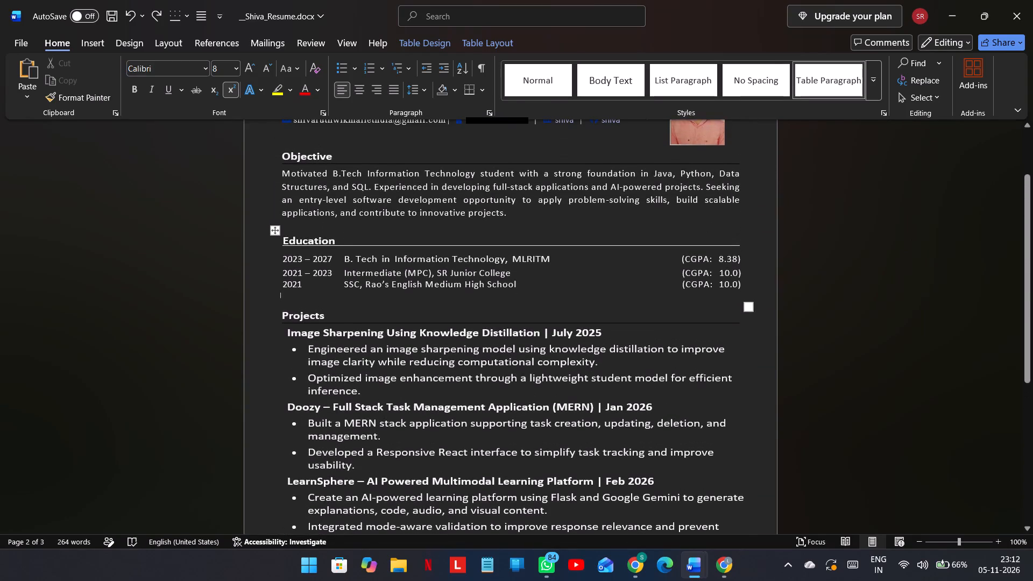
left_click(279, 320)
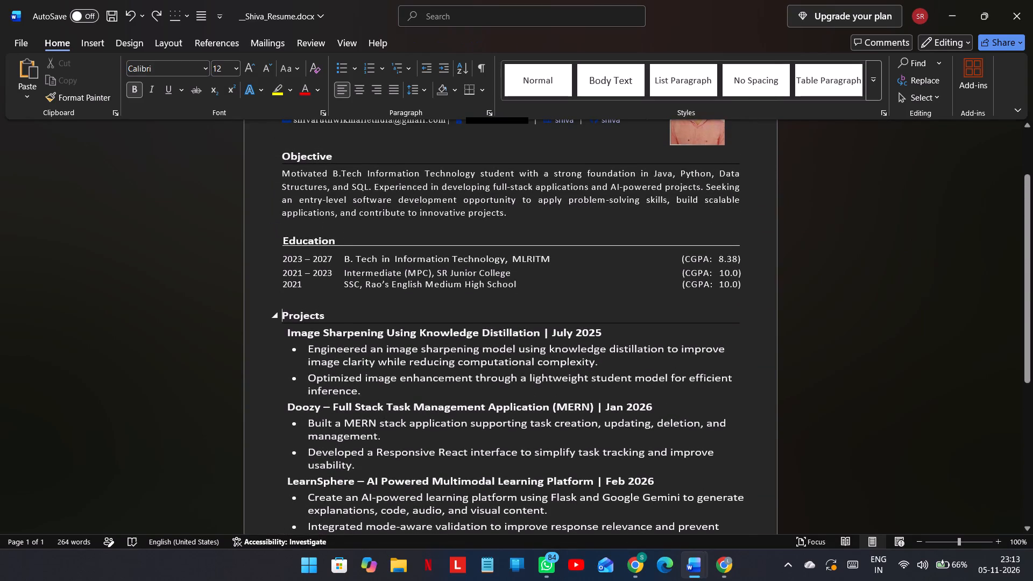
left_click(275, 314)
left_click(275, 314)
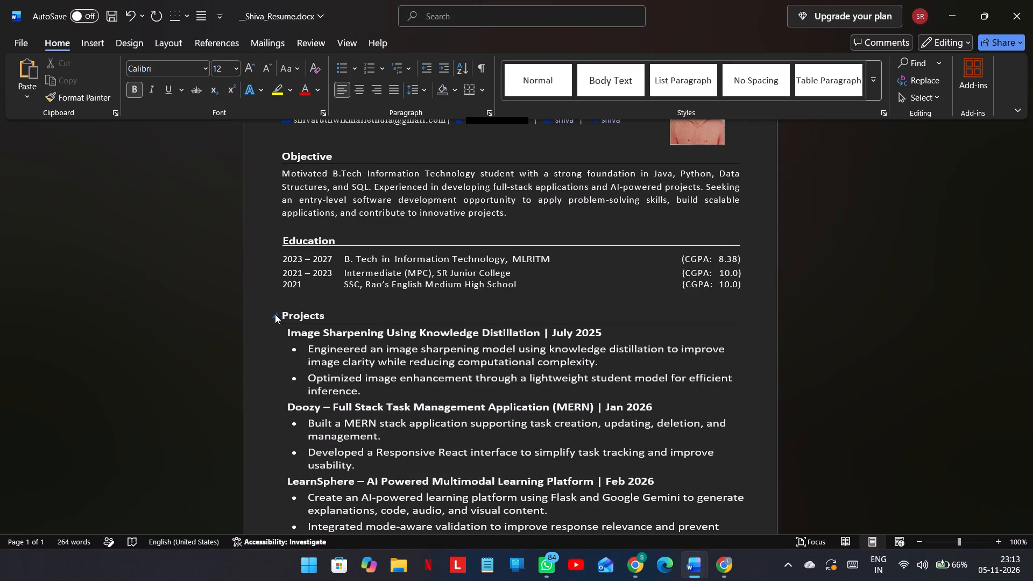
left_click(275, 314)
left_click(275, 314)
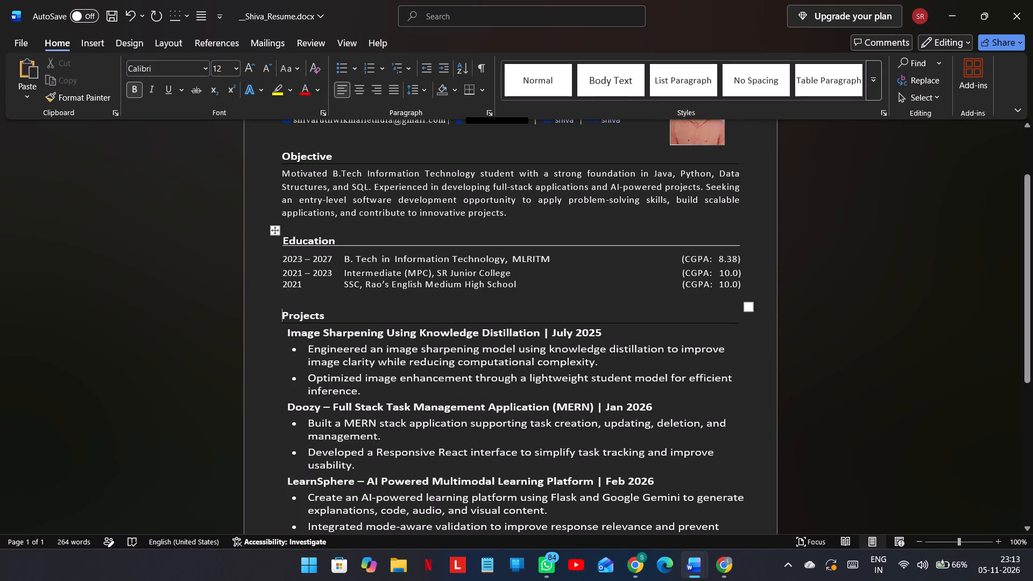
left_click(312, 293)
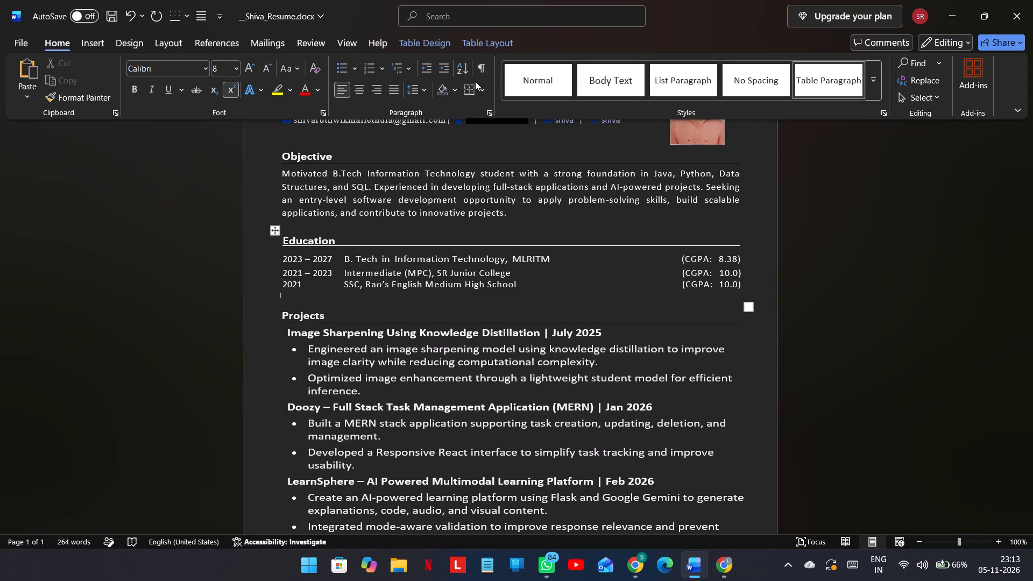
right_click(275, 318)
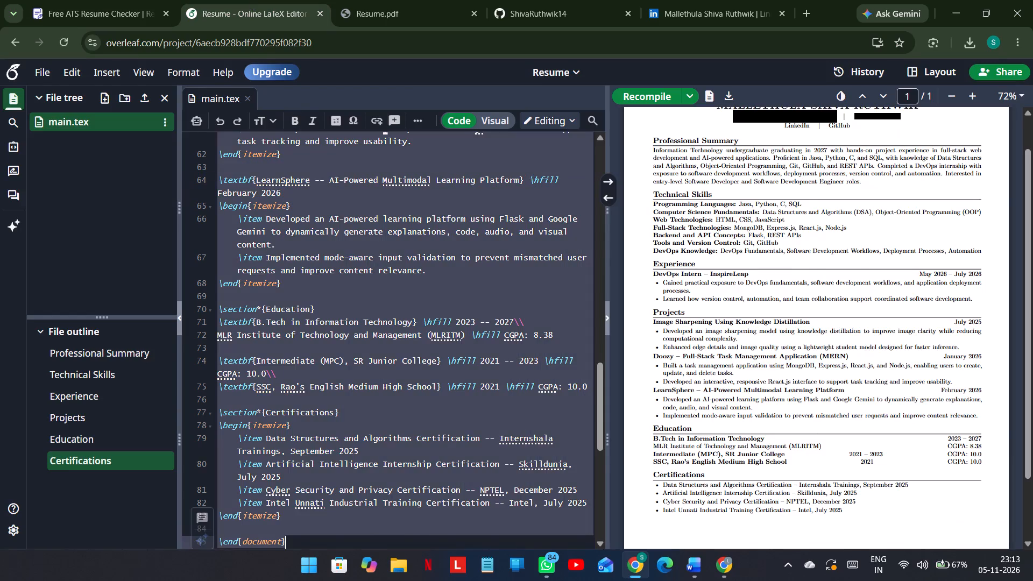
key("ctrl+v")
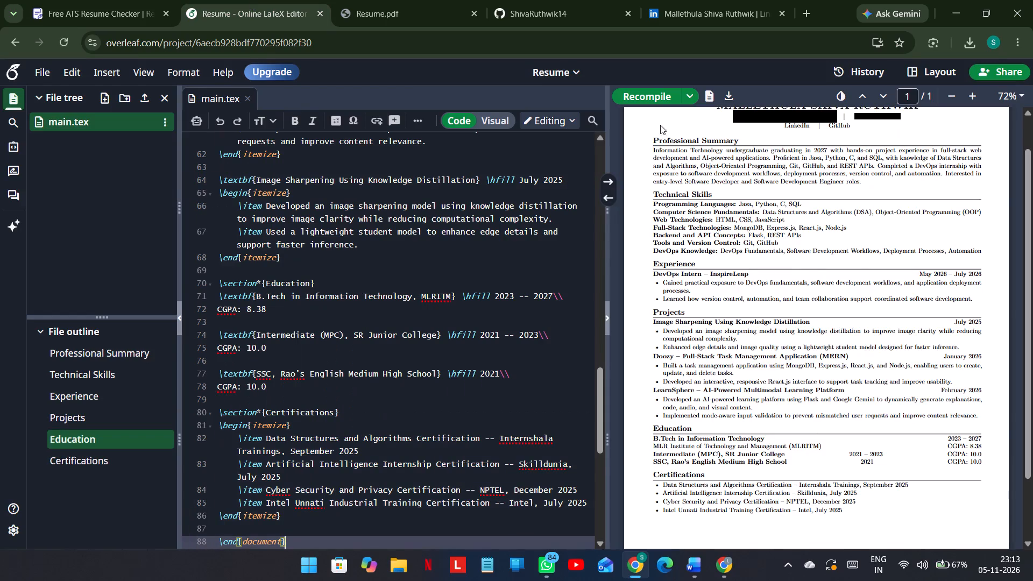
left_click(659, 102)
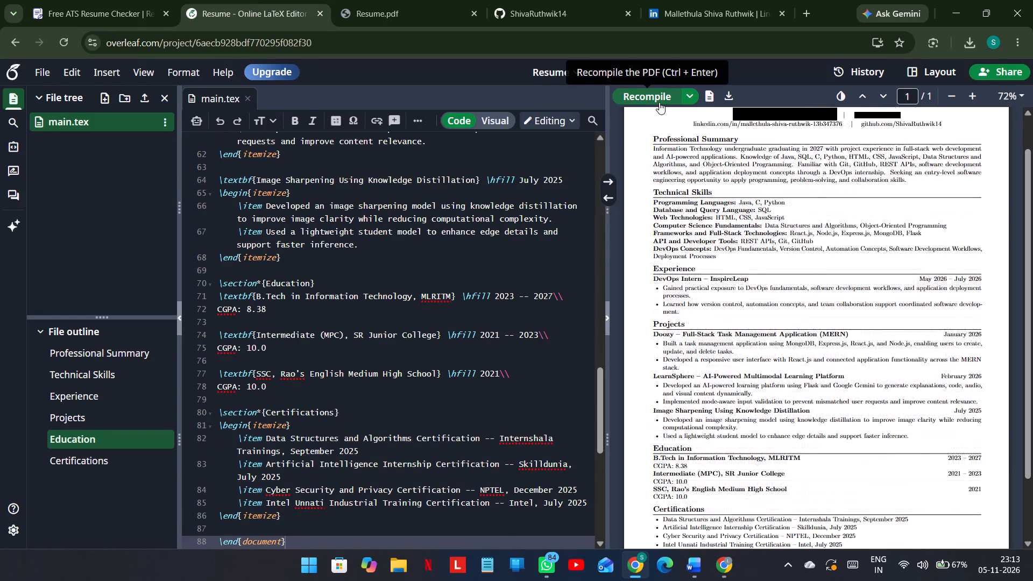
Check the rest of the compiled resume and download it as a PDF.
scroll(705, 235, "down", 1)
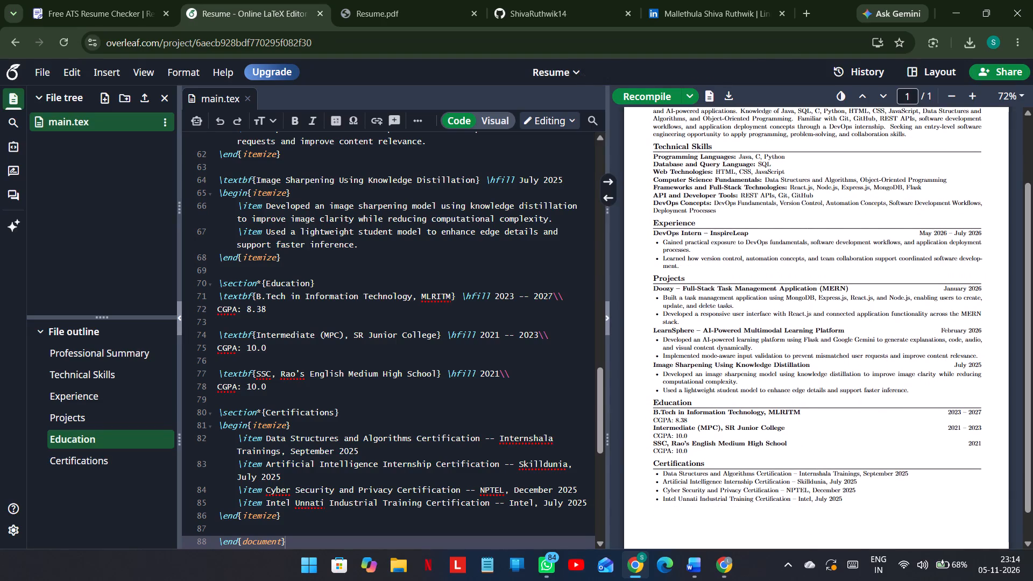
left_click(728, 100)
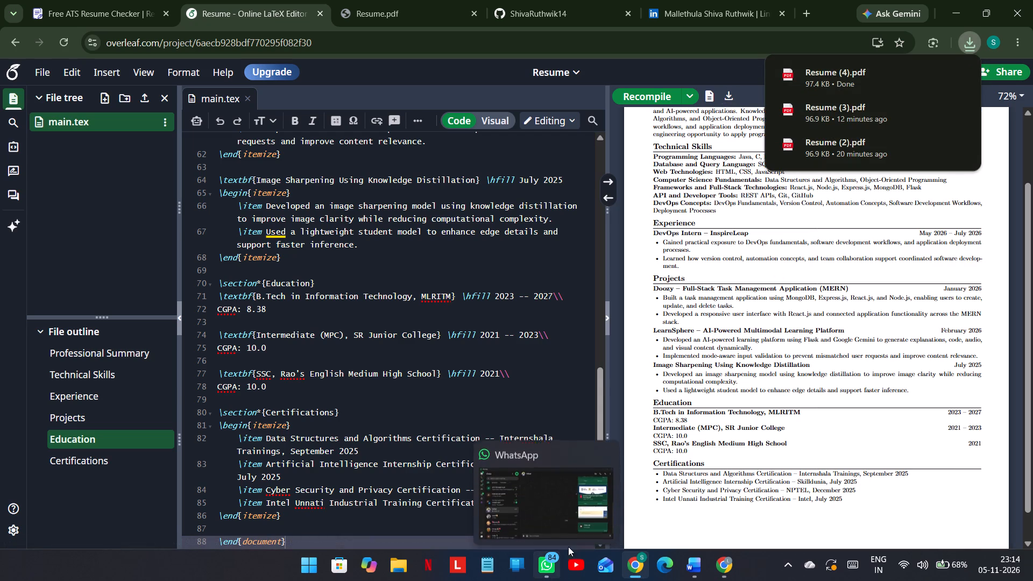
Upload Resume (4).pdf to the My CV Creator ATS Resume Checker and check its ATS score without a job description.
left_click(114, 0)
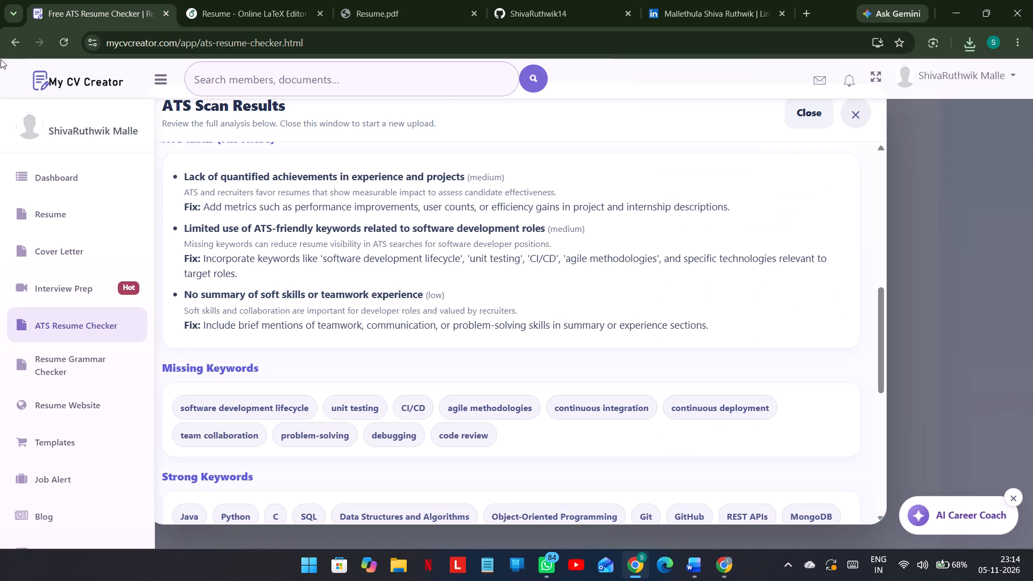
left_click(9, 40)
left_click_drag(395, 418, 401, 394)
left_click(401, 394)
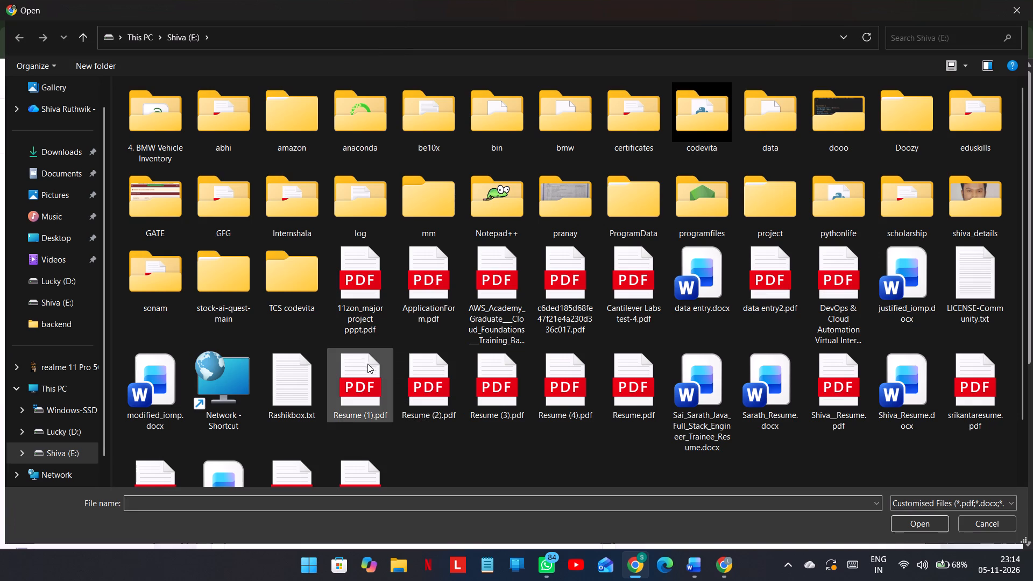
double_click(543, 408)
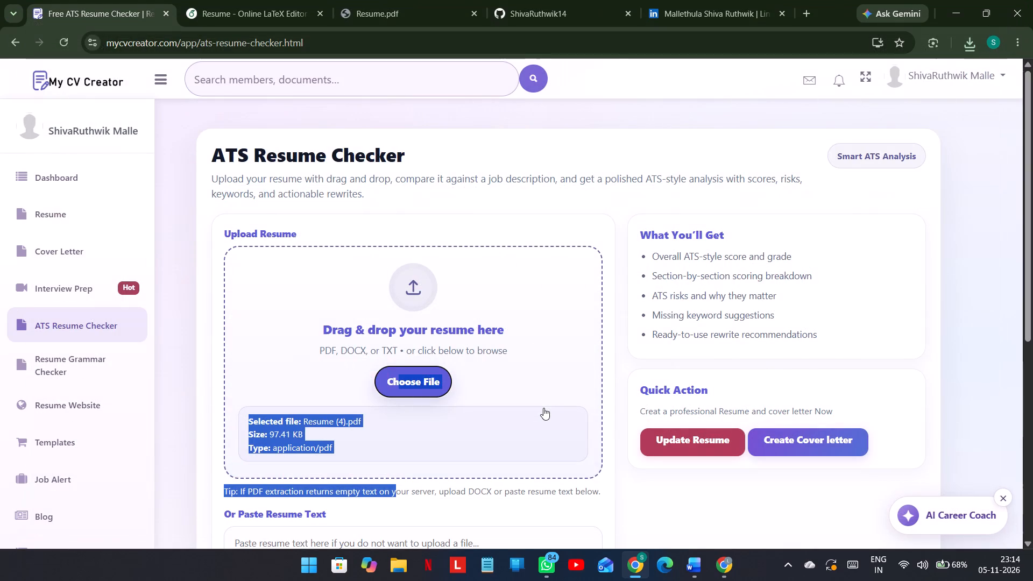
scroll(468, 350, "down", 2)
left_click(424, 373)
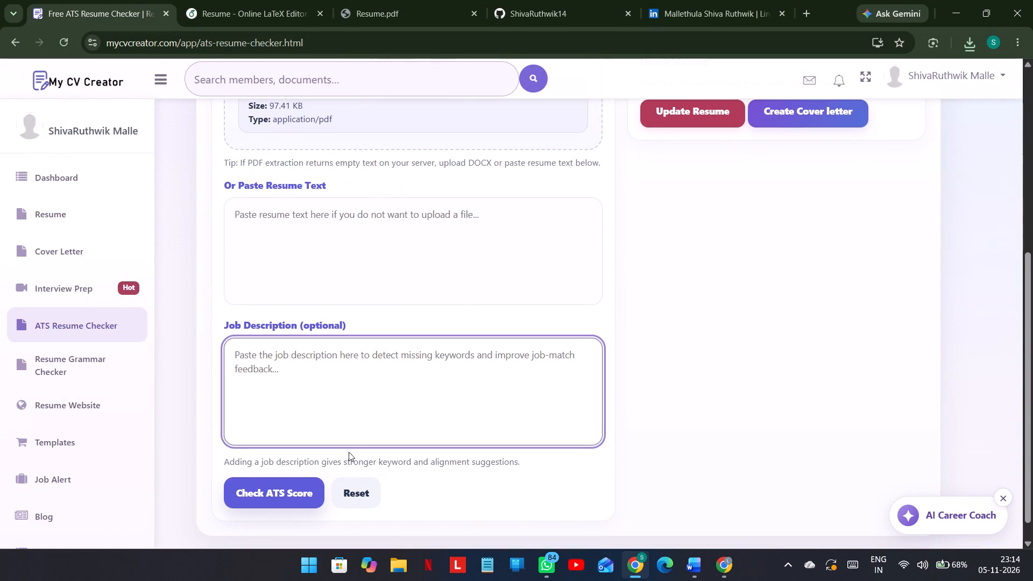
left_click(286, 497)
scroll(347, 412, "down", 3)
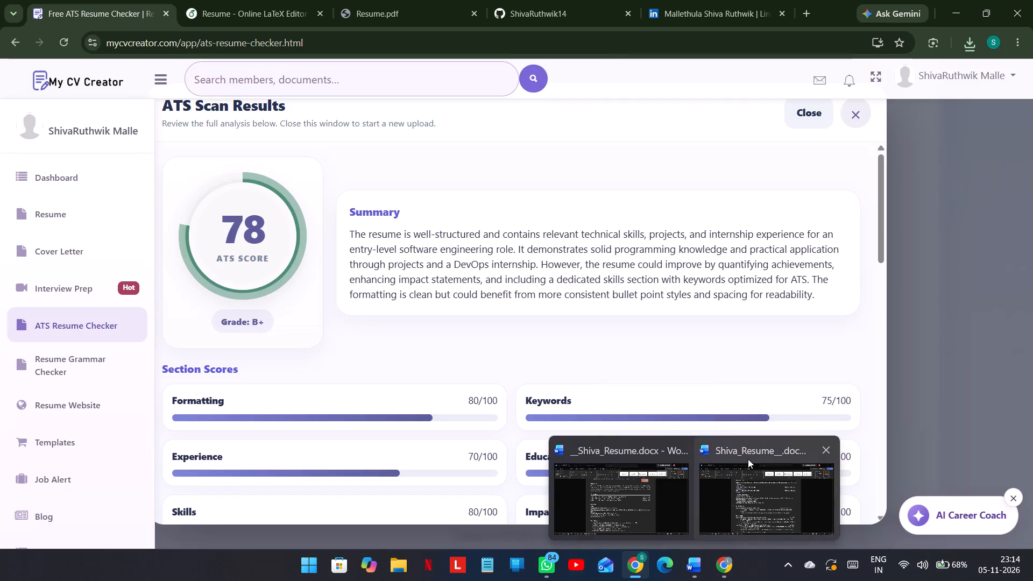
Switch to Shiva_Resume__.docx in Word and review its sections from the profile summary down to the soft skills.
left_click(740, 469)
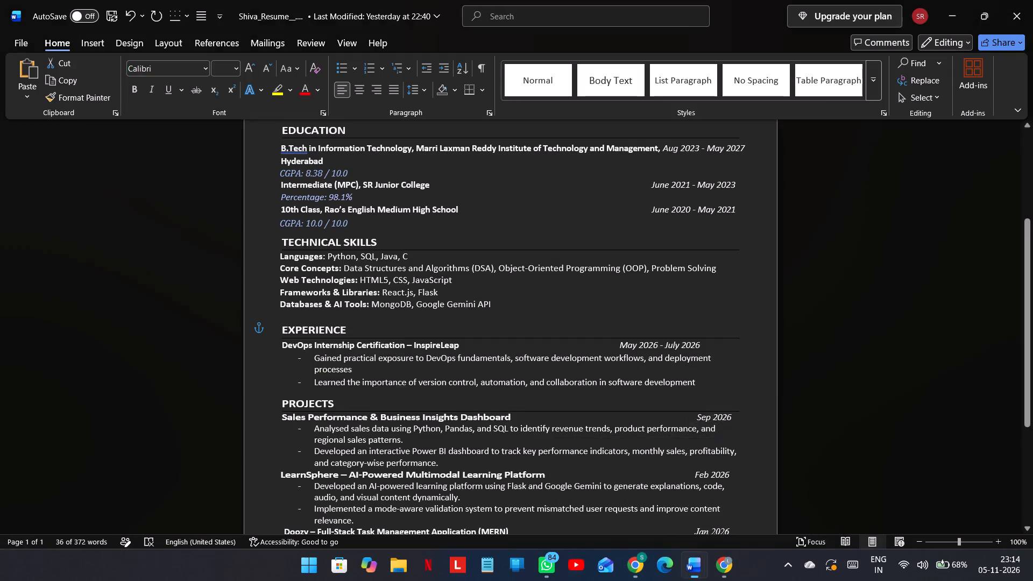
scroll(617, 306, "up", 3)
scroll(617, 306, "down", 1)
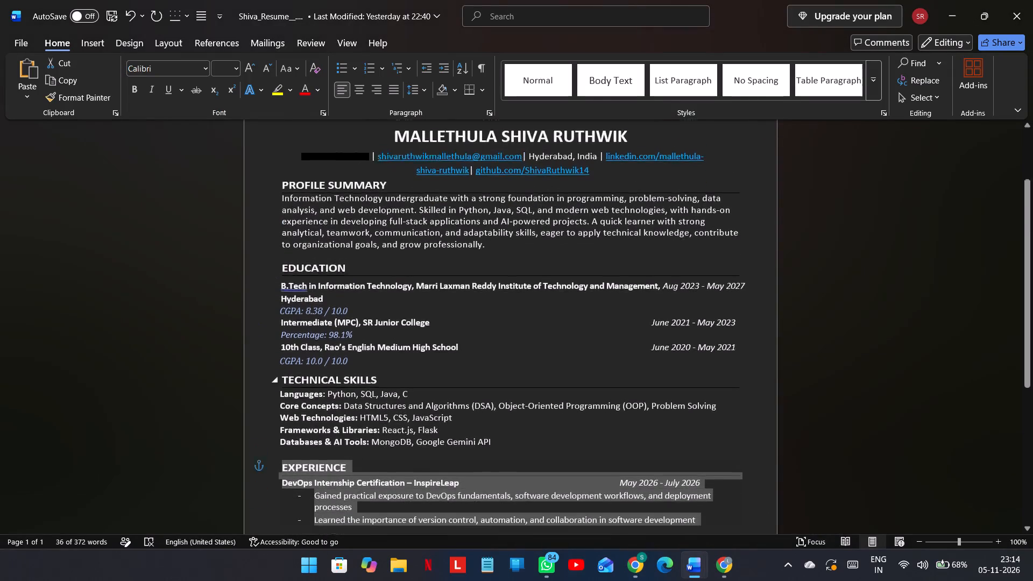
scroll(617, 306, "down", 2)
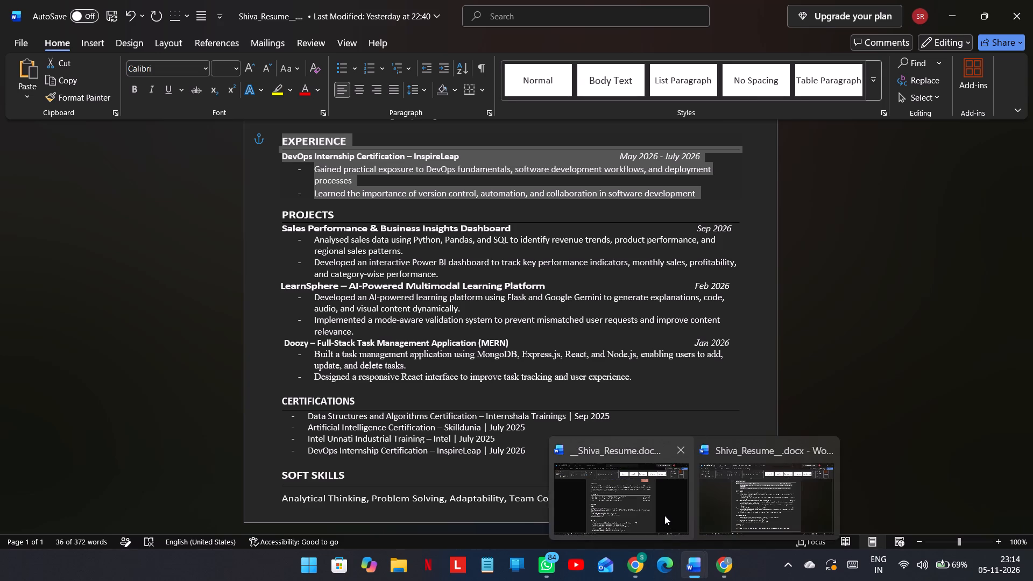
Return to __Shiva_Resume.docx and expand the collapsed Projects section.
left_click(664, 515)
scroll(627, 348, "up", 5)
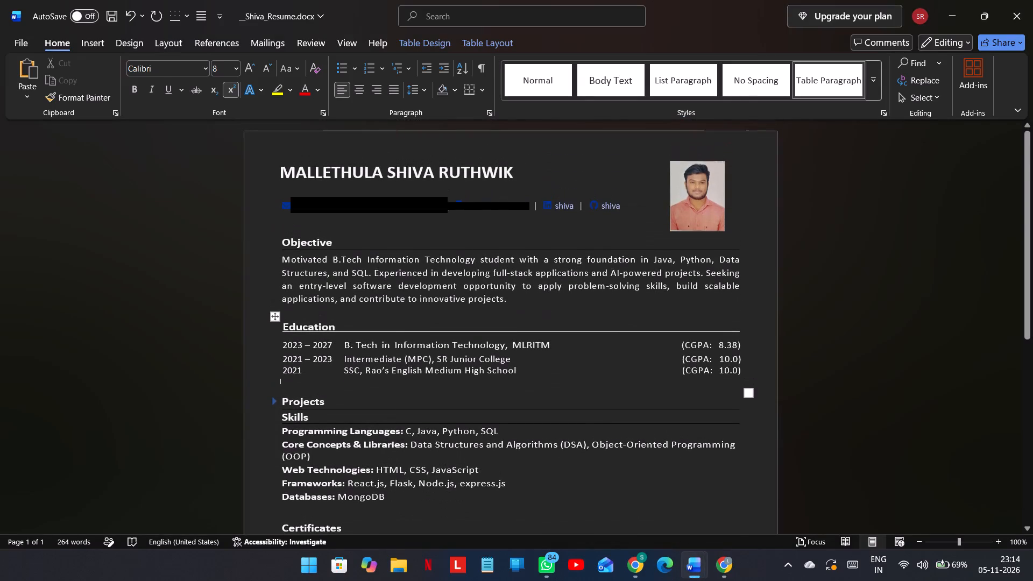
left_click(660, 495)
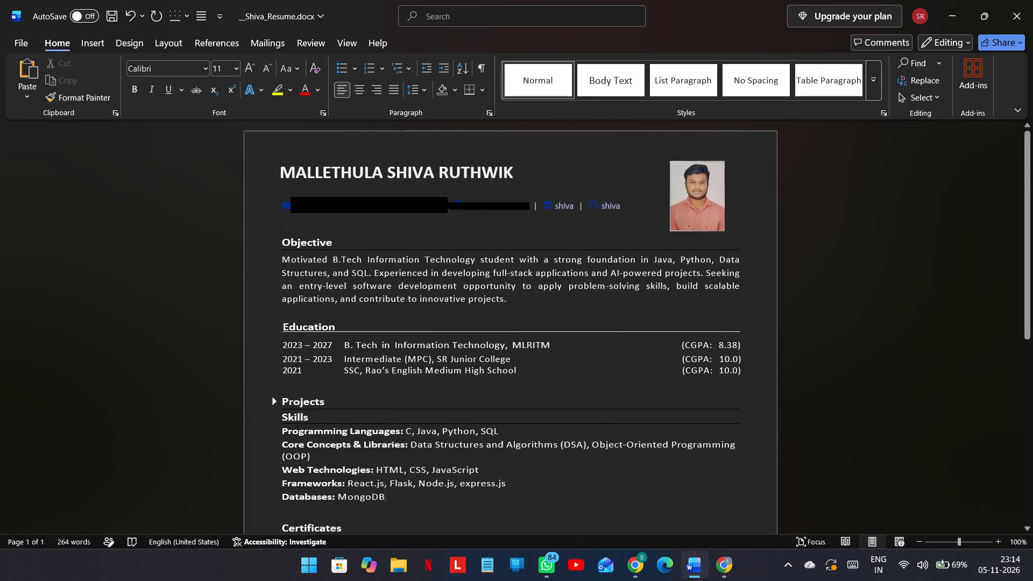
left_click(279, 401)
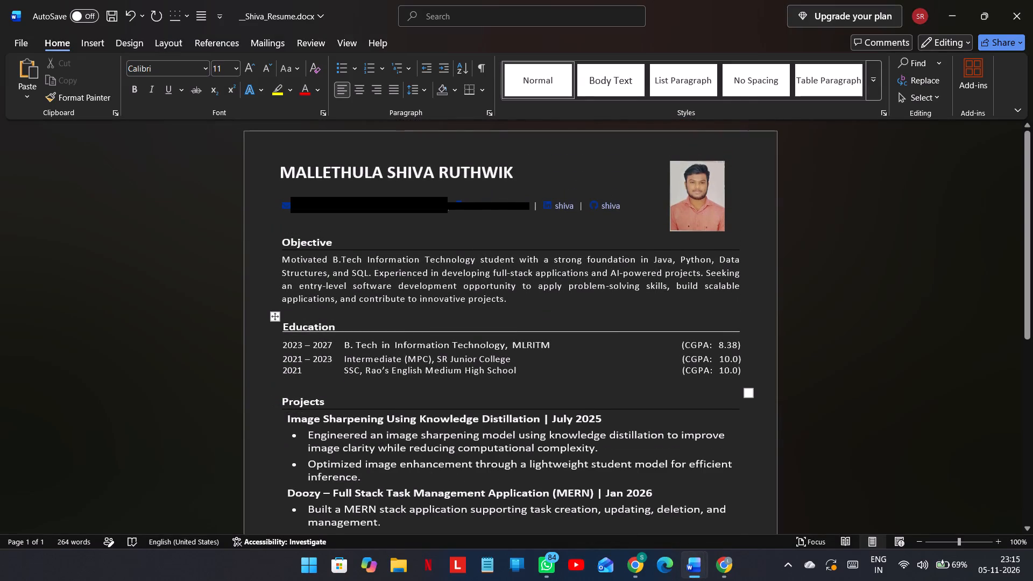
Move the GitHub icon and its link in the resume header onto a new line below the other contact details.
left_click(612, 207)
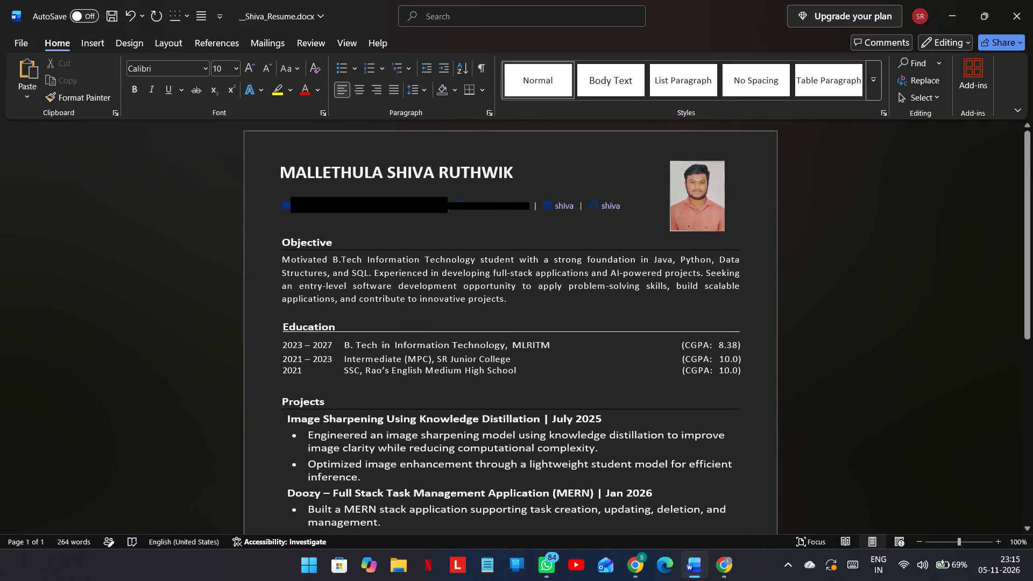
right_click(612, 207)
left_click(591, 215)
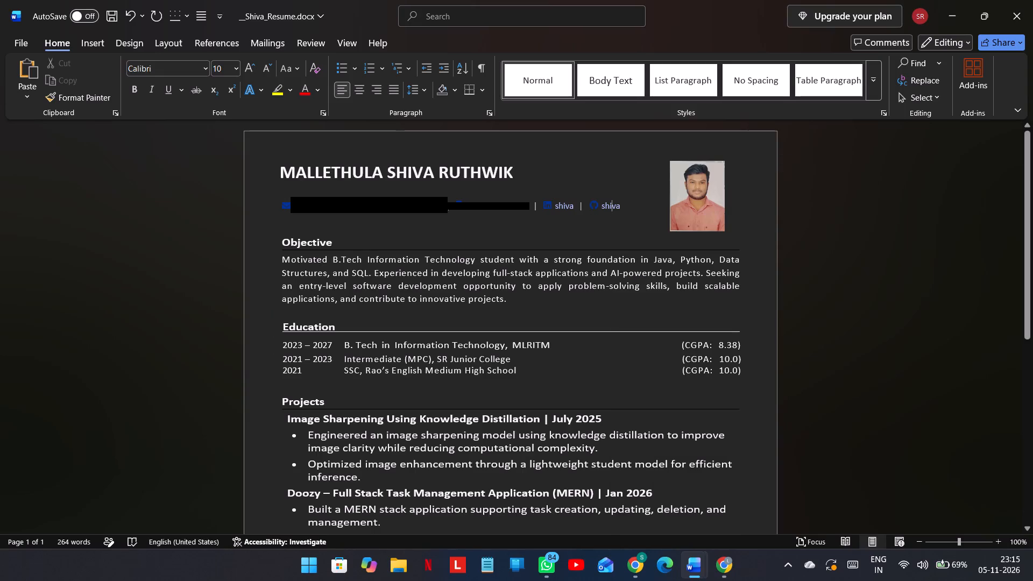
left_click_drag(581, 203, 586, 206)
left_click(586, 206)
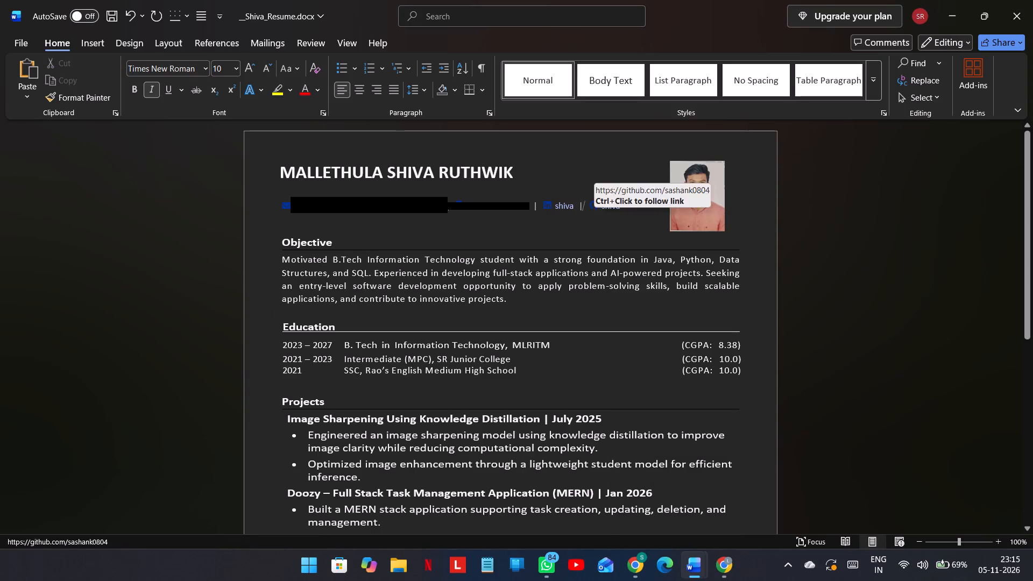
left_click(590, 204)
left_click(649, 203)
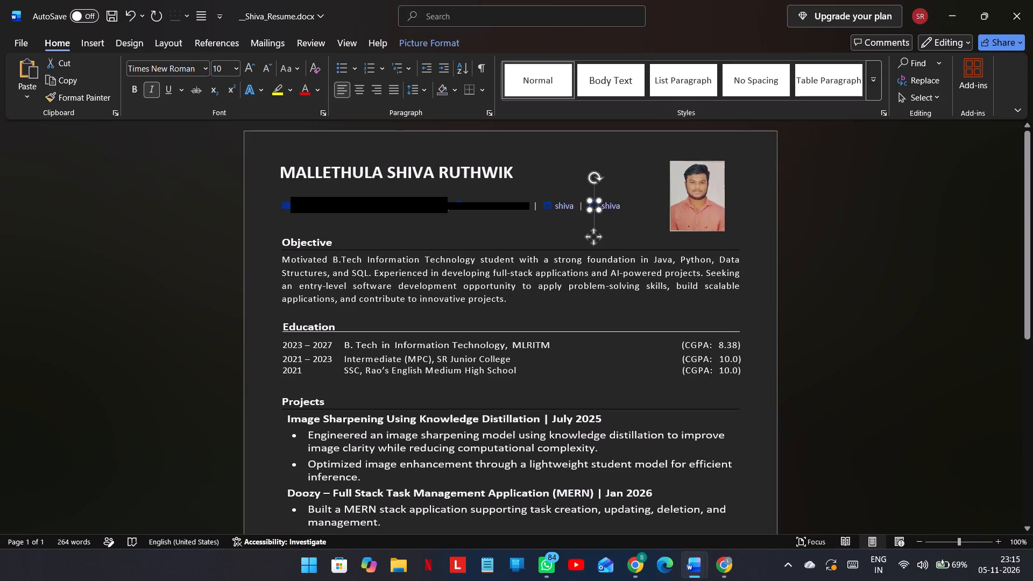
key("Left")
key("Left")
key("Left")
key("Left")
key("Left")
key("Left")
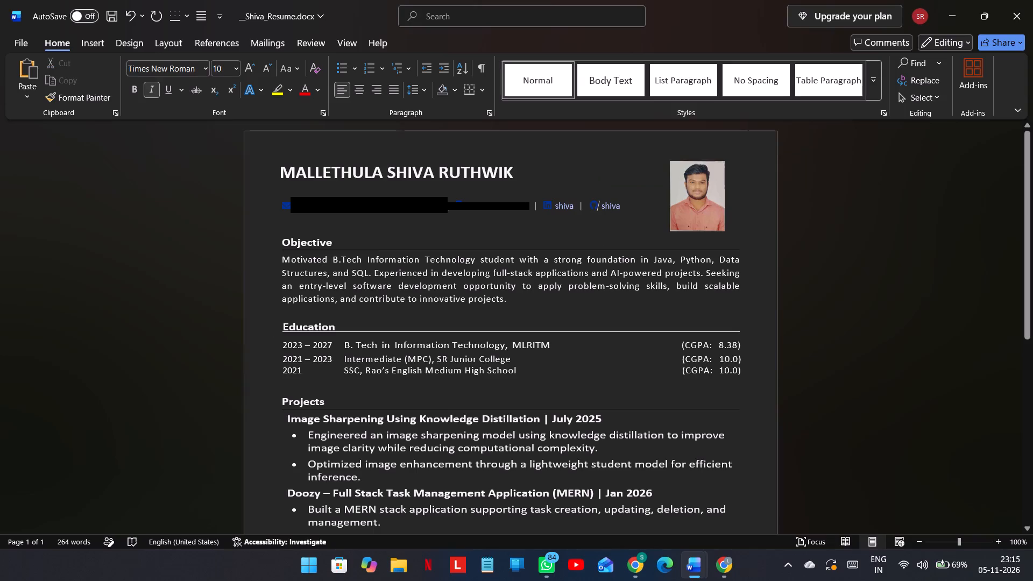
key("Left")
key("Left")
key("Left")
key("Right")
key("Return")
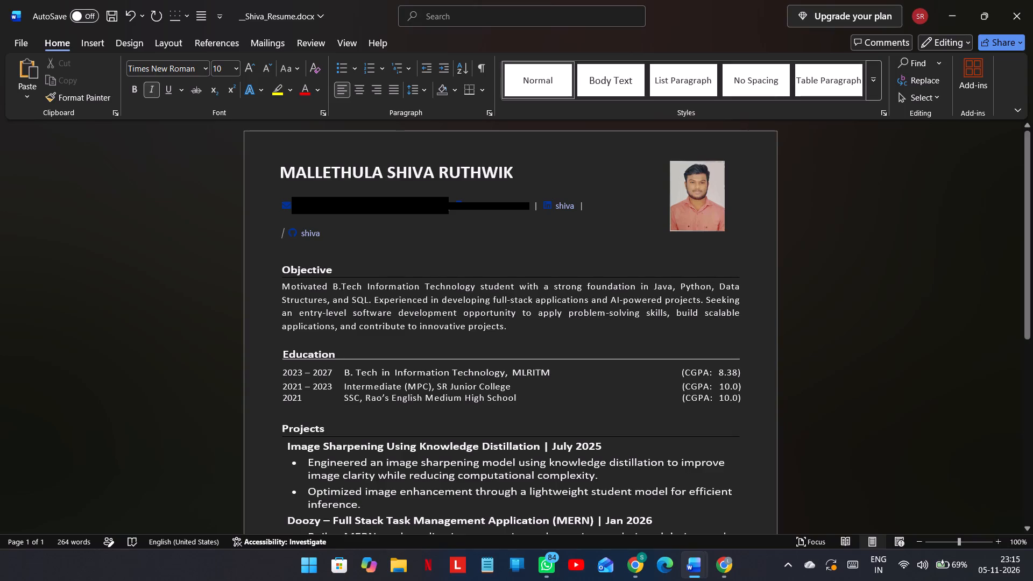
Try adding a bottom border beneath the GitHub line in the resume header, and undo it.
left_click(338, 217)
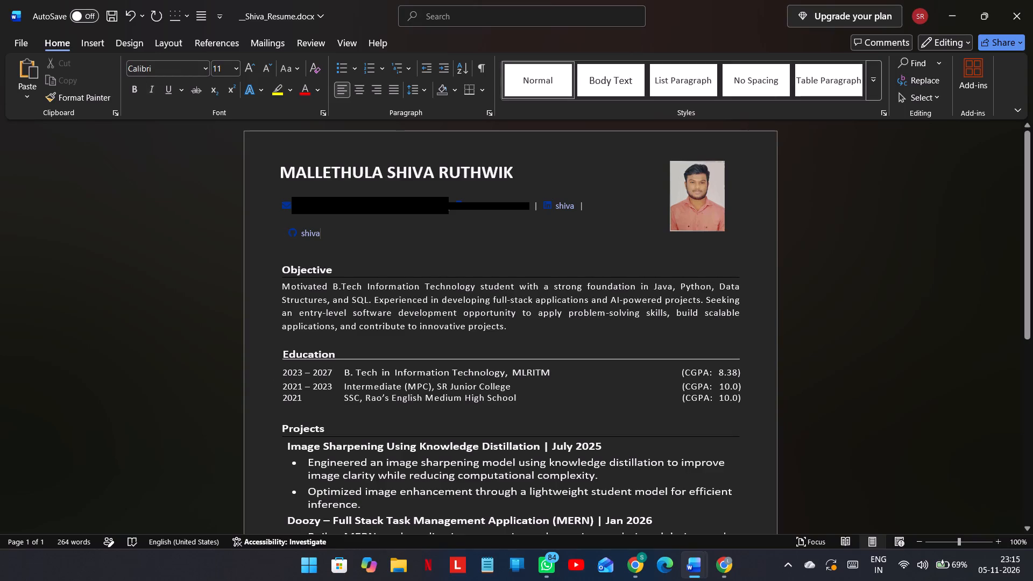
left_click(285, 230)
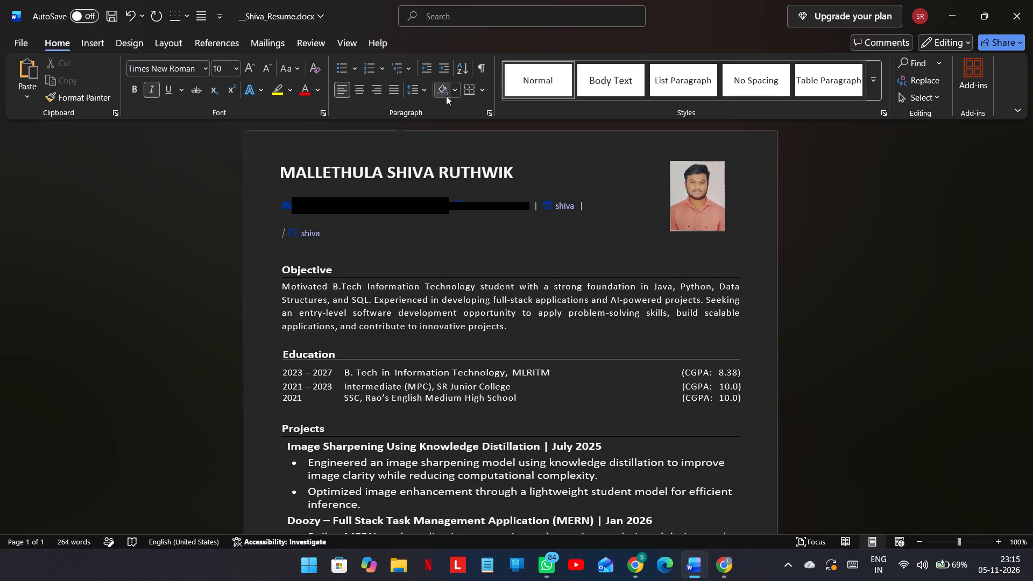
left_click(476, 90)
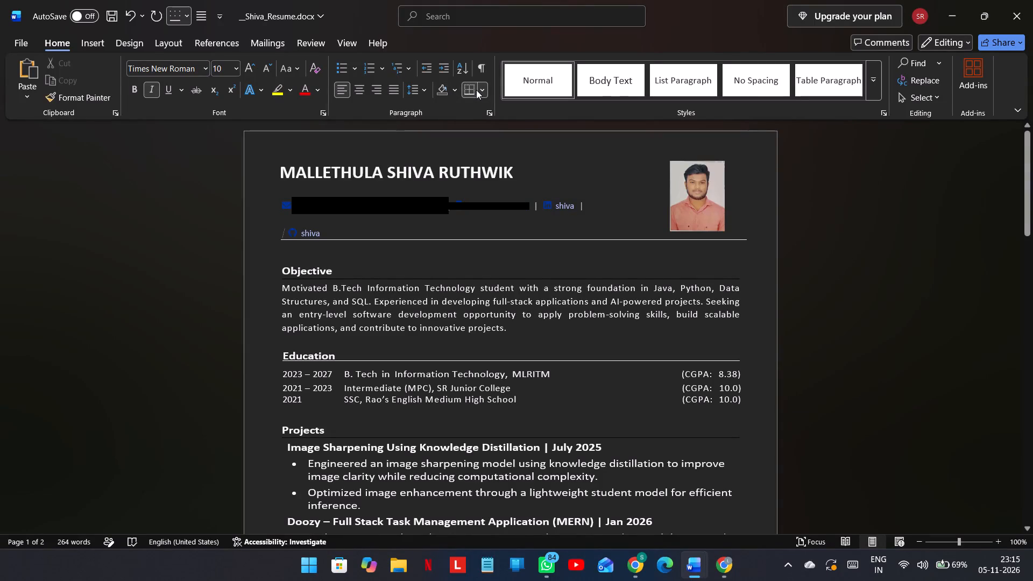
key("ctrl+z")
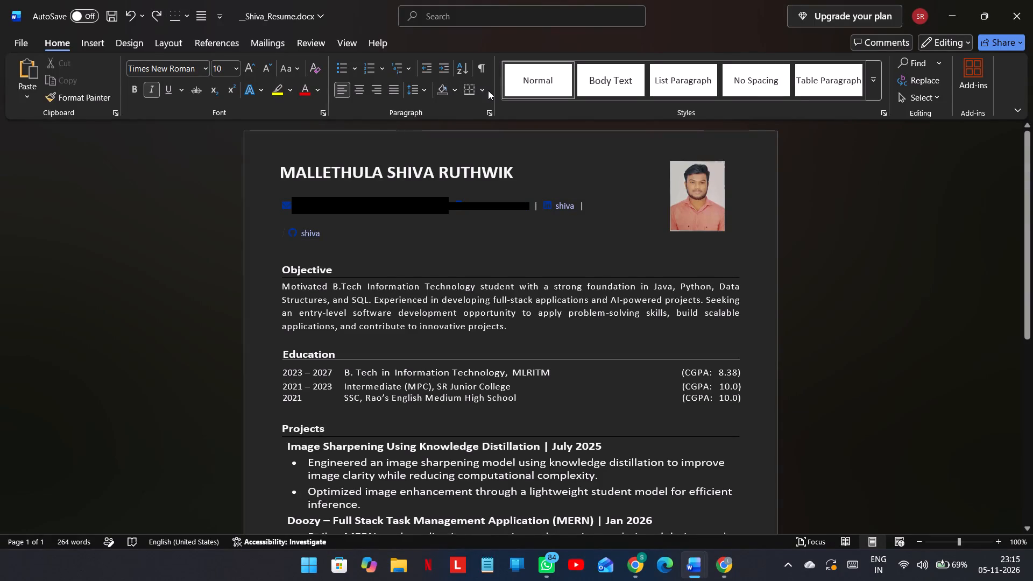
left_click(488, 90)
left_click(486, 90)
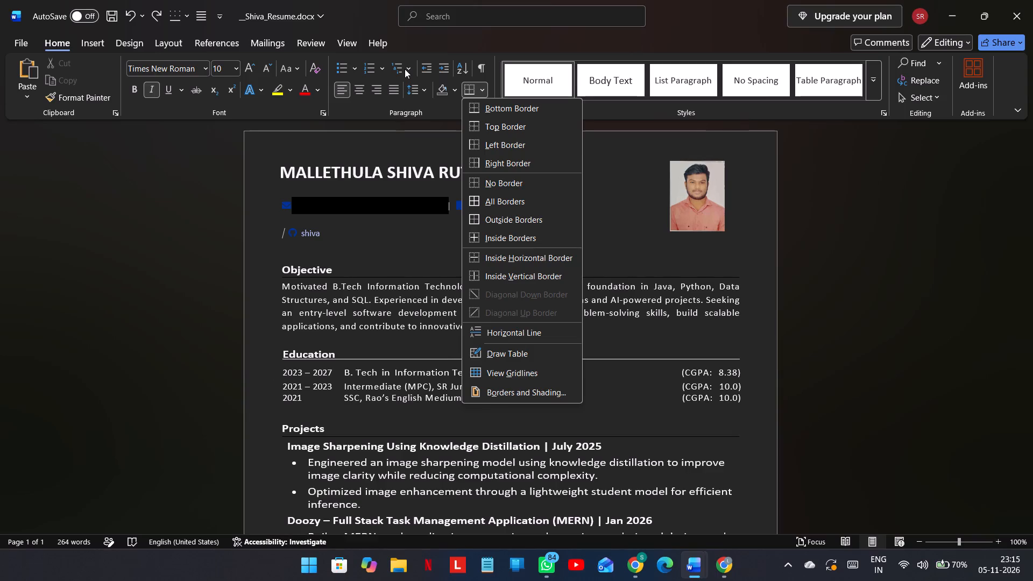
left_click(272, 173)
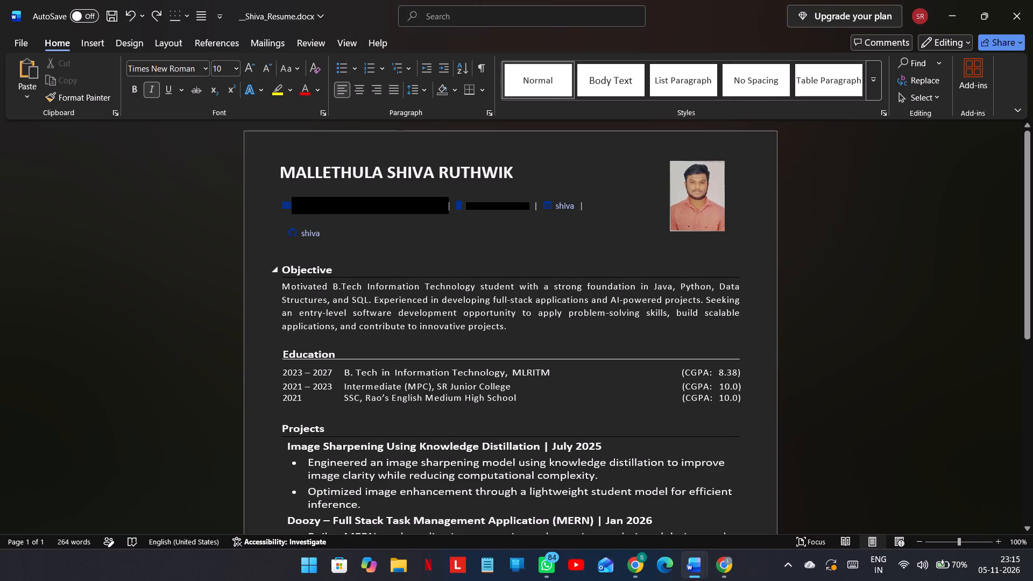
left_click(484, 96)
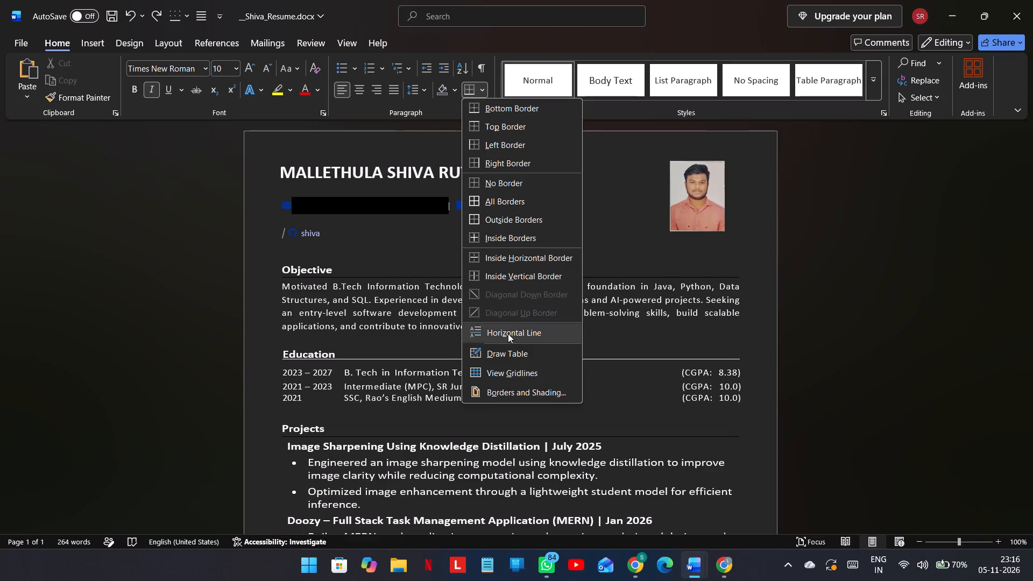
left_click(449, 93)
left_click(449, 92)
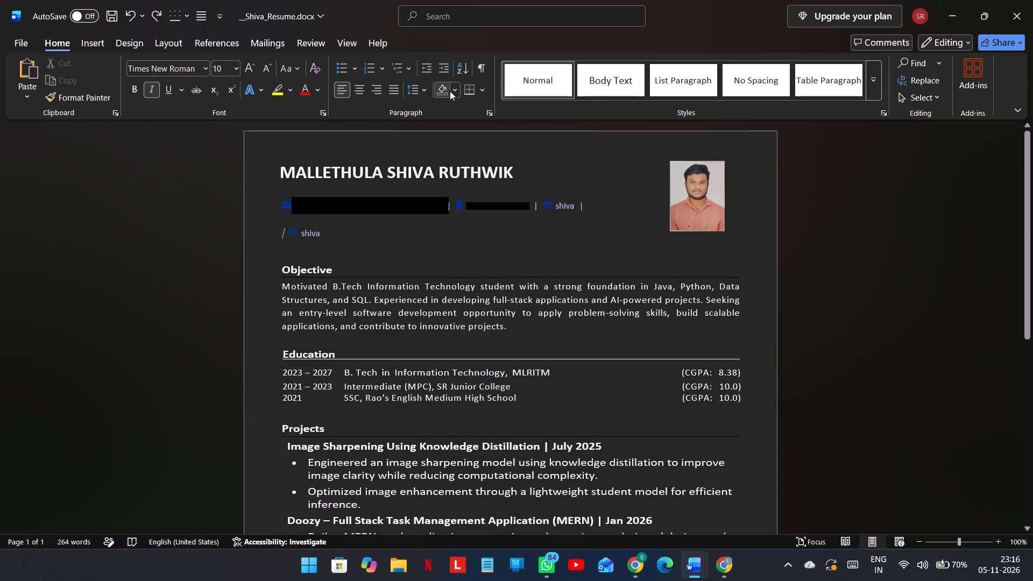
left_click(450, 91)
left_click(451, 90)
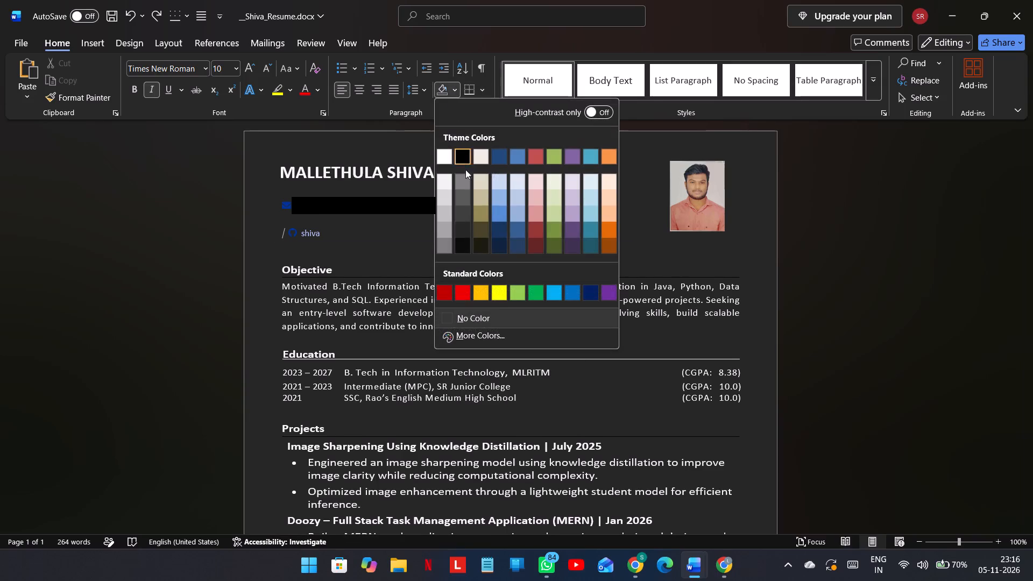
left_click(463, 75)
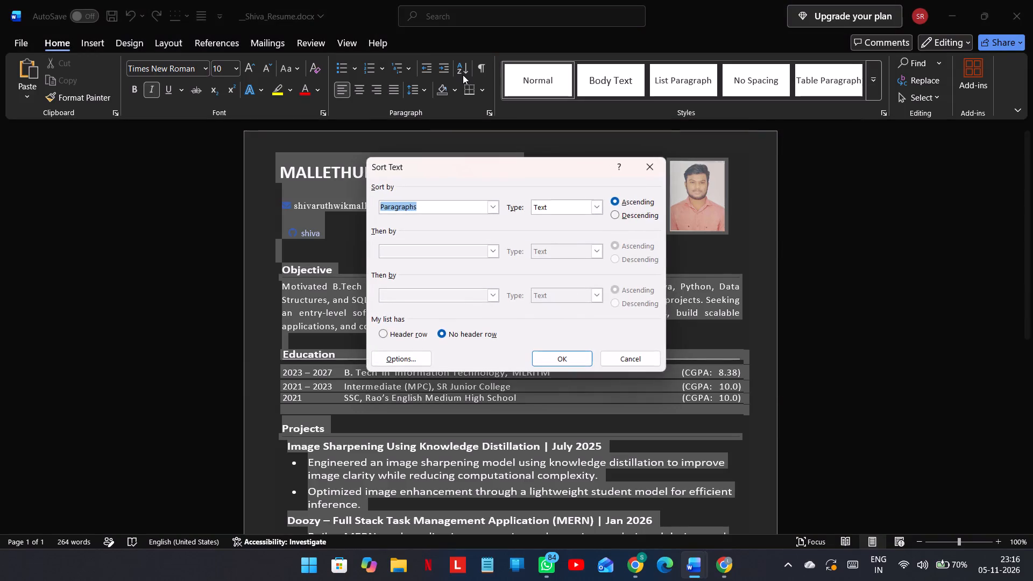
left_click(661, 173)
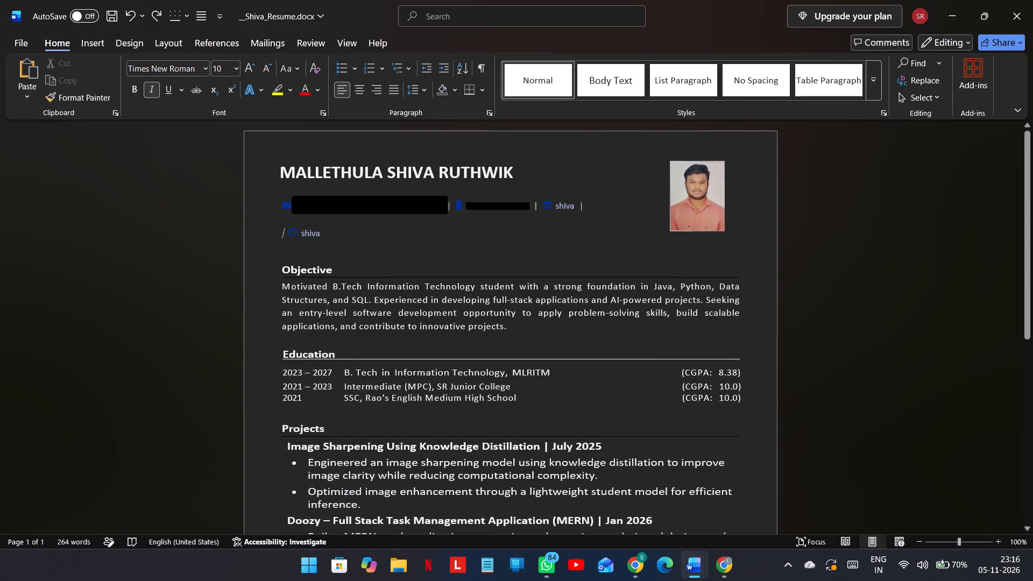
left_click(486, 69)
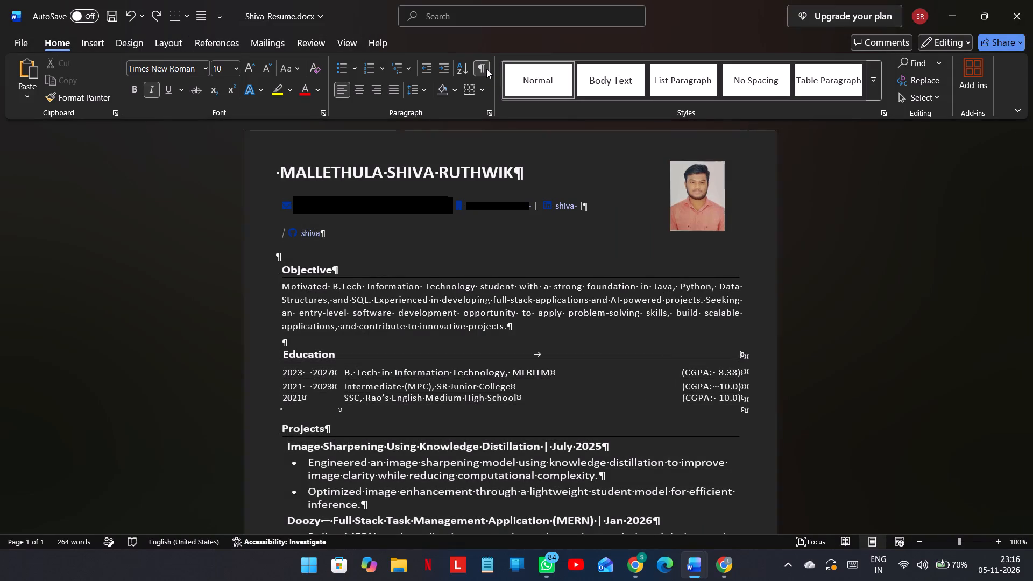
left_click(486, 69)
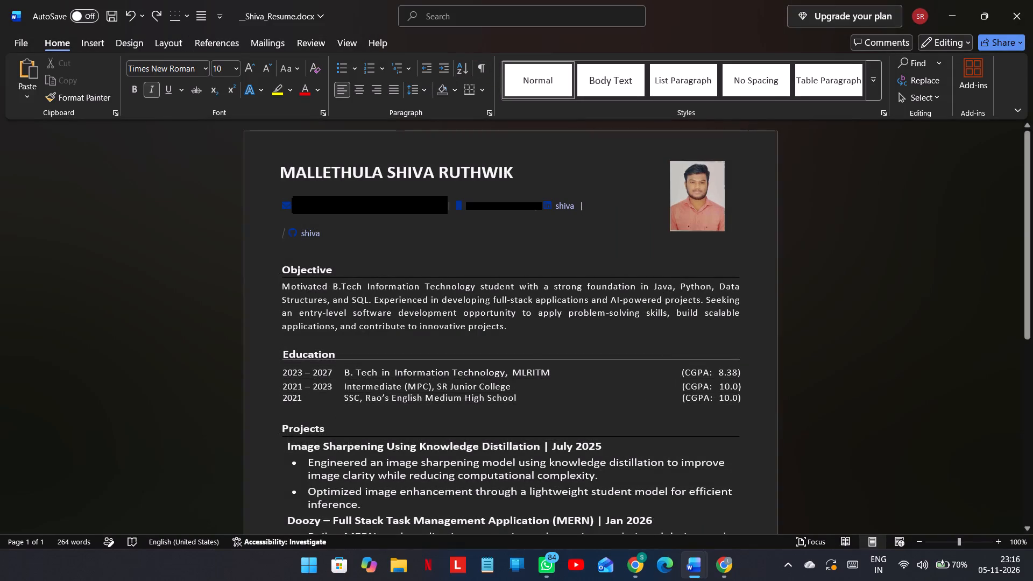
Remove the paragraph spacing before the GitHub line and delete the leading space ahead of its icon.
left_click(423, 89)
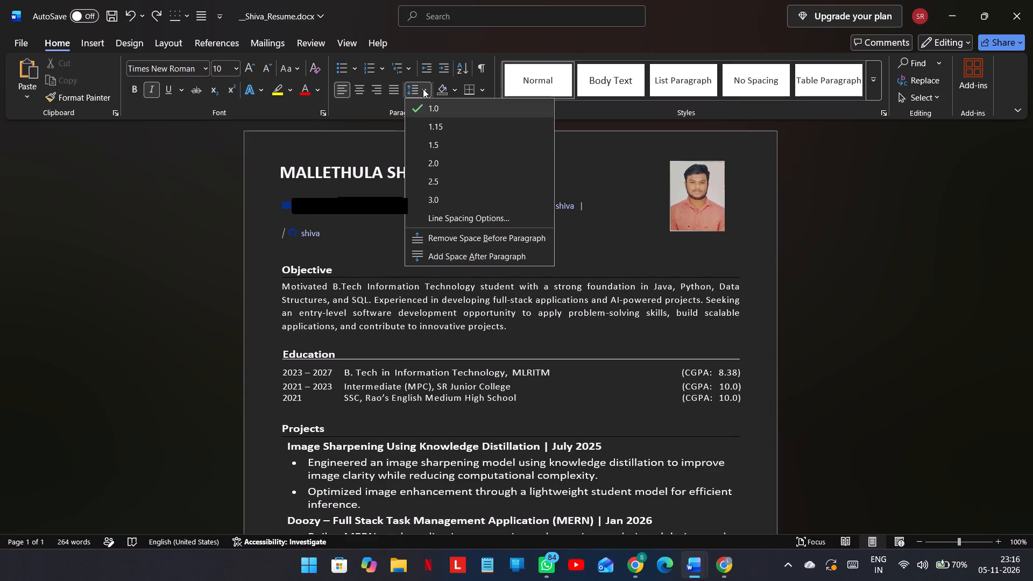
left_click(435, 242)
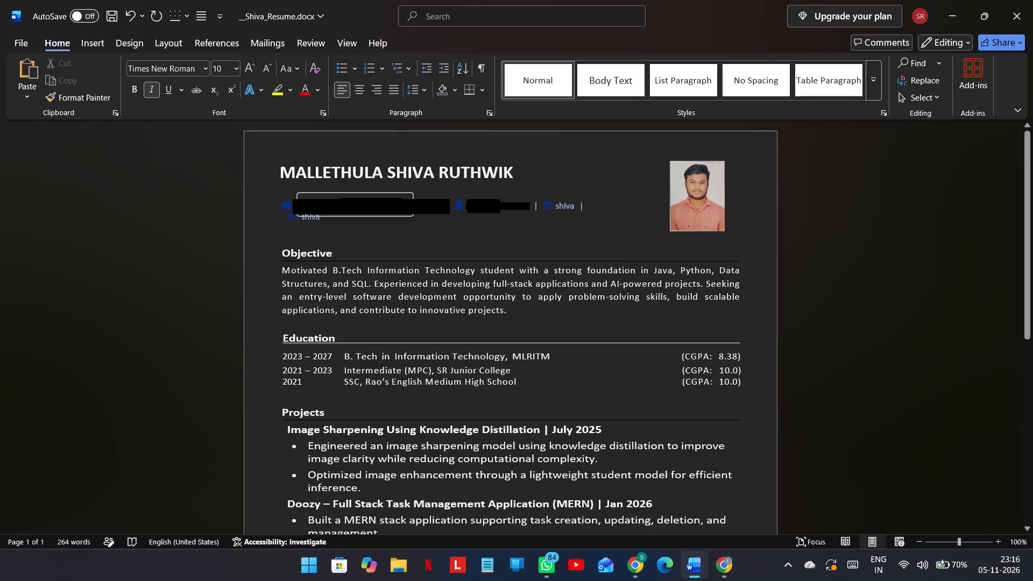
key("BackSpace")
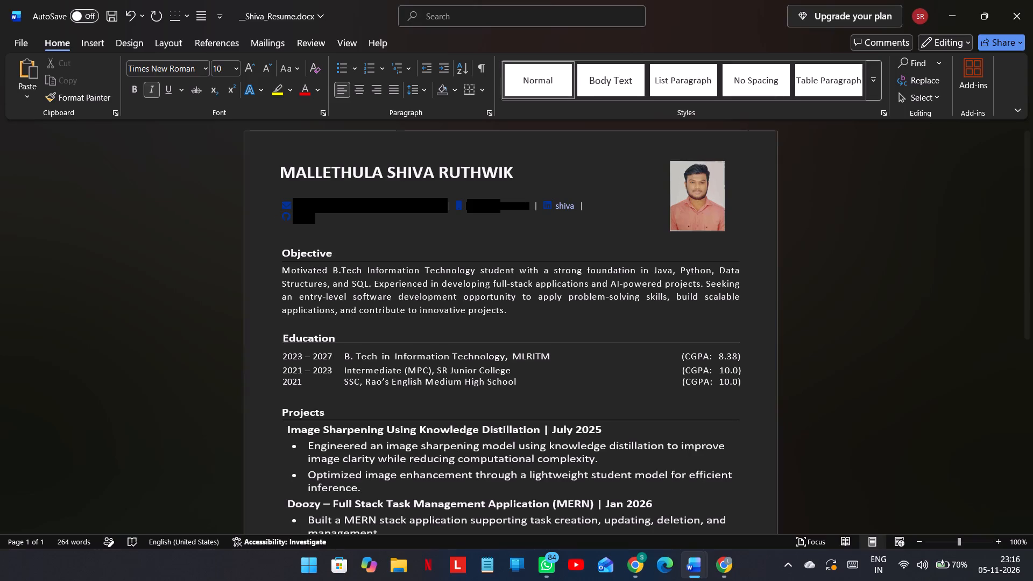
Edit the GitHub hyperlink in the header, clearing its display text "shiva" so that the full profile address shows.
left_click(303, 212)
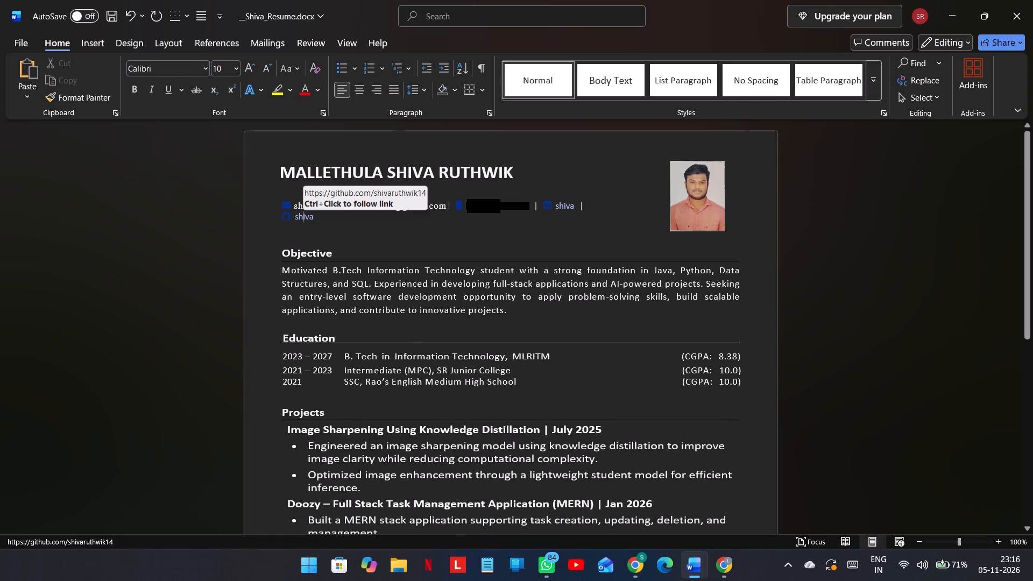
right_click(303, 215)
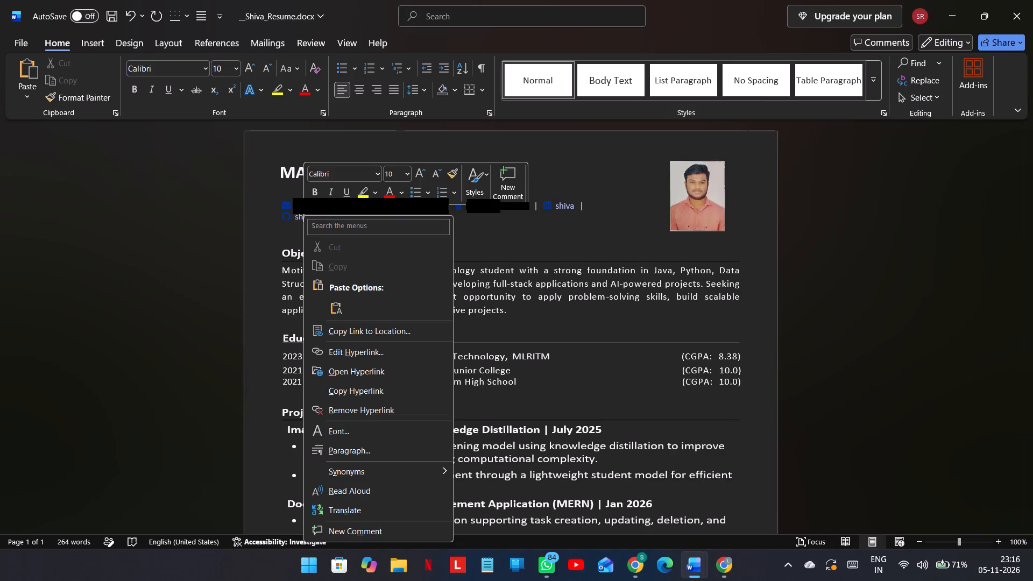
left_click(344, 355)
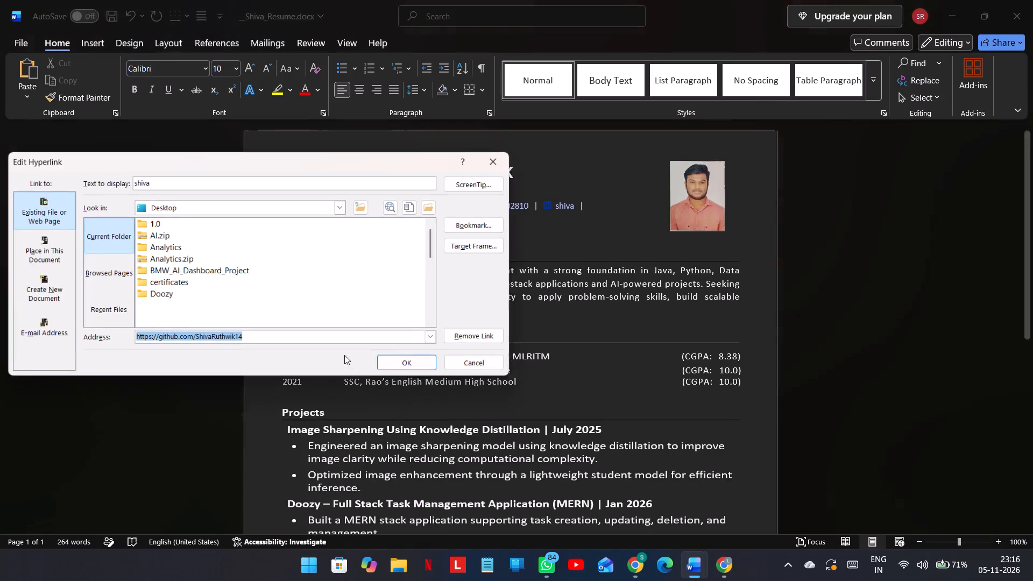
left_click(265, 180)
key("BackSpace")
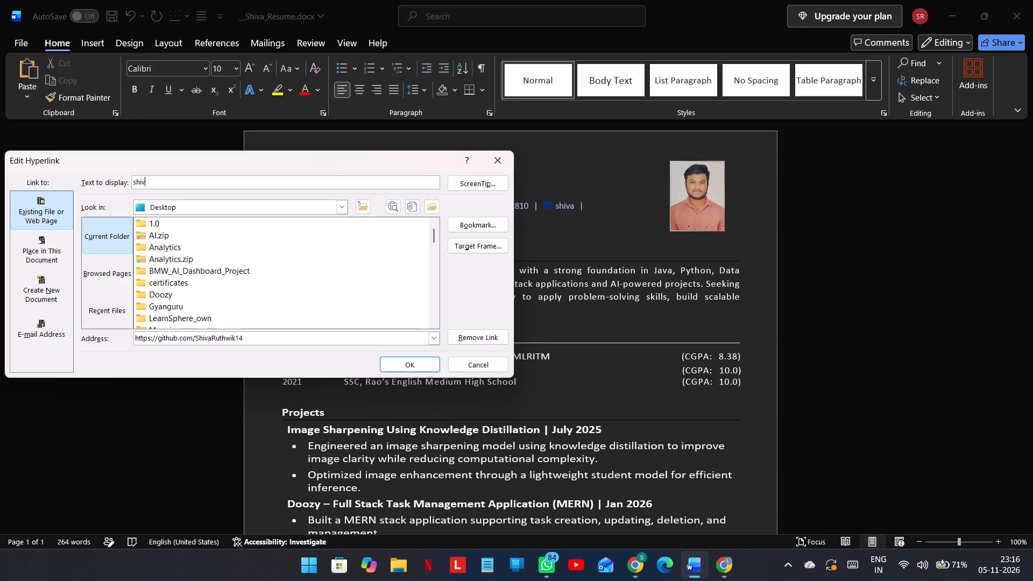
key("BackSpace")
key("BackSpace")
key("BackSpace")
key("BackSpace")
left_click(389, 362)
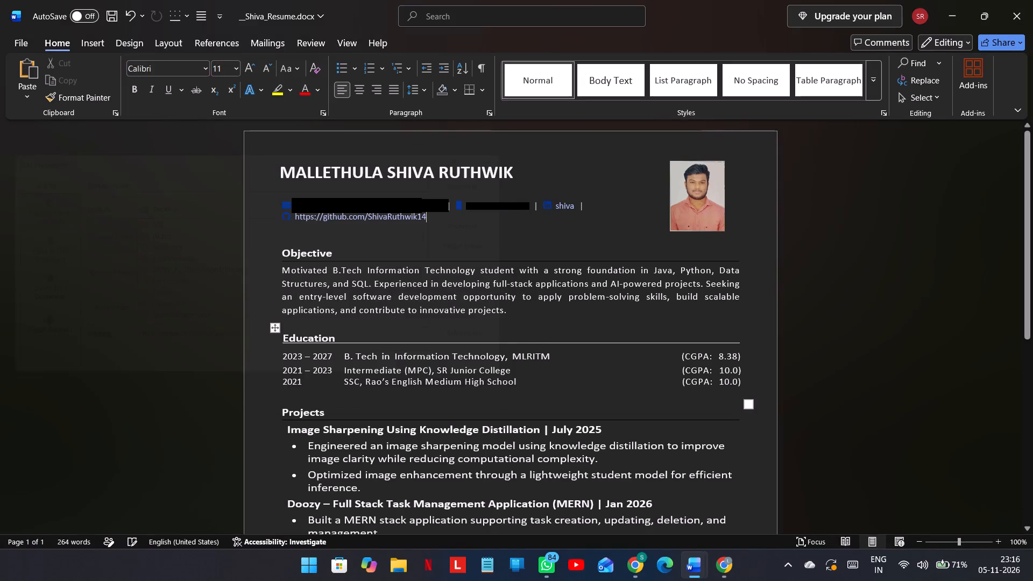
Remove the space before the blank paragraph between the GitHub line and the Objective heading.
left_click(355, 227)
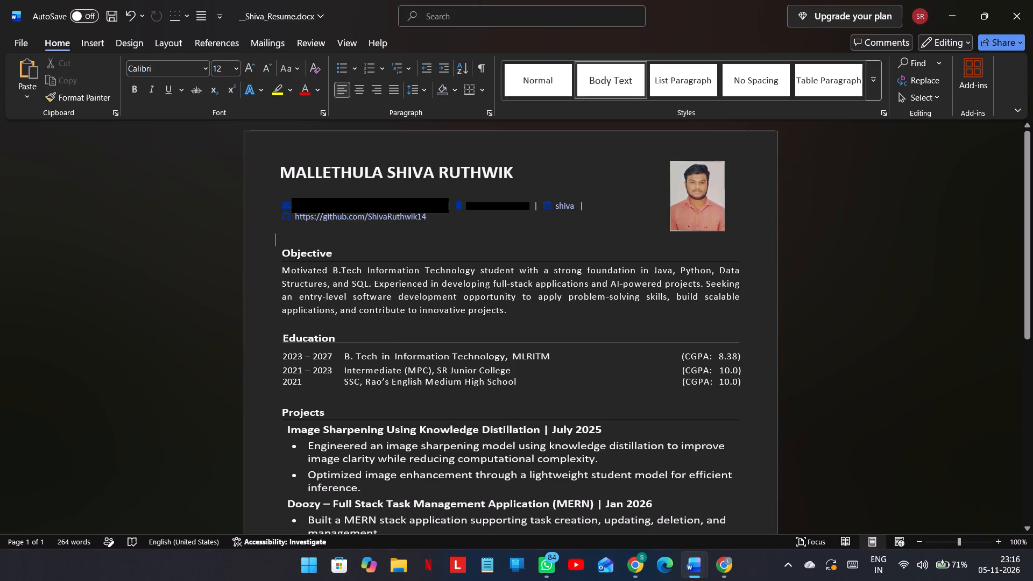
right_click(355, 227)
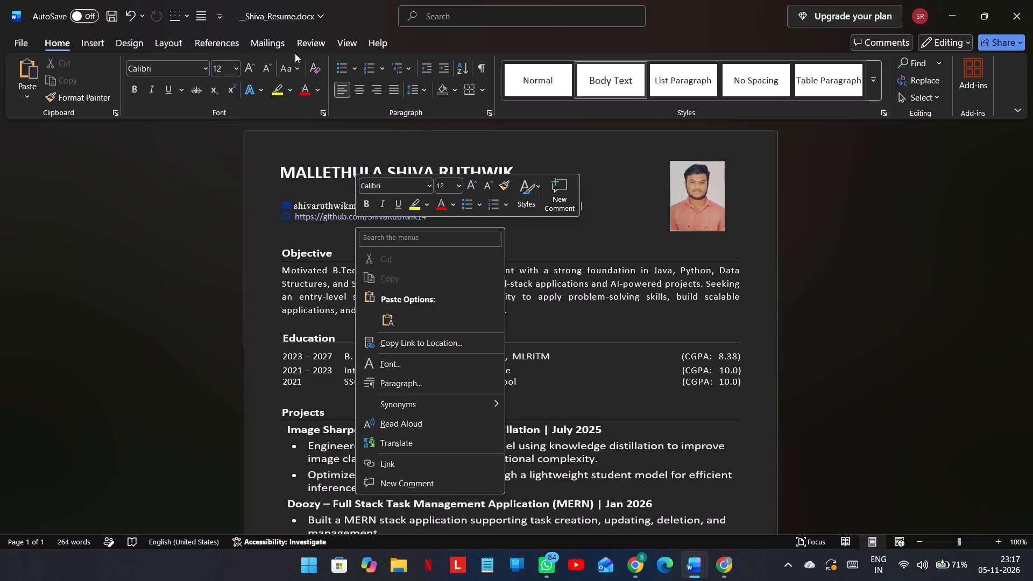
left_click(422, 94)
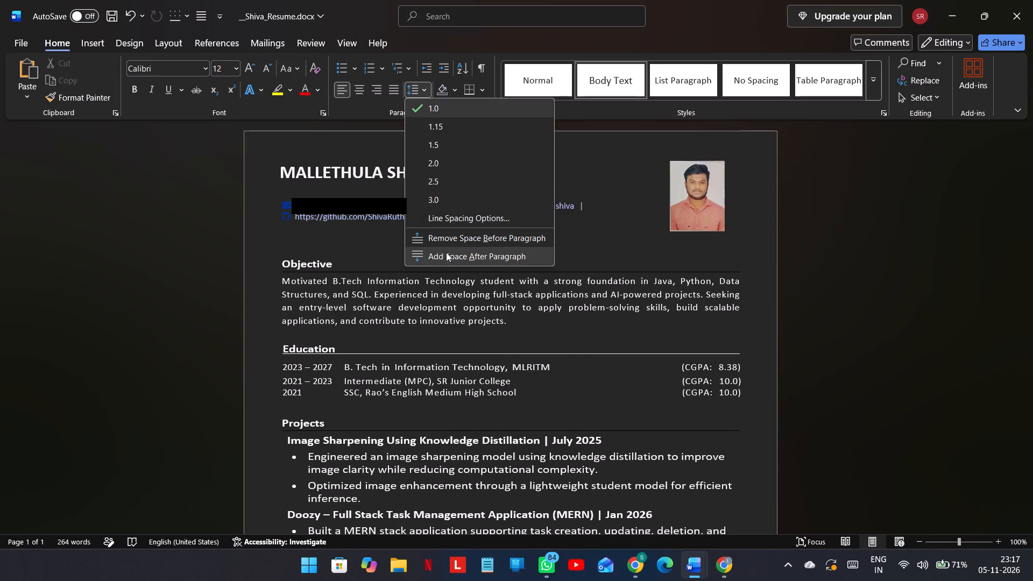
left_click(450, 243)
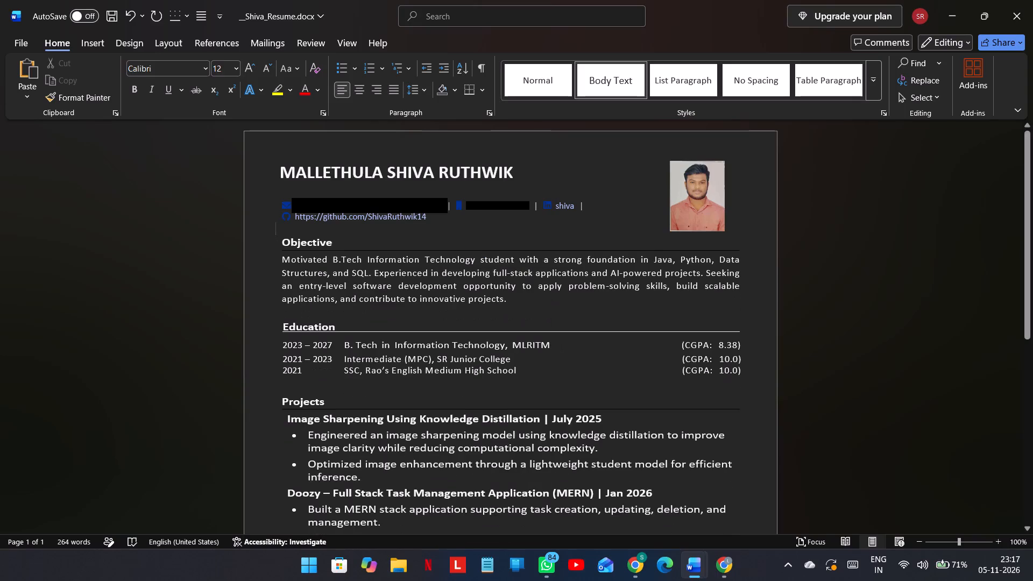
left_click(486, 224)
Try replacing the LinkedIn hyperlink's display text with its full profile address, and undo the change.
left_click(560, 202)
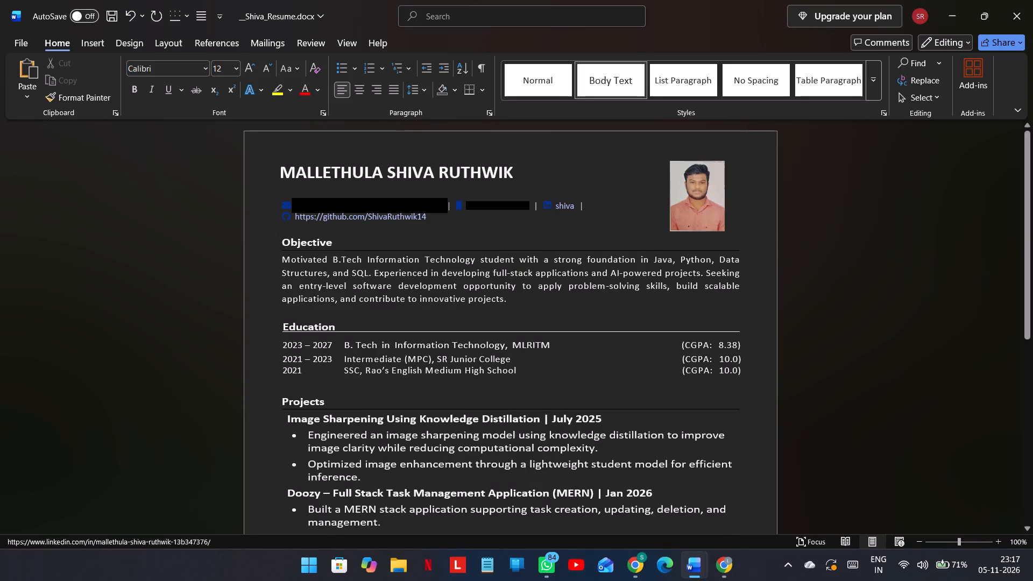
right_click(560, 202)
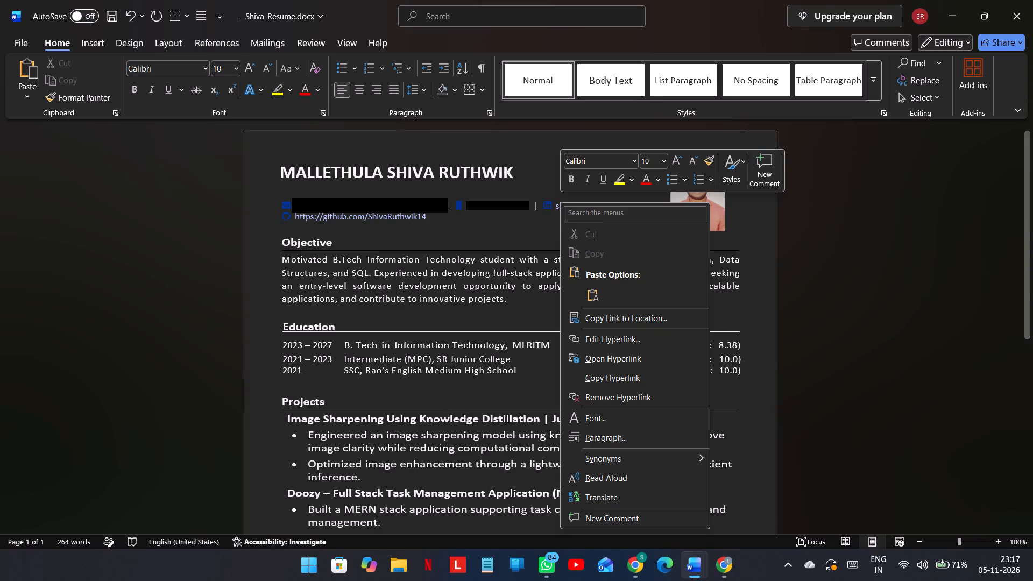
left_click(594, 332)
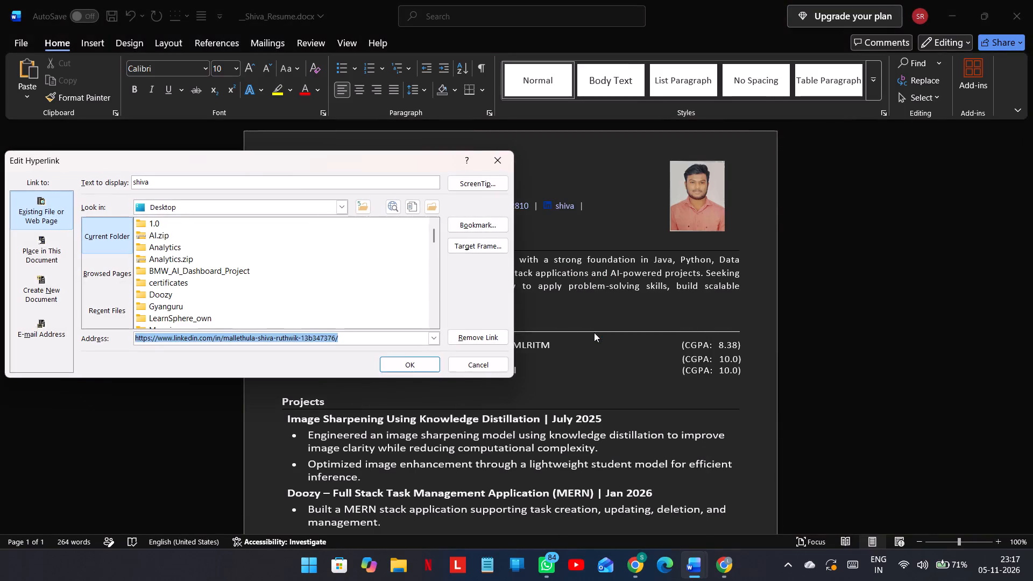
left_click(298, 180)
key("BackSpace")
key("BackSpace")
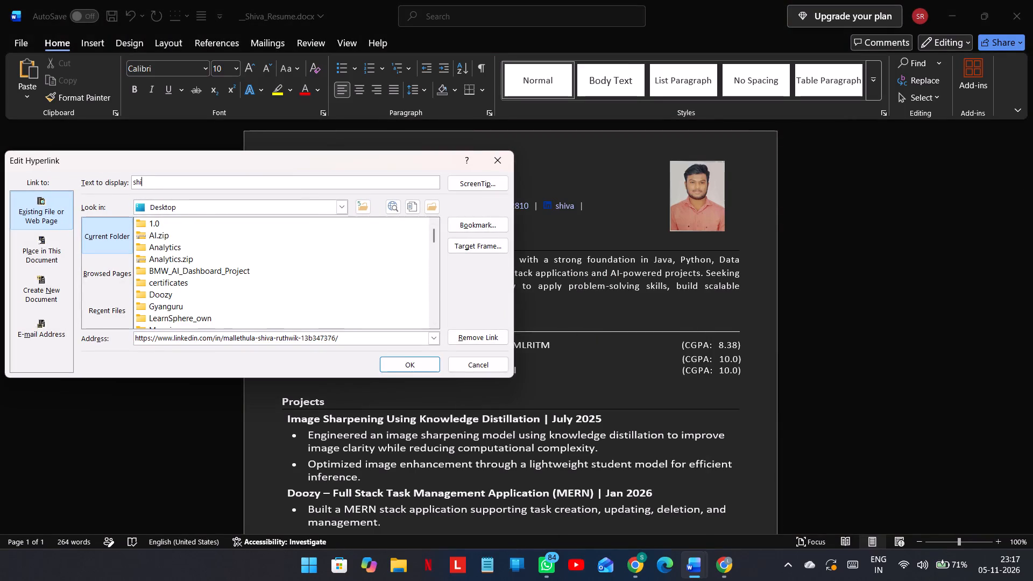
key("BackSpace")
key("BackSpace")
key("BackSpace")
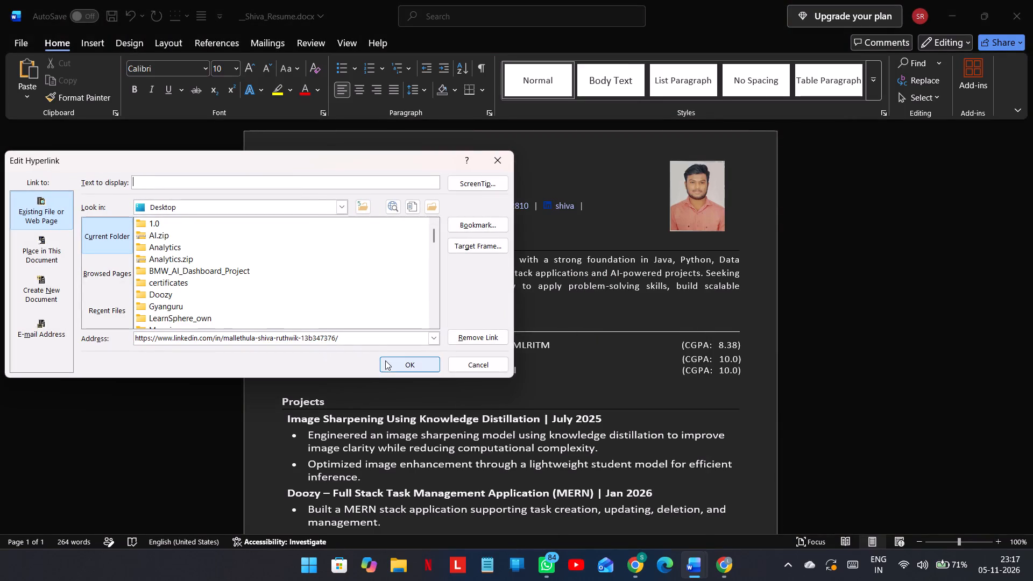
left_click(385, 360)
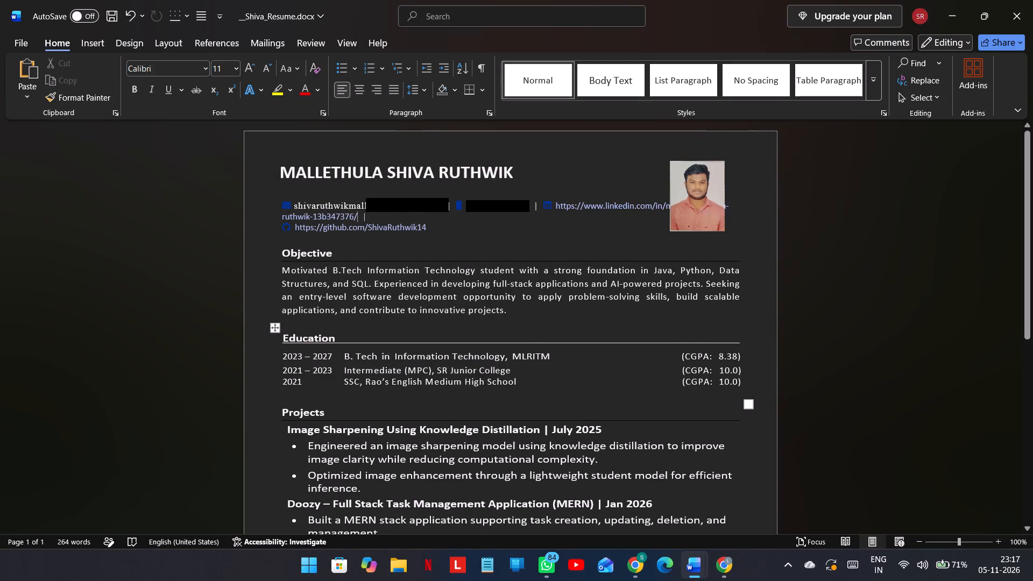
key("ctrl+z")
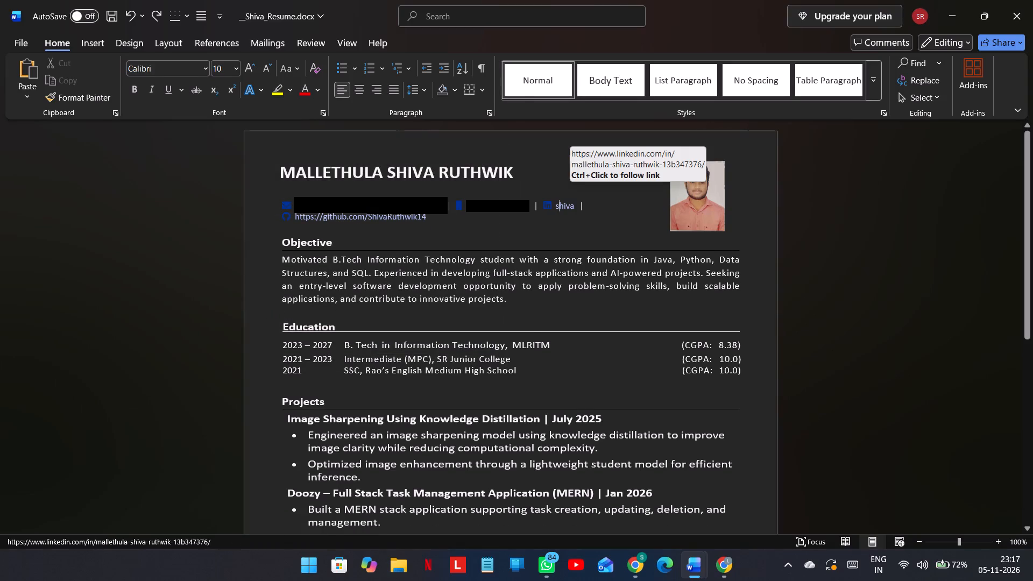
Move the LinkedIn icon and its link onto a new line above the GitHub link.
key("Left")
key("Left")
key("Left")
key("Left")
key("Return")
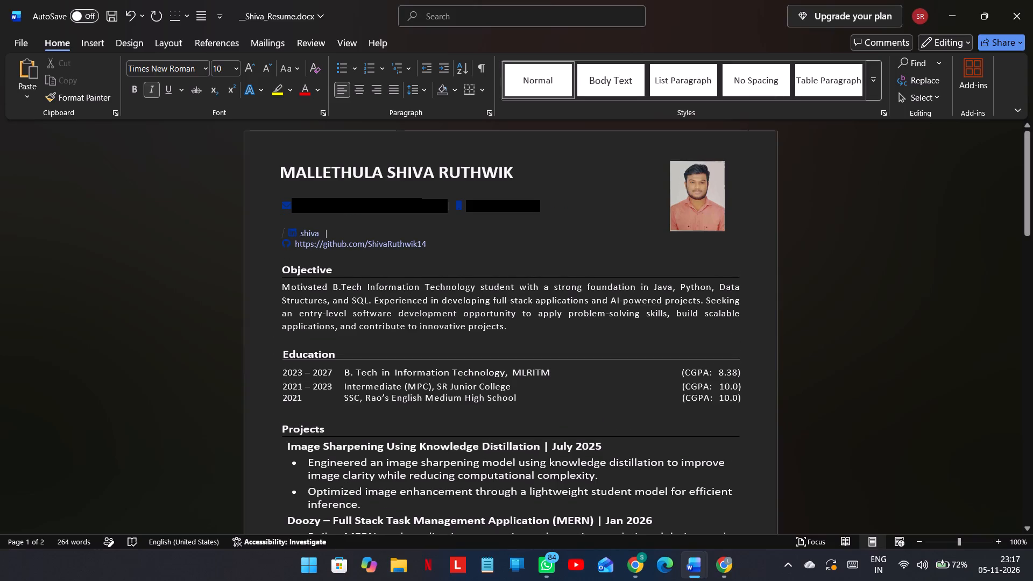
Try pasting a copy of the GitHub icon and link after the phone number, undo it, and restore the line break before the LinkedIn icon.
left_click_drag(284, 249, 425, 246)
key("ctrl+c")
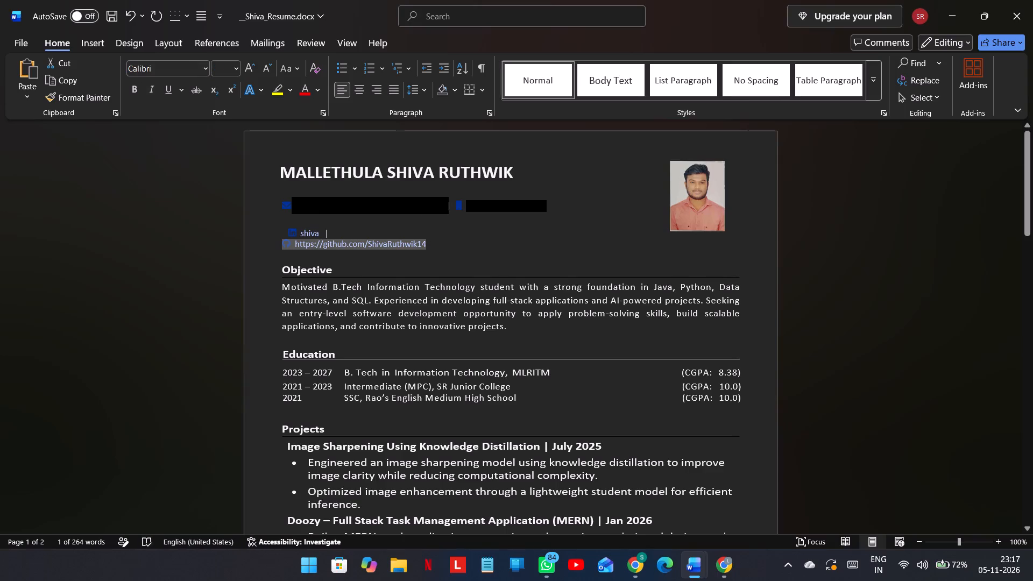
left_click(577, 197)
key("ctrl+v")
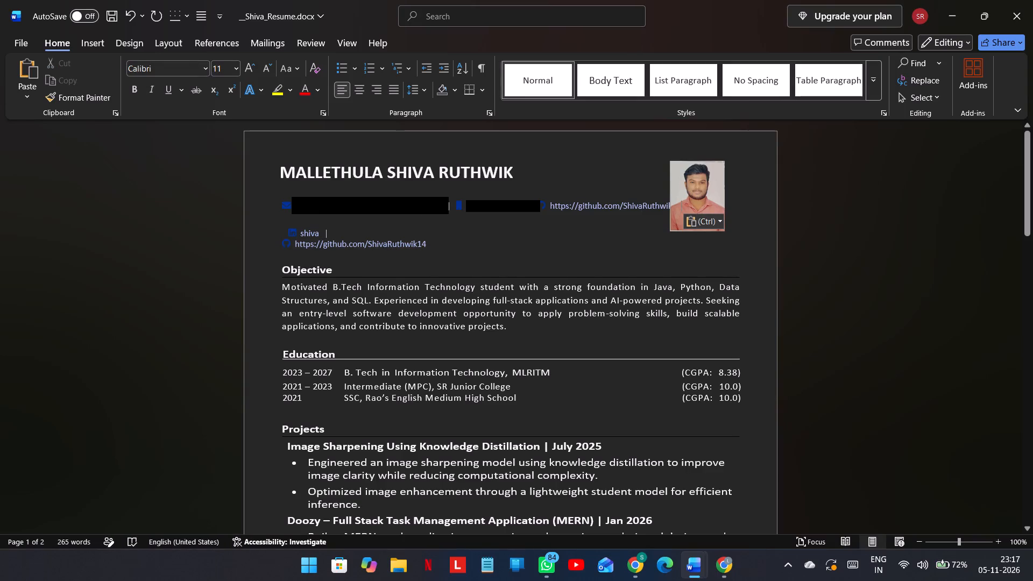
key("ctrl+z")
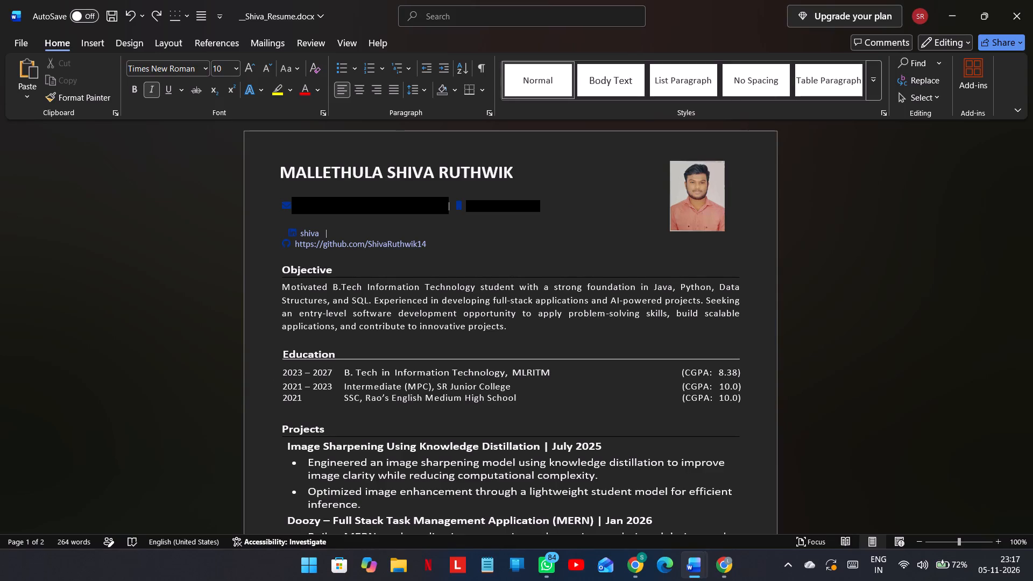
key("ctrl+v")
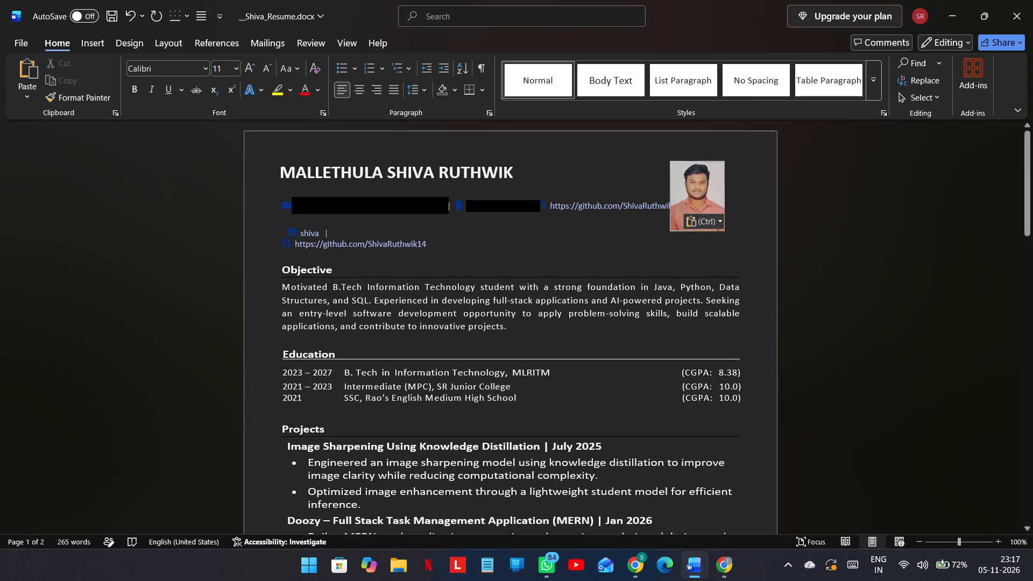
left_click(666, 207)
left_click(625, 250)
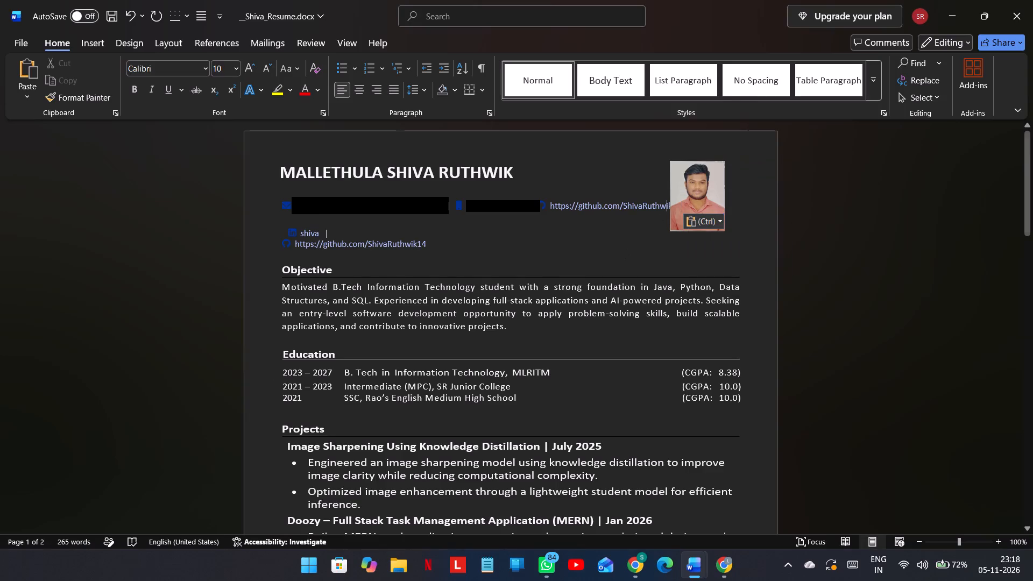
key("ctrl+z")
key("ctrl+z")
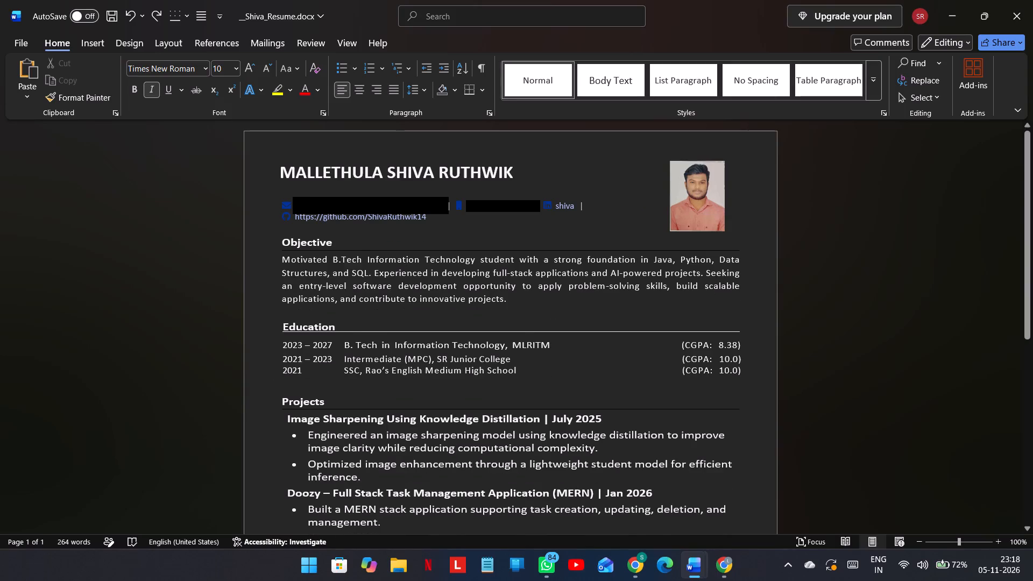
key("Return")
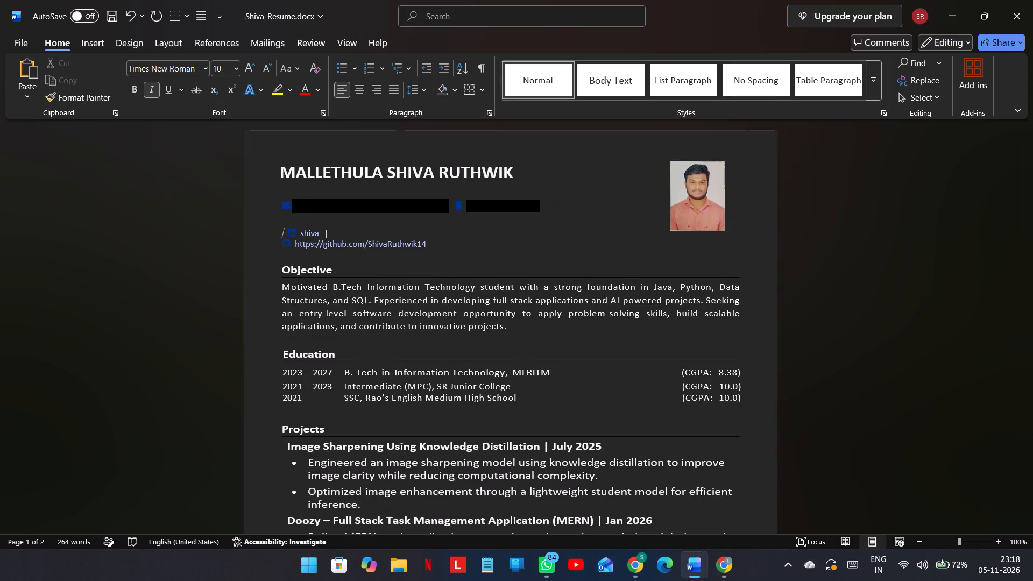
Edit the LinkedIn hyperlink in the header, clearing its display text "shiva" so that the full profile address shows.
left_click(311, 231)
right_click(311, 231)
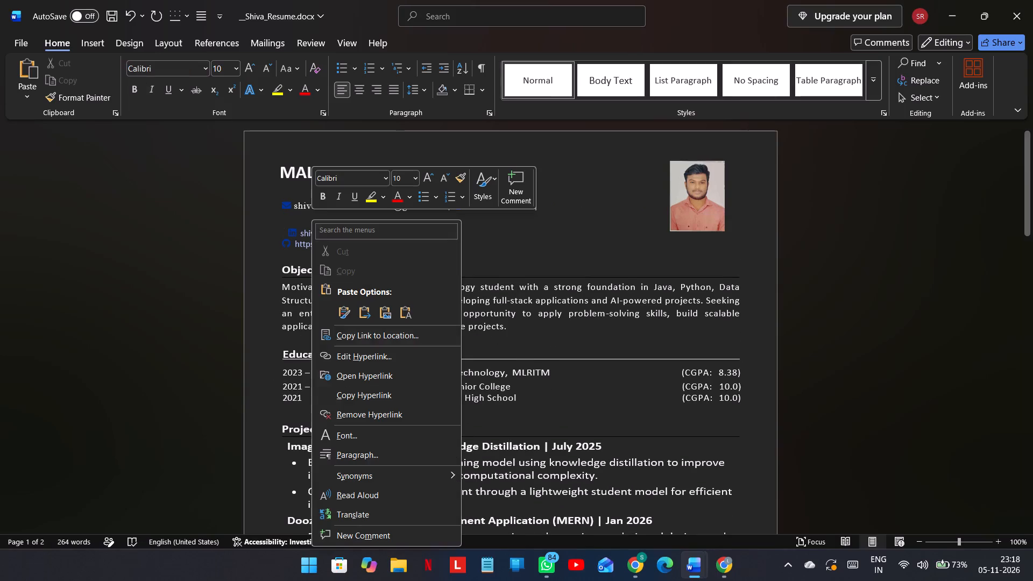
left_click(341, 355)
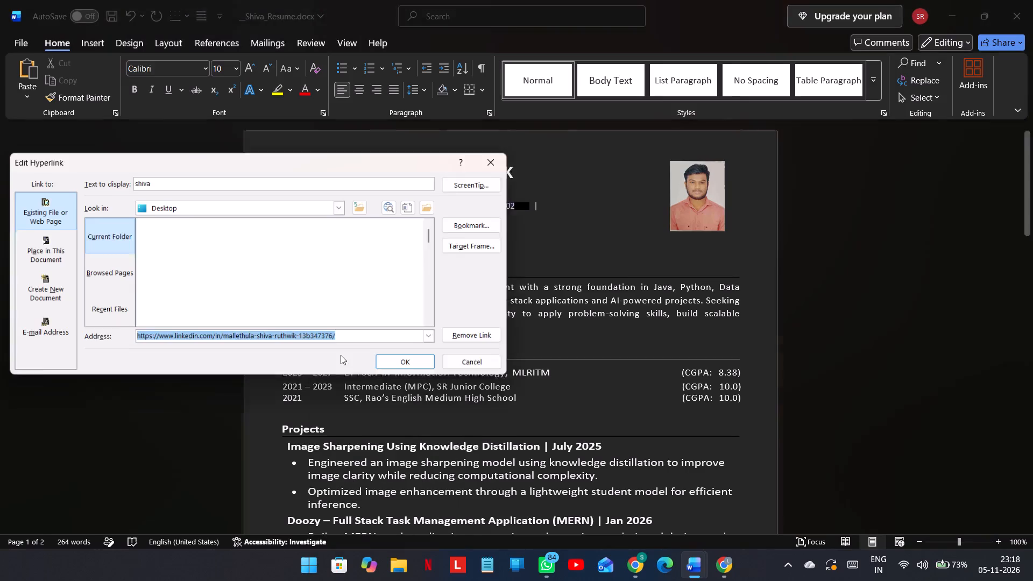
left_click_drag(302, 175, 299, 181)
left_click(299, 181)
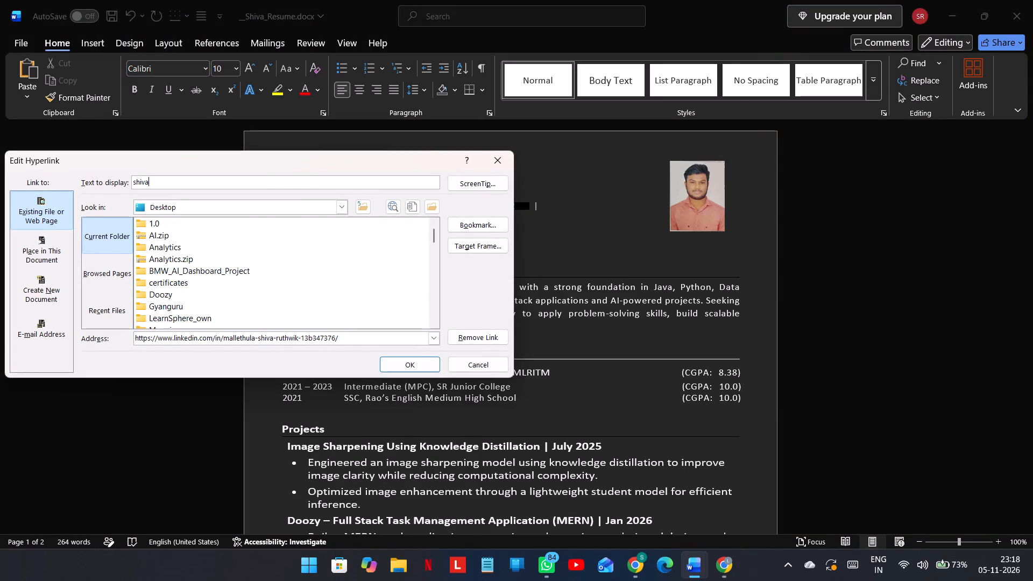
key("BackSpace")
key("BackSpace")
key("BackSpace")
key("BackSpace")
key("BackSpace")
key("BackSpace")
key("BackSpace")
key("BackSpace")
left_click(390, 365)
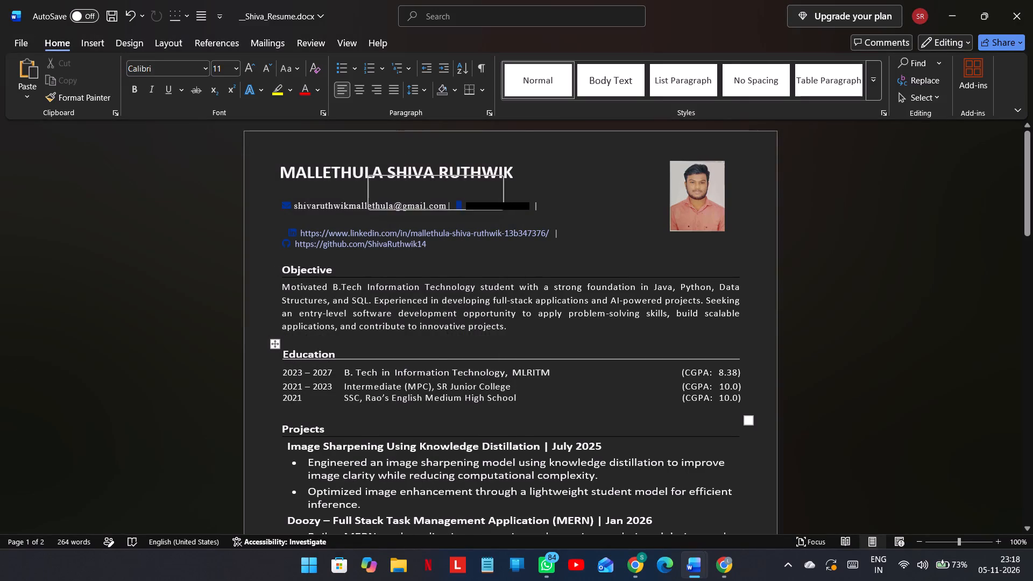
Remove the space before the LinkedIn link's paragraph in the header.
right_click(367, 225)
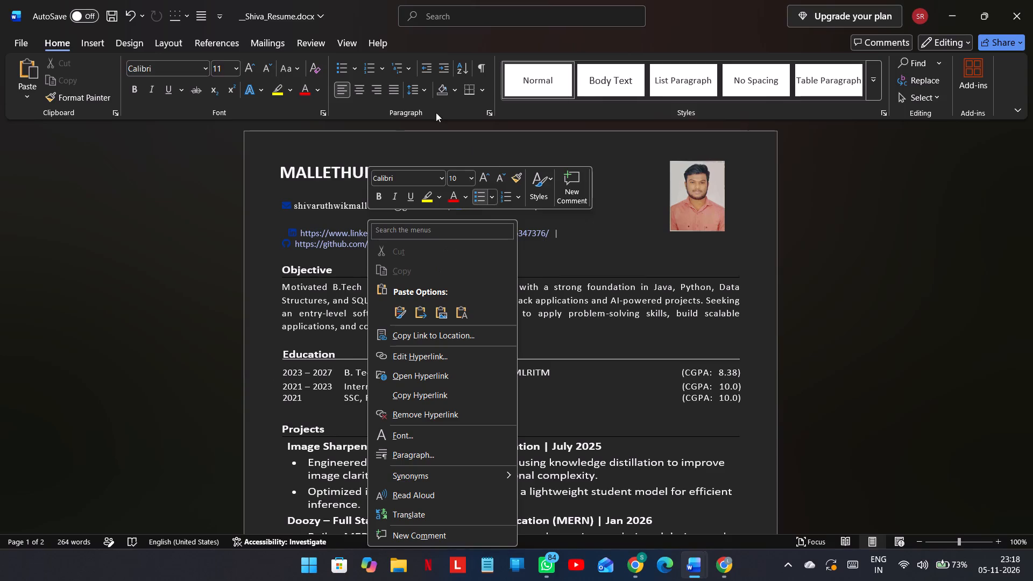
left_click(428, 94)
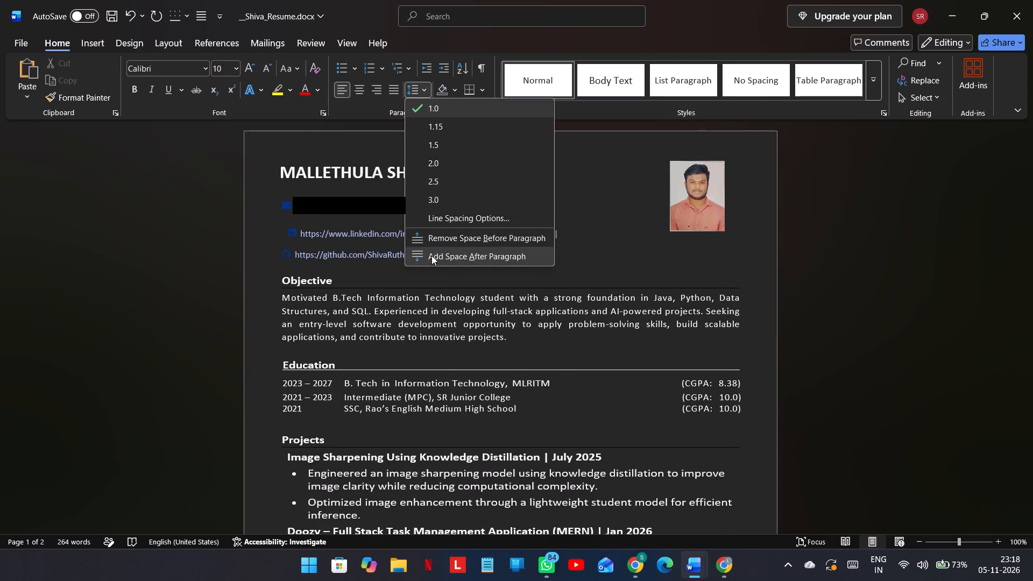
left_click(438, 235)
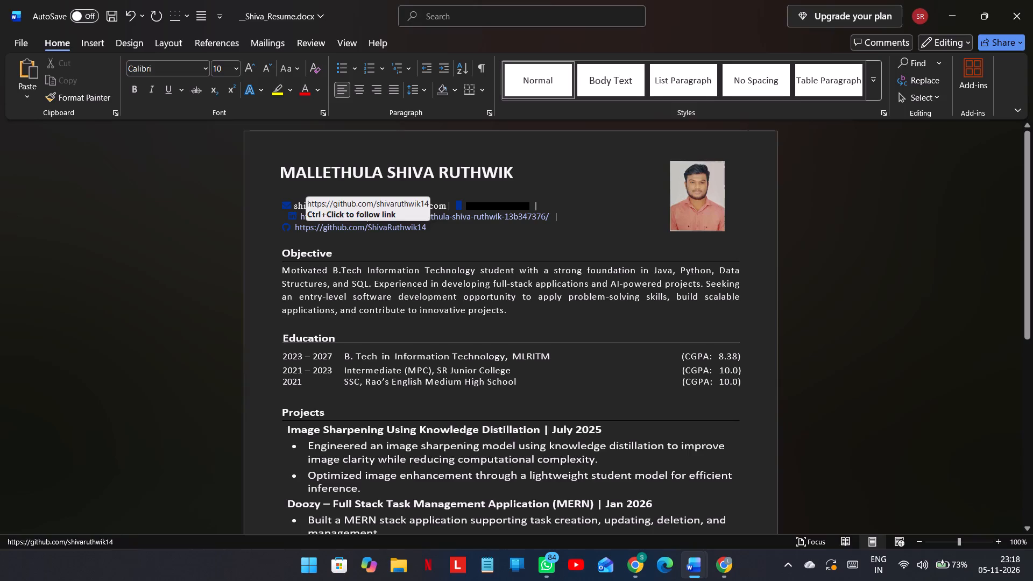
Delete the leading space before the LinkedIn icon so that its line aligns with the other contact lines.
key("Left")
key("Left")
key("Left")
key("Left")
key("Left")
key("Left")
key("Left")
key("Left")
key("Left")
key("Left")
key("Left")
key("Left")
key("Left")
key("Left")
key("Left")
key("Left")
key("Left")
key("Left")
key("Left")
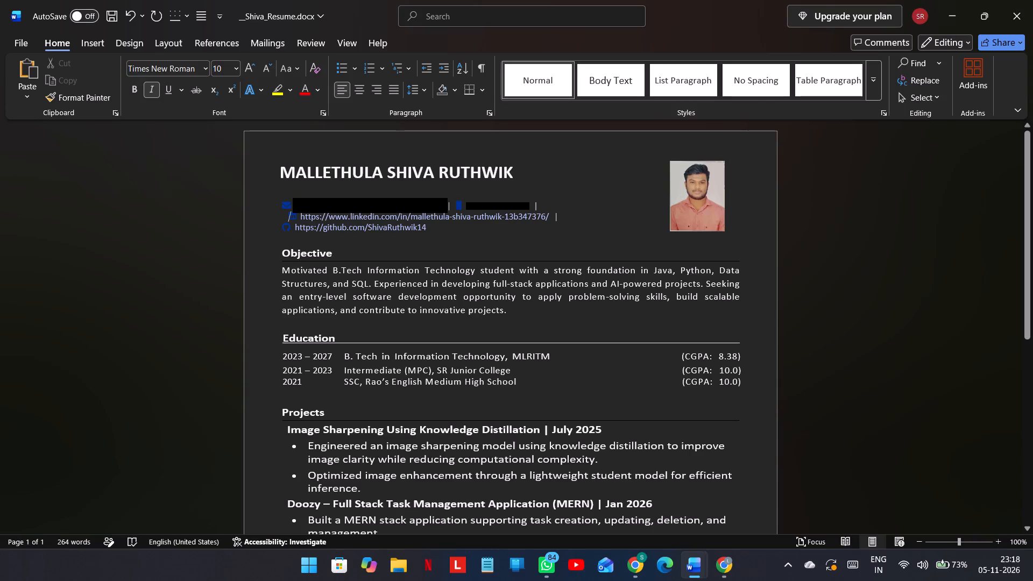
key("Left")
key("BackSpace")
left_click(459, 253)
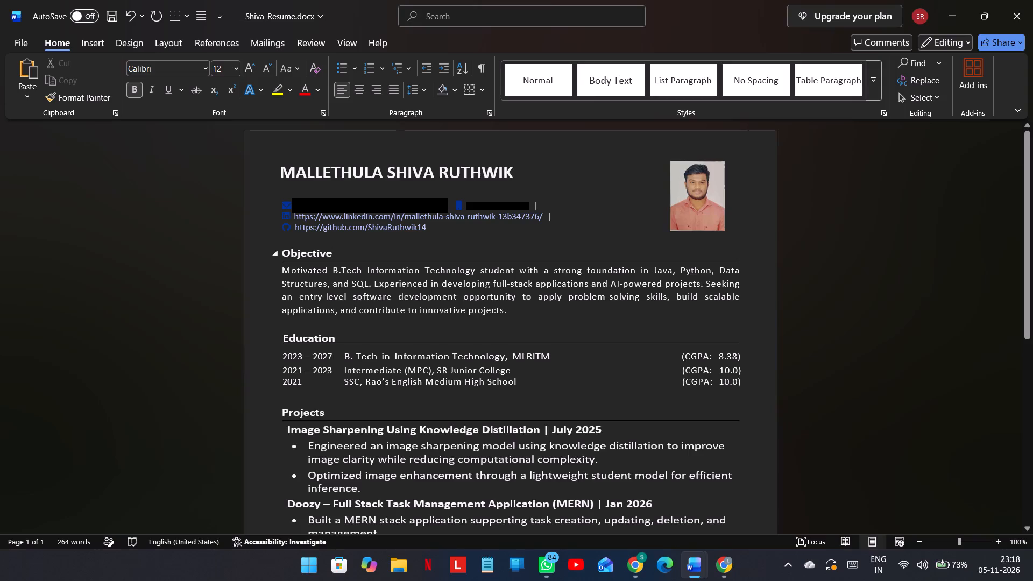
Review the resume's page layout from the header down to the Skills section.
scroll(459, 253, "down", 1)
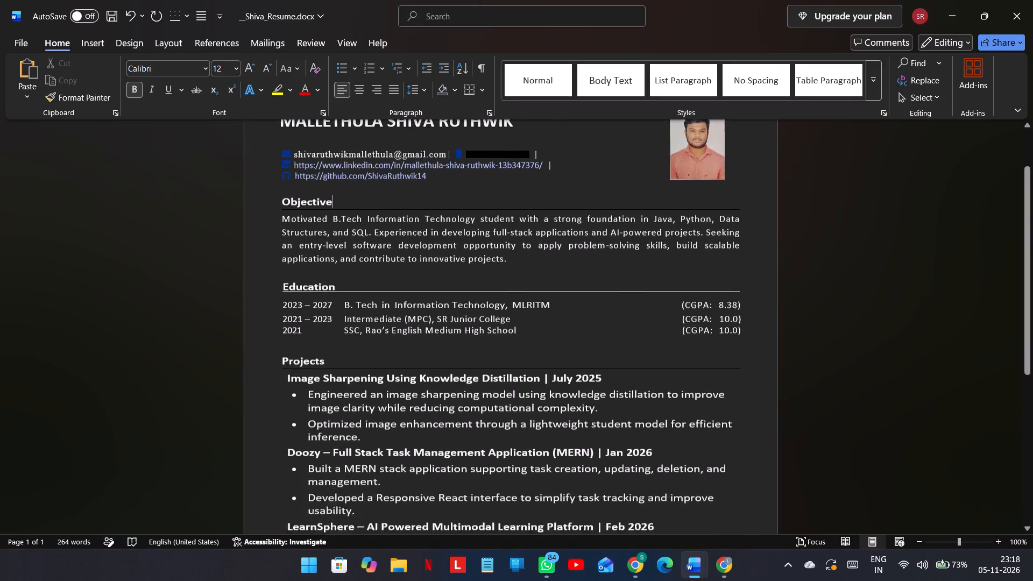
scroll(459, 253, "down", 4)
scroll(459, 253, "up", 2)
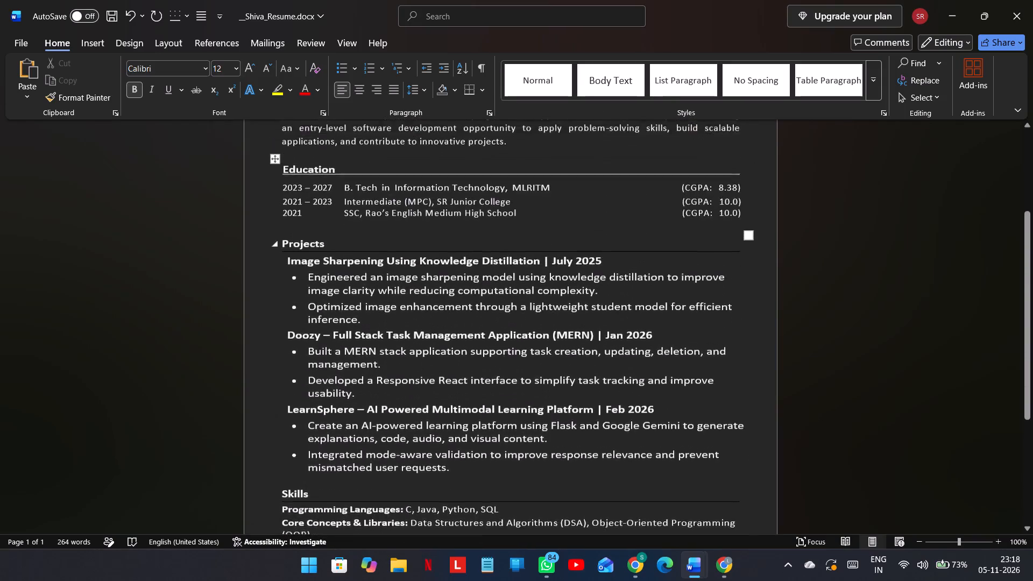
scroll(459, 253, "up", 3)
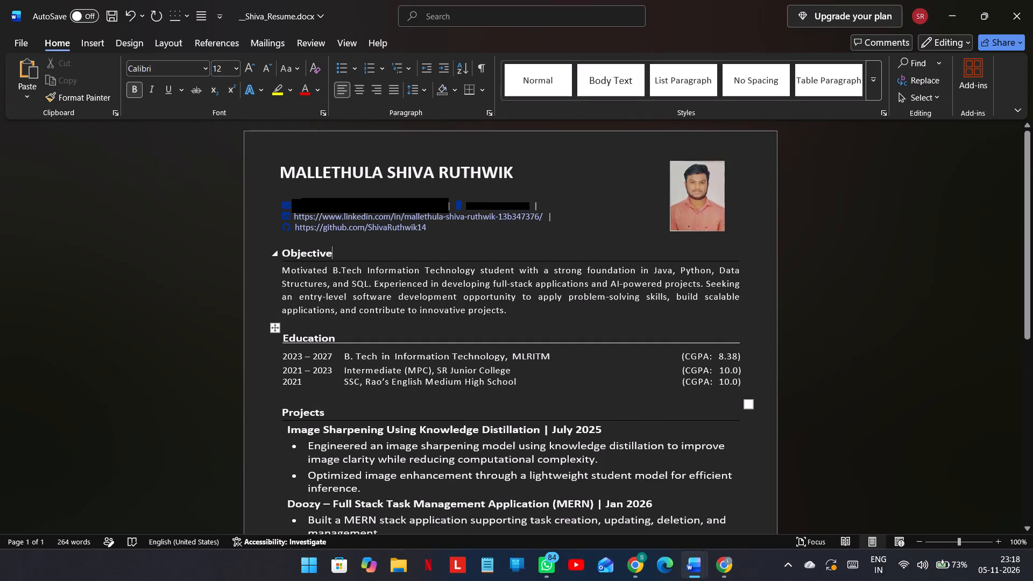
key("ctrl+shift+s")
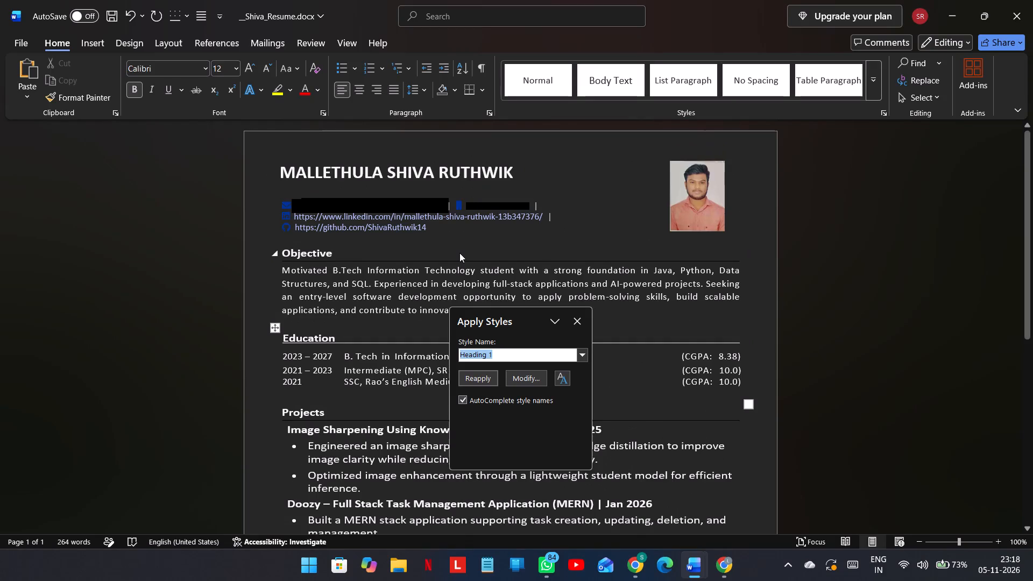
left_click(571, 322)
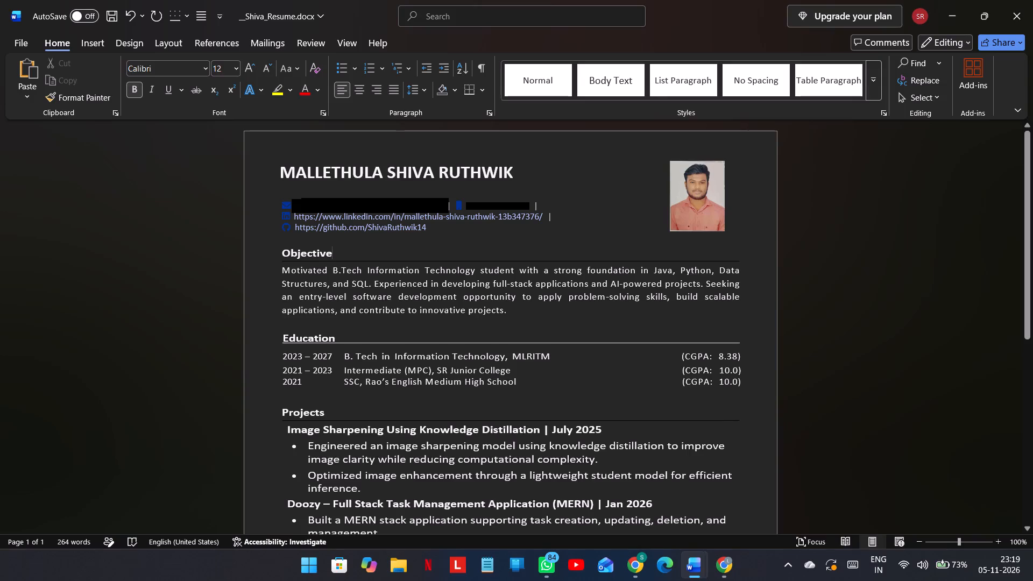
scroll(571, 322, "down", 3)
scroll(571, 322, "up", 5)
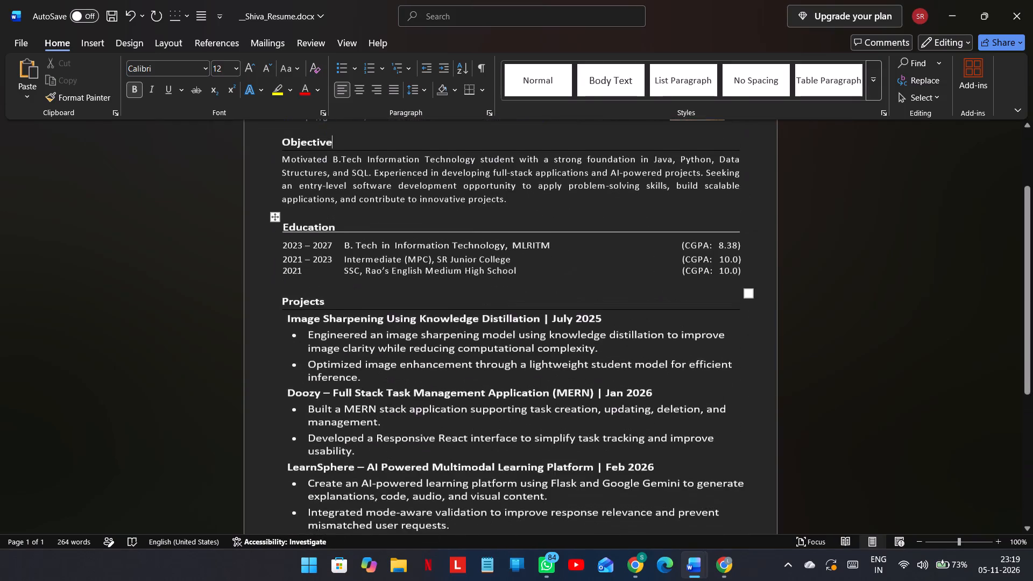
scroll(571, 322, "up", 3)
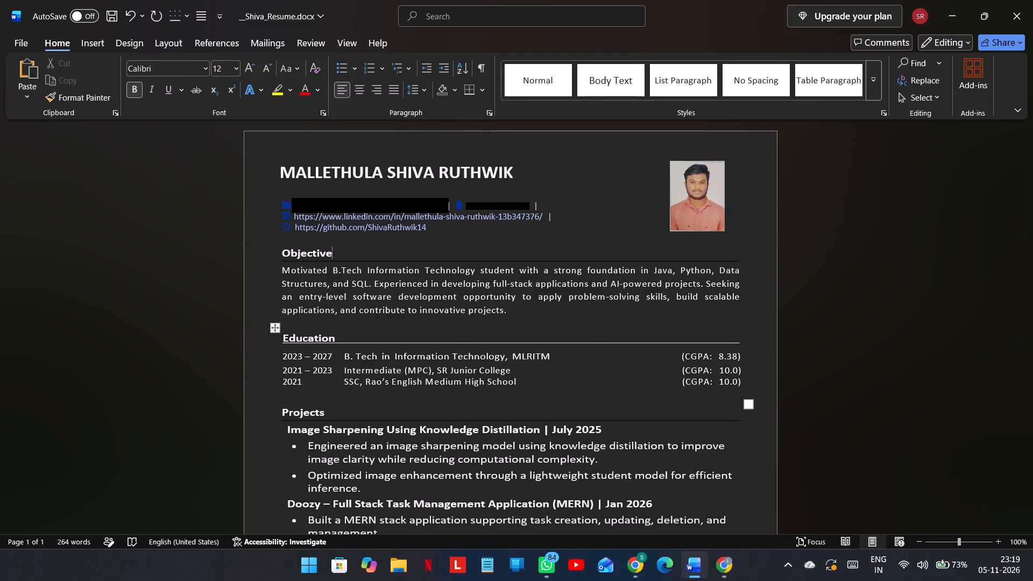
key("ctrl+shift+s")
left_click(578, 321)
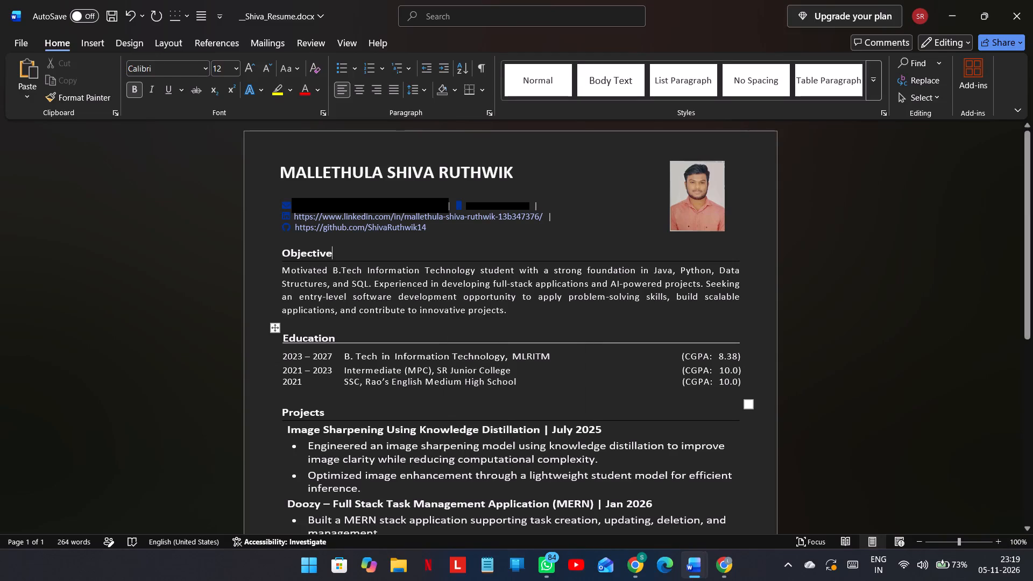
Save a copy of the resume to the Desktop folder as a PDF named __Shiva_Resume__.pdf.
left_click(25, 39)
left_click(45, 261)
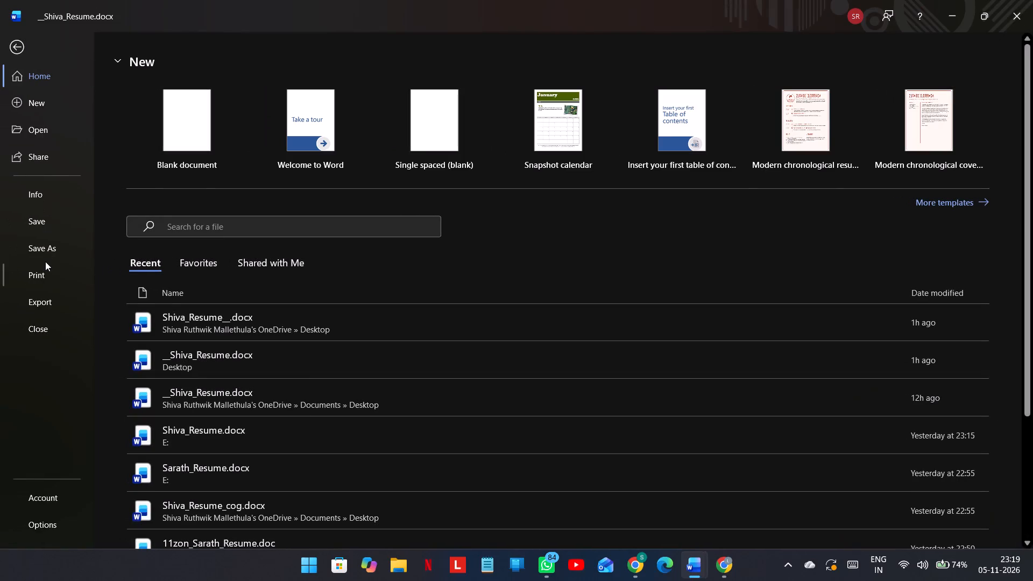
left_click(47, 253)
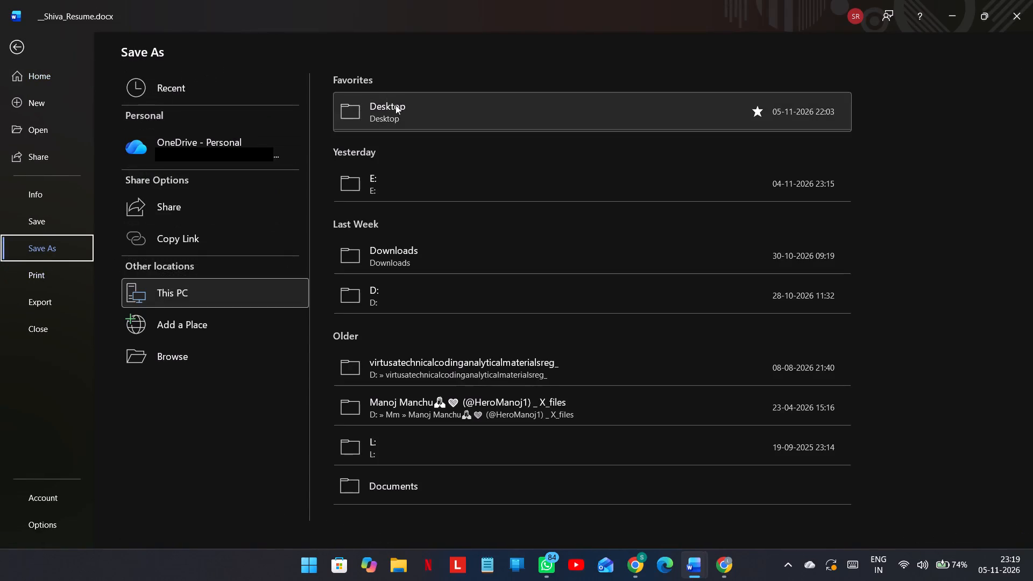
left_click(395, 105)
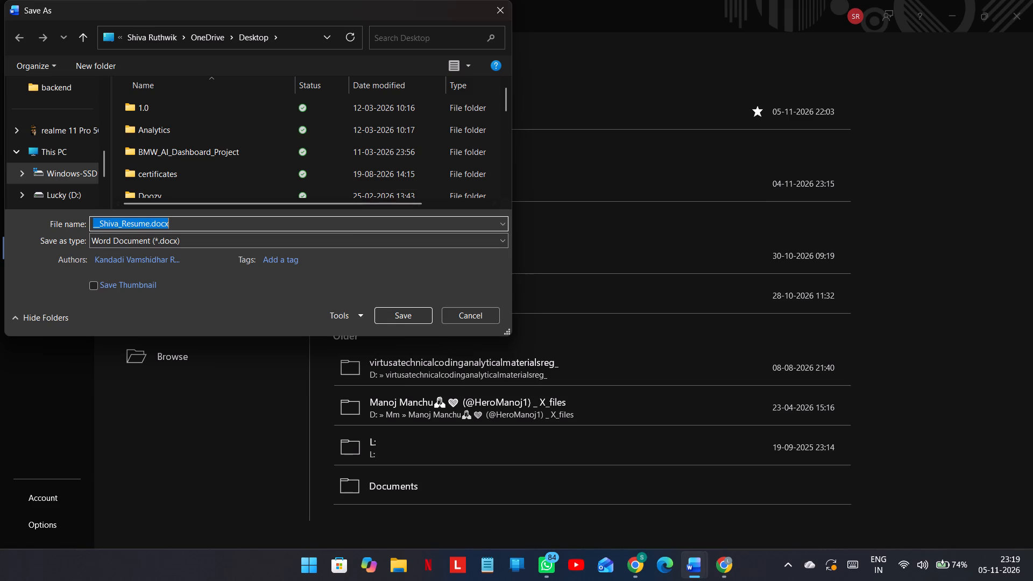
double_click(337, 249)
left_click(338, 243)
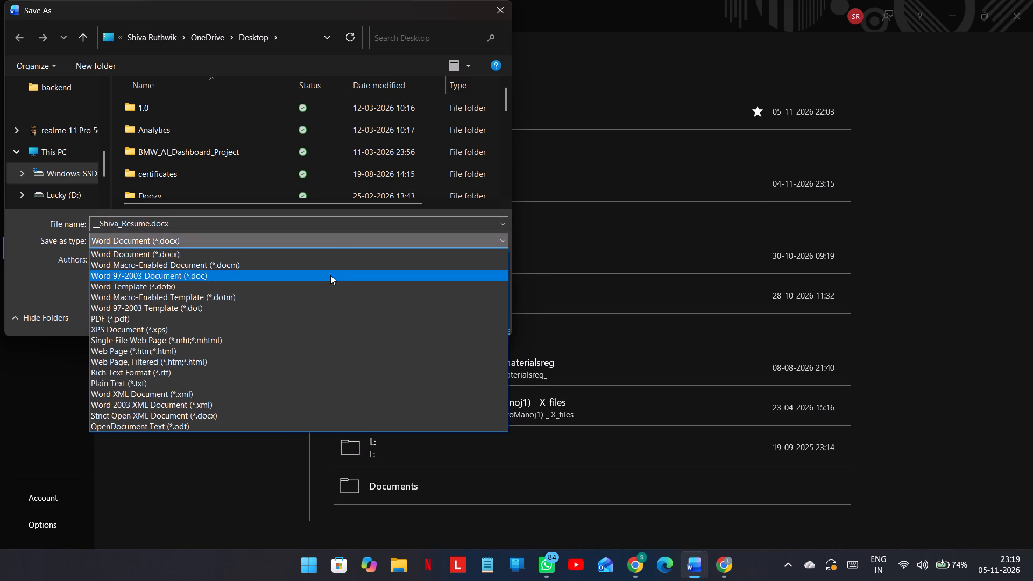
left_click(310, 315)
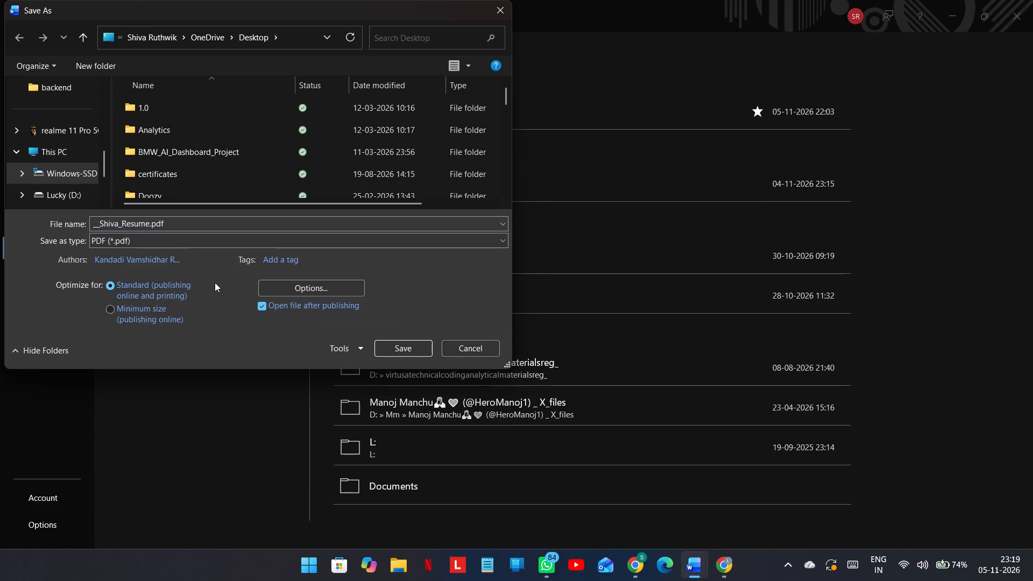
left_click(148, 218)
left_click(148, 218)
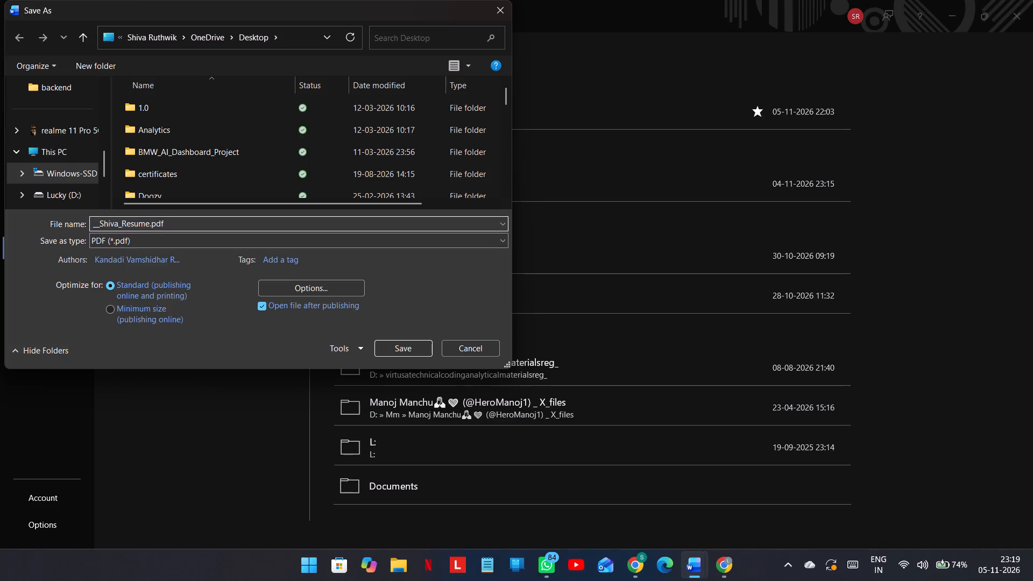
type("__")
left_click(416, 349)
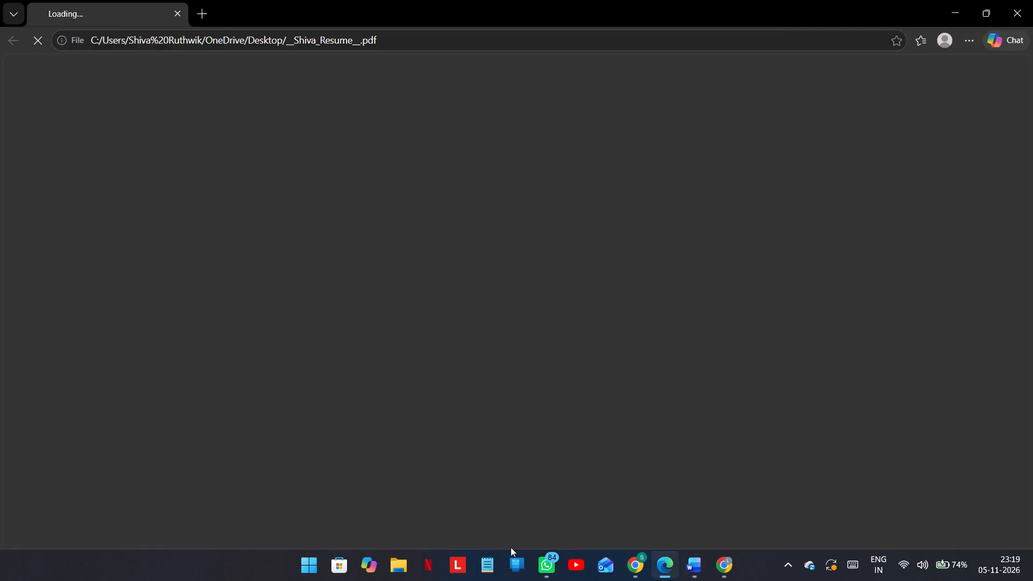
In Chrome, upload __Shiva_Resume__.pdf from the Desktop to the ATS Resume Checker and run the ATS score check.
left_click(640, 559)
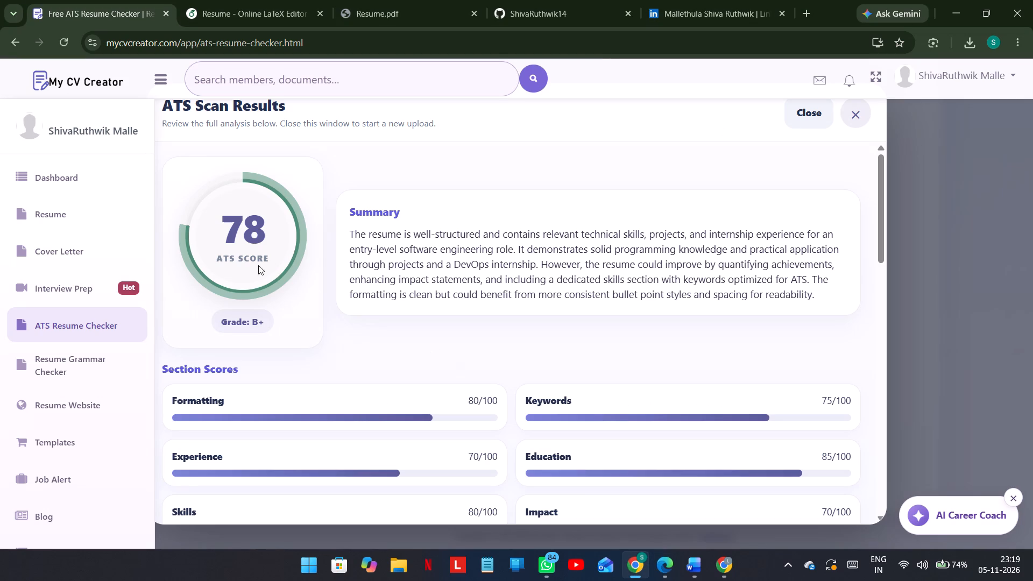
left_click(20, 41)
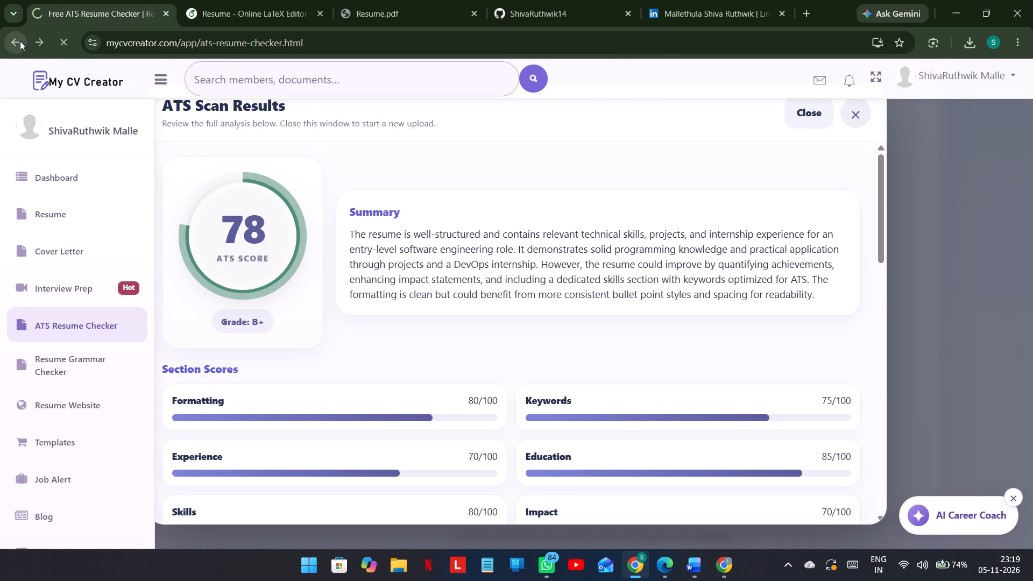
left_click(332, 196)
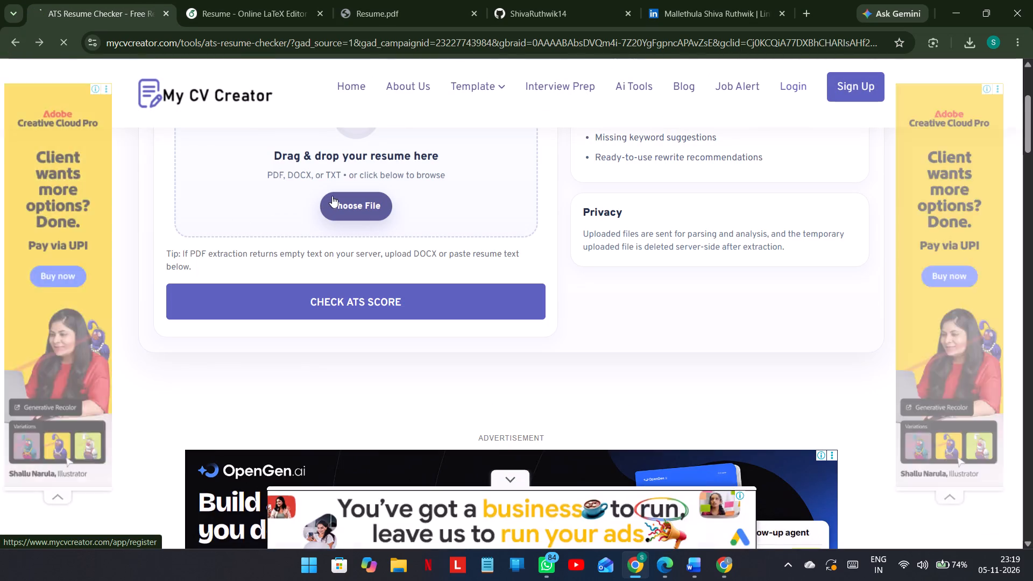
left_click(391, 372)
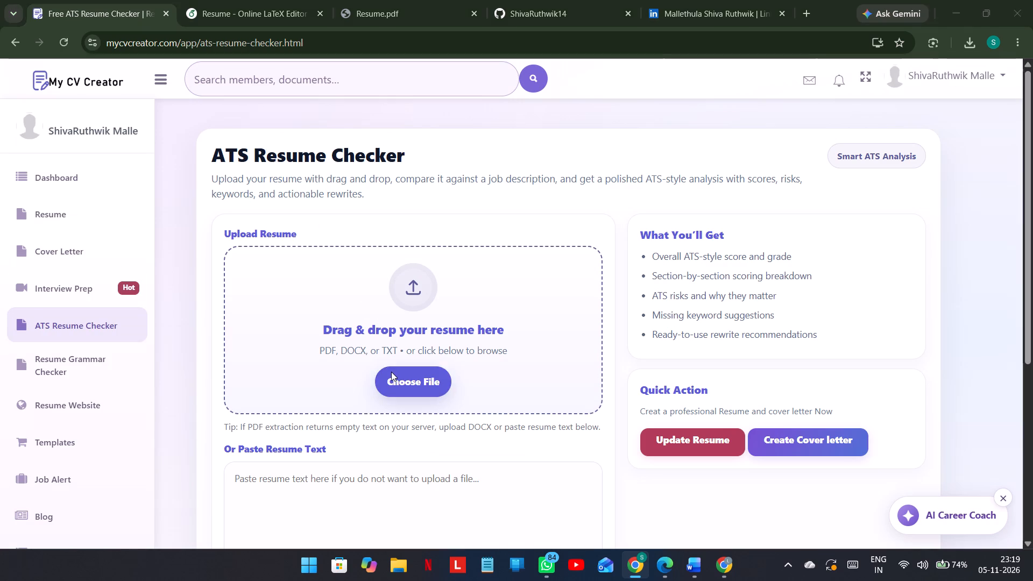
left_click(78, 233)
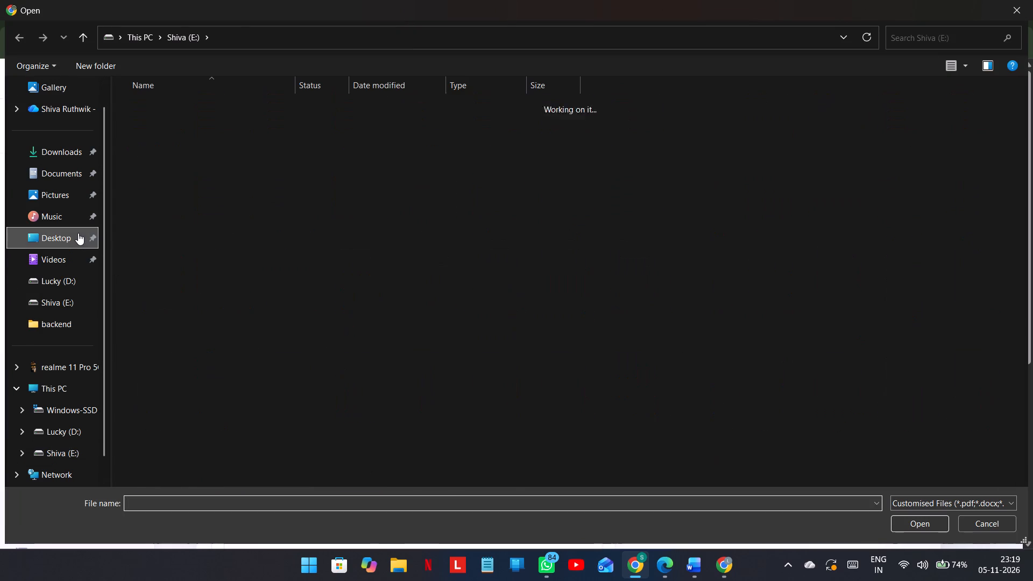
scroll(301, 322, "down", 2)
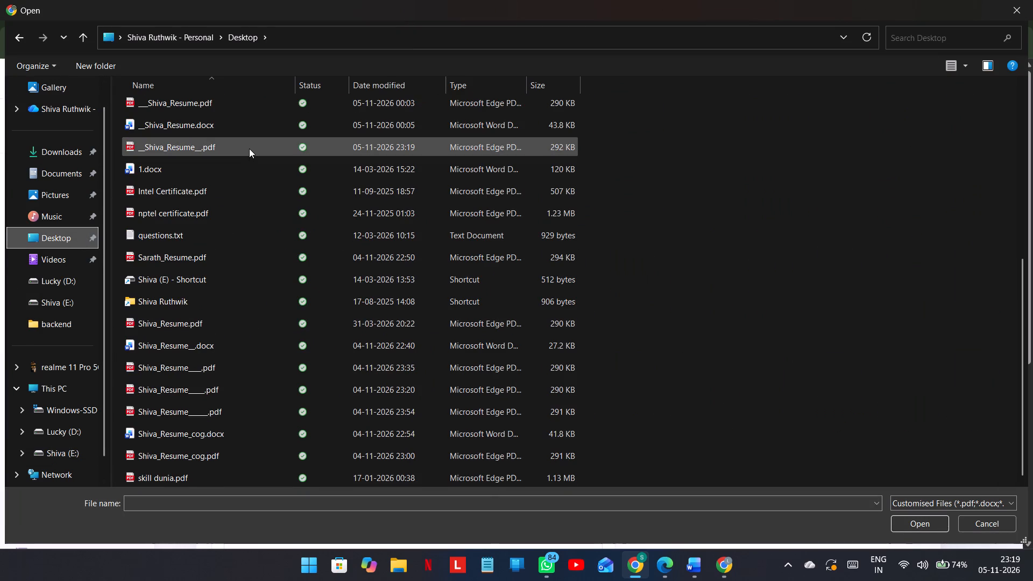
double_click(249, 148)
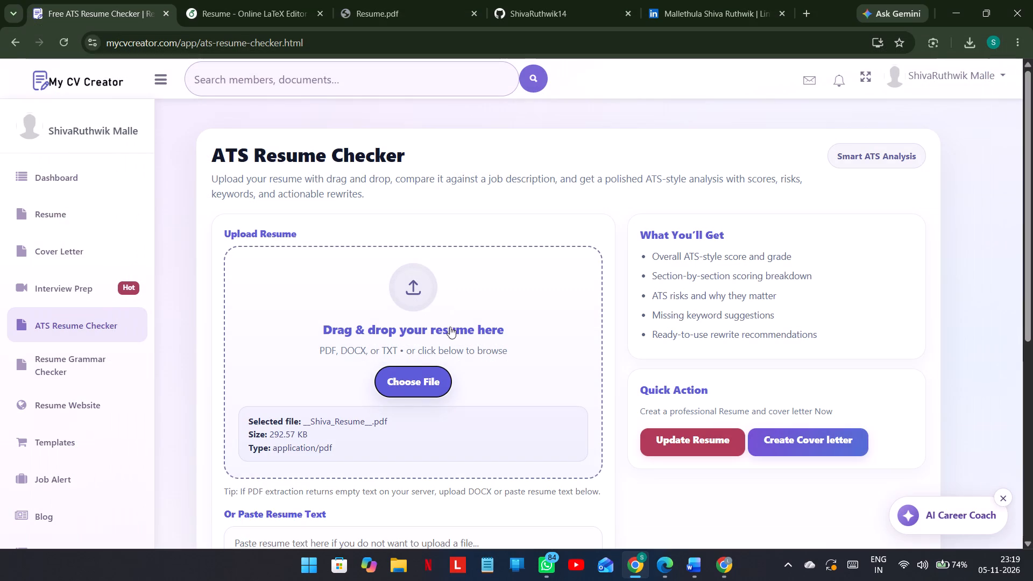
scroll(397, 412, "down", 3)
left_click(267, 459)
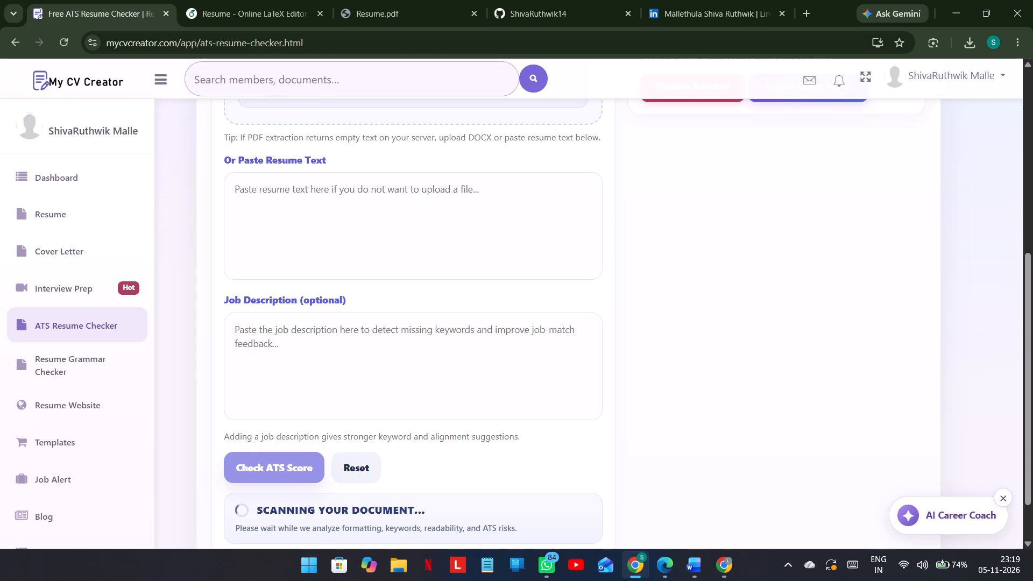
Review the new scan's overall score, summary, section scores and ATS risks.
scroll(463, 376, "down", 1)
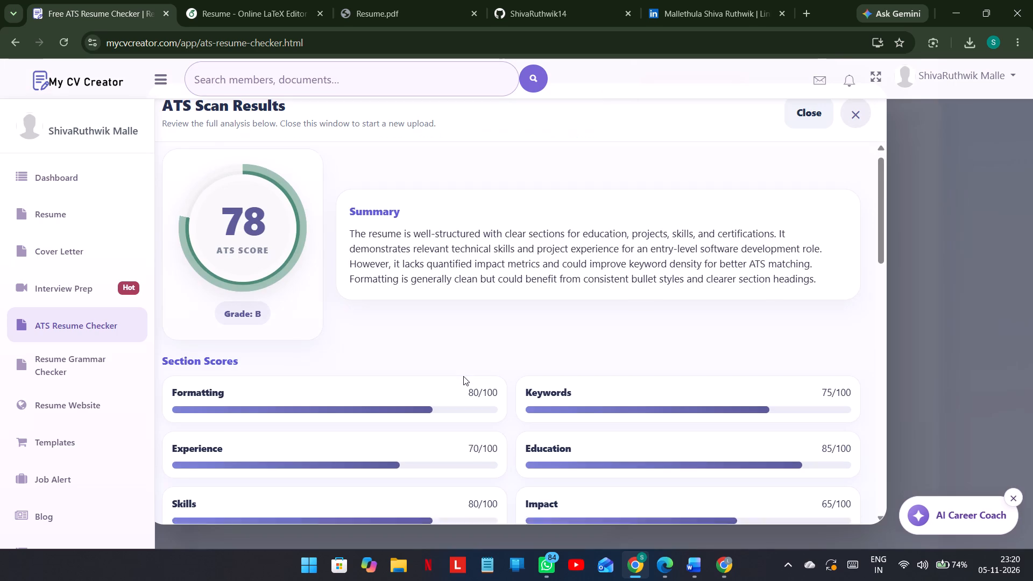
scroll(463, 376, "down", 3)
scroll(463, 376, "right", 1)
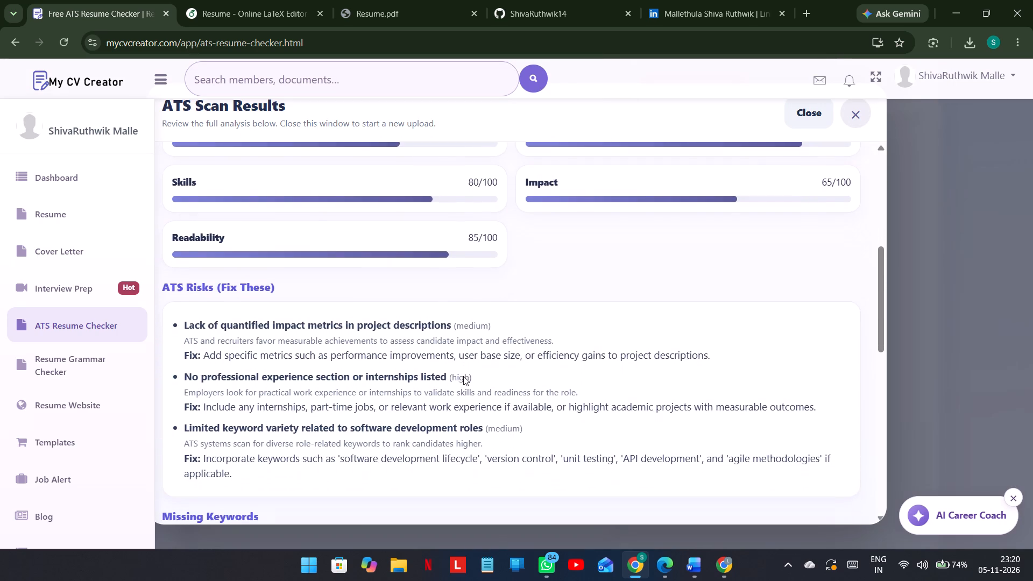
scroll(463, 376, "right", 1)
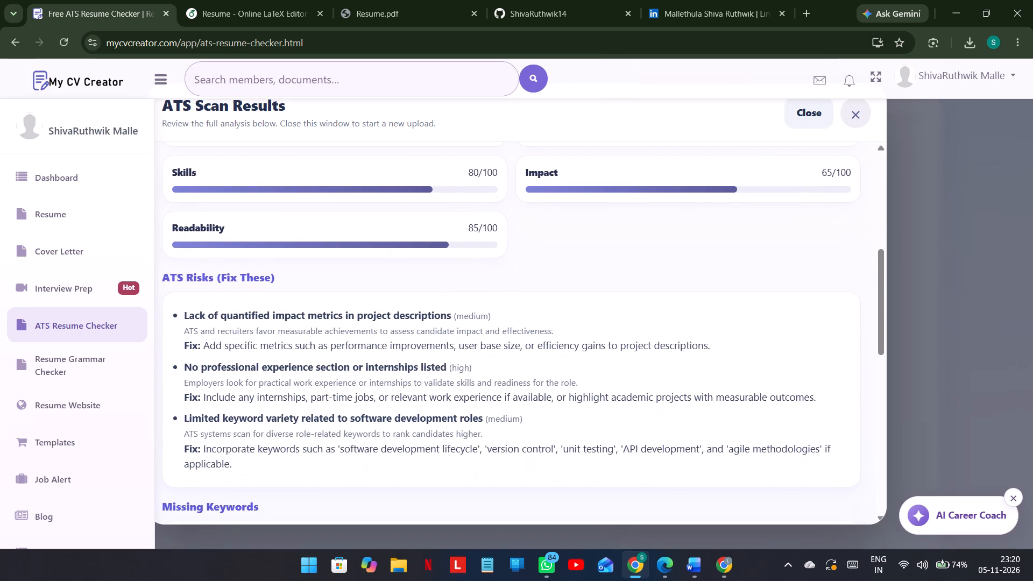
scroll(463, 376, "right", 1)
scroll(463, 376, "up", 1)
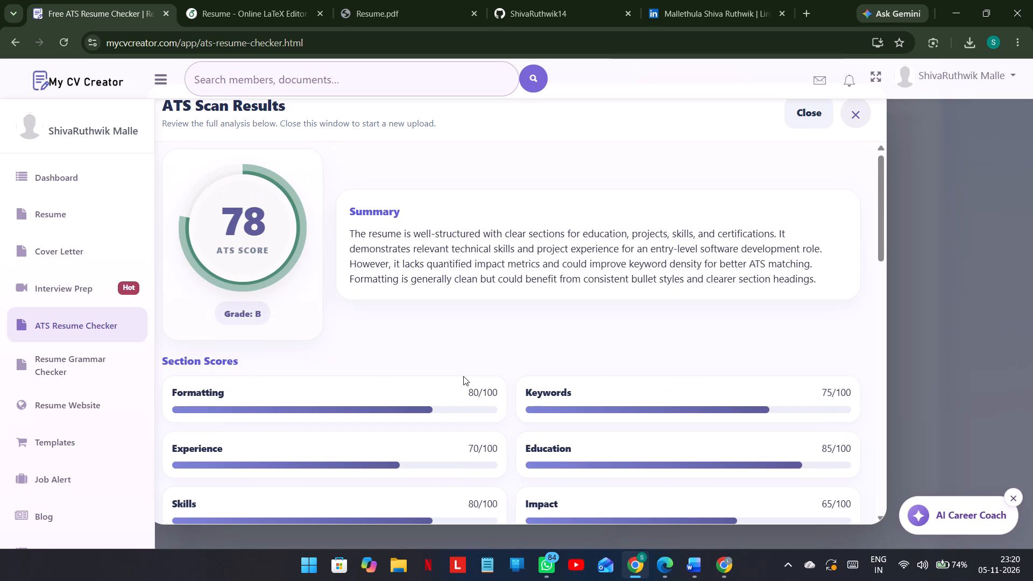
Switch to the exported PDF in Edge and look over the resume from the header to the Skills section.
key("alt+Tab")
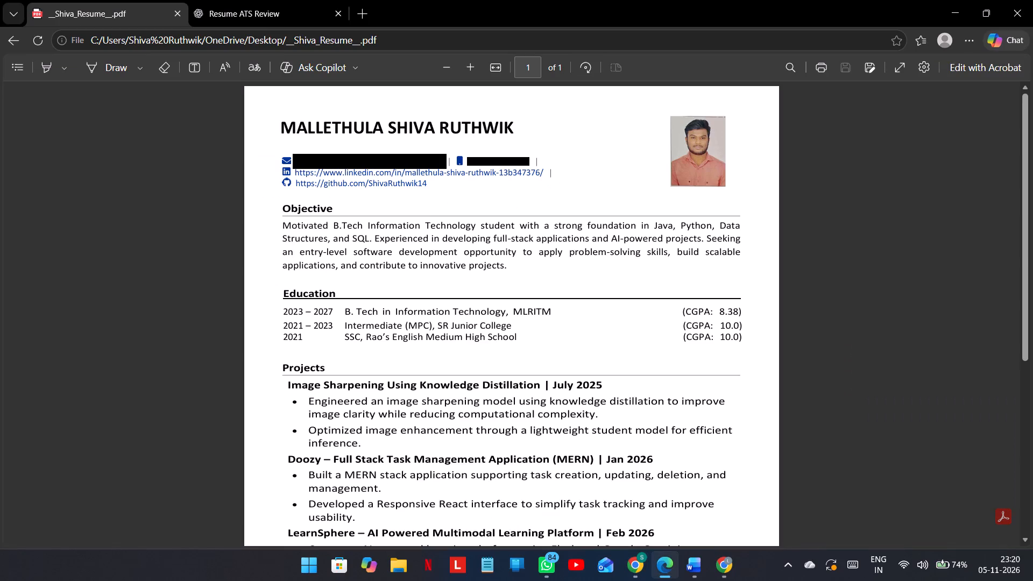
key("alt+Tab")
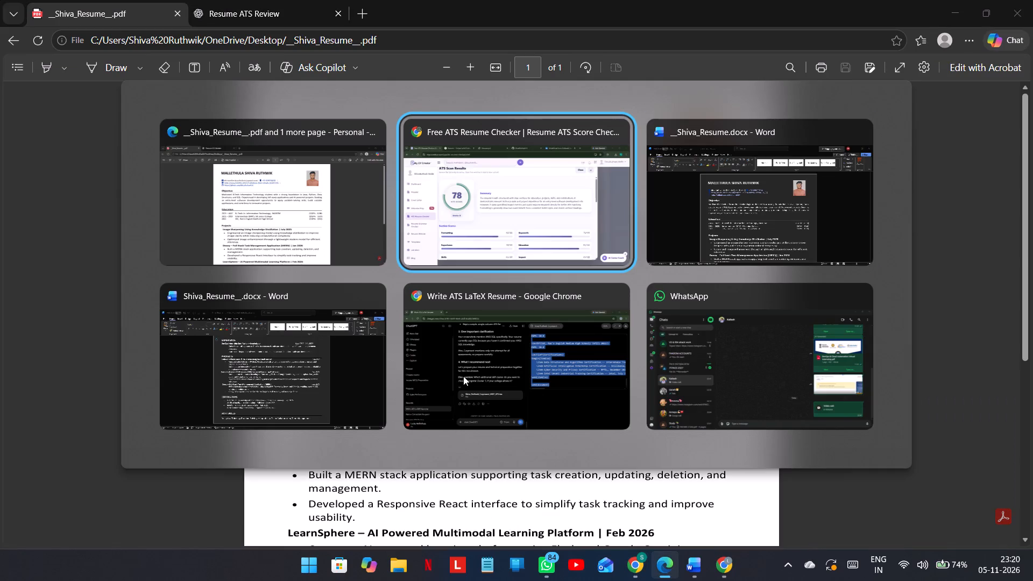
key("alt+Tab")
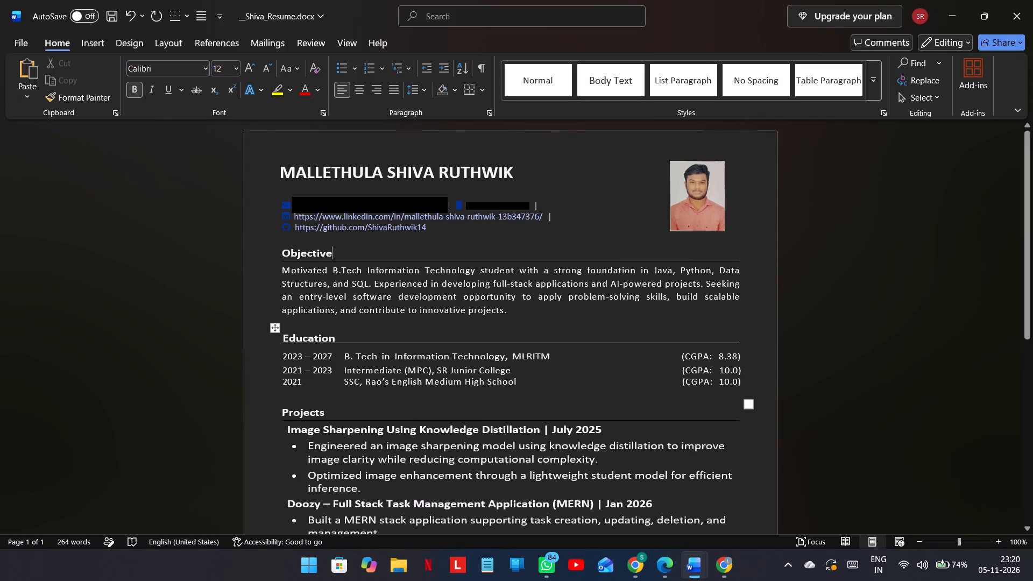
key("alt+Tab")
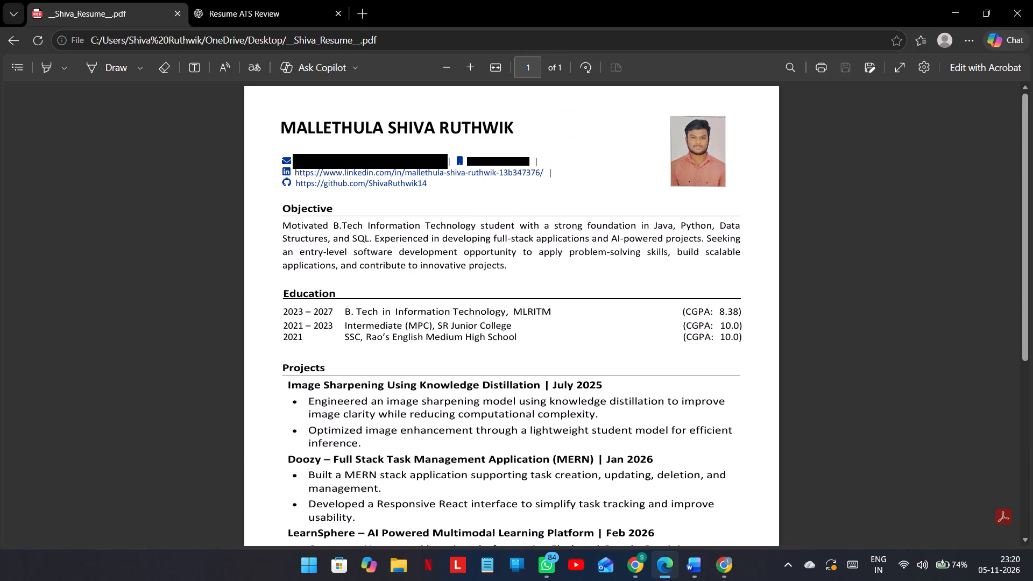
scroll(461, 333, "down", 3)
scroll(461, 333, "up", 3)
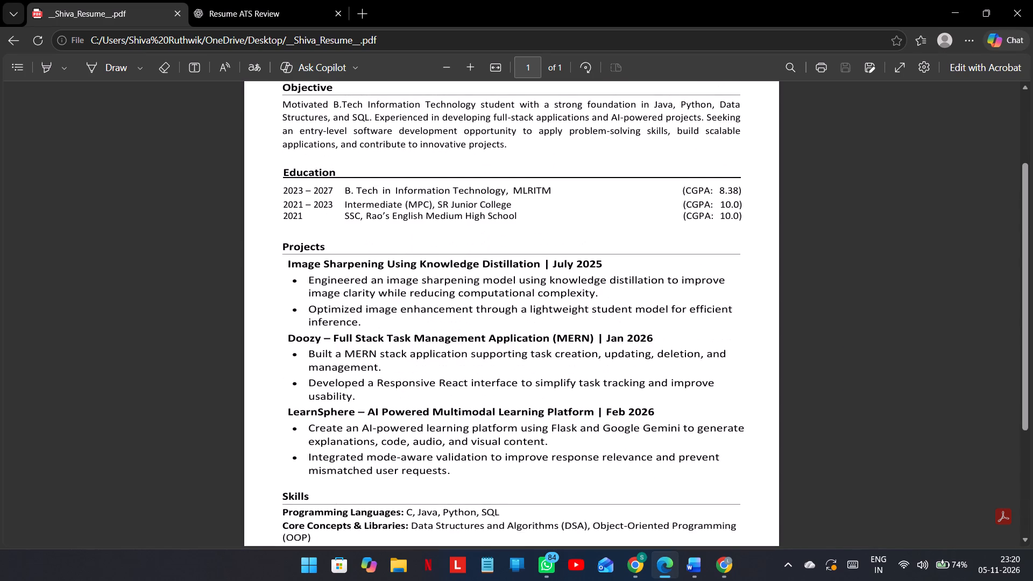
Switch to the resume in Word and undo all the edits made to the header's contact lines.
key("alt+Tab")
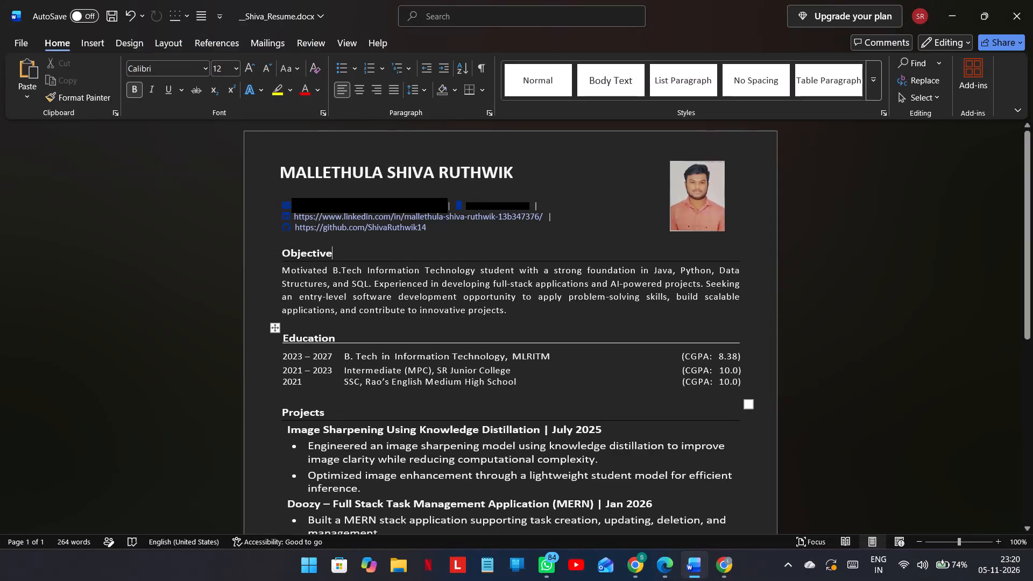
key("ctrl+z")
key("ctrl+z")
key("ctrl+z")
key("ctrl+z")
key("ctrl+z")
key("ctrl+z")
key("ctrl+z")
key("ctrl+z")
key("ctrl+z")
key("ctrl+z")
key("ctrl+z")
key("ctrl+z")
key("ctrl+z")
key("ctrl+z")
key("ctrl+z")
key("ctrl+z")
key("ctrl+z")
key("ctrl+z")
key("ctrl+z")
key("ctrl+z")
key("ctrl+z")
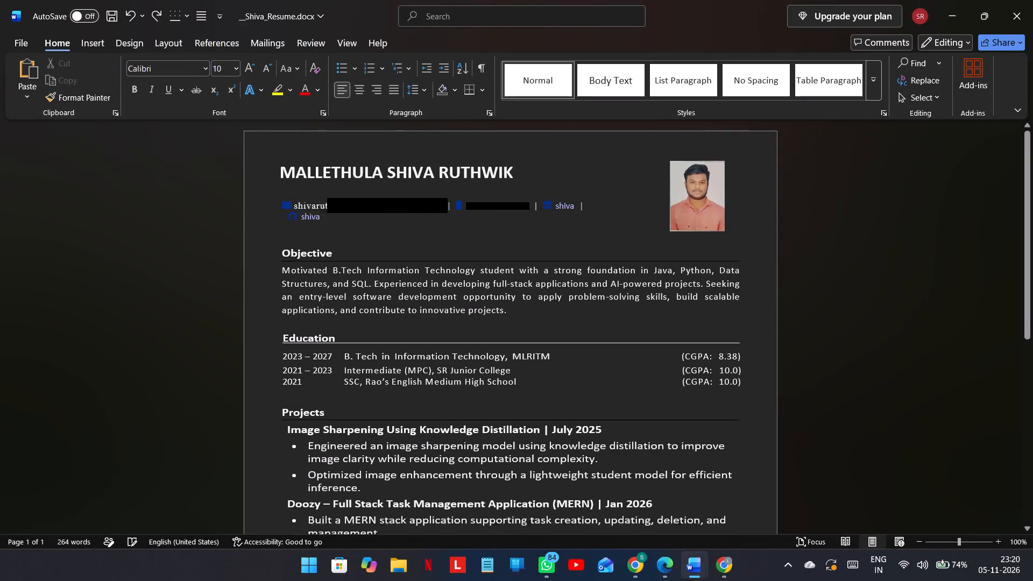
key("ctrl+z")
key("ctrl+z")
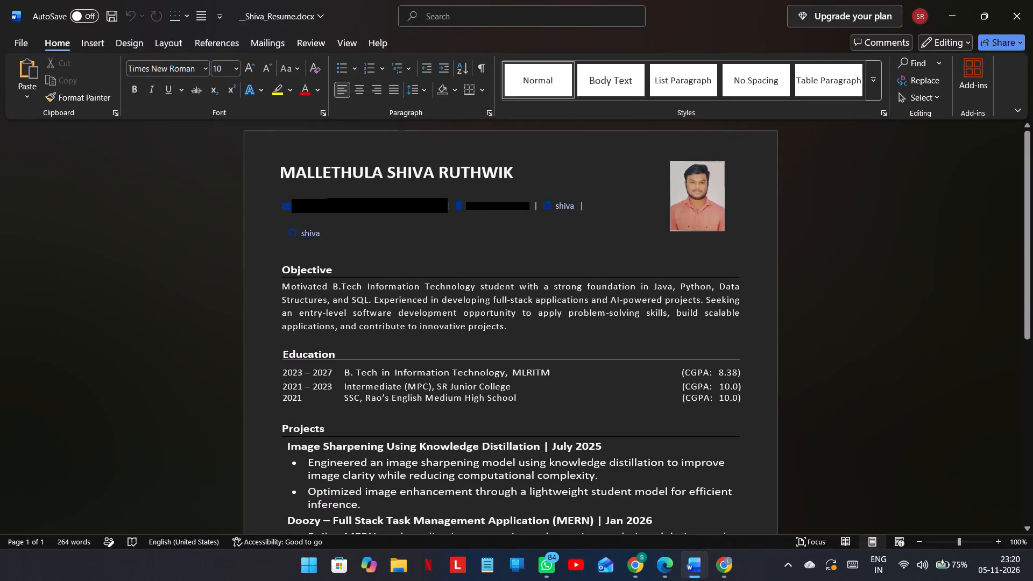
key("ctrl+z")
key("ctrl+z")
key("ctrl+z")
key("ctrl+z")
key("ctrl+z")
key("ctrl+z")
key("ctrl+z")
key("ctrl+z")
Move the GitHub icon and link up onto the contact line, after the separator following the LinkedIn link.
left_click(296, 234)
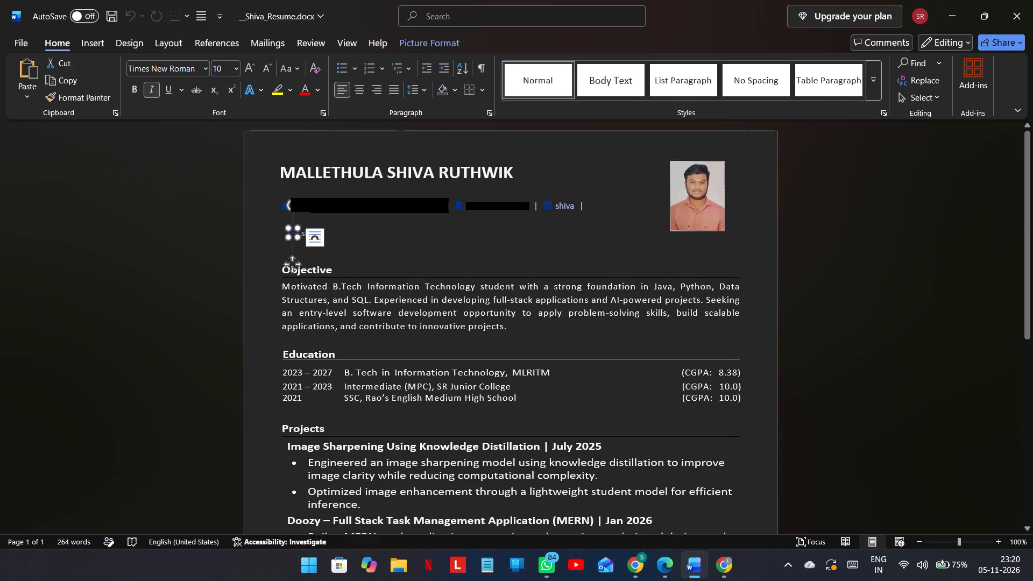
left_click(327, 231)
key("Left")
key("Left")
key("Left")
key("Left")
key("Left")
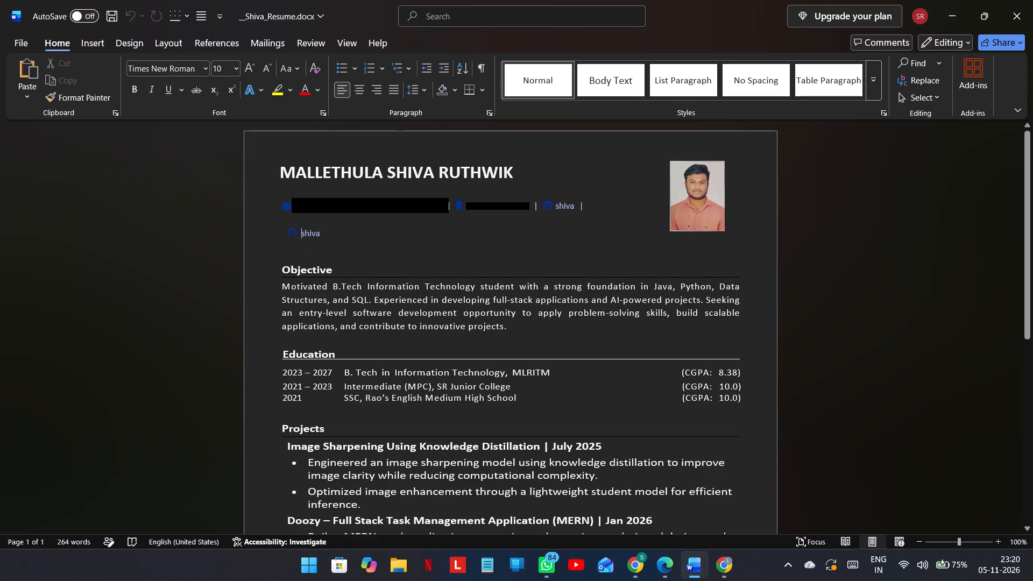
key("Left")
key("Left")
key("BackSpace")
key("BackSpace")
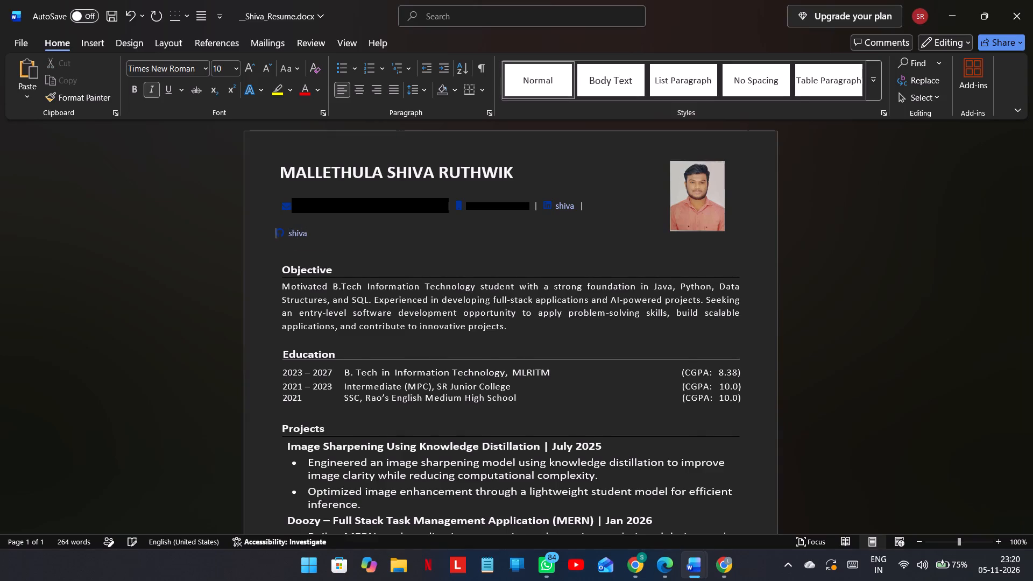
key("BackSpace")
key("space")
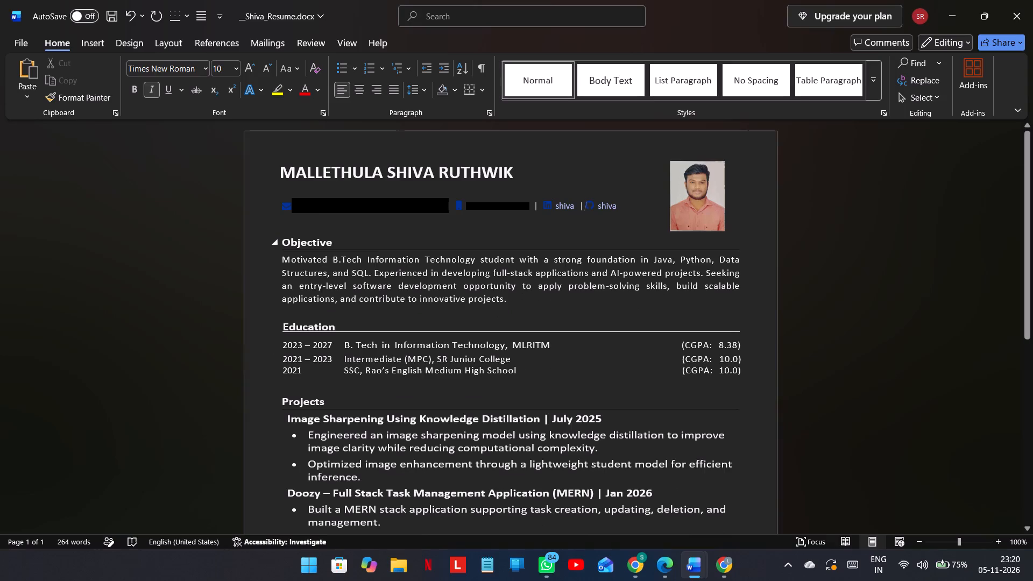
Add the heading EXPERIENCE on the empty line beneath the SSC entry in the Education section.
left_click(558, 269)
scroll(558, 269, "down", 1)
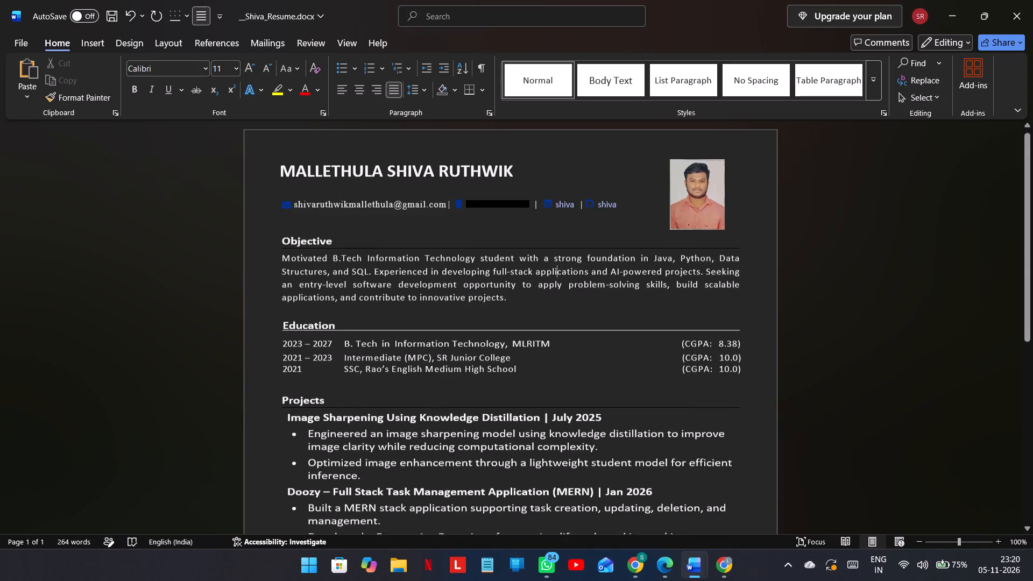
scroll(558, 269, "down", 5)
scroll(558, 269, "up", 3)
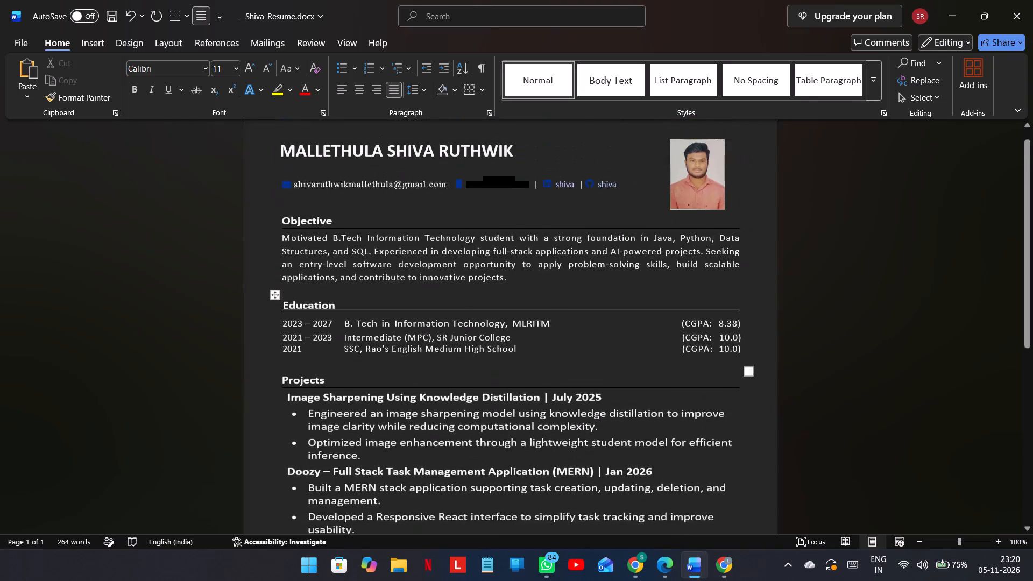
scroll(558, 269, "up", 2)
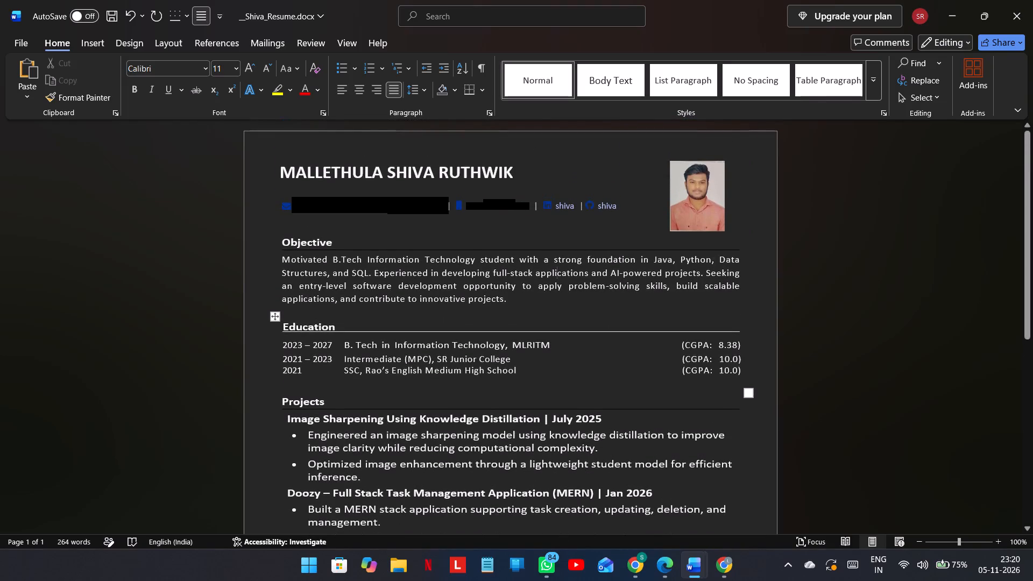
left_click(532, 381)
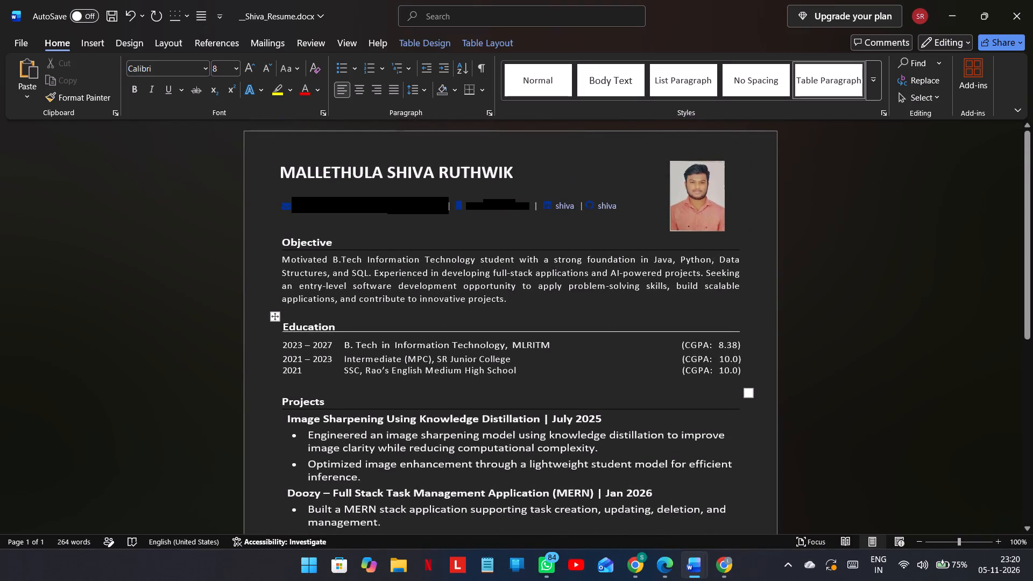
left_click(297, 384)
type("EX")
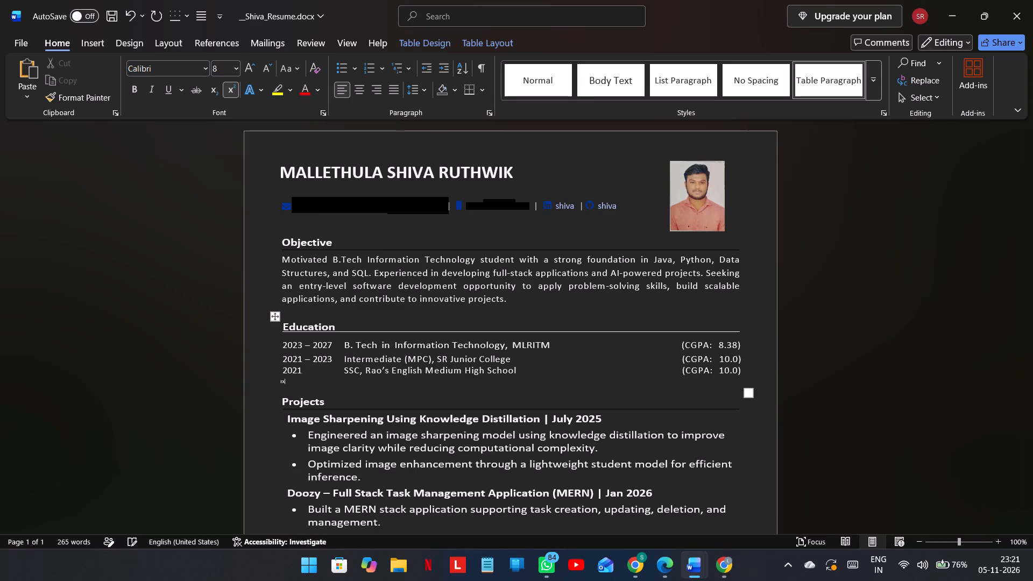
key("p")
key("BackSpace")
type("PERIENCE")
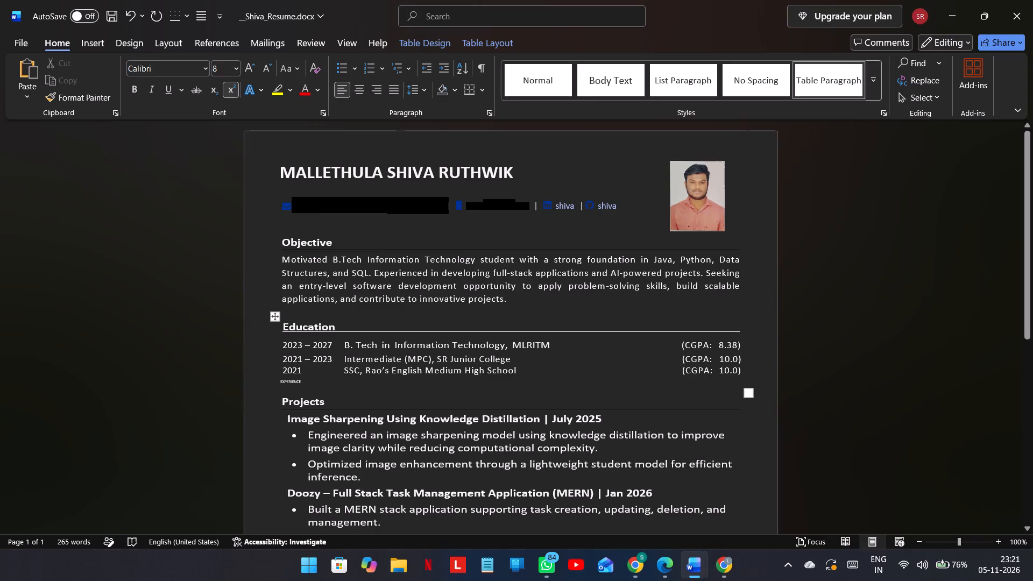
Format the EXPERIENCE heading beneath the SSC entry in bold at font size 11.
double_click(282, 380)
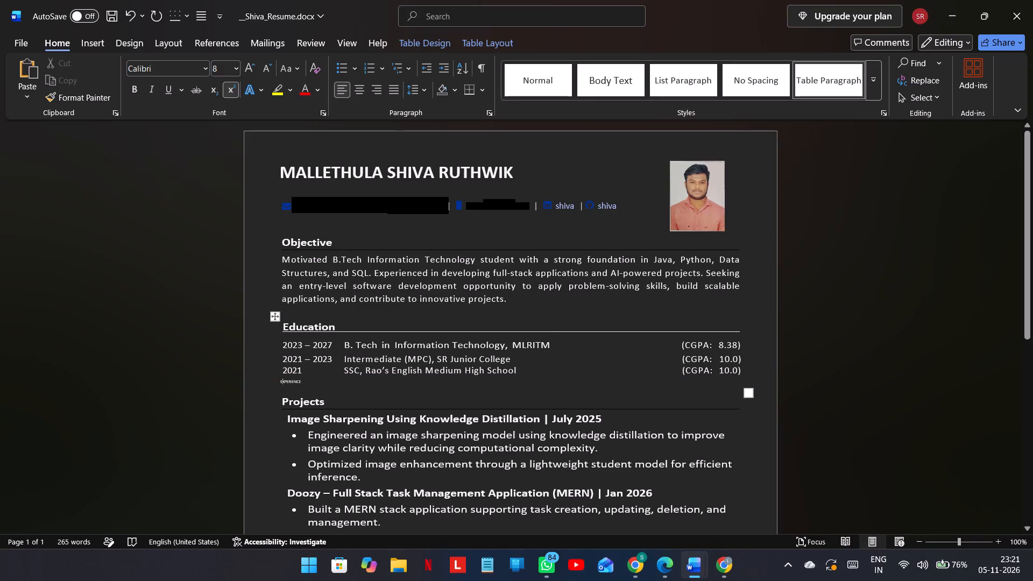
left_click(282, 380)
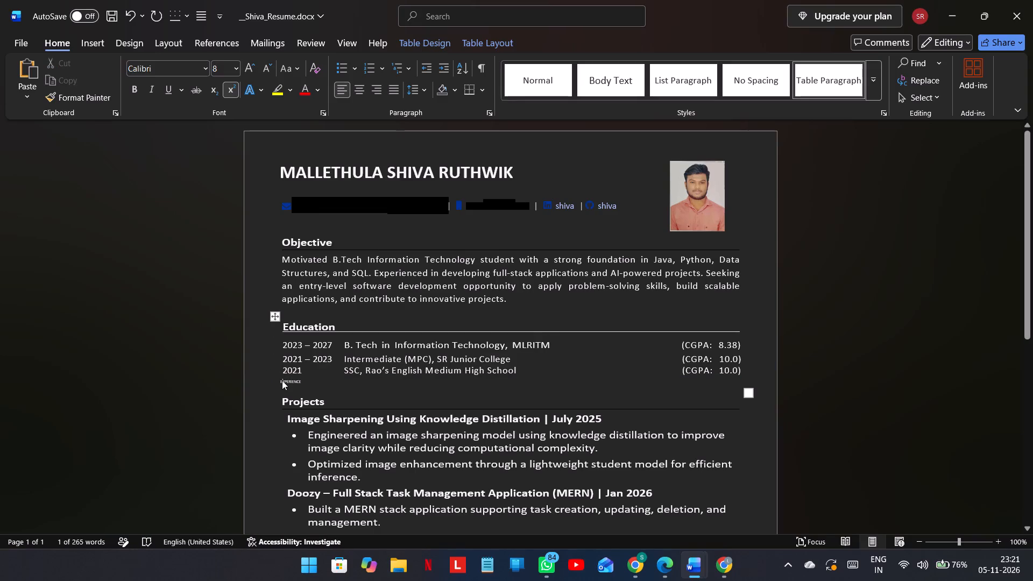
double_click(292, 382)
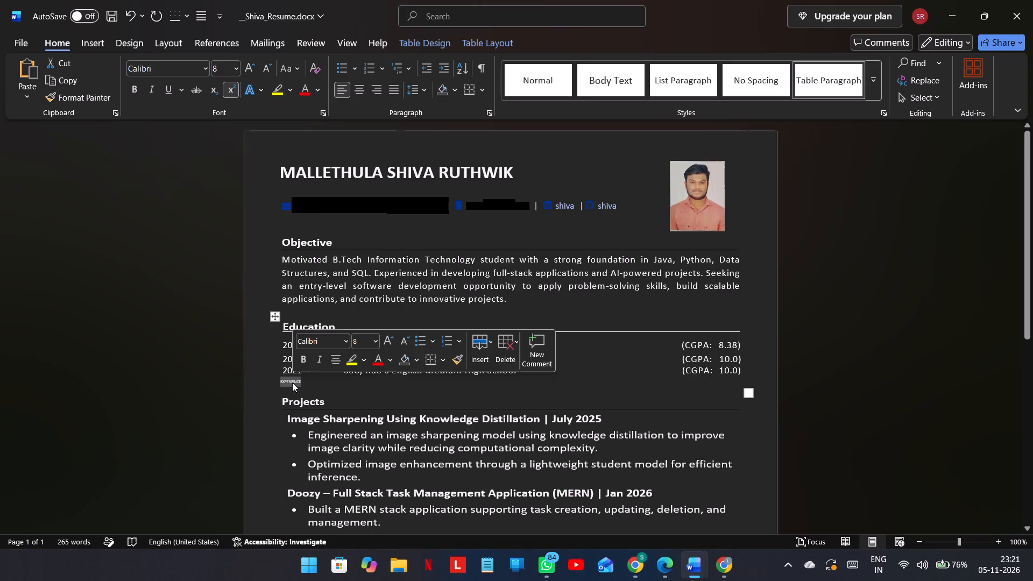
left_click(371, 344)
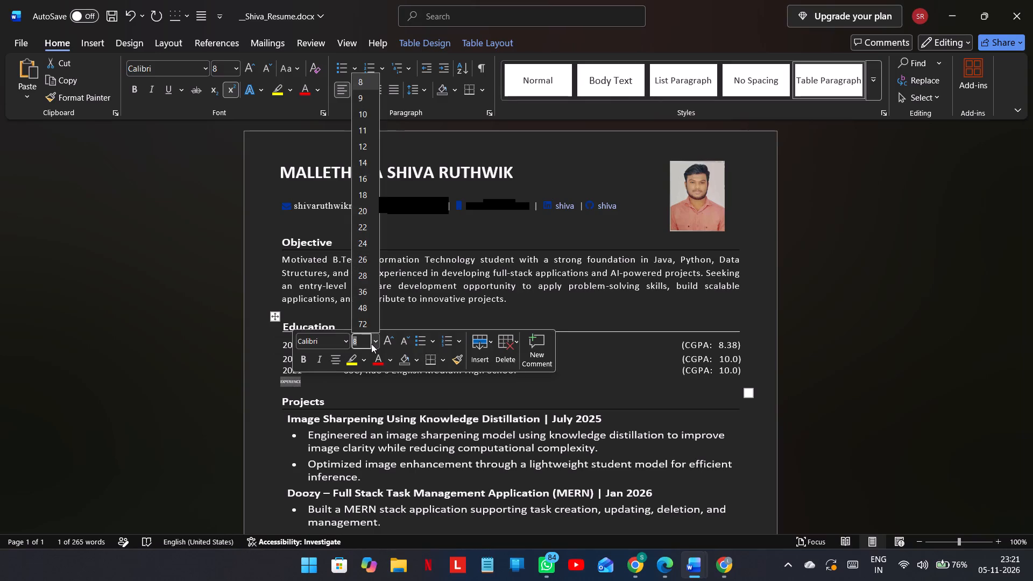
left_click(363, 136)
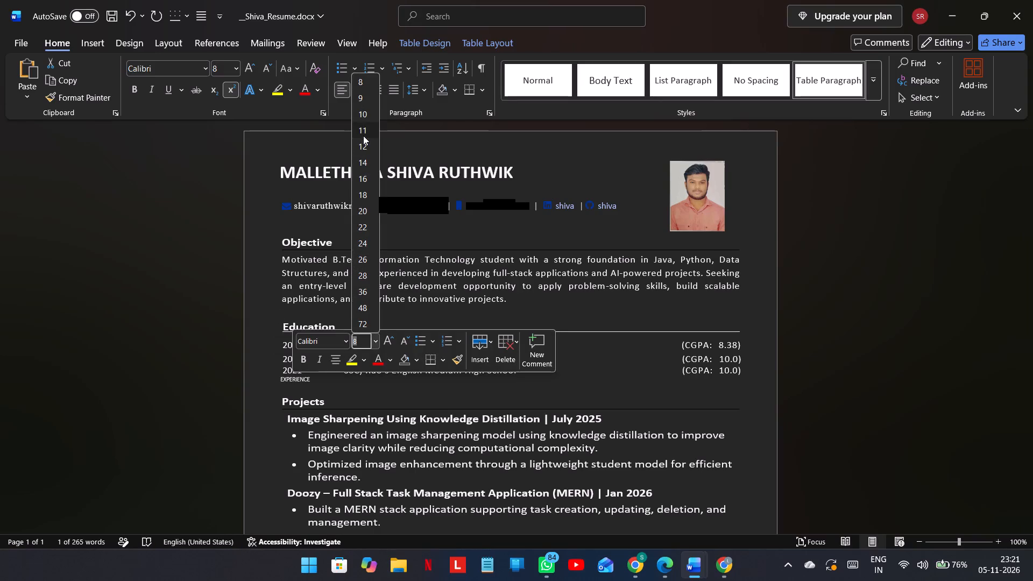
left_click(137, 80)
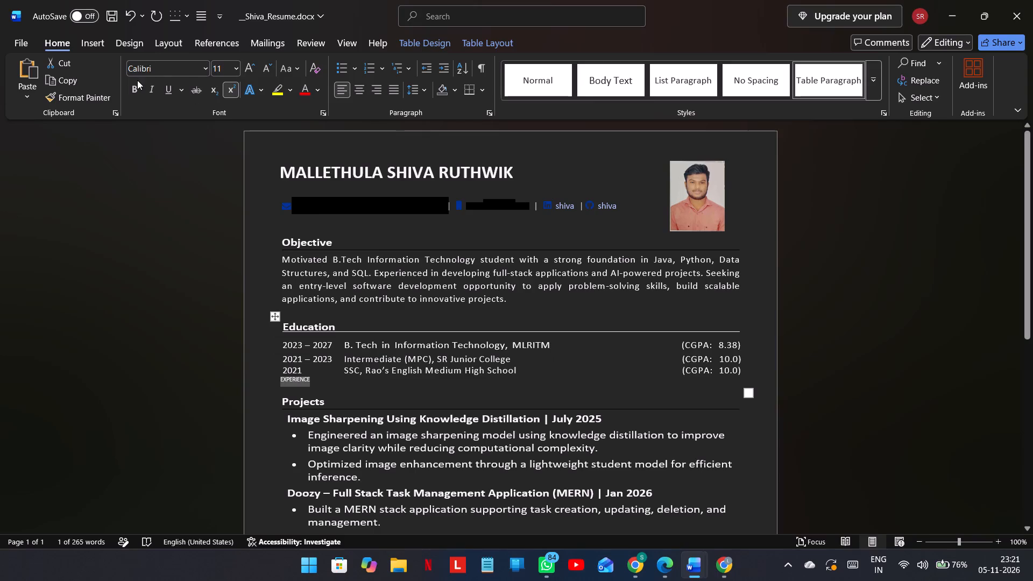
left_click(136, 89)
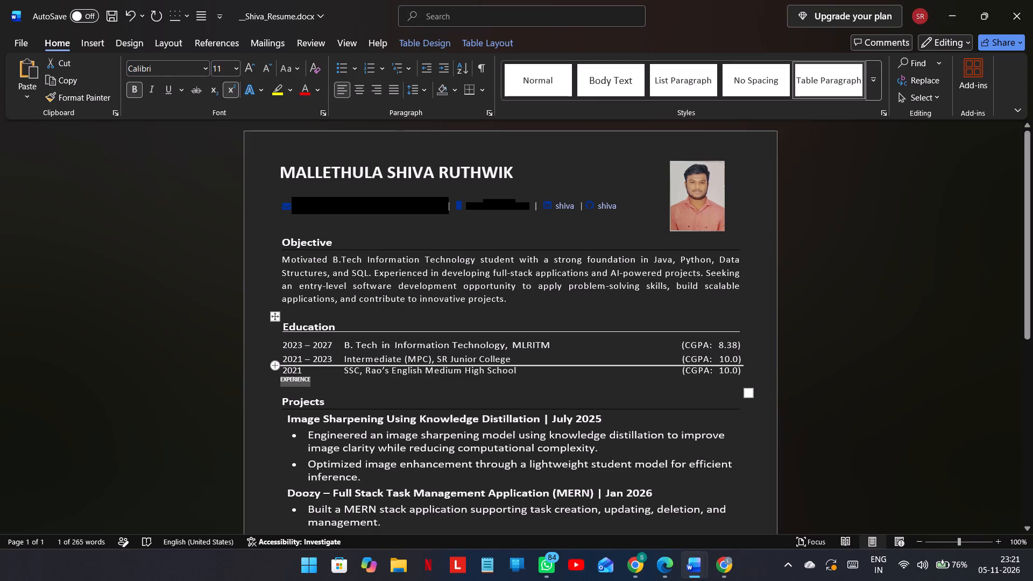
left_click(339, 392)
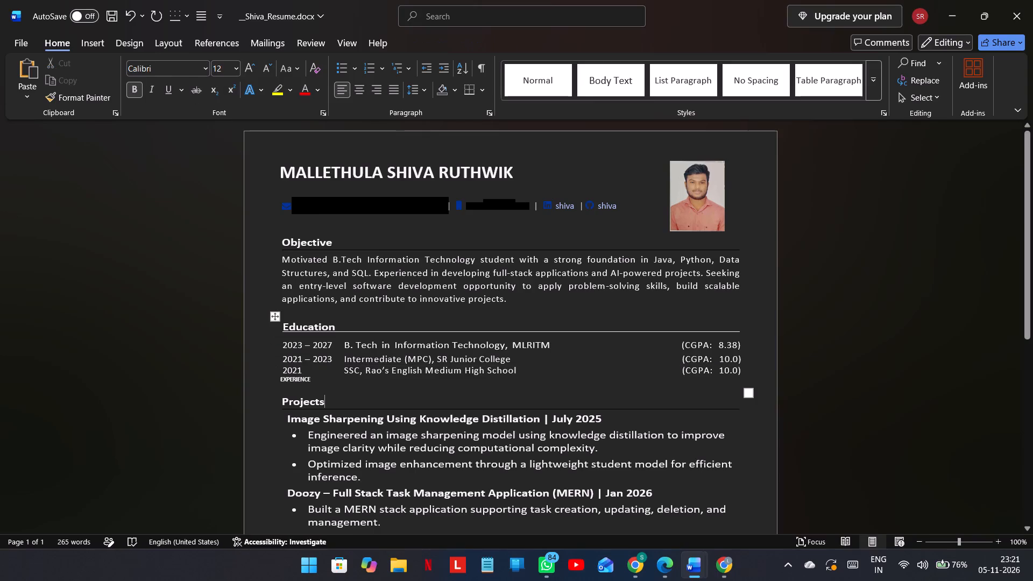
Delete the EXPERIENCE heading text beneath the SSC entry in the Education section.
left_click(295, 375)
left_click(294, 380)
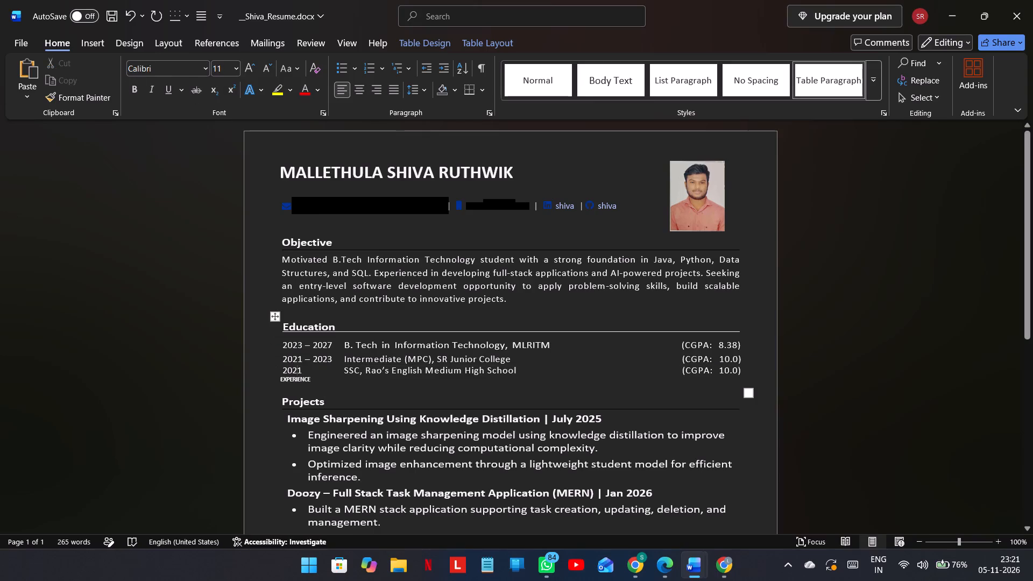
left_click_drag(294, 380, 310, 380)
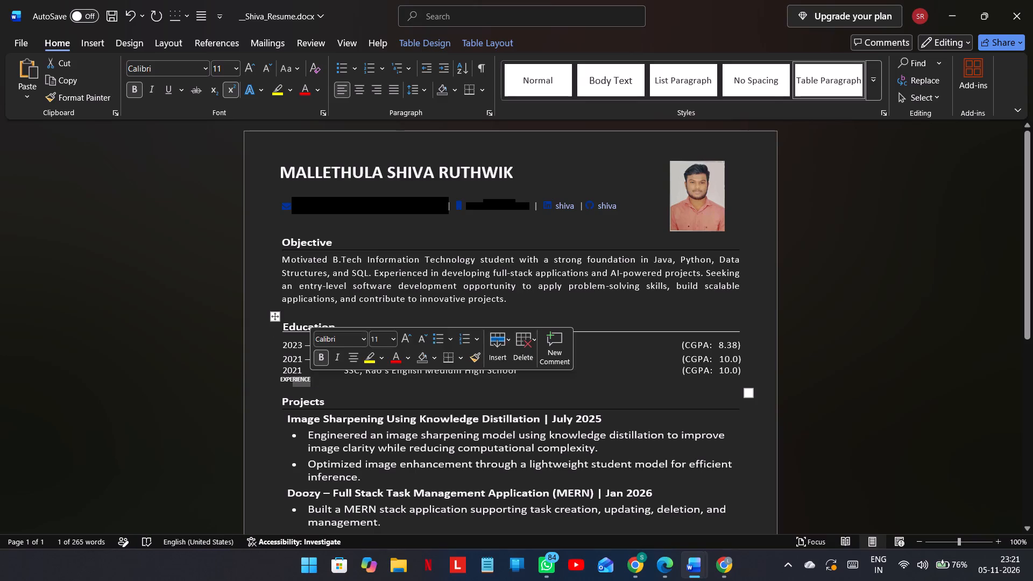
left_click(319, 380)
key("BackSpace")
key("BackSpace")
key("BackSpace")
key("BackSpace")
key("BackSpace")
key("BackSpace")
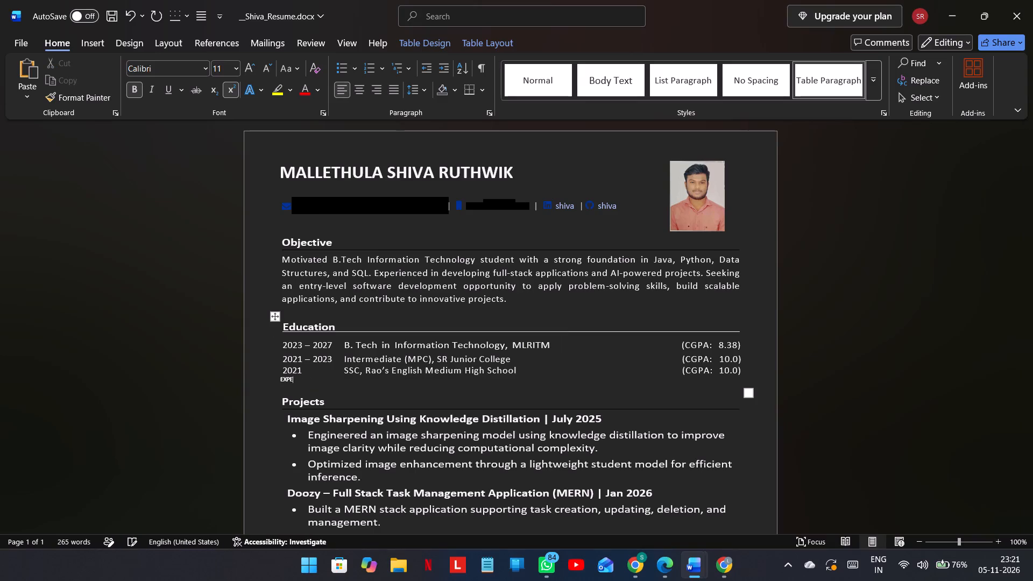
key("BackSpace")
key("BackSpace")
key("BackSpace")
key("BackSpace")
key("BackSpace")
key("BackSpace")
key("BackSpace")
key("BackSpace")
Undo the EXPERIENCE heading's deletion, formatting and entry, back to before the space ahead of the GitHub icon was added.
key("ctrl+z")
key("ctrl+z")
key("ctrl+z")
key("ctrl+z")
key("ctrl+z")
key("ctrl+z")
key("ctrl+z")
key("ctrl+z")
key("ctrl+z")
key("ctrl+z")
key("ctrl+z")
key("ctrl+z")
key("ctrl+z")
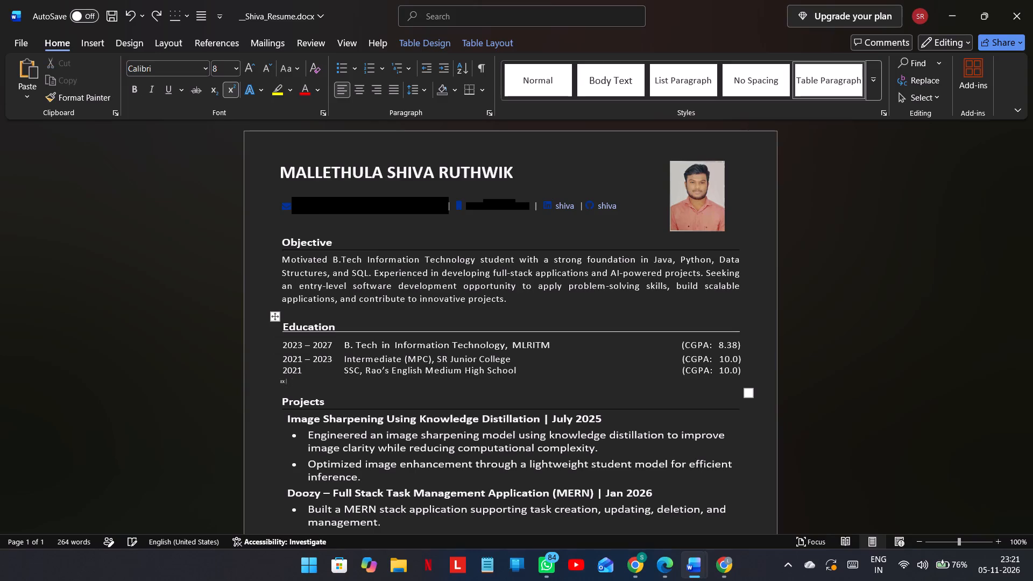
key("ctrl+z")
key("ctrl+z")
key("ctrl+z")
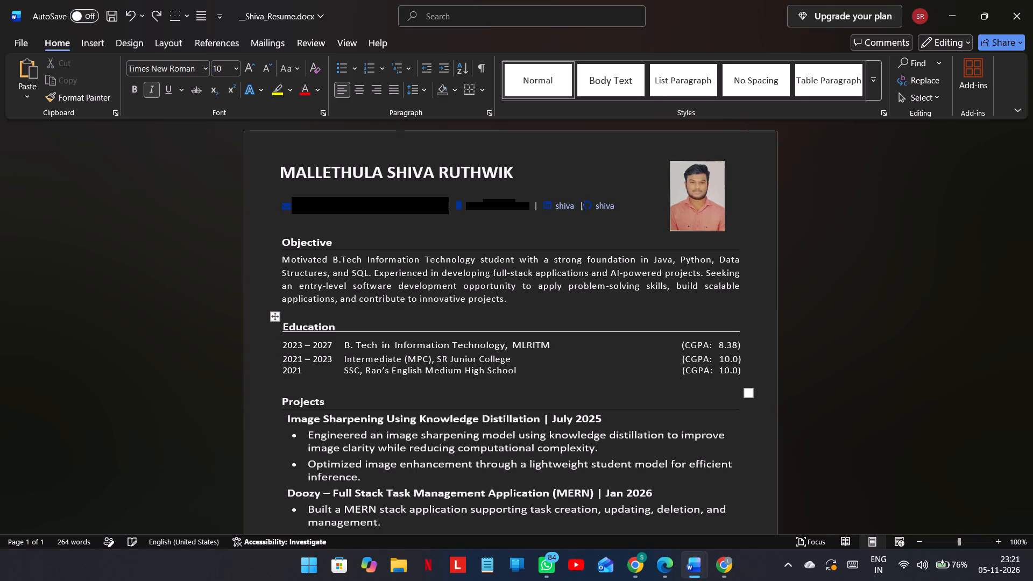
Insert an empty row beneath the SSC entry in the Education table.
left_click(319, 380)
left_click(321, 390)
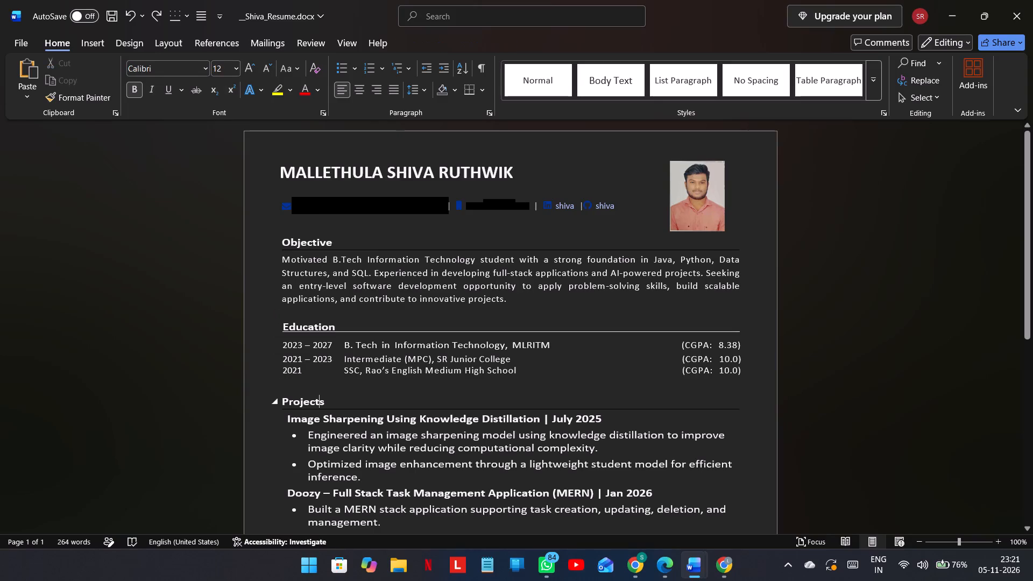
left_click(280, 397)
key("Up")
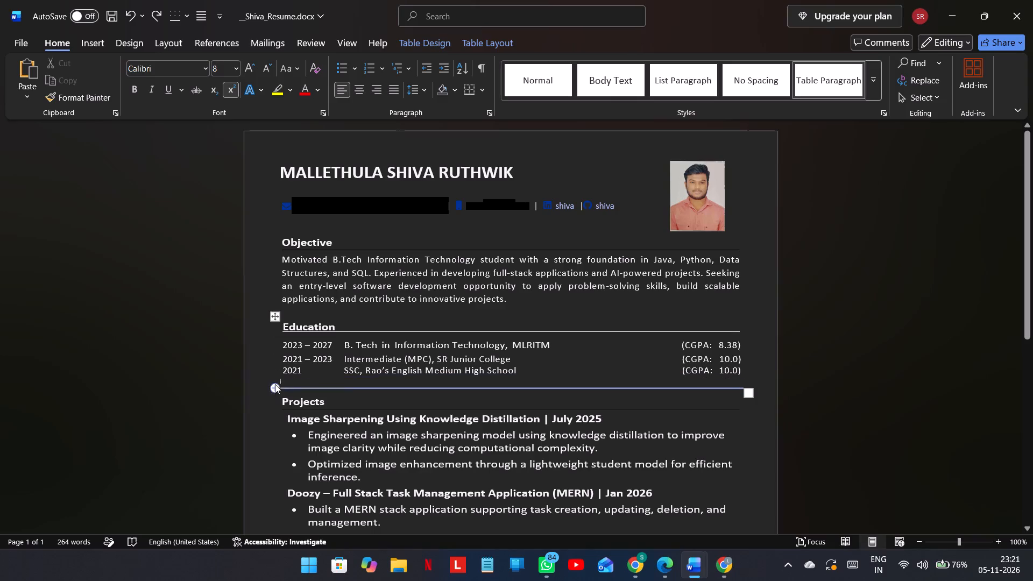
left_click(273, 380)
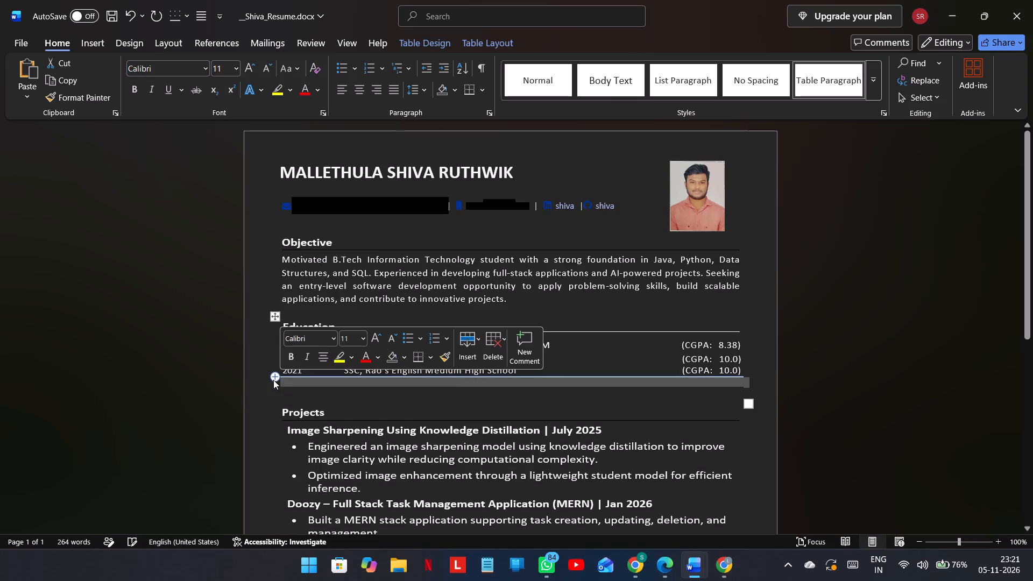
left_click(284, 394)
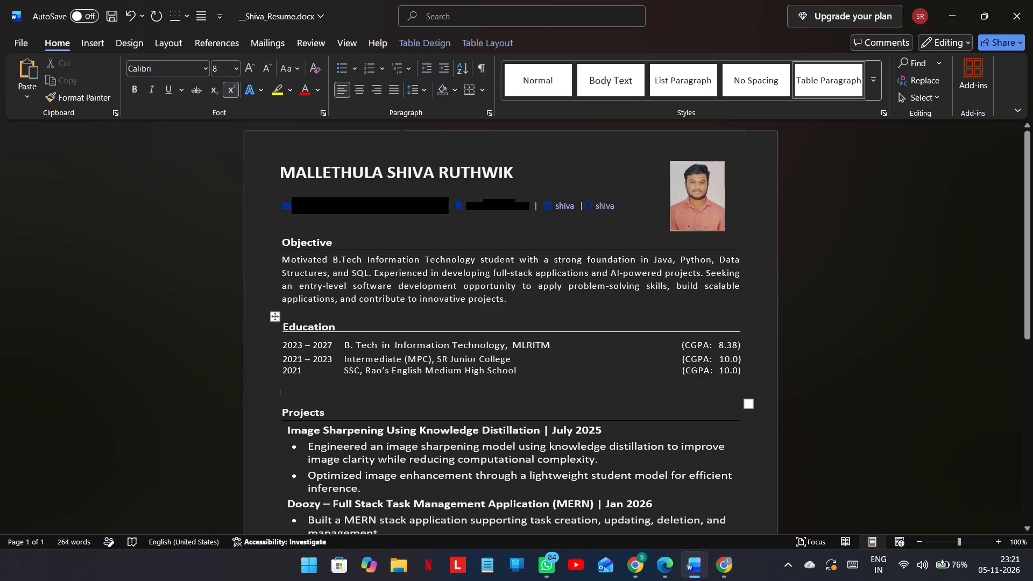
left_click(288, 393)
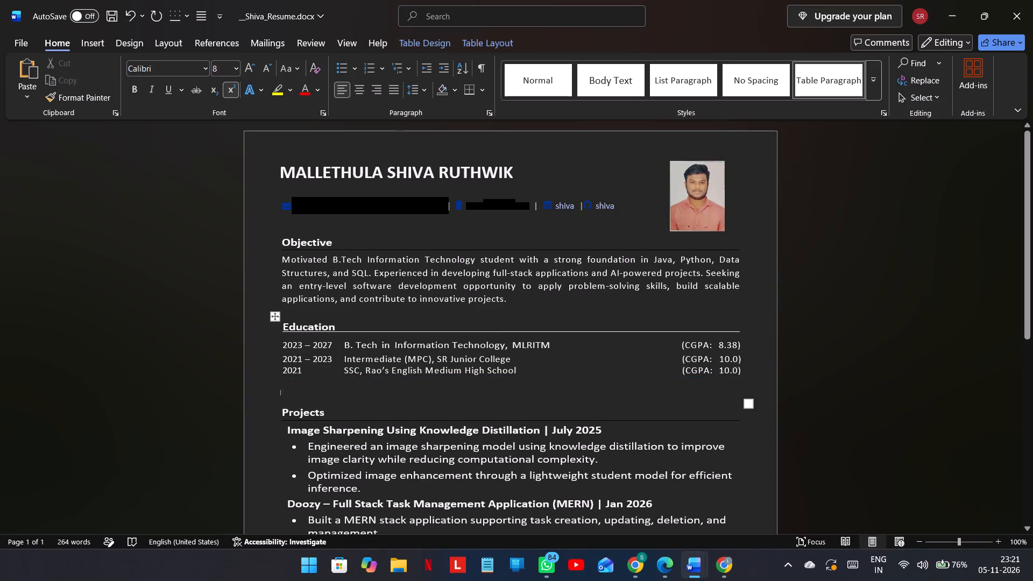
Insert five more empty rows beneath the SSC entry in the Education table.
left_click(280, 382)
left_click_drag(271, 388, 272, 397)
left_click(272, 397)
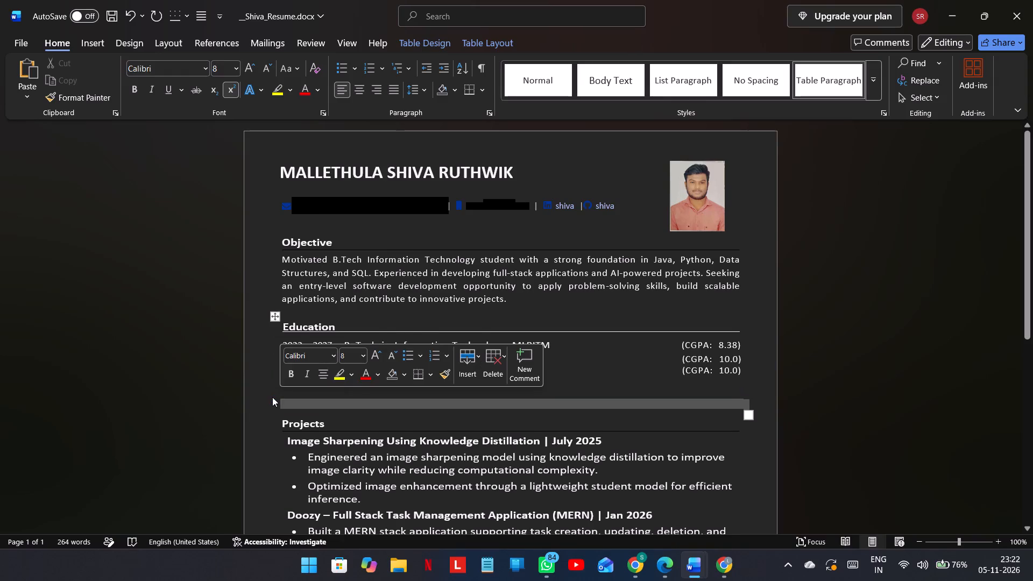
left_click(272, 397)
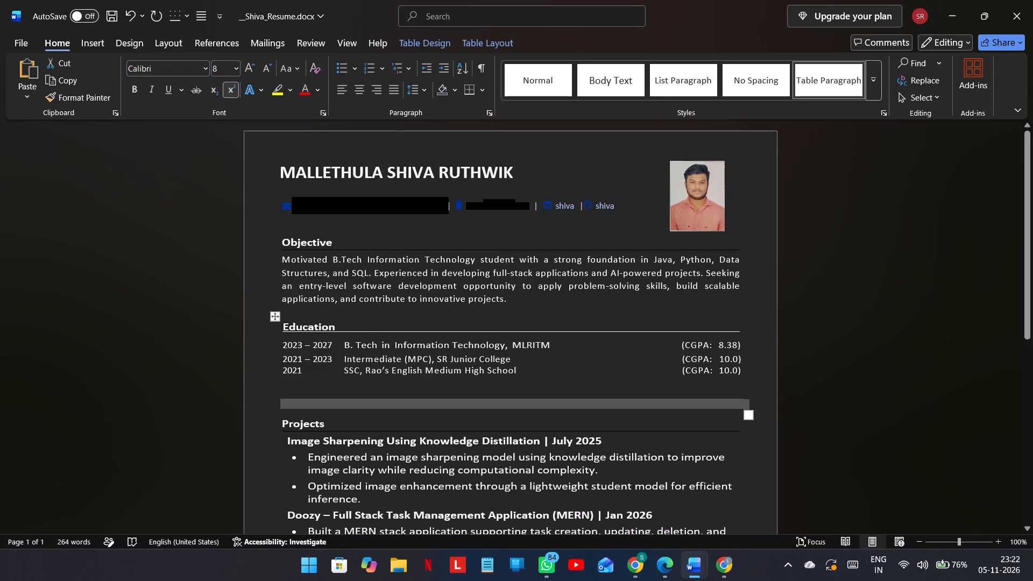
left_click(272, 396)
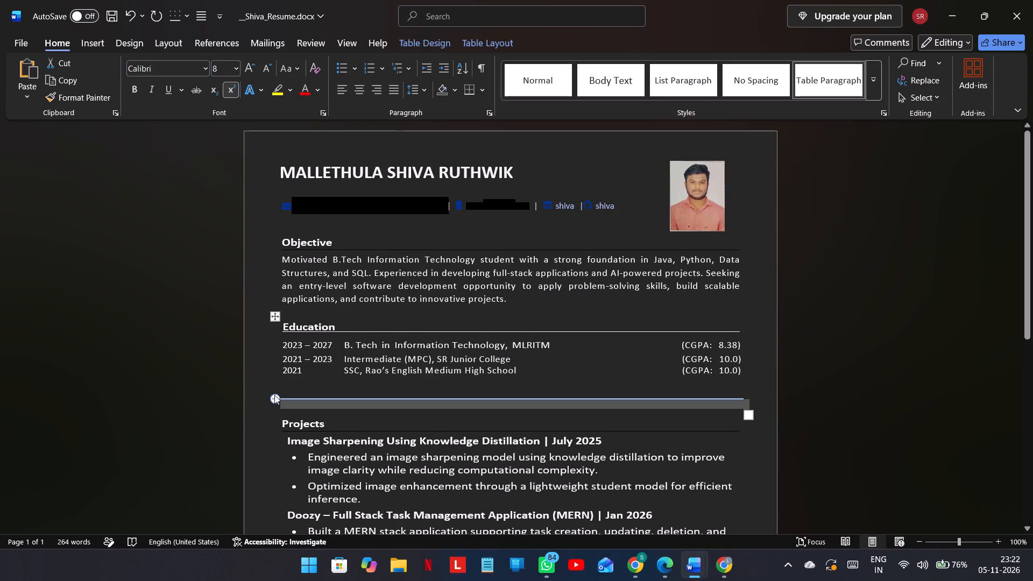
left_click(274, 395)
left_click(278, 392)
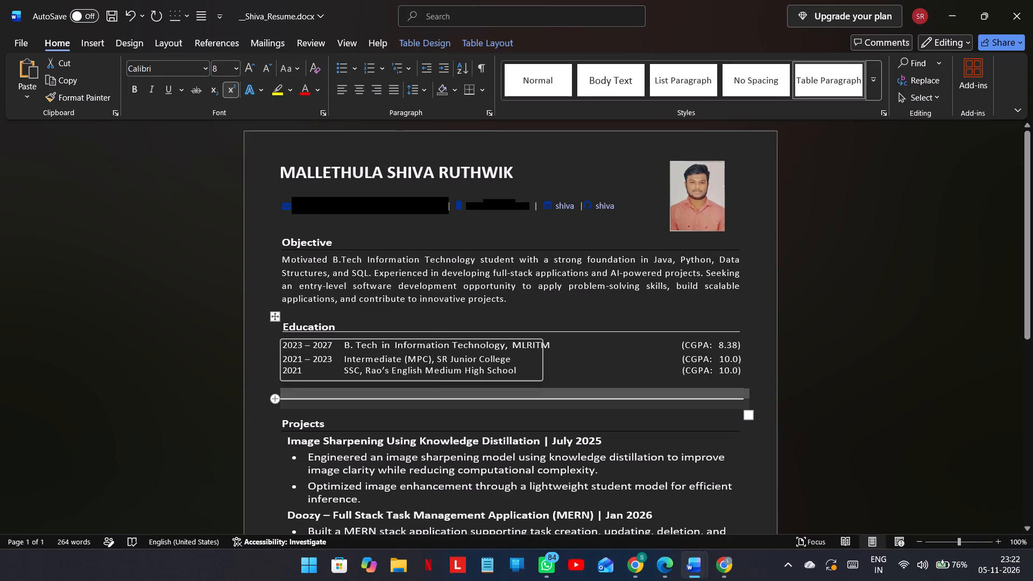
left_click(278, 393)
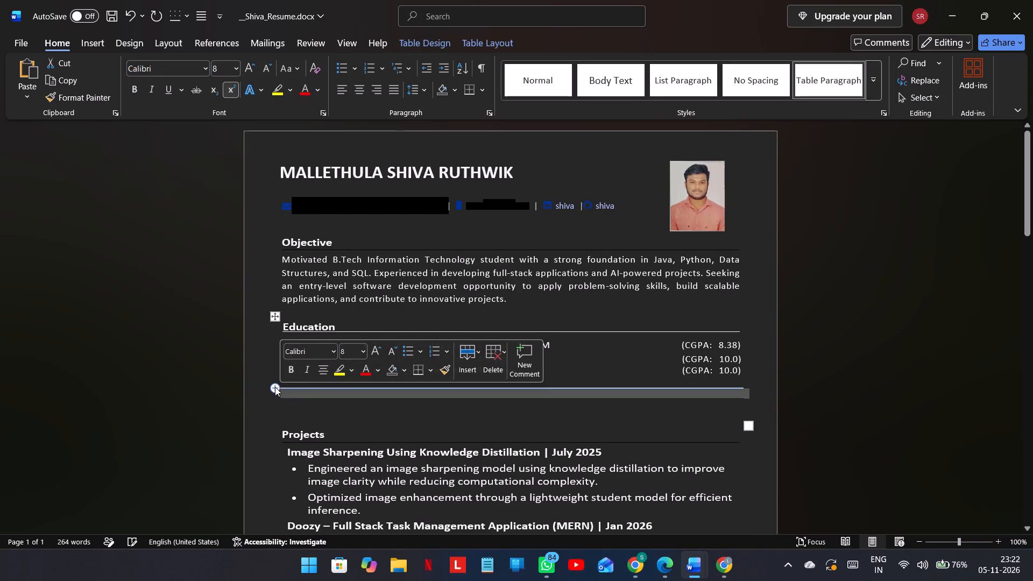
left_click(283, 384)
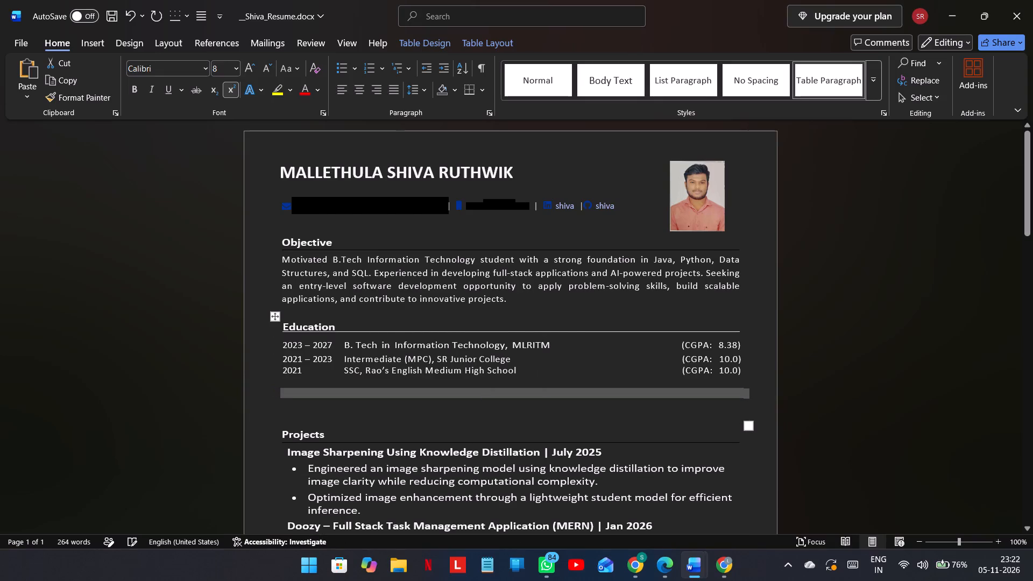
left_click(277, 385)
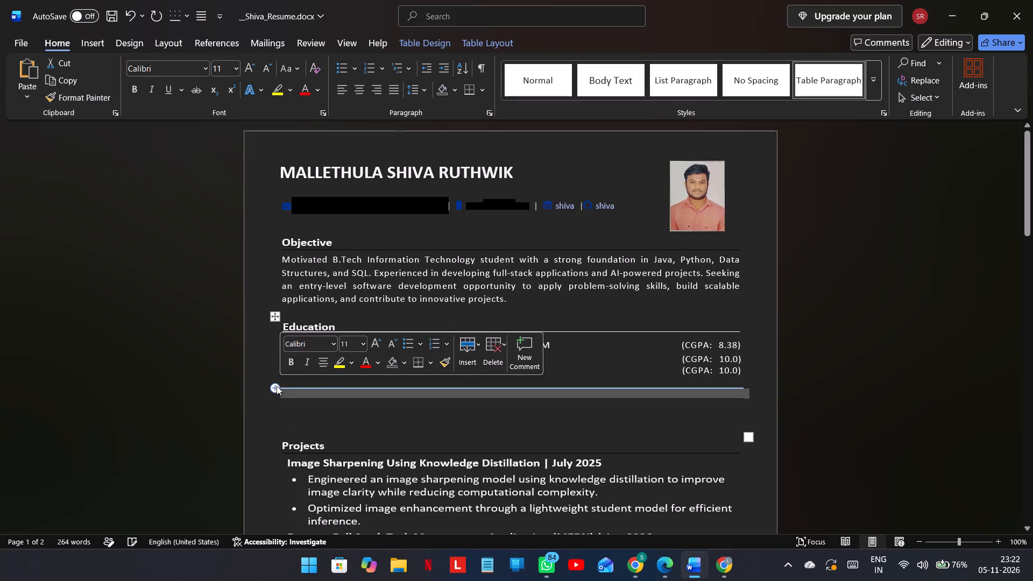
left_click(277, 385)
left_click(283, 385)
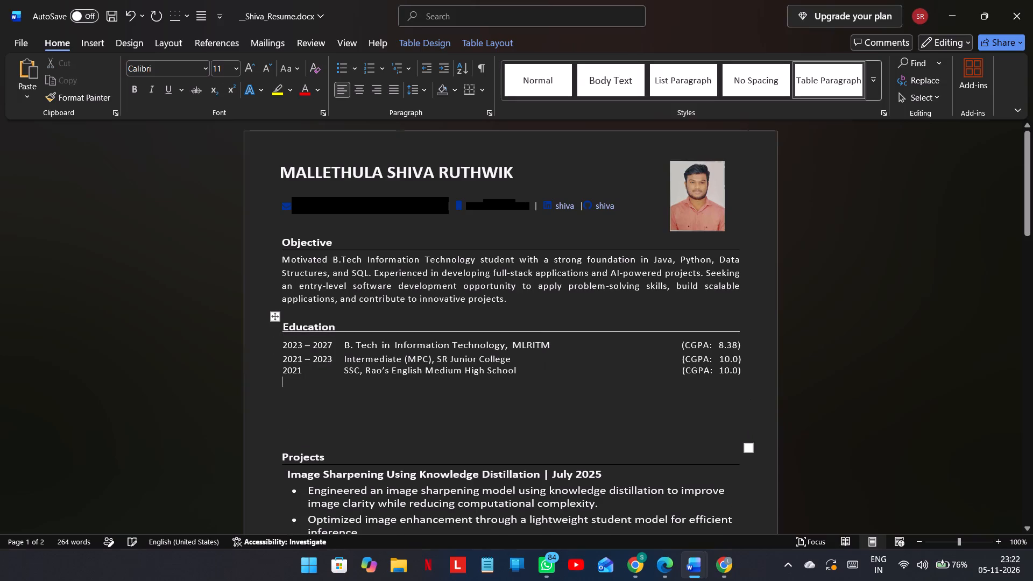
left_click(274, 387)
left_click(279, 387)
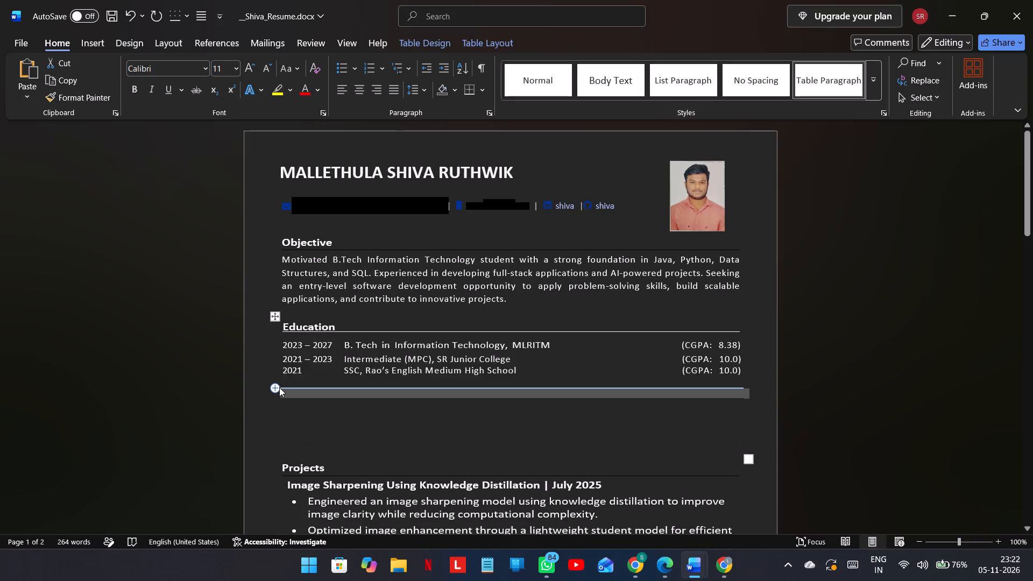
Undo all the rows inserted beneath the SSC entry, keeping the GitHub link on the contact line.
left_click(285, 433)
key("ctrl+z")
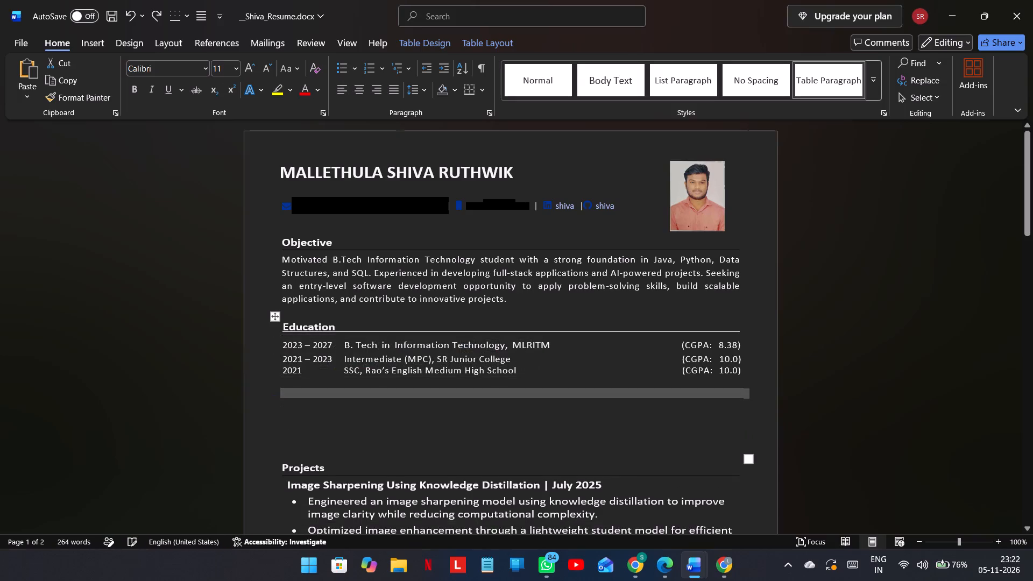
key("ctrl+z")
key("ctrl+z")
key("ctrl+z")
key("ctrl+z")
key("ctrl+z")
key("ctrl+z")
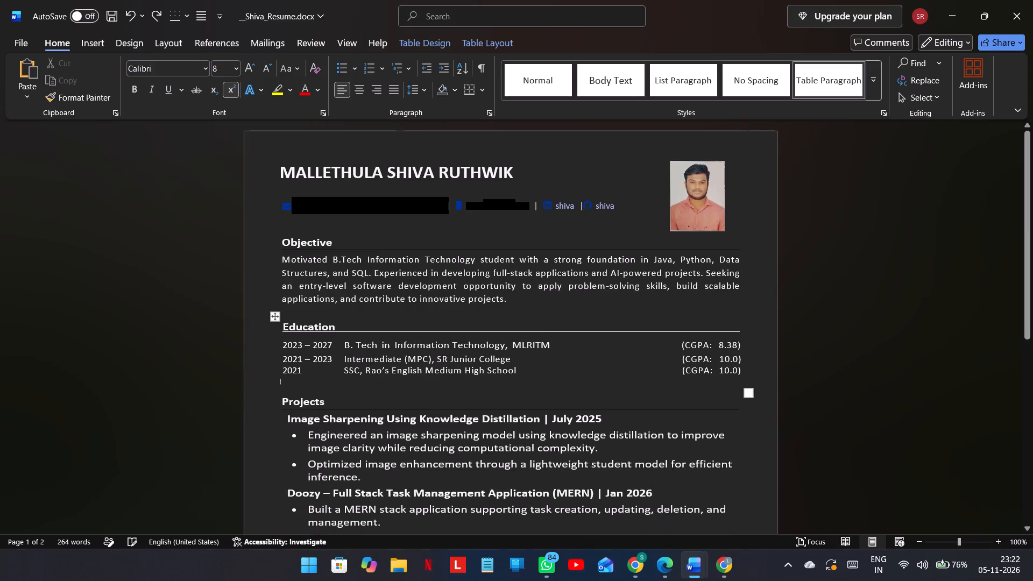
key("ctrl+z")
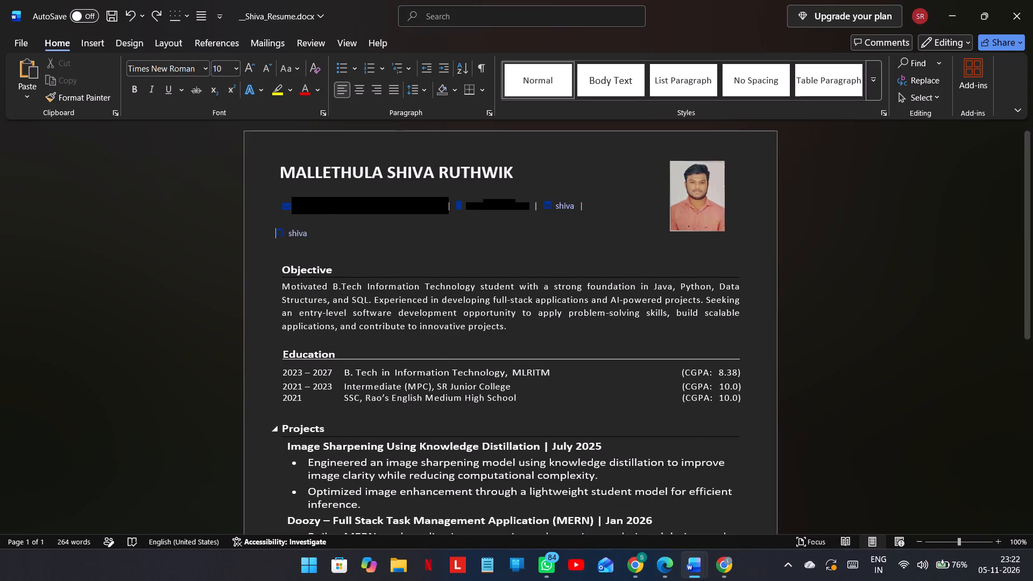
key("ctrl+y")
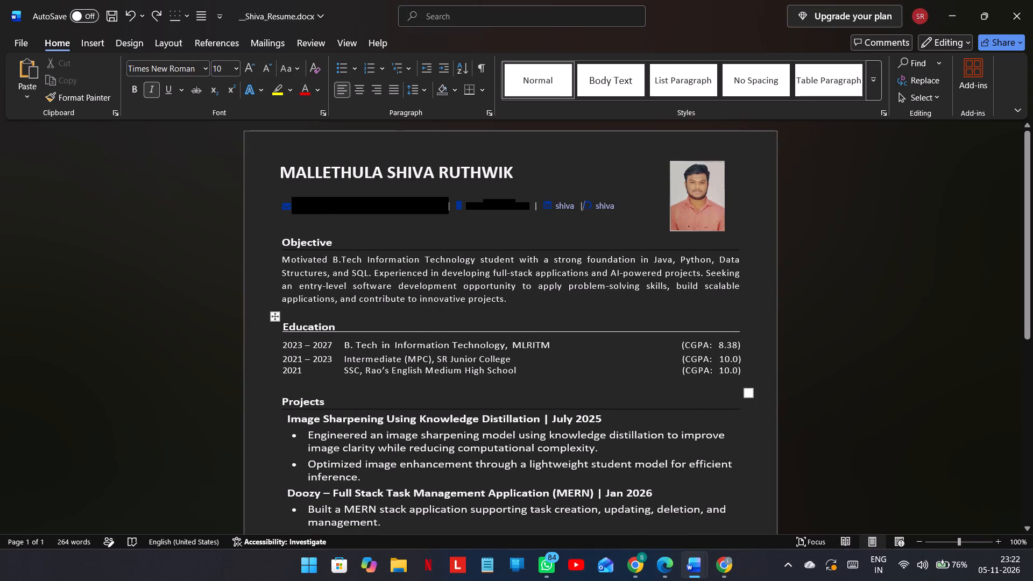
Add a space between the separator and the GitHub icon on the contact line.
key("space")
left_click(312, 386)
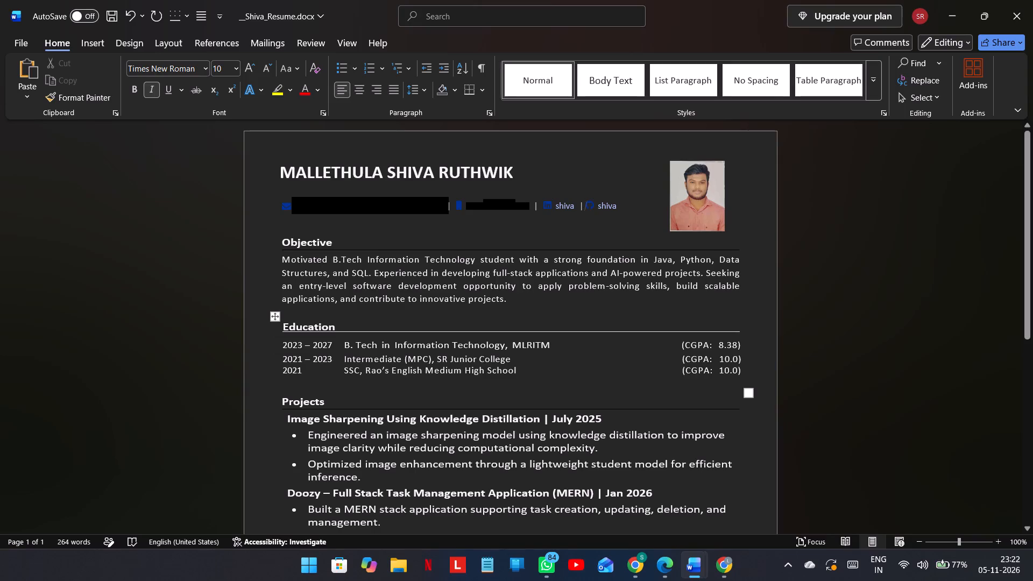
Delete the empty row beneath the SSC entry in the Education table.
left_click(299, 386)
left_click(747, 395)
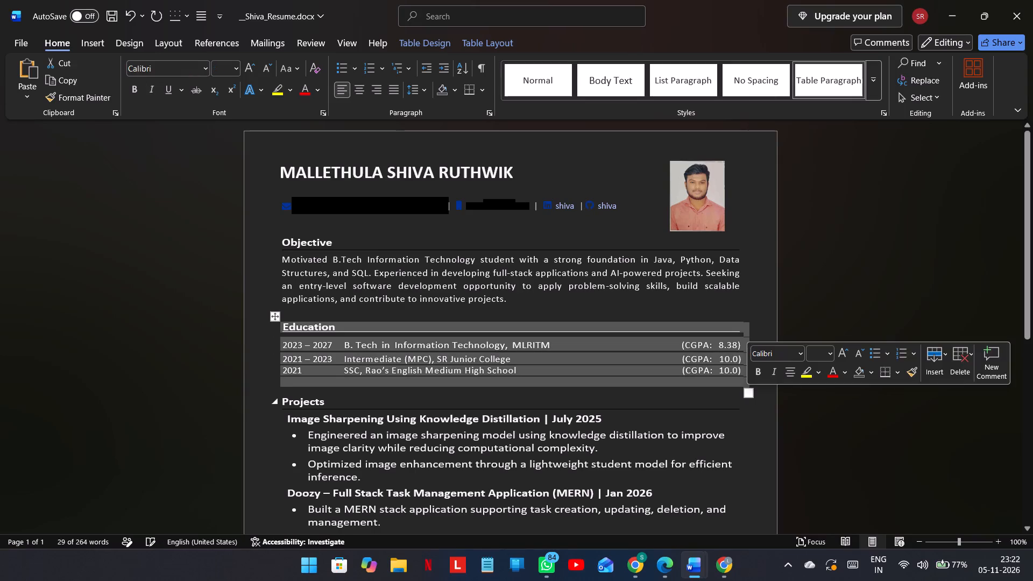
left_click(747, 395)
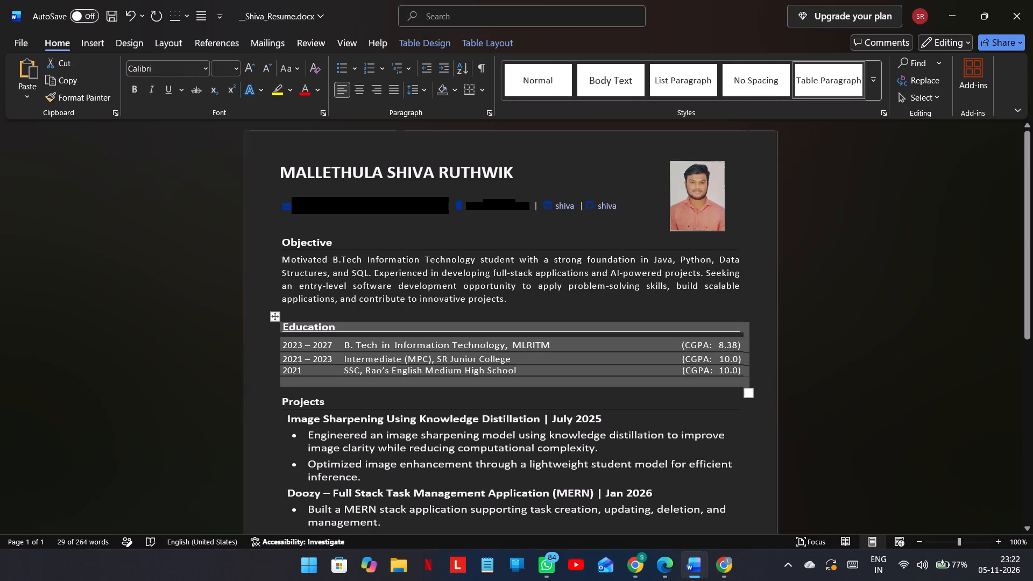
left_click(268, 384)
left_click(274, 382)
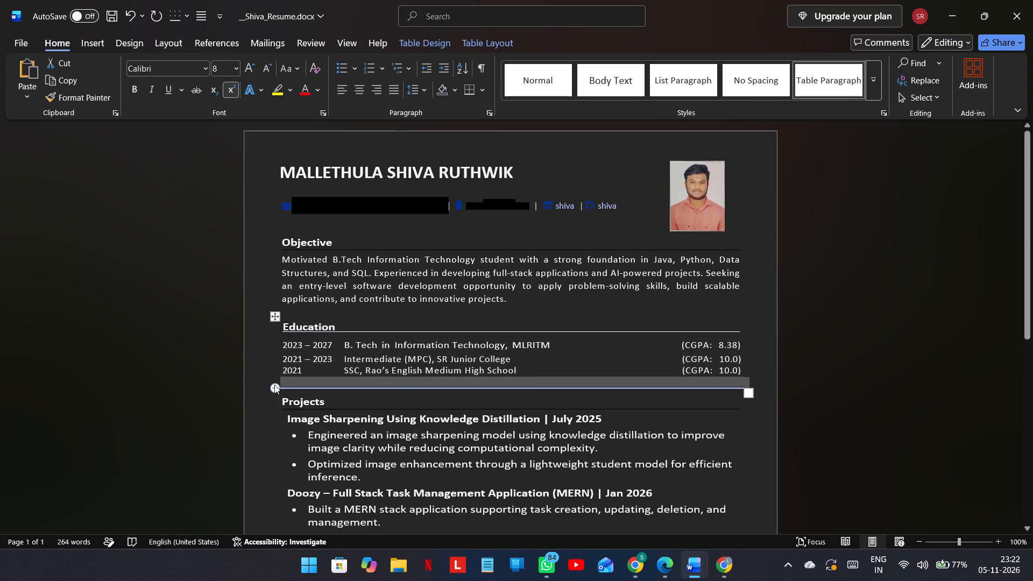
left_click(274, 387)
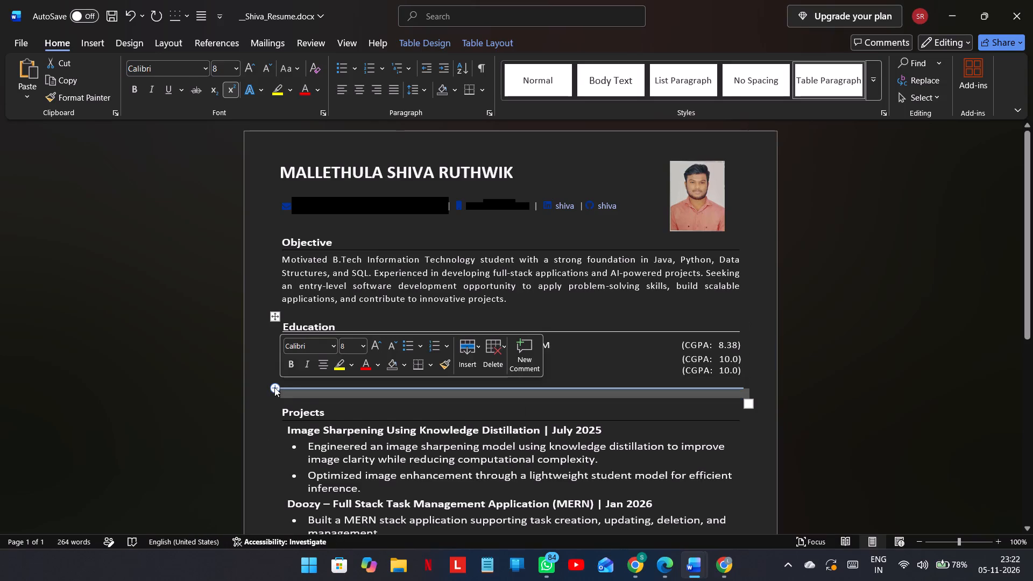
key("ctrl+z")
right_click(274, 387)
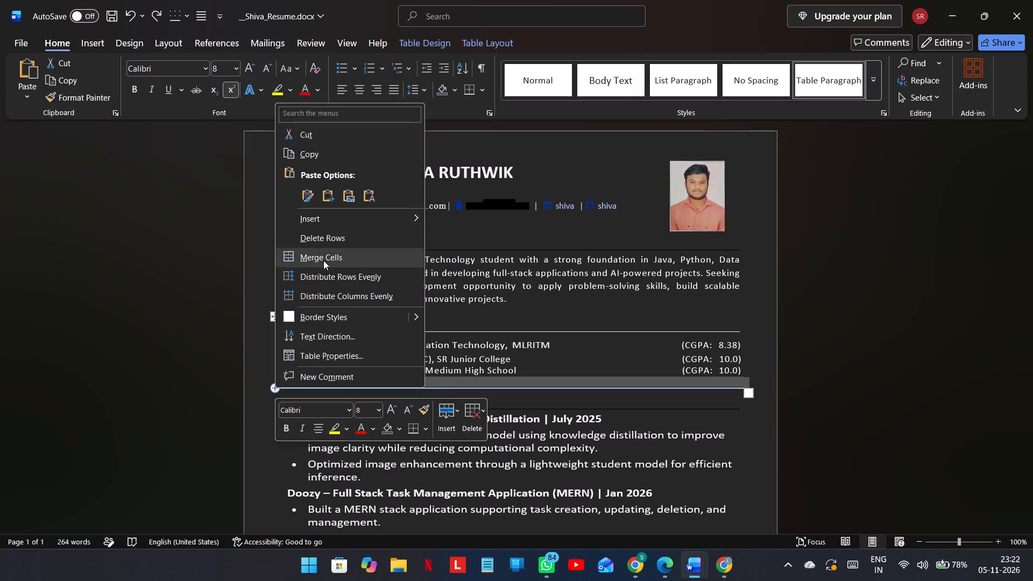
left_click(338, 237)
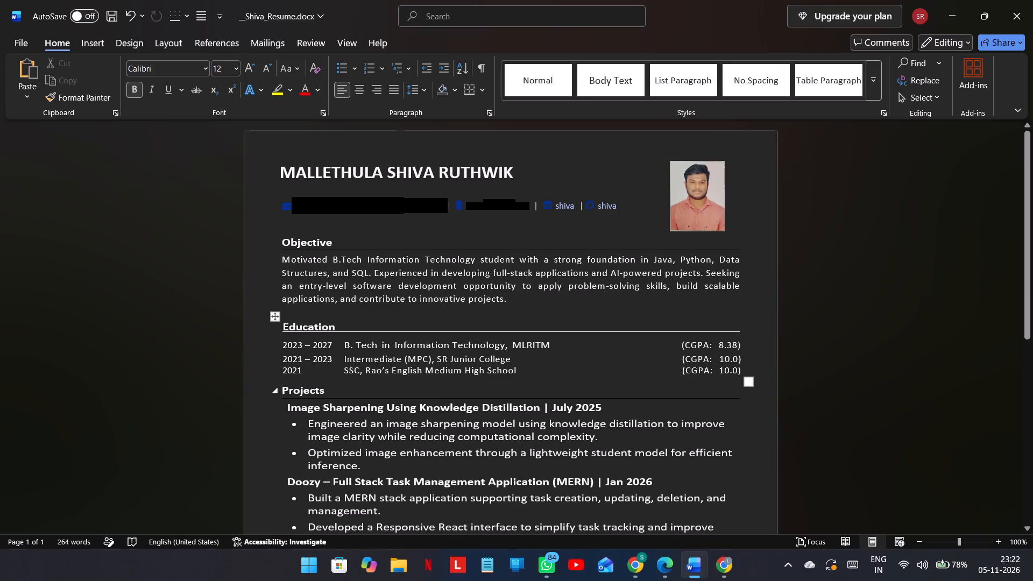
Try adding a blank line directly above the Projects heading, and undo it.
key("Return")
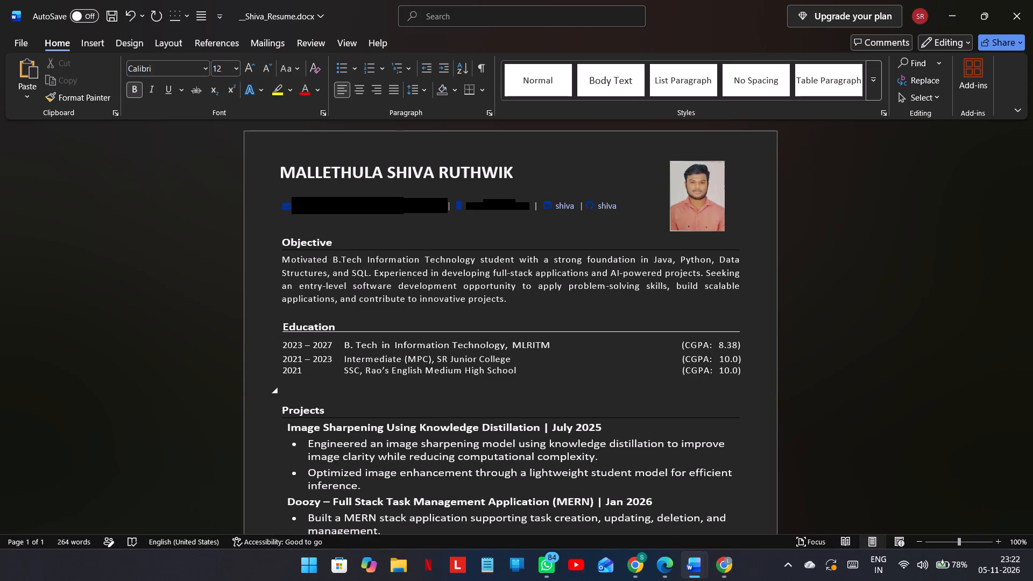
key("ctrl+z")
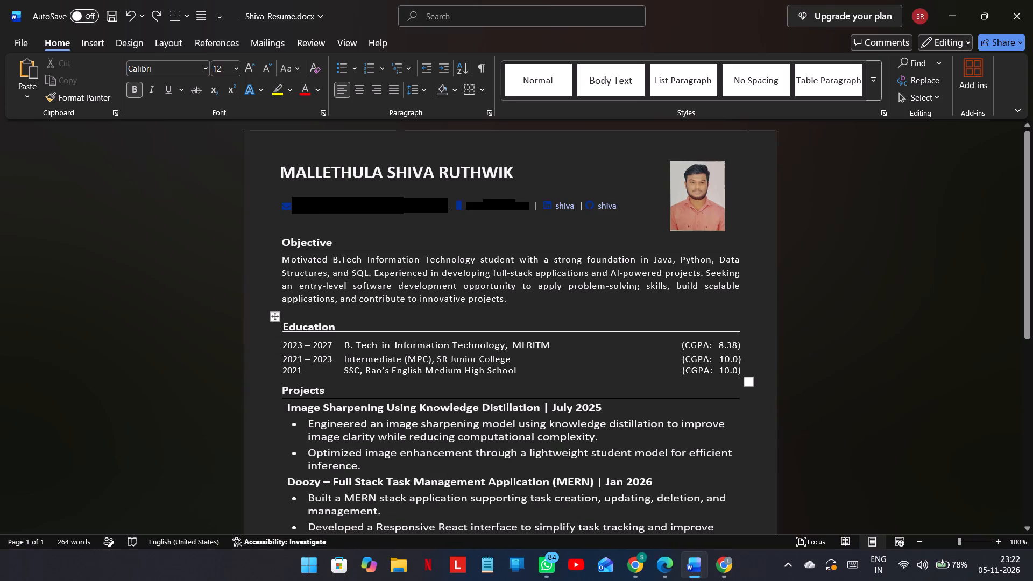
Add an empty line beneath the school name in the SSC row of the Education table.
left_click(298, 375)
left_click(286, 379)
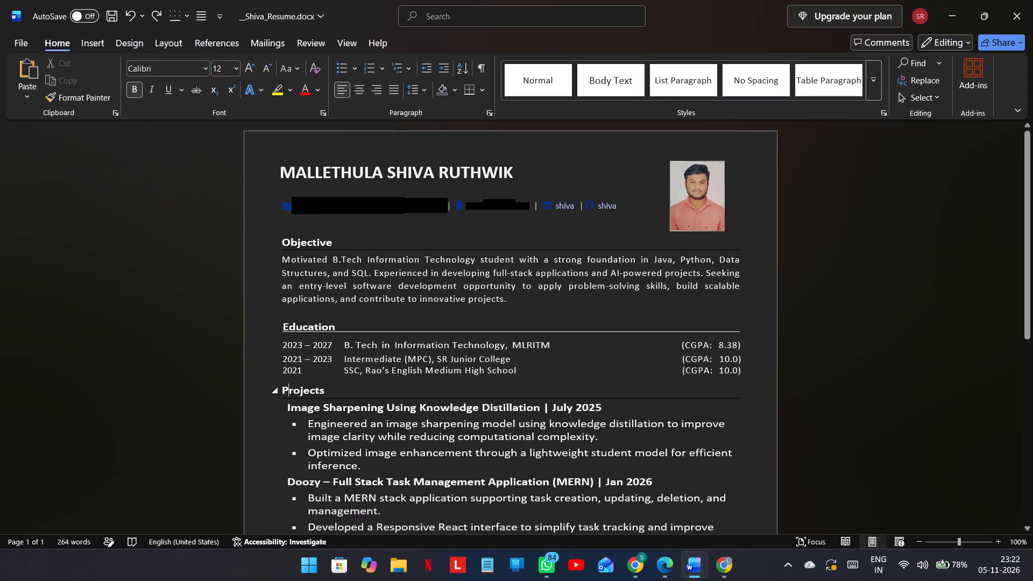
left_click(519, 373)
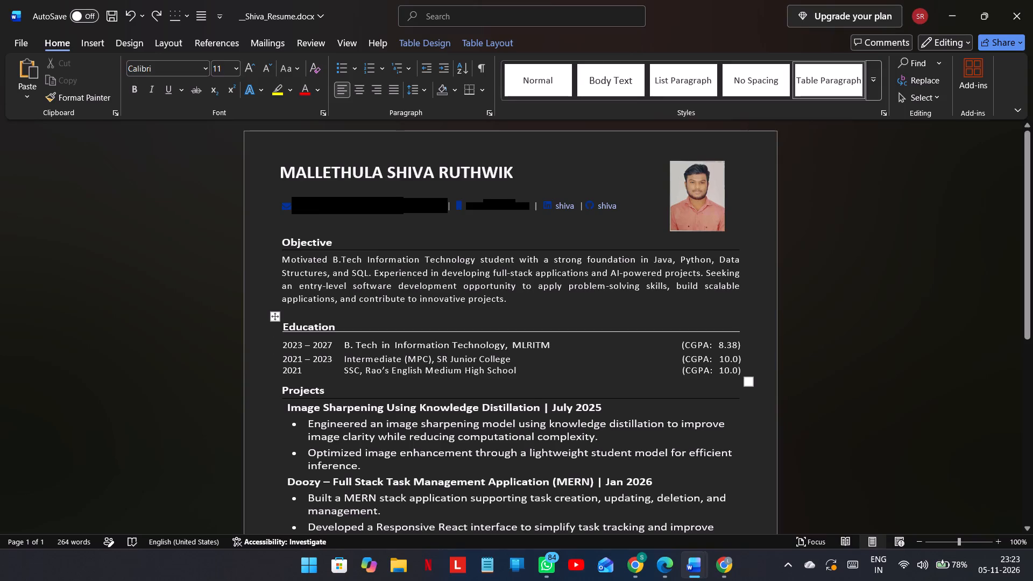
key("Return")
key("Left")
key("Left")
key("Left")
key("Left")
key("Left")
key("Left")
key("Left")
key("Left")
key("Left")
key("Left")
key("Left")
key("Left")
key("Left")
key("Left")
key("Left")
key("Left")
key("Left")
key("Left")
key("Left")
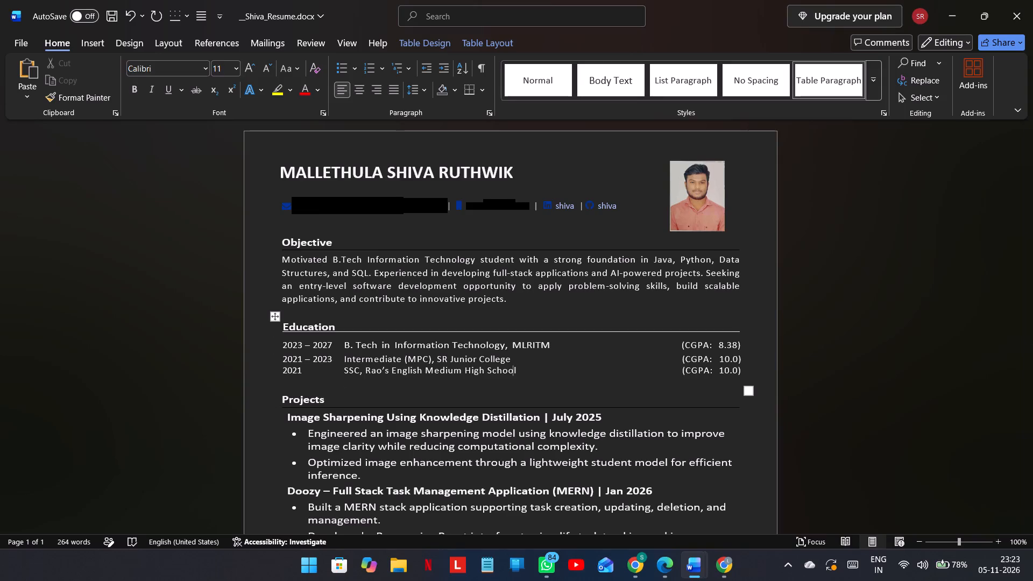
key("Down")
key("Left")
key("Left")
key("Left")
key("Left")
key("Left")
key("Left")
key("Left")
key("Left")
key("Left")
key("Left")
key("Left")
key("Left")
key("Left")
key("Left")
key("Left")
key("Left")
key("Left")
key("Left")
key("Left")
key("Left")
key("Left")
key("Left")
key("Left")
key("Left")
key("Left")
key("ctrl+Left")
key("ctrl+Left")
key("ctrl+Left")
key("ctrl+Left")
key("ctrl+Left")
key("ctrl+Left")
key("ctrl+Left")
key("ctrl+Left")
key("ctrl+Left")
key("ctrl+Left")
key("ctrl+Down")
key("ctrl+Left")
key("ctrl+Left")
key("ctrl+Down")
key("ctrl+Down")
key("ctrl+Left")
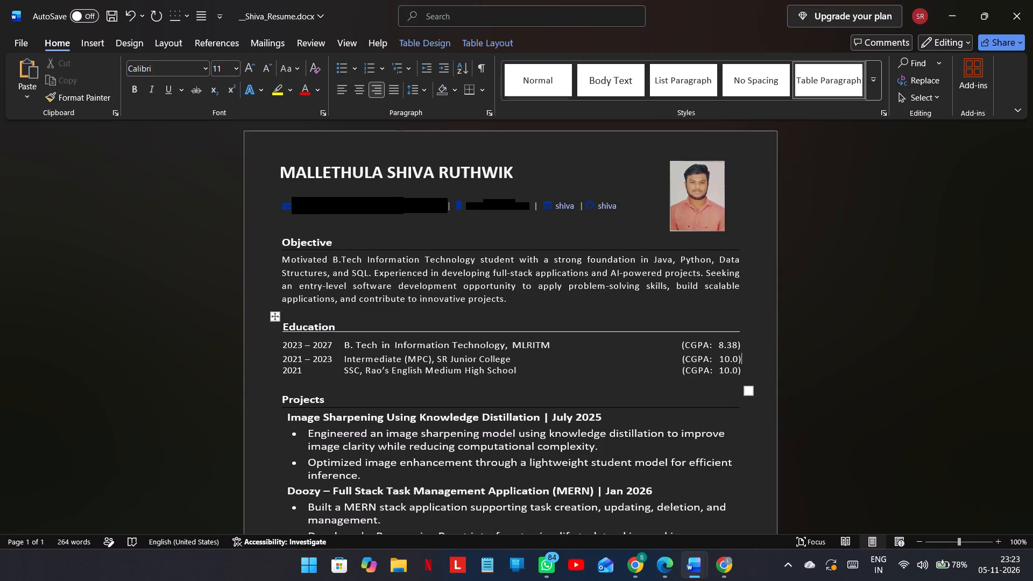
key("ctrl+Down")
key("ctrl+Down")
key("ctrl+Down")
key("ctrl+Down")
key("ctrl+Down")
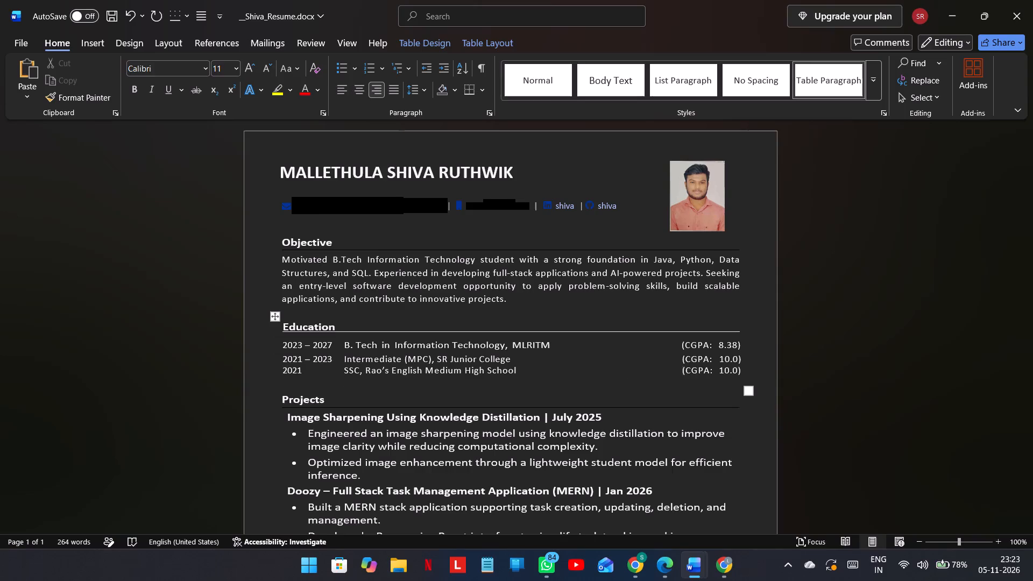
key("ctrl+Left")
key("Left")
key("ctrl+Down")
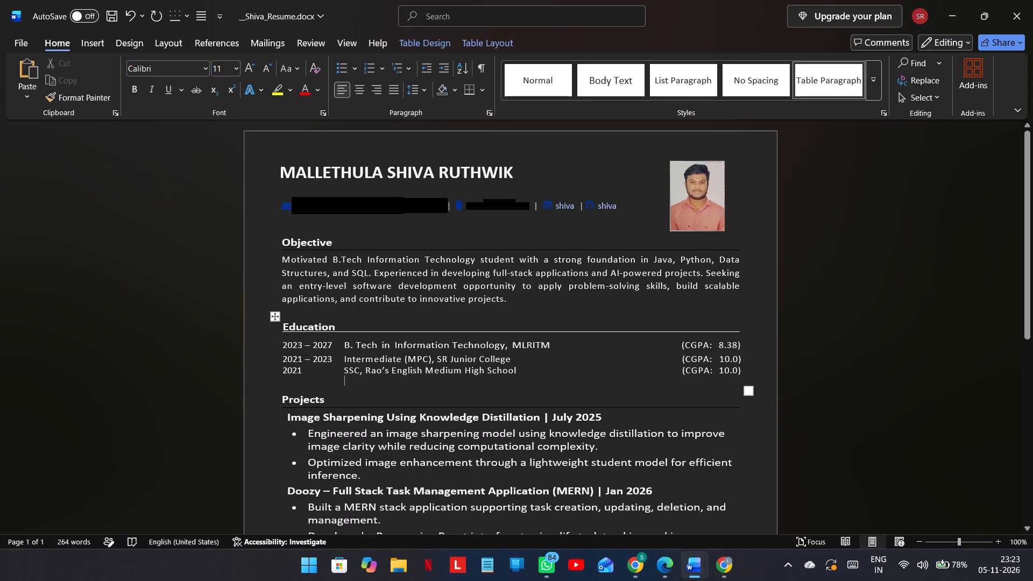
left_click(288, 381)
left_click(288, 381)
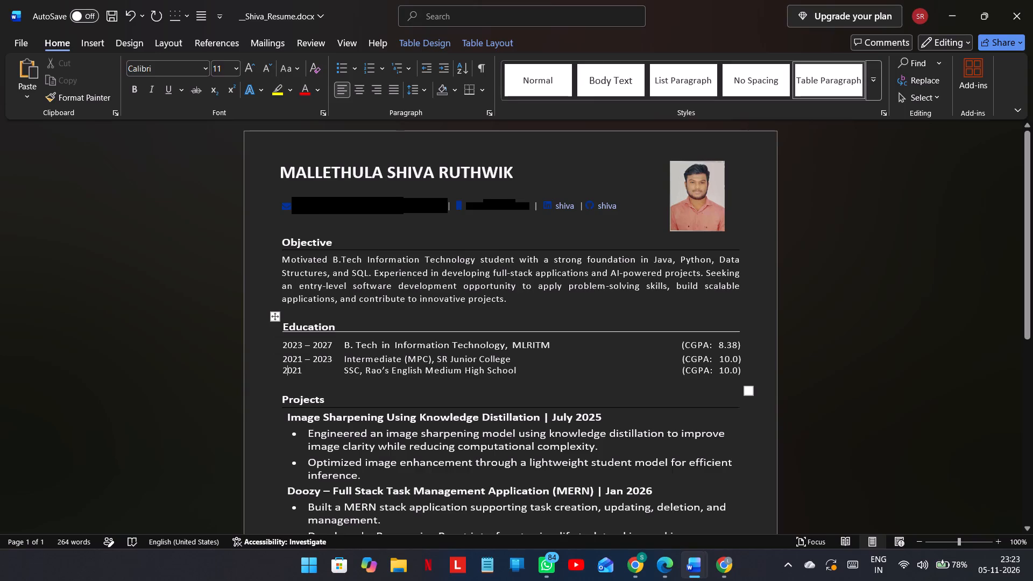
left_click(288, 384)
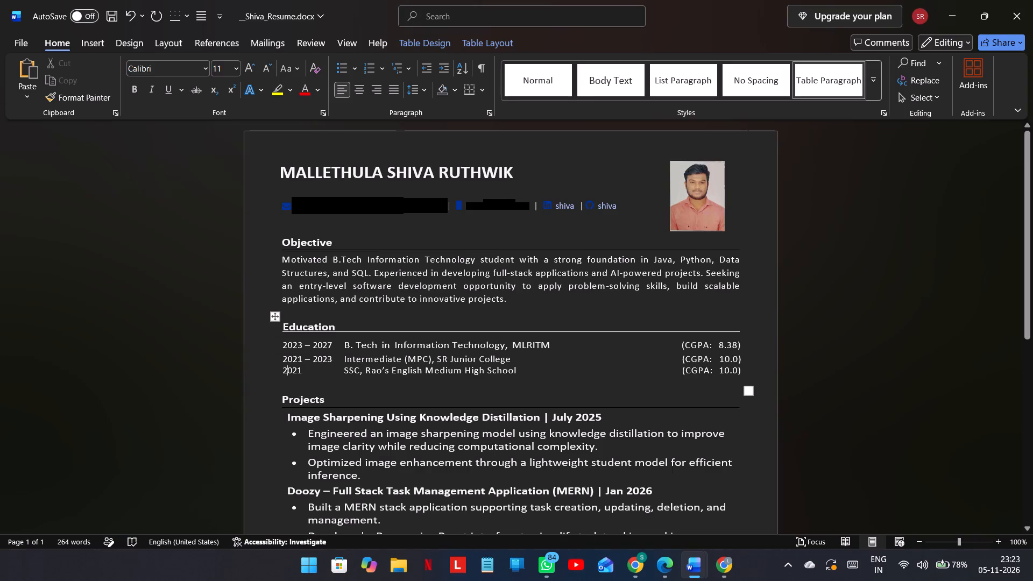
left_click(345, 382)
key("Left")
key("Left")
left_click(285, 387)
Add the text EXPERIENCE on a new line beneath 2021 in the SSC row's year cell.
left_click(309, 371)
key("Return")
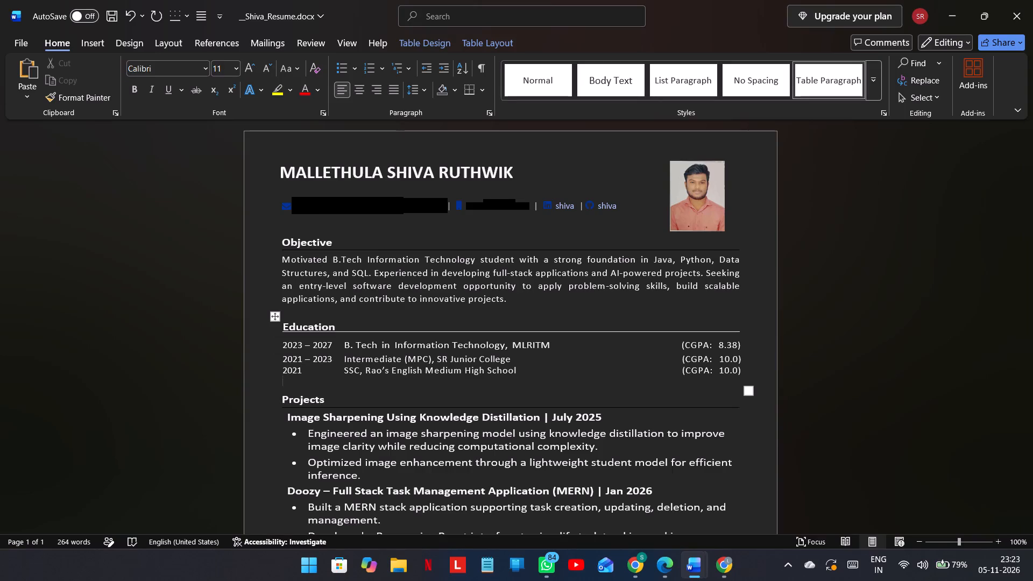
key("shift+e")
key("BackSpace")
type("EXPERI")
type("NW")
key("BackSpace")
type("CW")
key("BackSpace")
key("e")
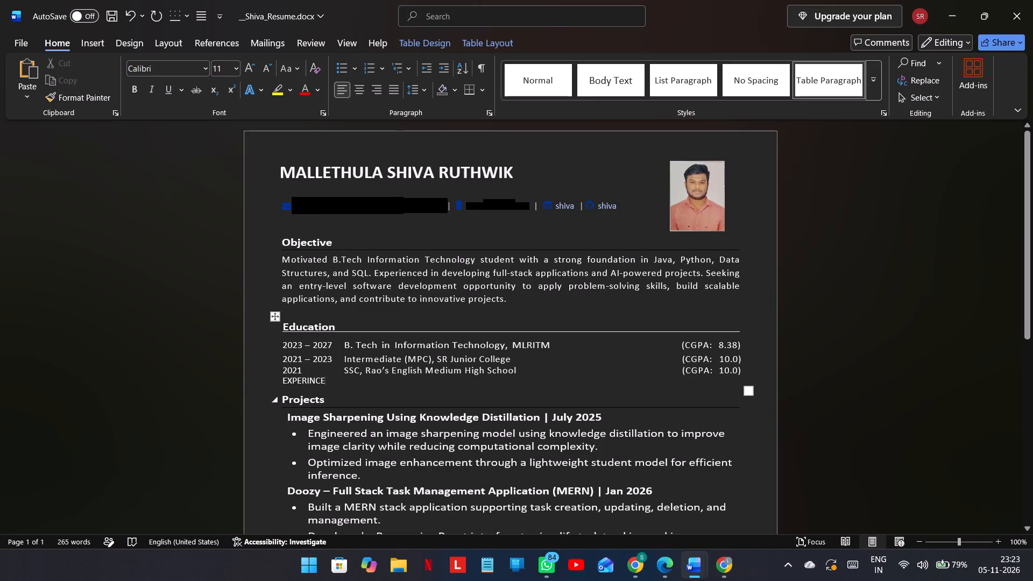
key("Left")
key("Left")
key("Left")
key("e")
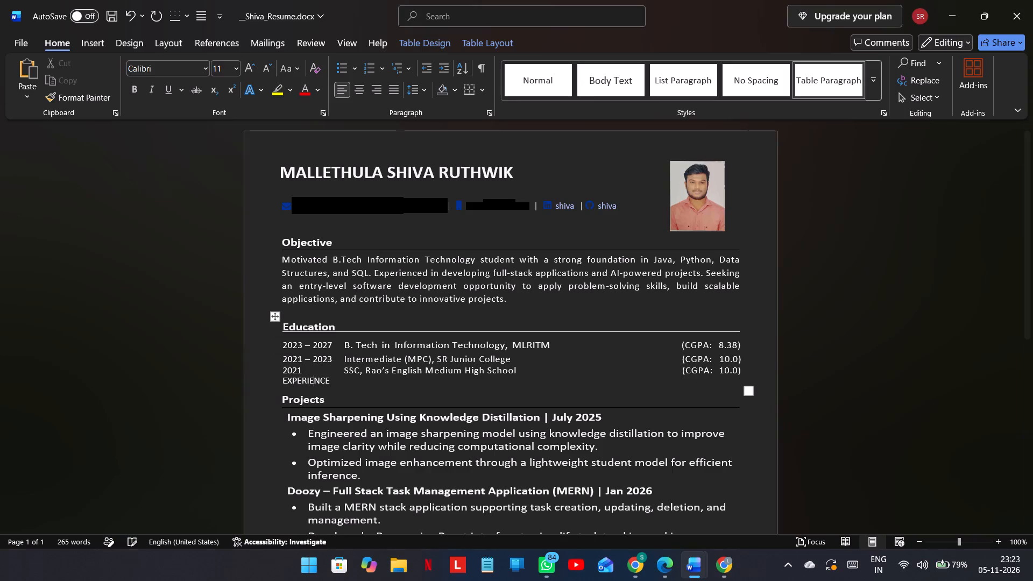
Add space before the EXPERIENCE paragraph.
left_click(281, 379)
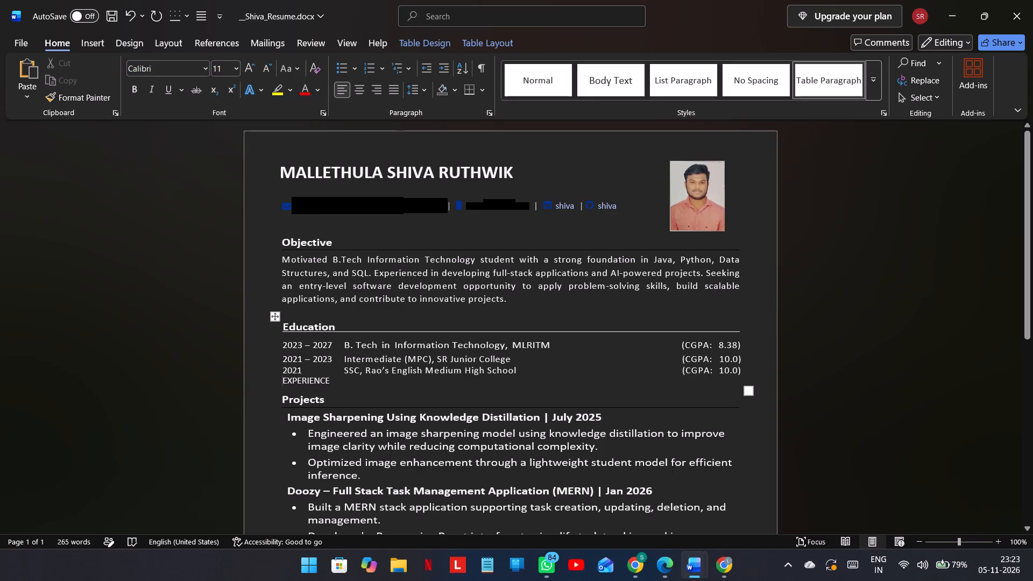
left_click(427, 90)
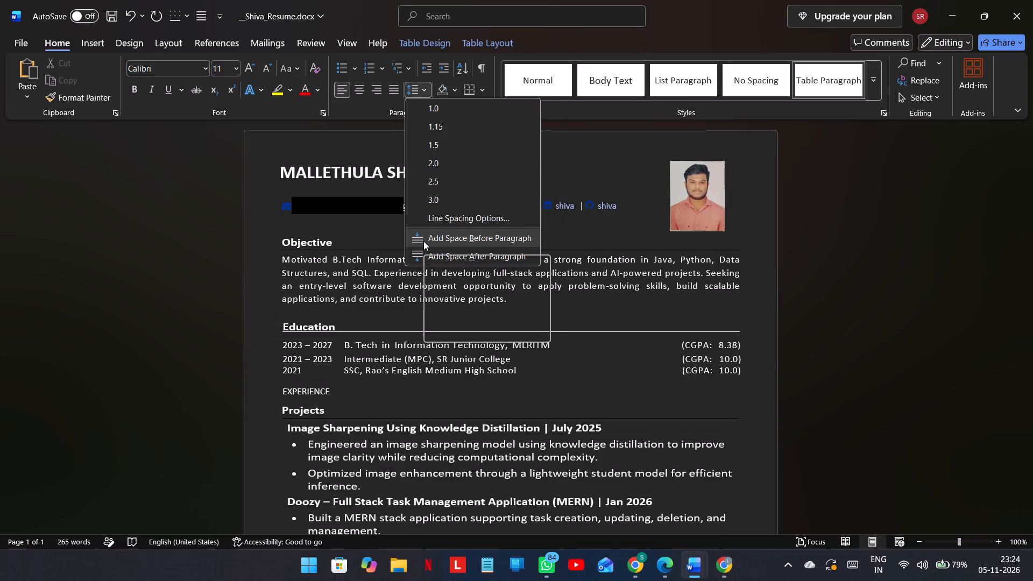
left_click(423, 241)
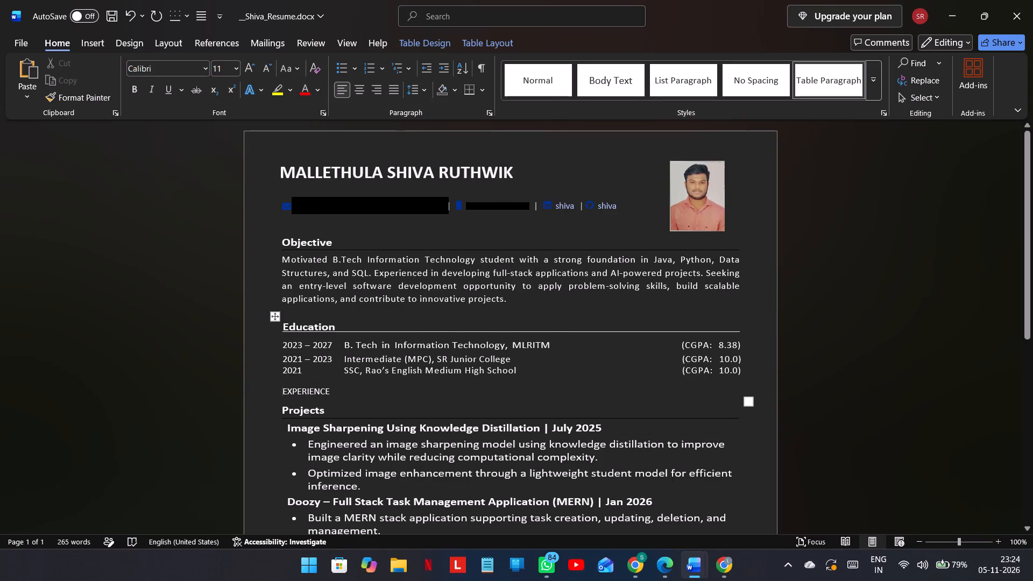
Make the EXPERIENCE text beneath the Education entries bold.
triple_click(291, 386)
left_click(291, 388)
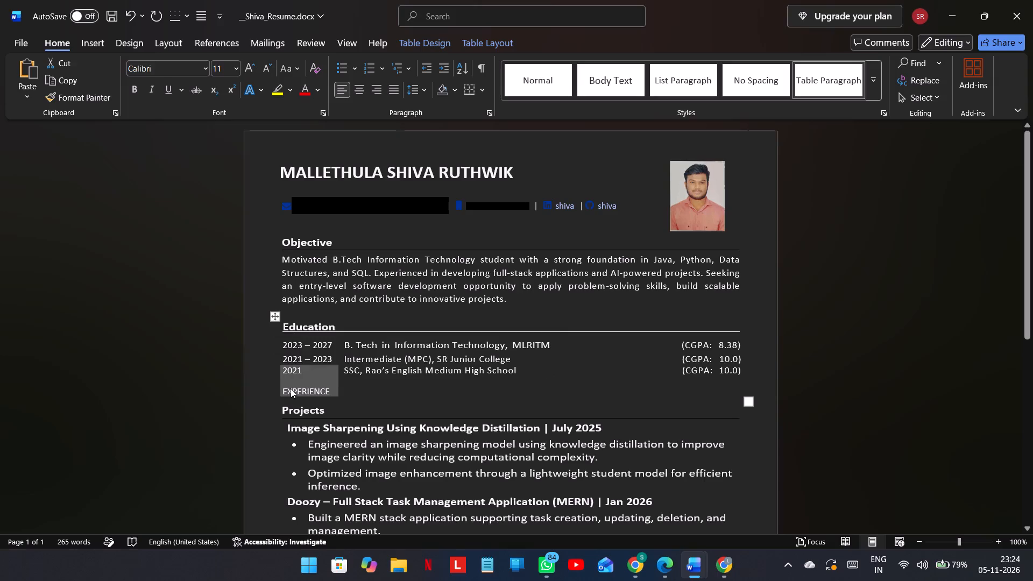
double_click(291, 388)
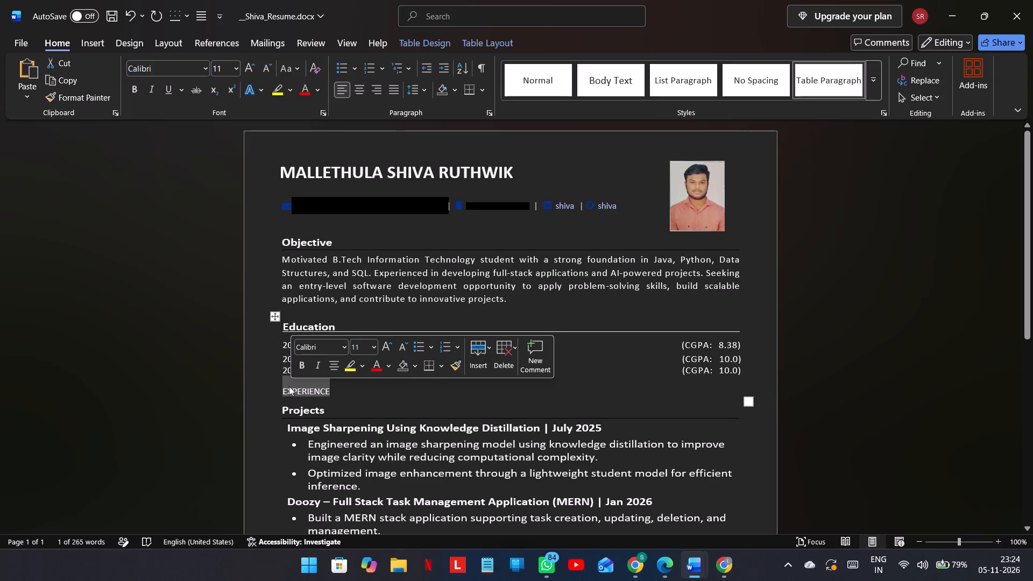
left_click(306, 365)
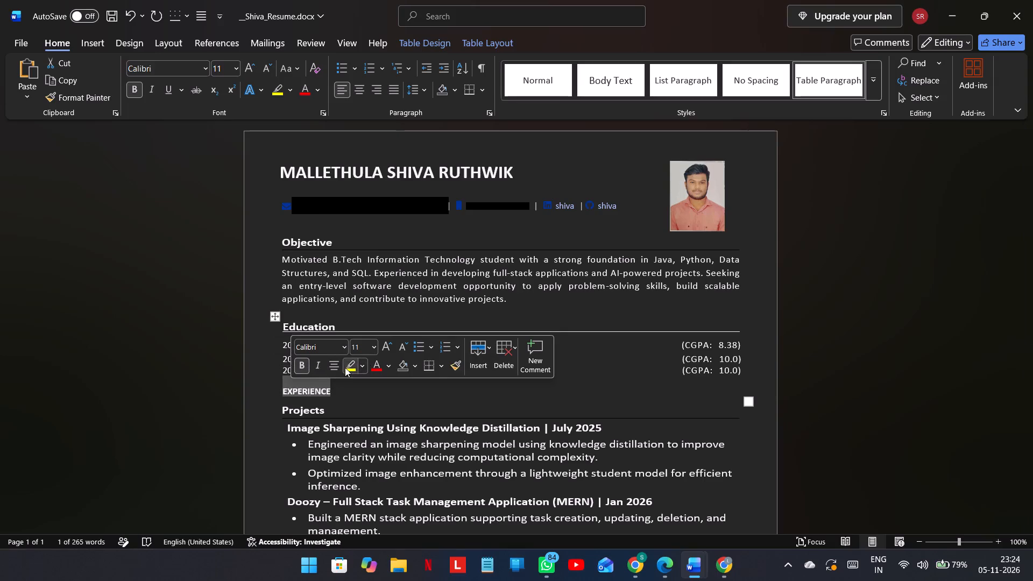
Compare the font formatting of the Education and Objective headings with that of the EXPERIENCE line.
left_click(322, 325)
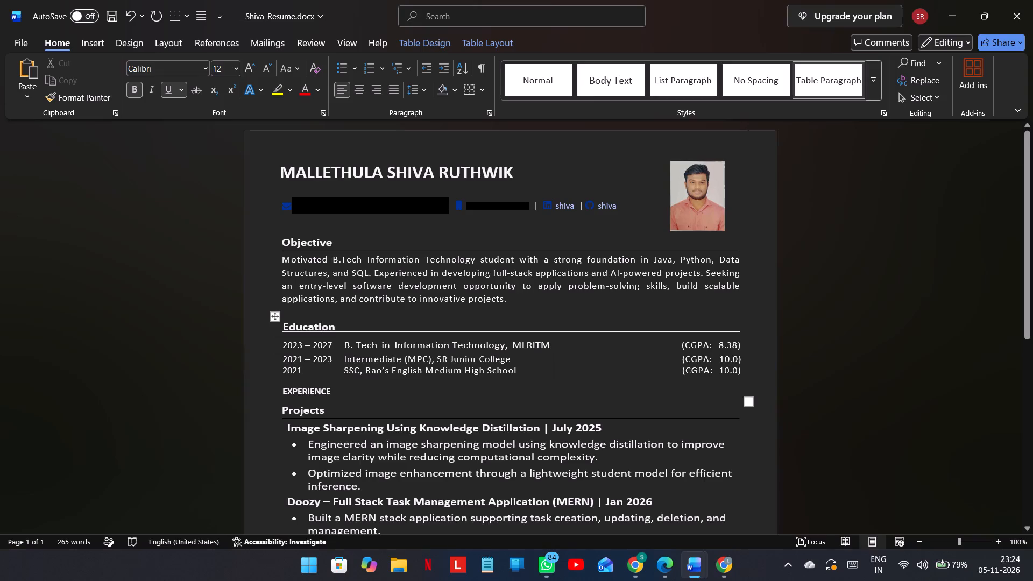
left_click(312, 389)
left_click(315, 323)
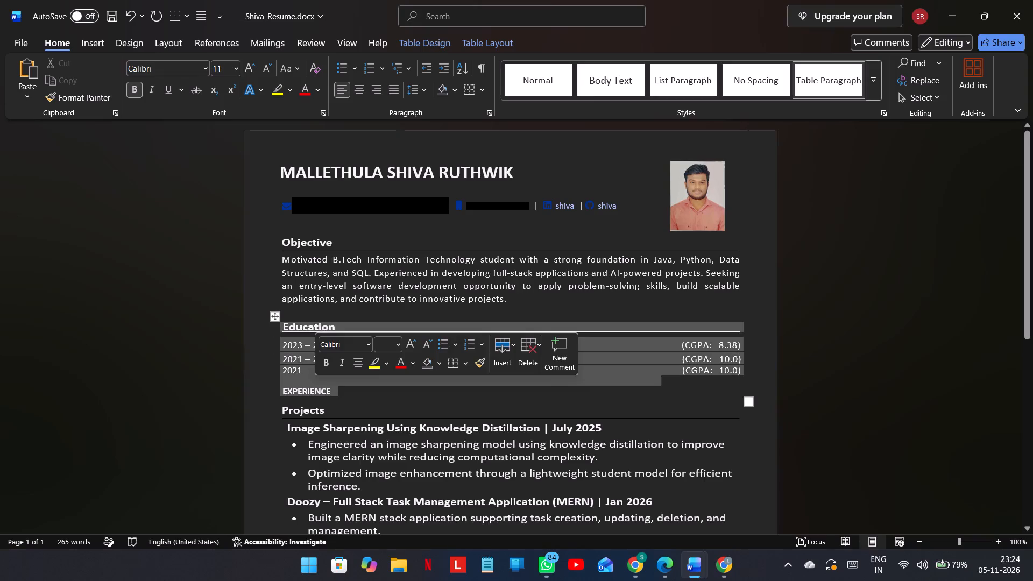
left_click(309, 330)
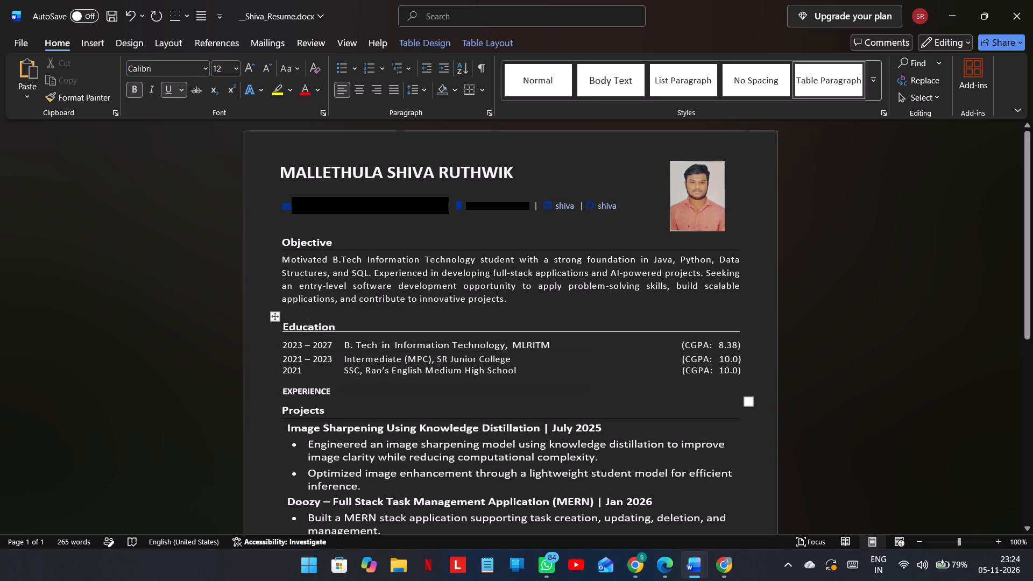
left_click(311, 242)
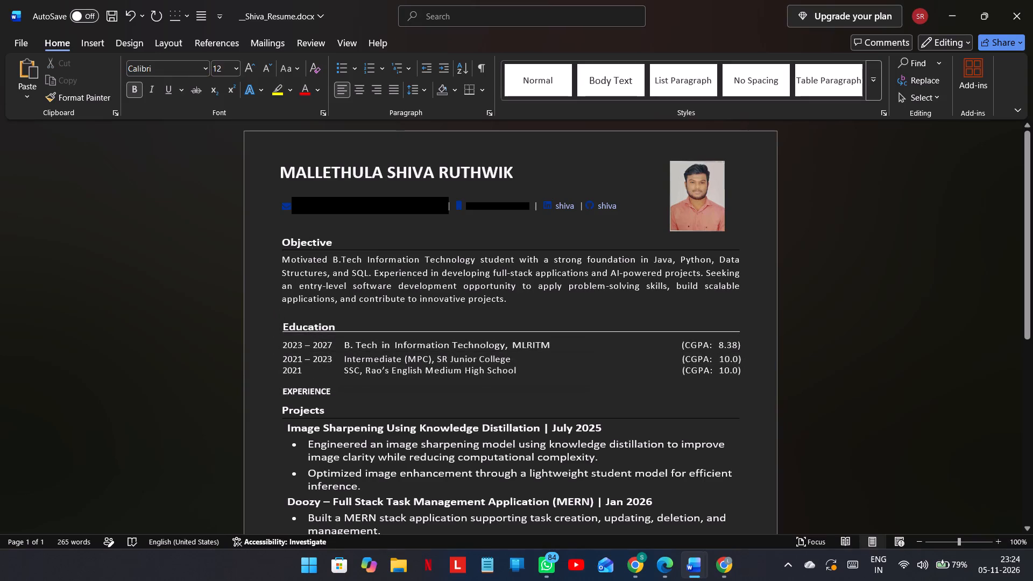
left_click(292, 388)
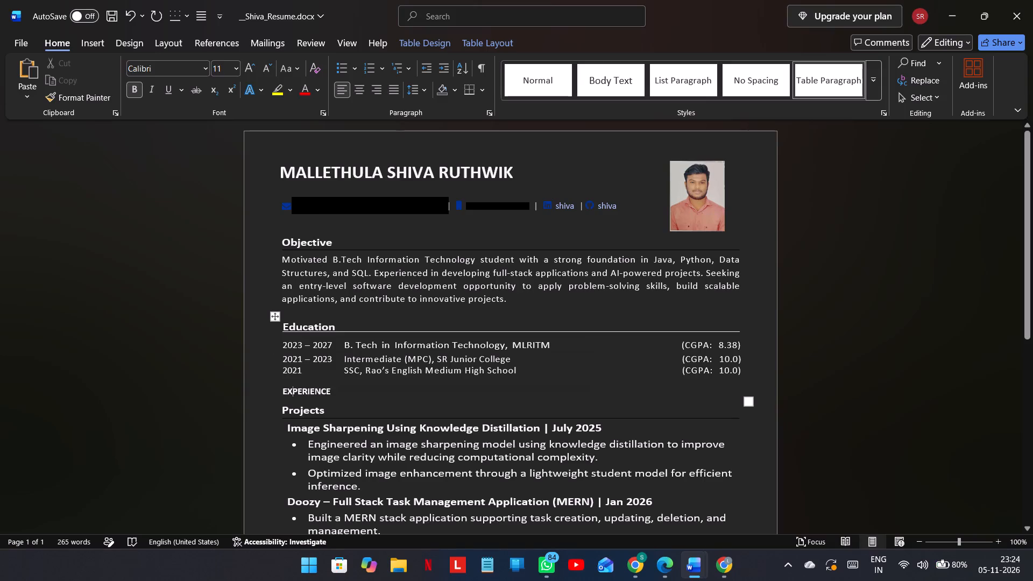
Retype the EXPERIENCE heading in title case as Experience.
left_click(338, 393)
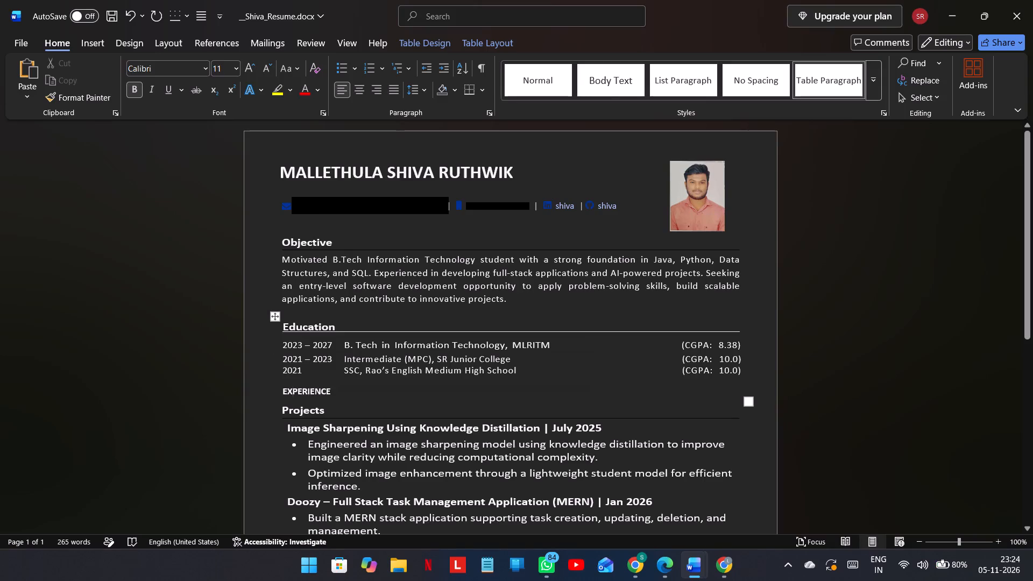
left_click(330, 391)
key("BackSpace")
key("BackSpace")
key("BackSpace")
key("BackSpace")
key("BackSpace")
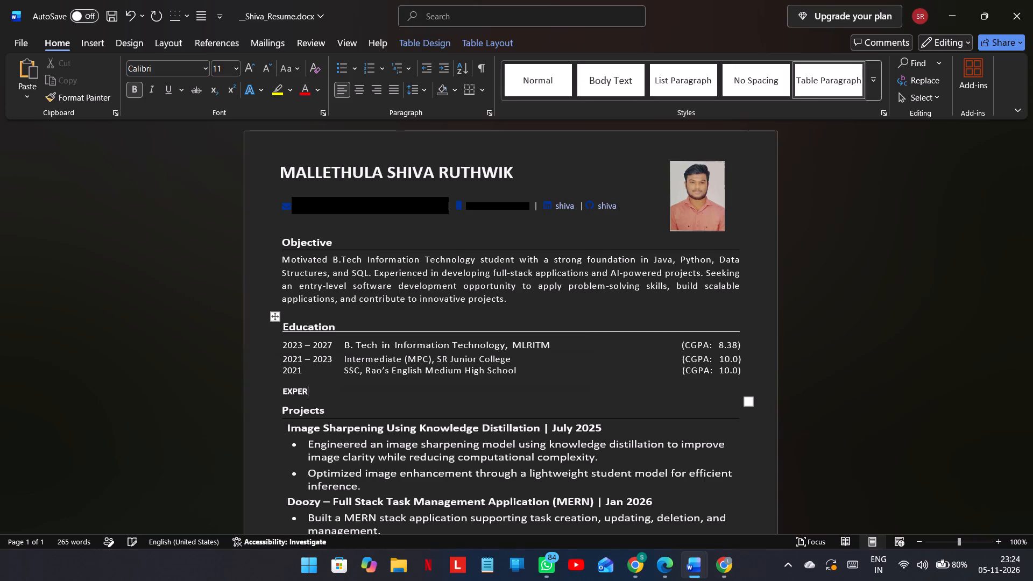
key("BackSpace")
key("BackSpace")
key("BackSpace")
key("BackSpace")
type("xperi")
type("ence")
Increase the font size of the Experience heading to 12.
left_click(303, 391)
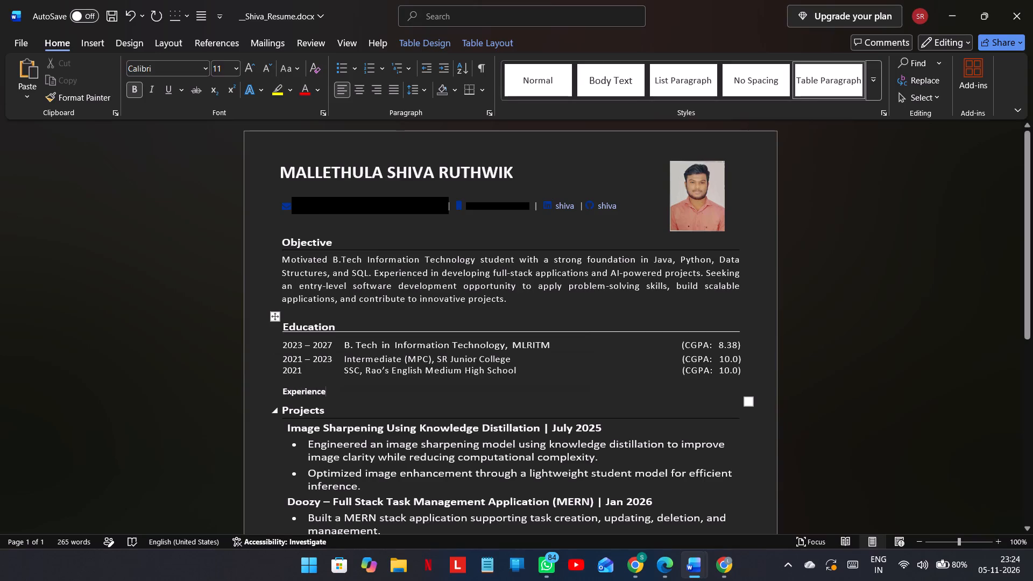
double_click(303, 391)
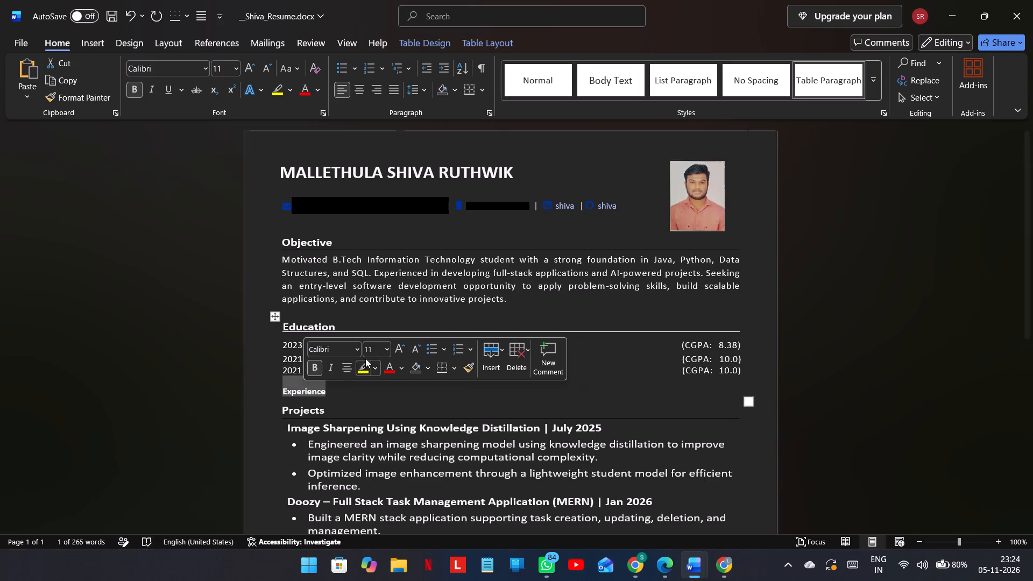
left_click(401, 347)
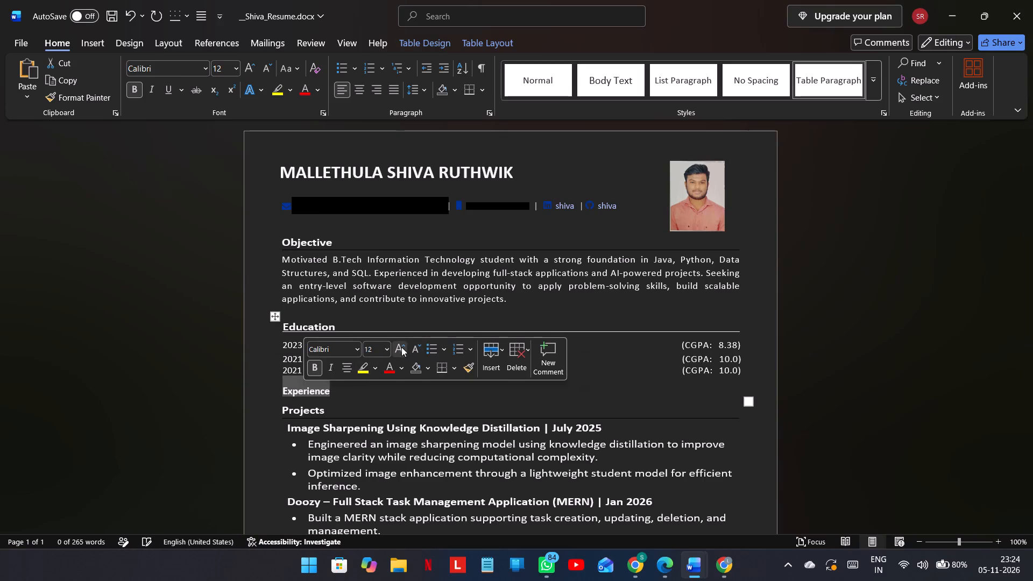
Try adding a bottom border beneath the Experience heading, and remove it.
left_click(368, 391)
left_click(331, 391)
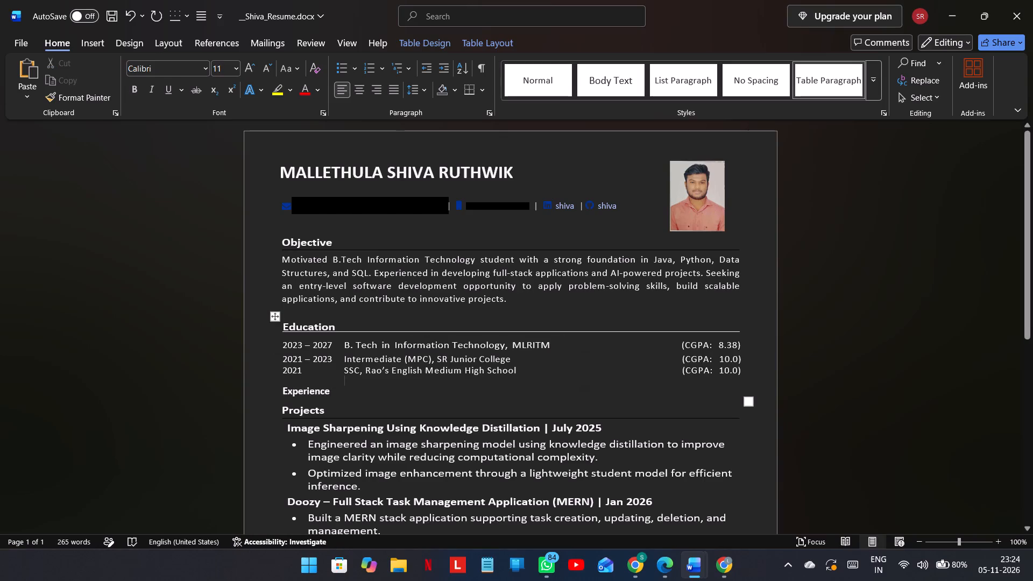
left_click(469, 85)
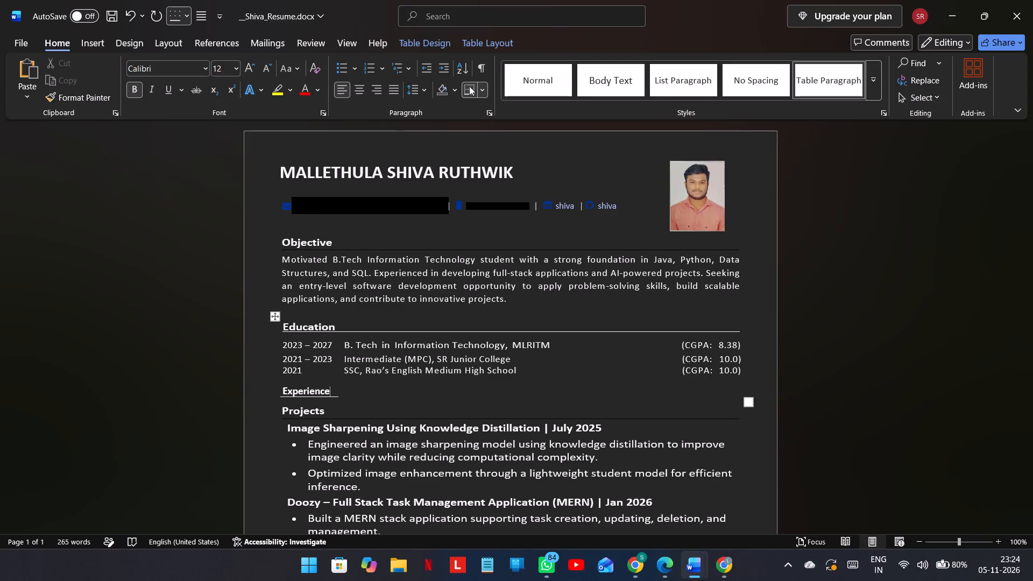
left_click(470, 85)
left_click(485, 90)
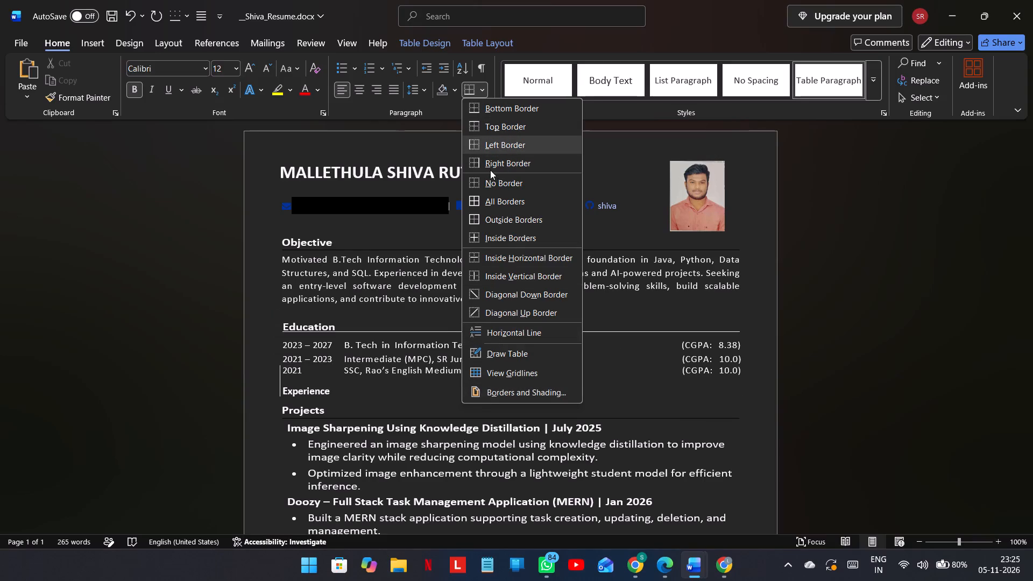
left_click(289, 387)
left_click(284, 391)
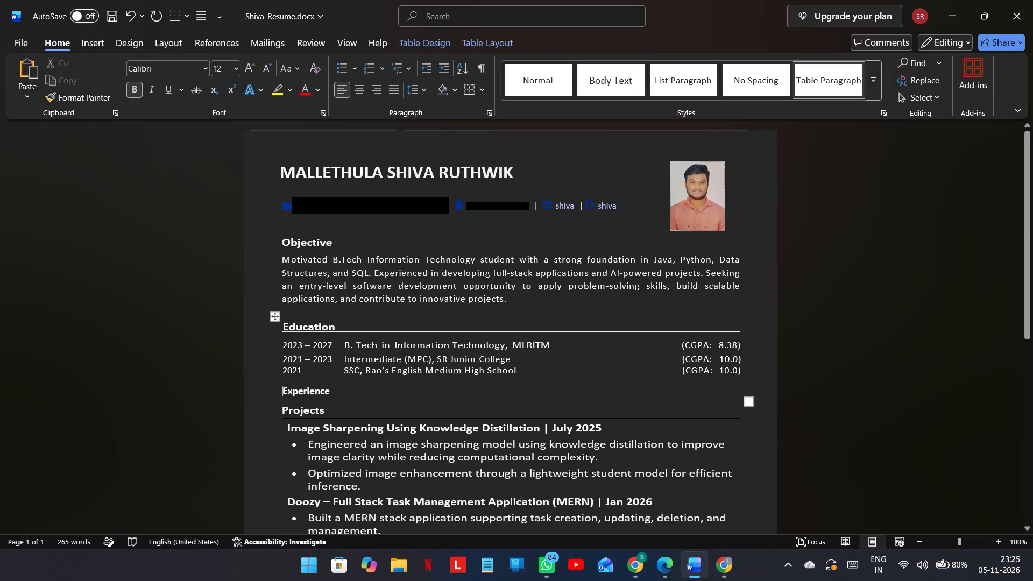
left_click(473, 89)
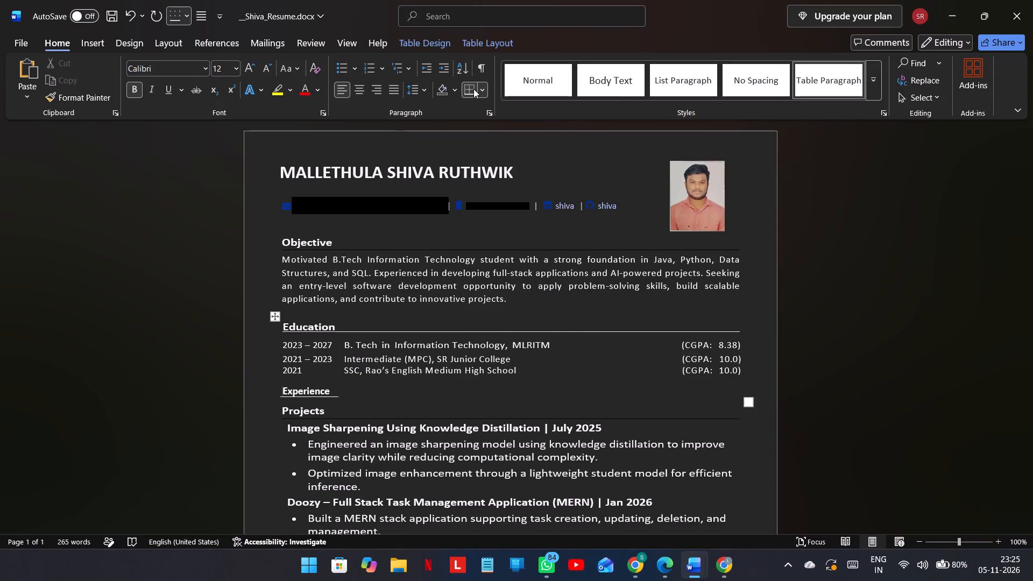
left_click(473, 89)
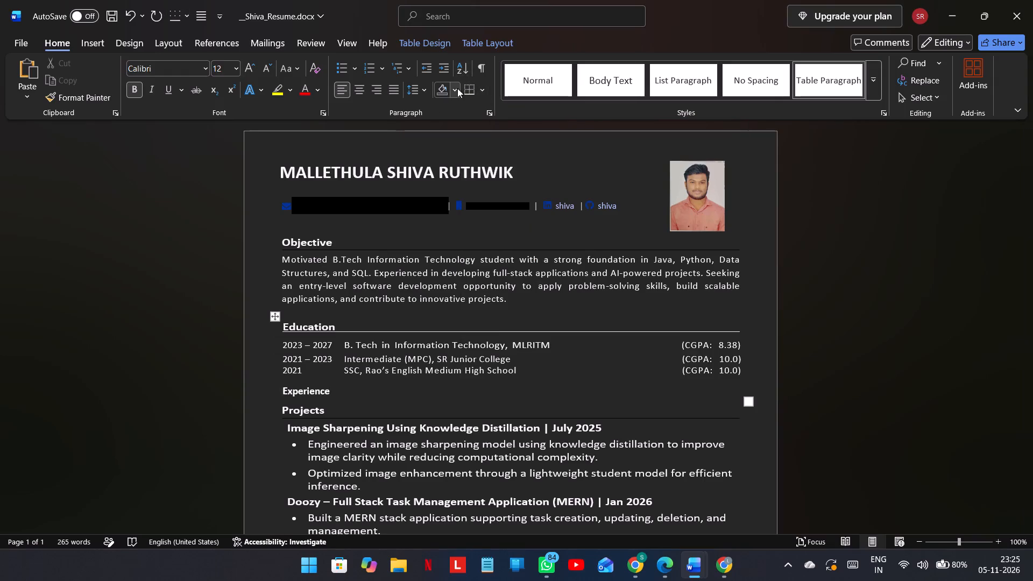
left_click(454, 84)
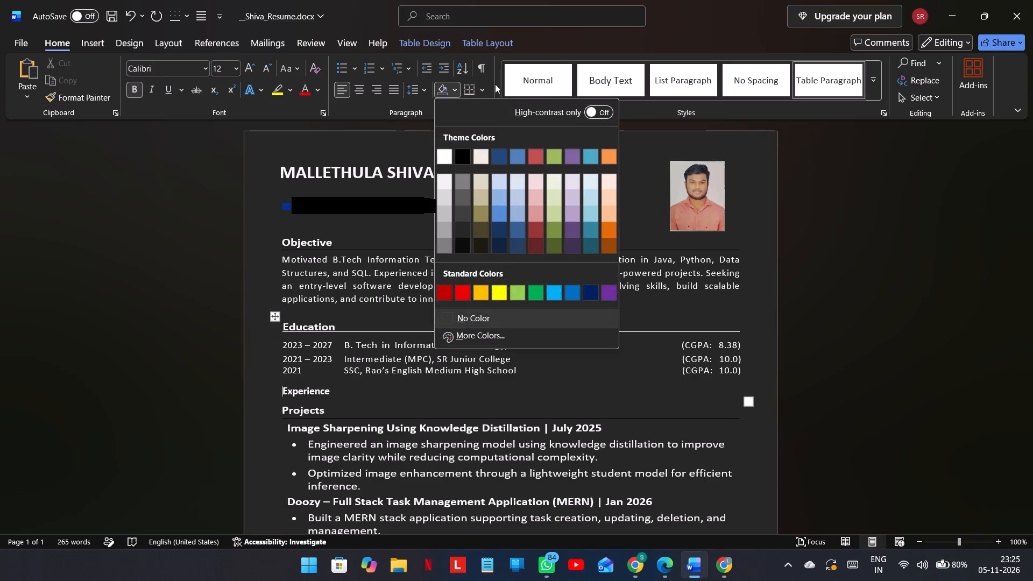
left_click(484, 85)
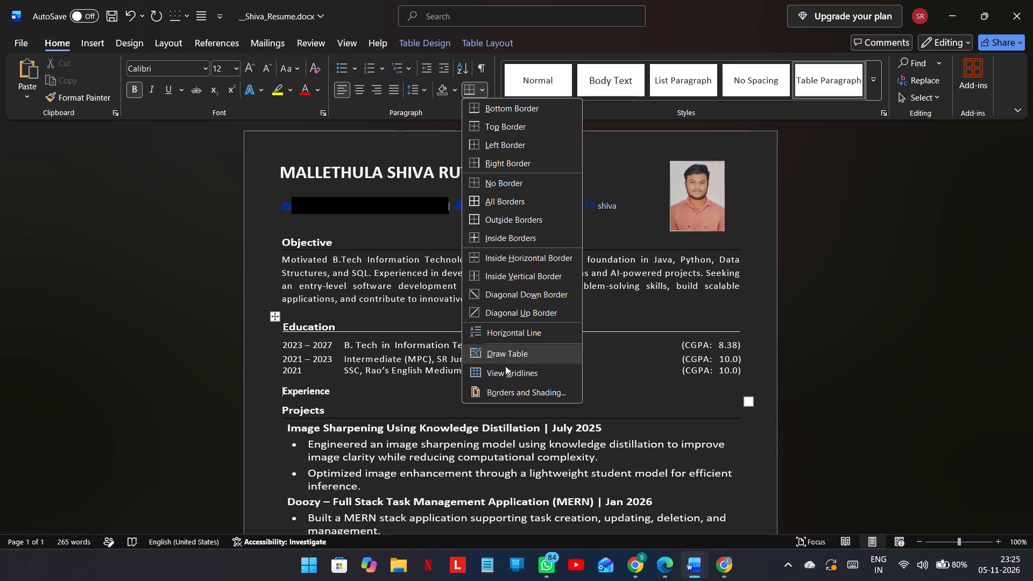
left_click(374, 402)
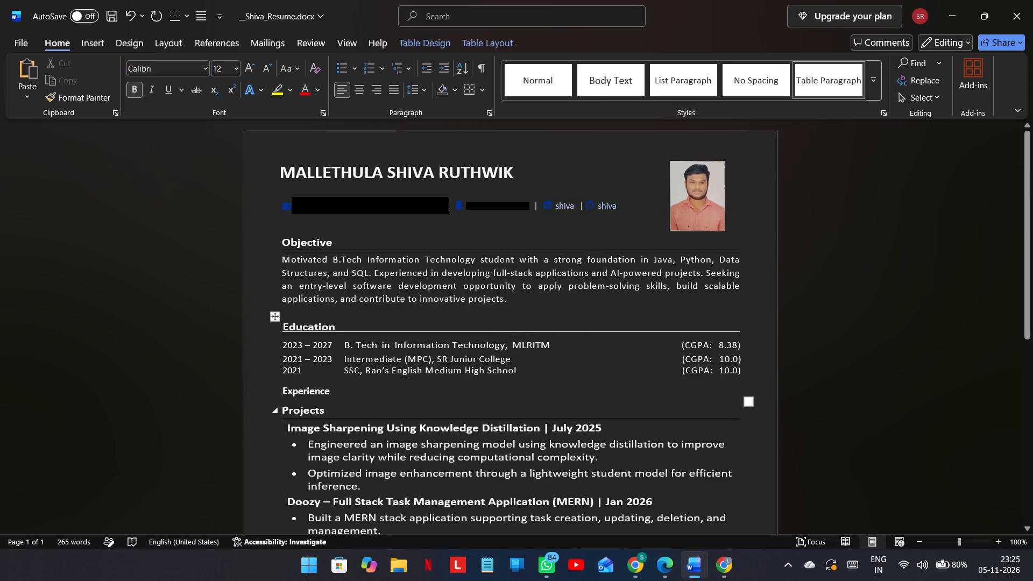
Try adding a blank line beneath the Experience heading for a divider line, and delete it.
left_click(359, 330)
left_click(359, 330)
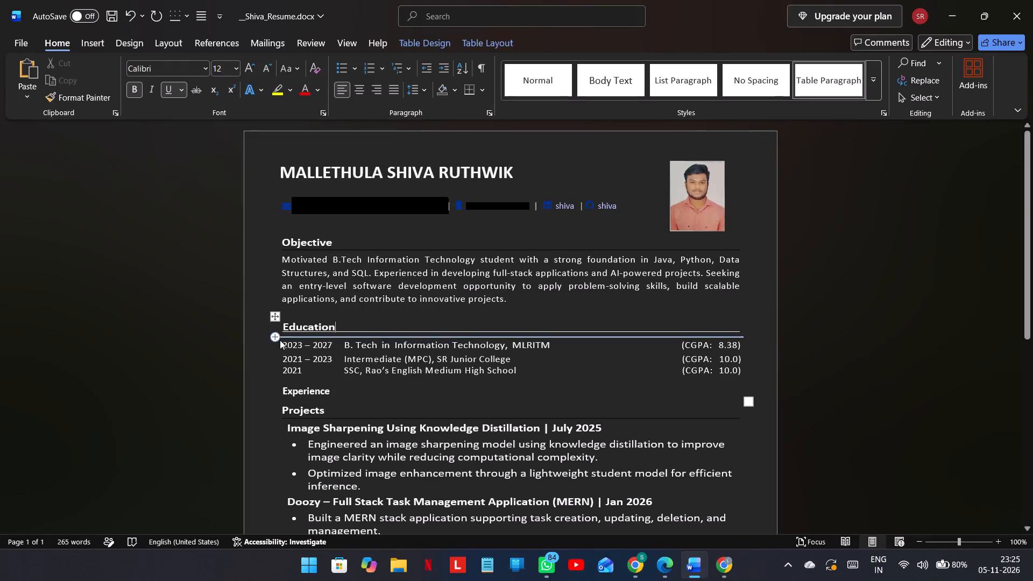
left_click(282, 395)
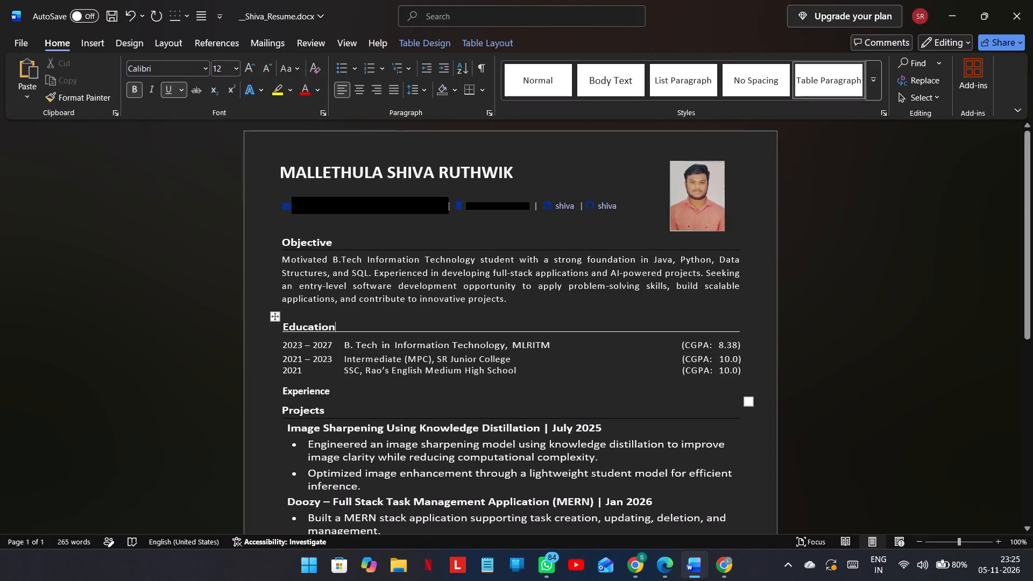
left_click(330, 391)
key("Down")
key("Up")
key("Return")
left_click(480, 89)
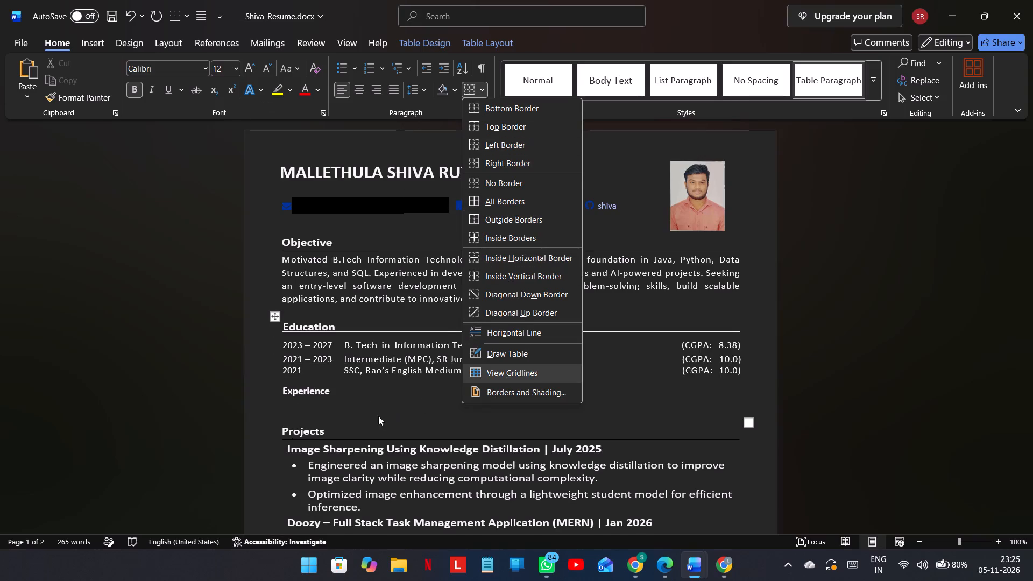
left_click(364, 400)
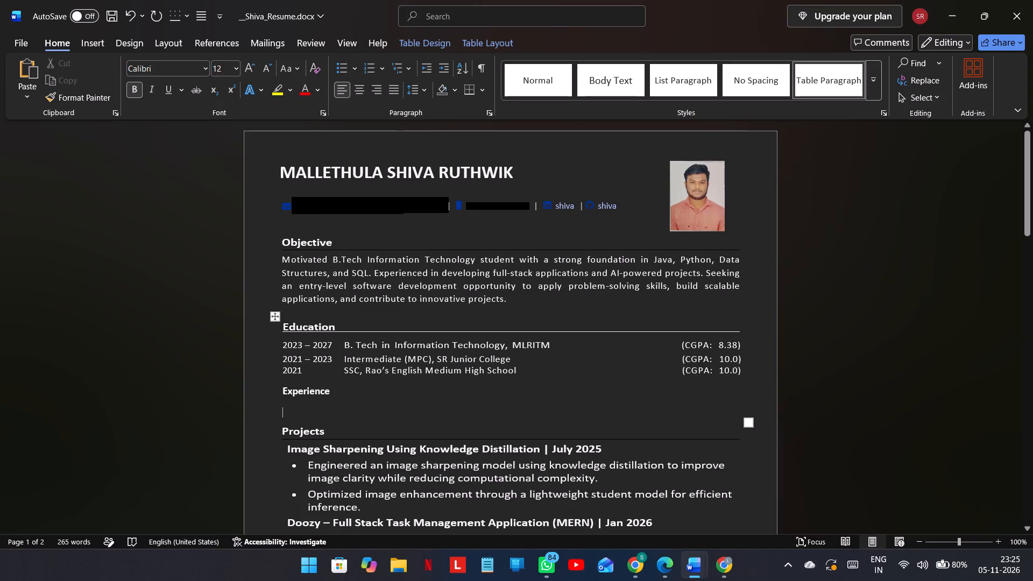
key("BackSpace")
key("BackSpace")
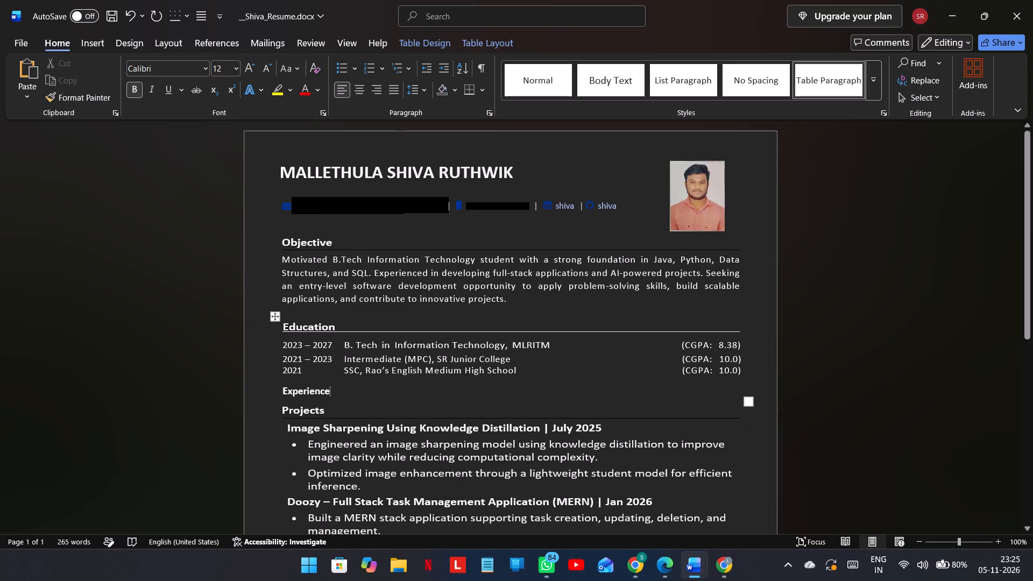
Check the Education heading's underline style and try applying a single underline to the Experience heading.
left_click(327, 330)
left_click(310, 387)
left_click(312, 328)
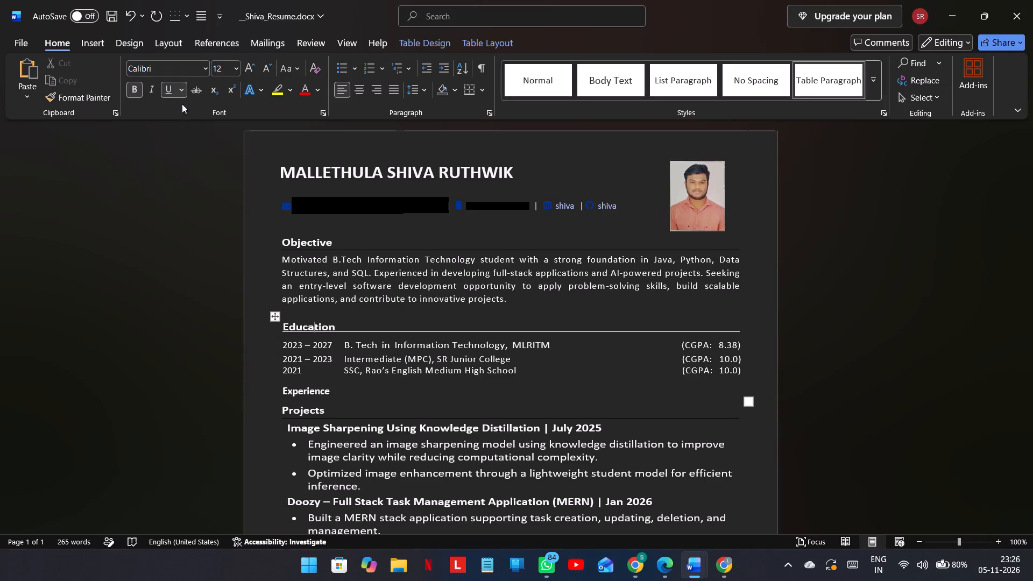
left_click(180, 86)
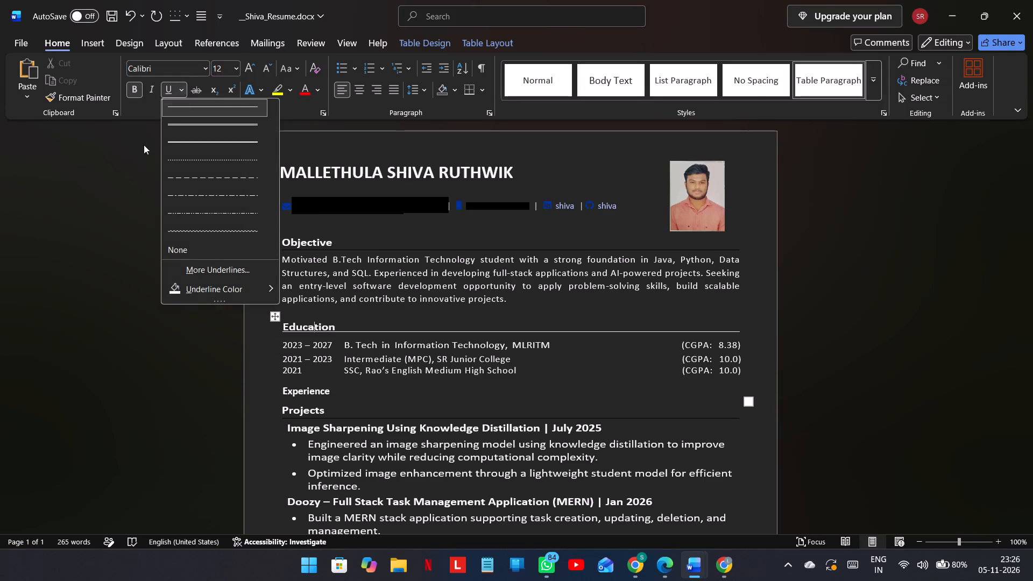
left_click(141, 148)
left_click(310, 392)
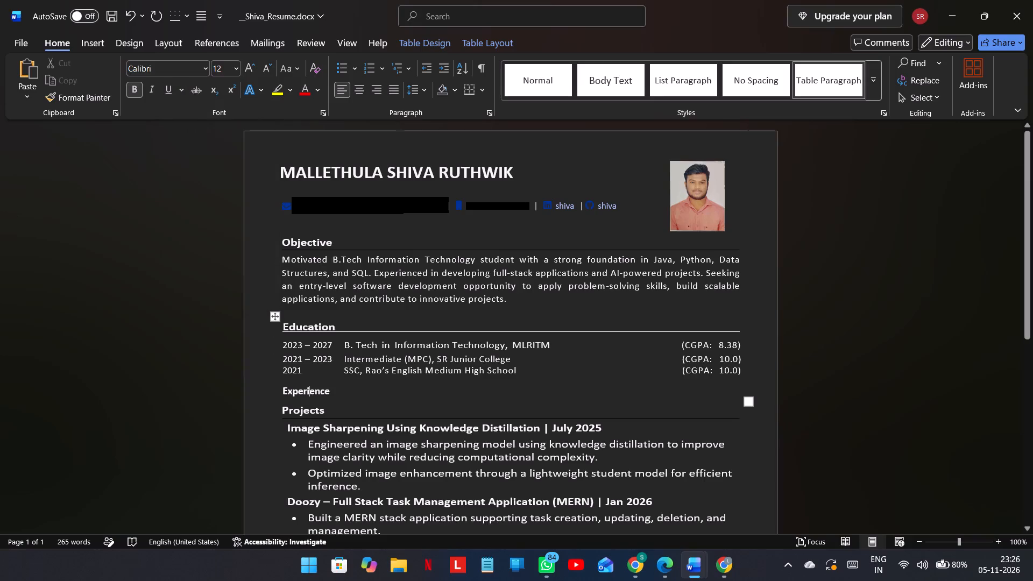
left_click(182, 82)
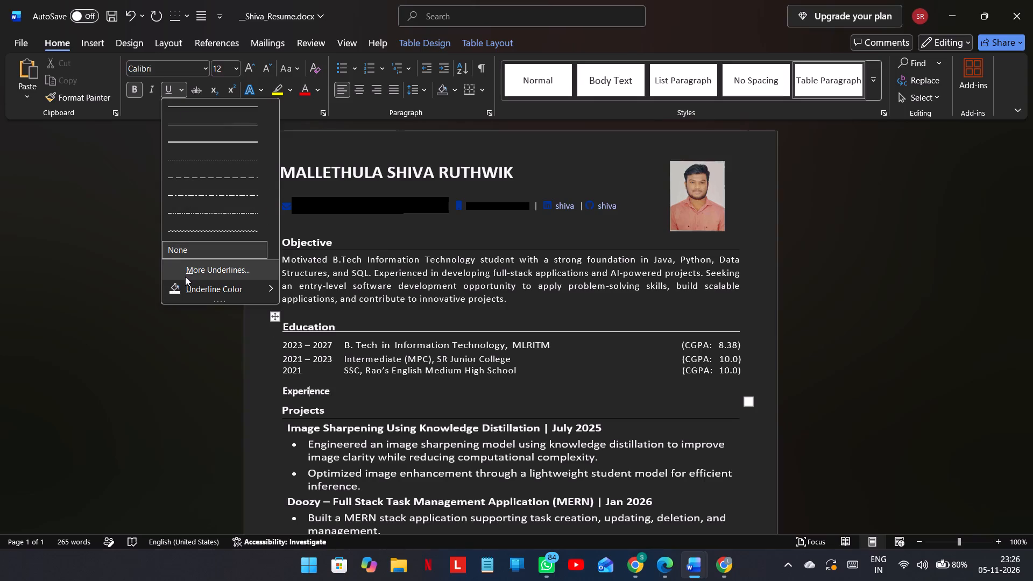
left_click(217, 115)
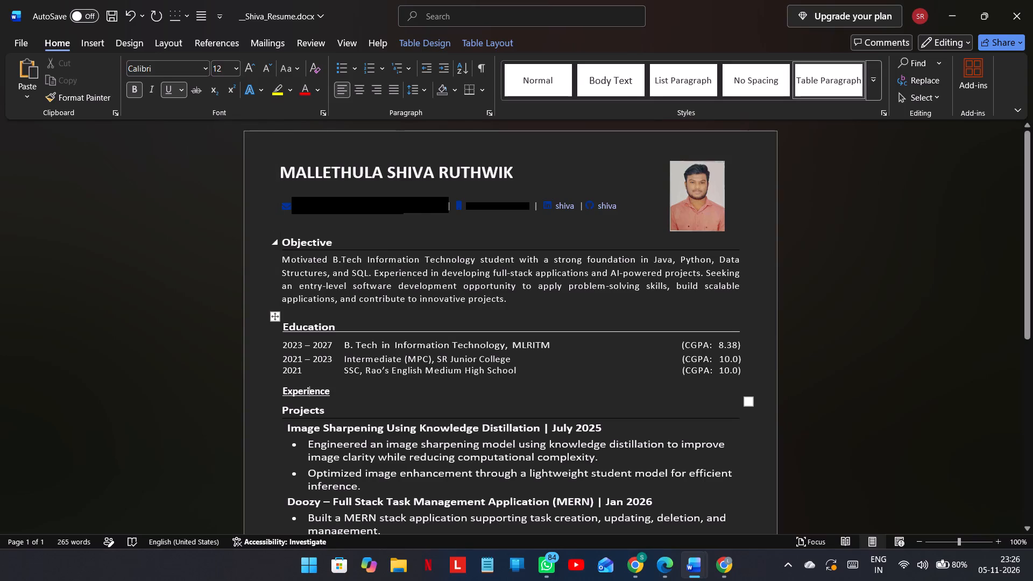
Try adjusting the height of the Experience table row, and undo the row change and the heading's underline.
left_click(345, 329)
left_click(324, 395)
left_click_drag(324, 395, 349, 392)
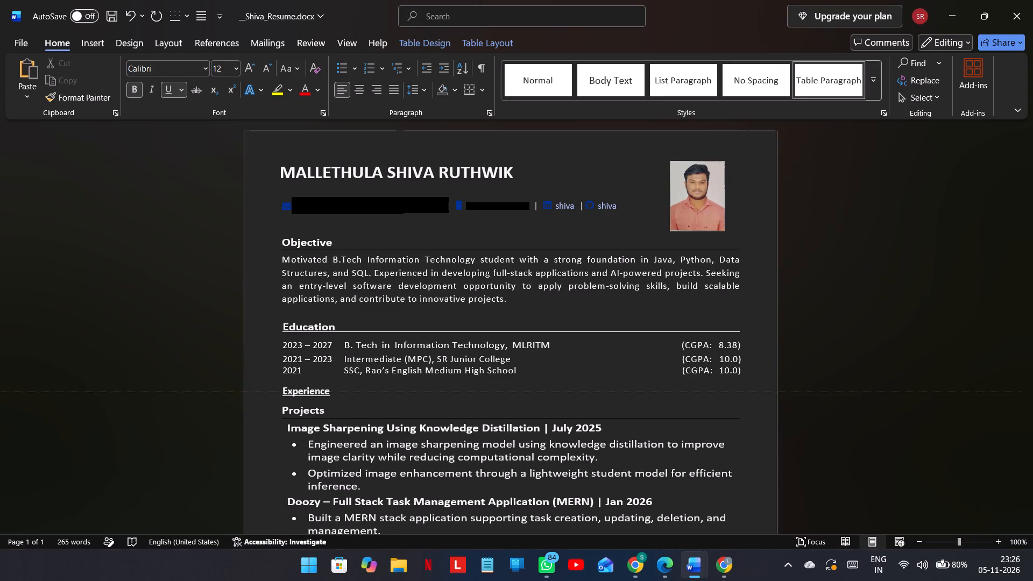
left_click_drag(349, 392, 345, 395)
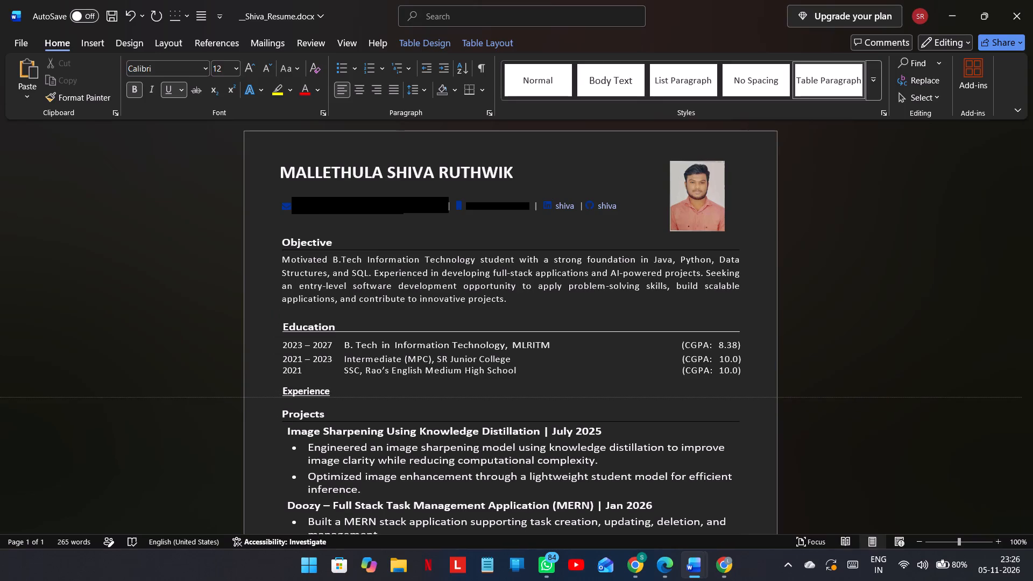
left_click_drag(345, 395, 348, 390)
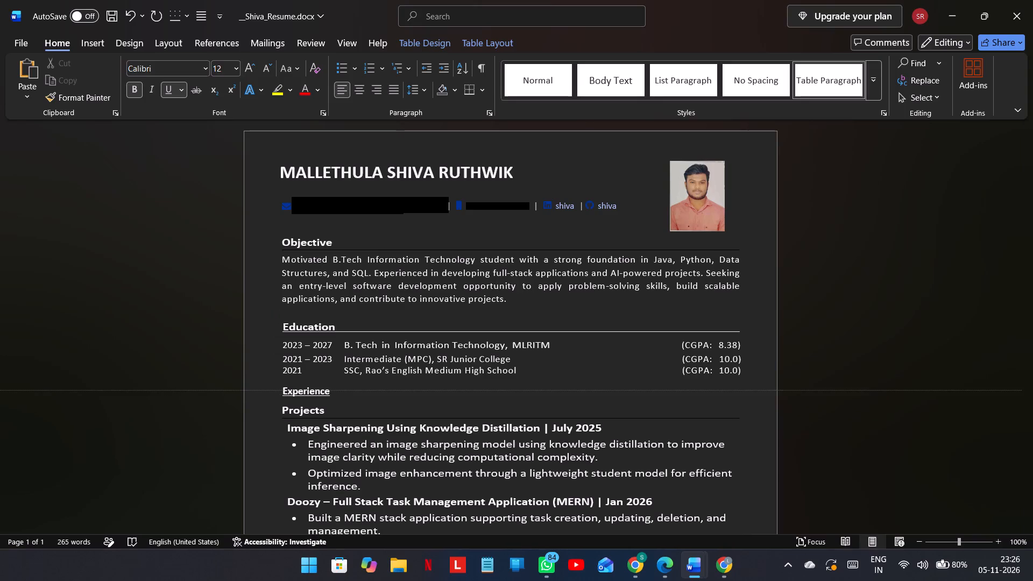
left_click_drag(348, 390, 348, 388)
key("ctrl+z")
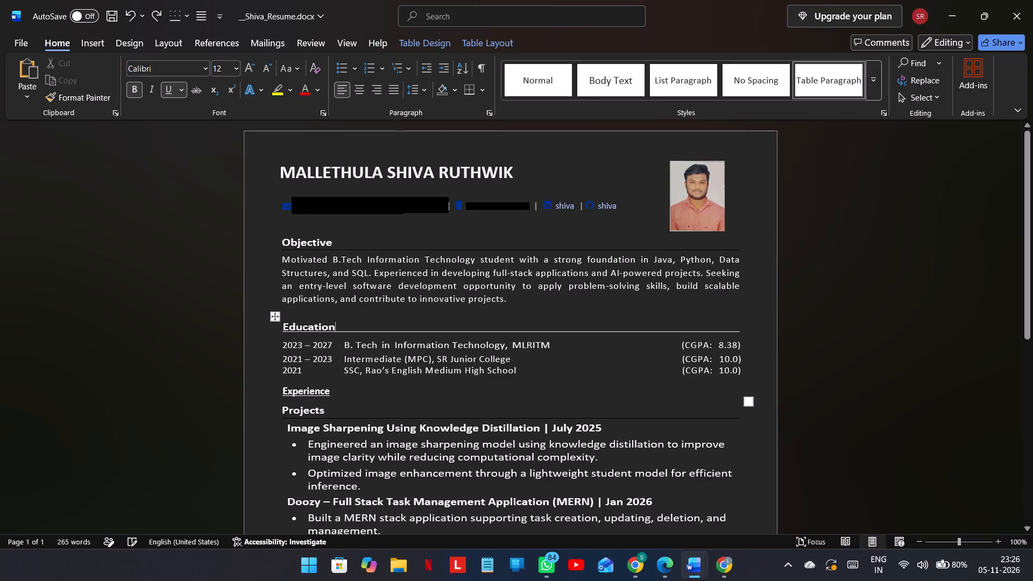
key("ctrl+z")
Copy the divider line beneath the Projects heading and paste it at the Experience heading.
left_click(325, 328)
left_click_drag(281, 329, 477, 324)
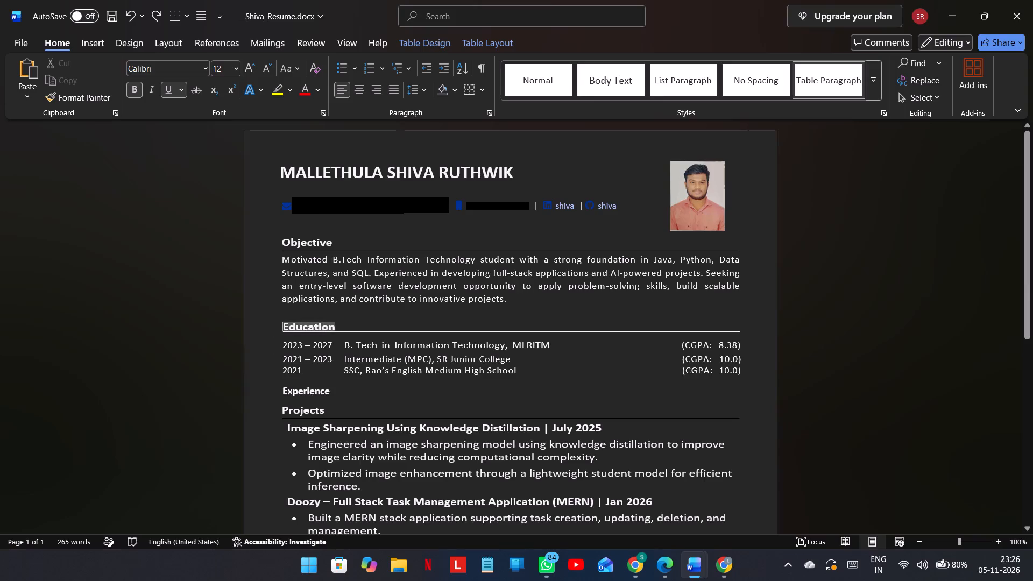
left_click_drag(477, 324, 504, 336)
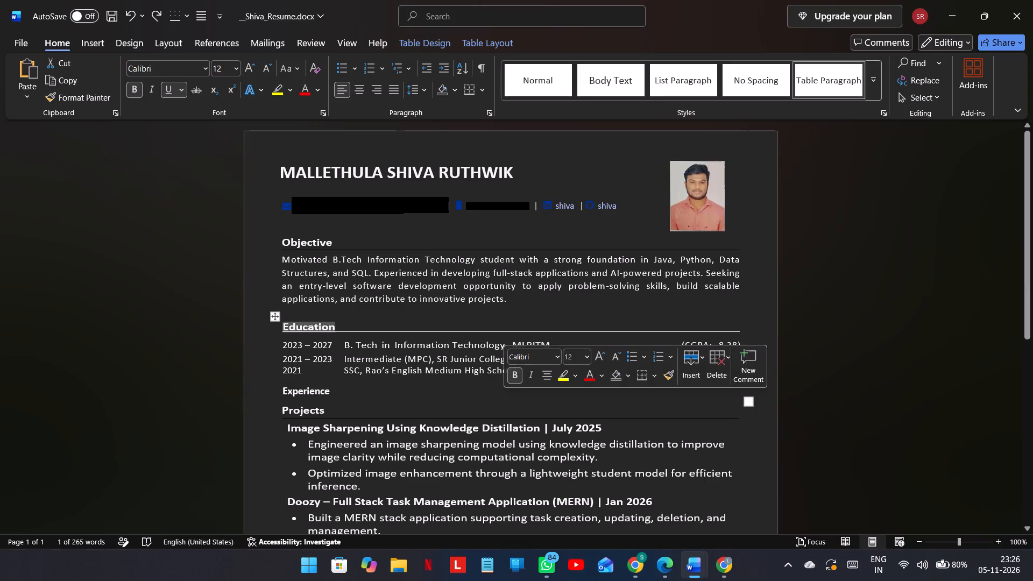
scroll(307, 396, "down", 4)
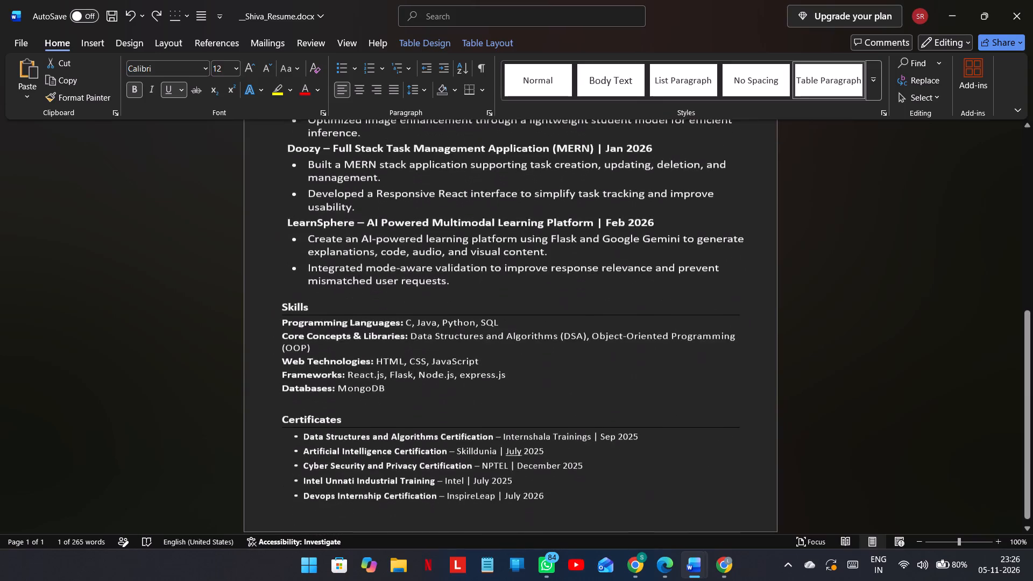
scroll(307, 396, "up", 3)
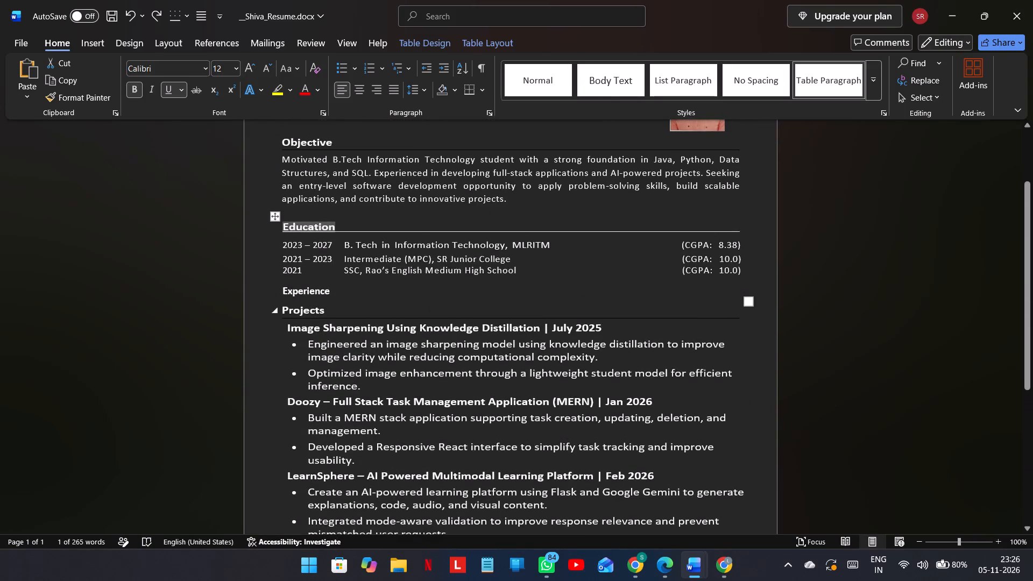
left_click(284, 318)
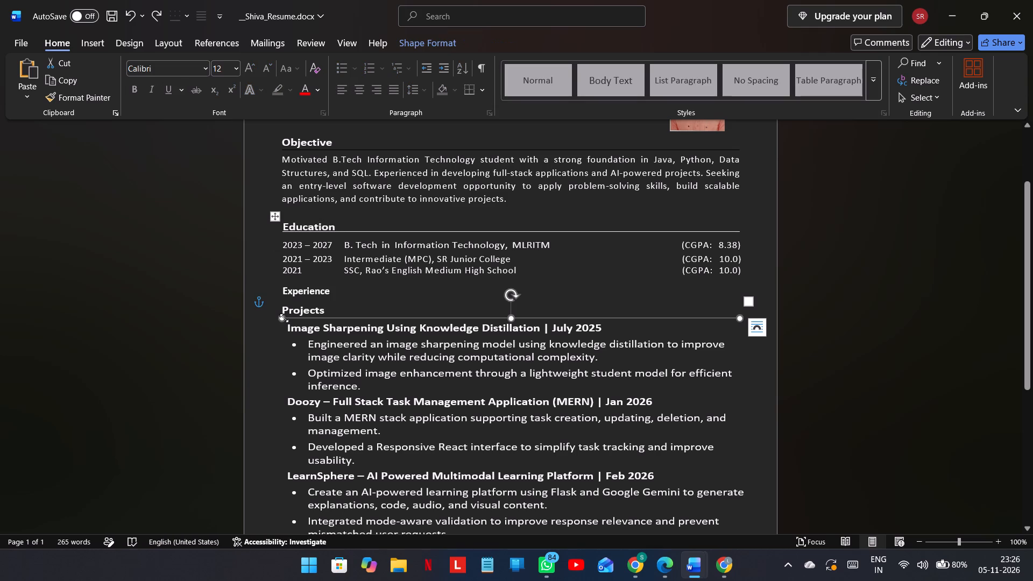
key("ctrl+c")
key("ctrl+c")
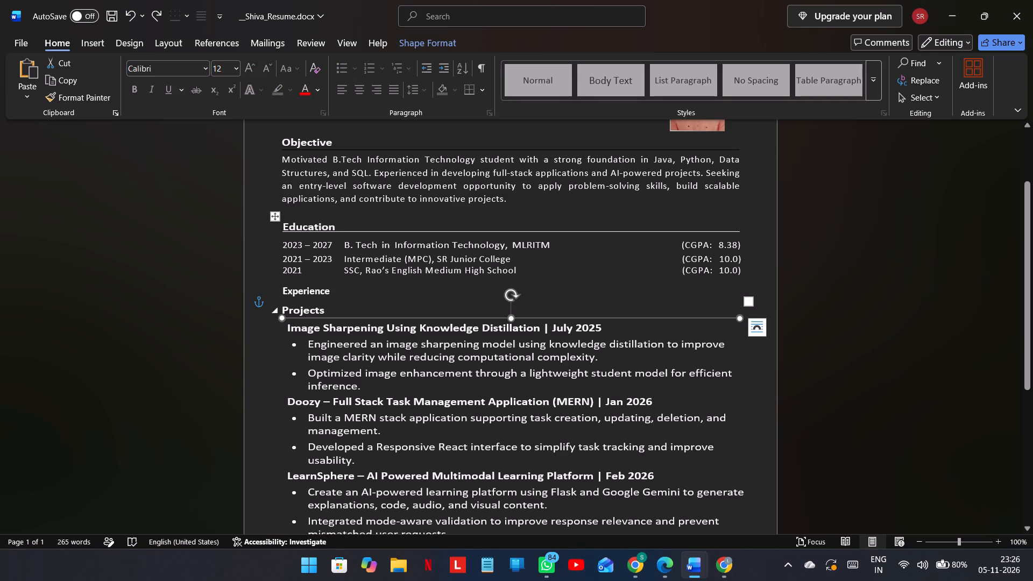
left_click(297, 299)
left_click(331, 290)
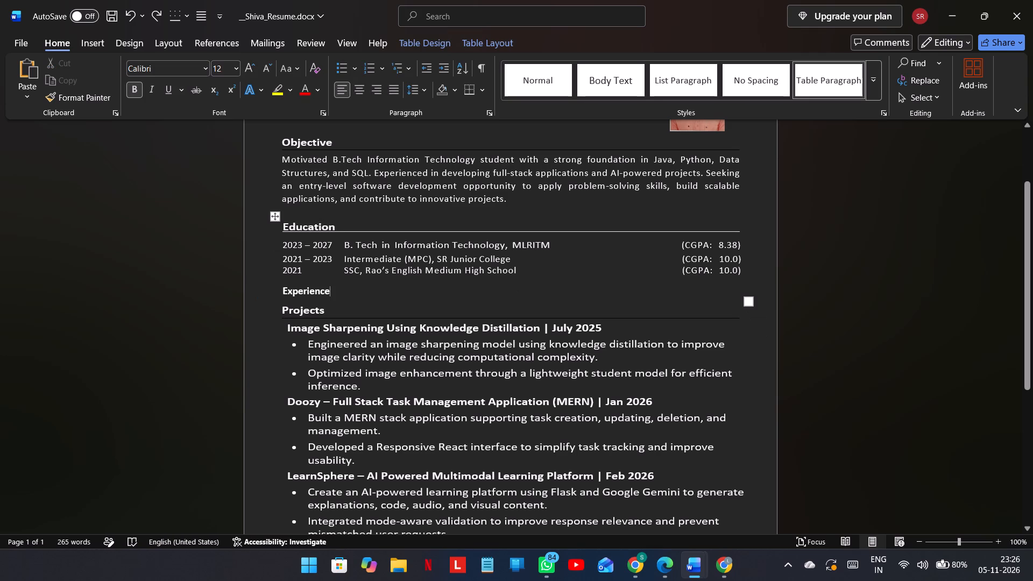
key("ctrl+v")
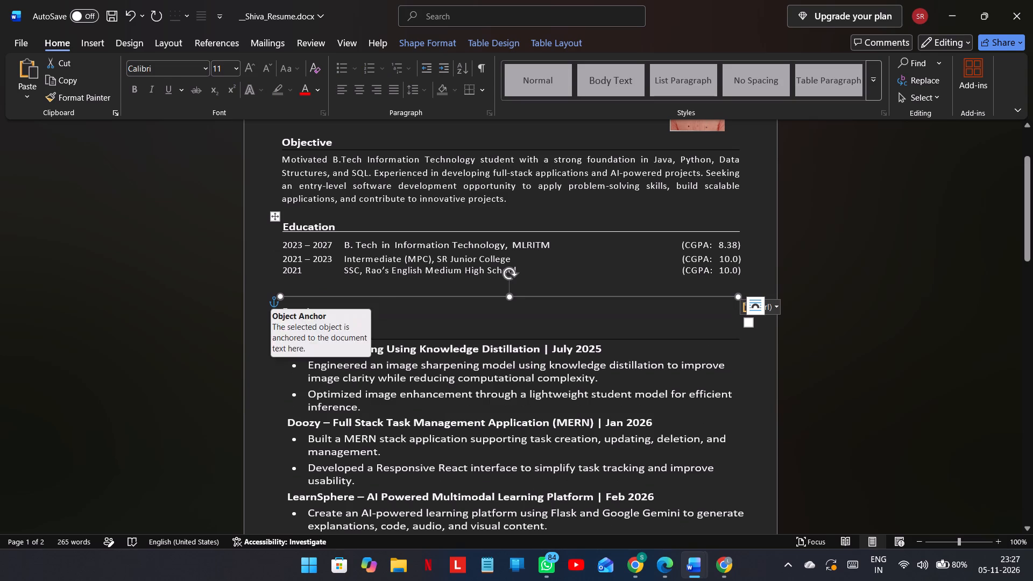
Adjust the pasted divider line to sit directly beneath the Experience heading, undoing the last resize.
left_click_drag(281, 296, 281, 301)
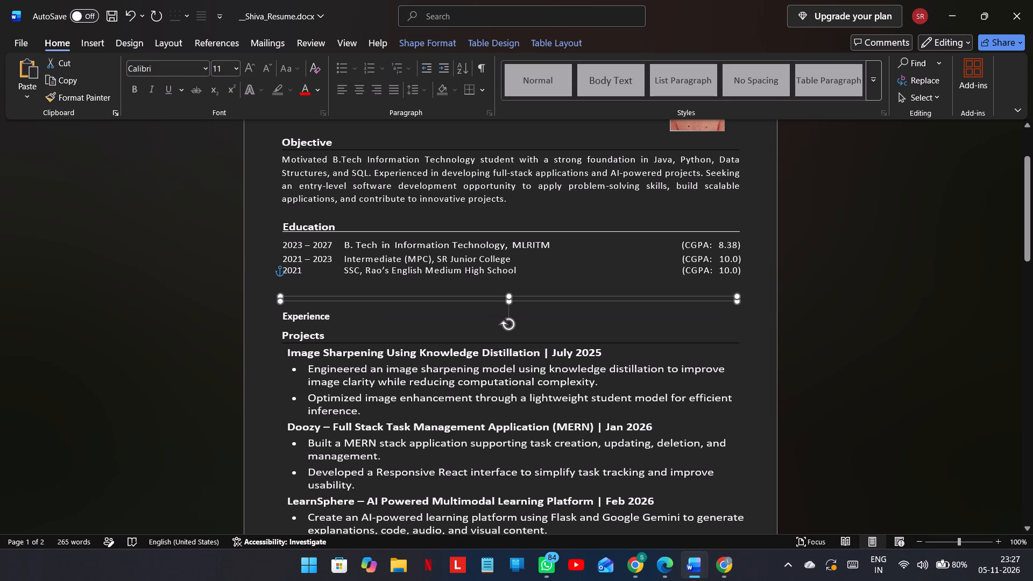
left_click_drag(281, 301, 278, 316)
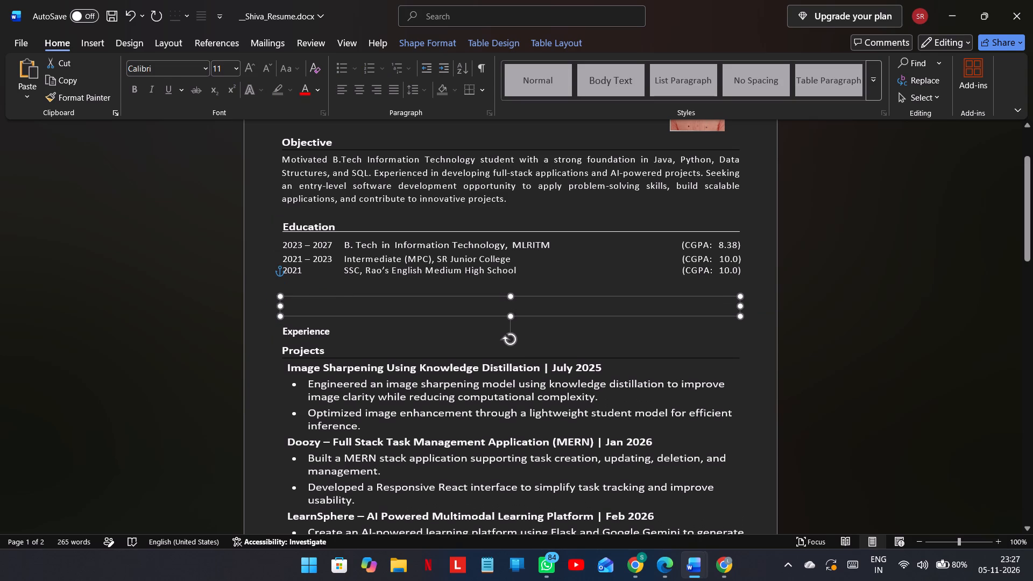
left_click_drag(278, 316, 273, 299)
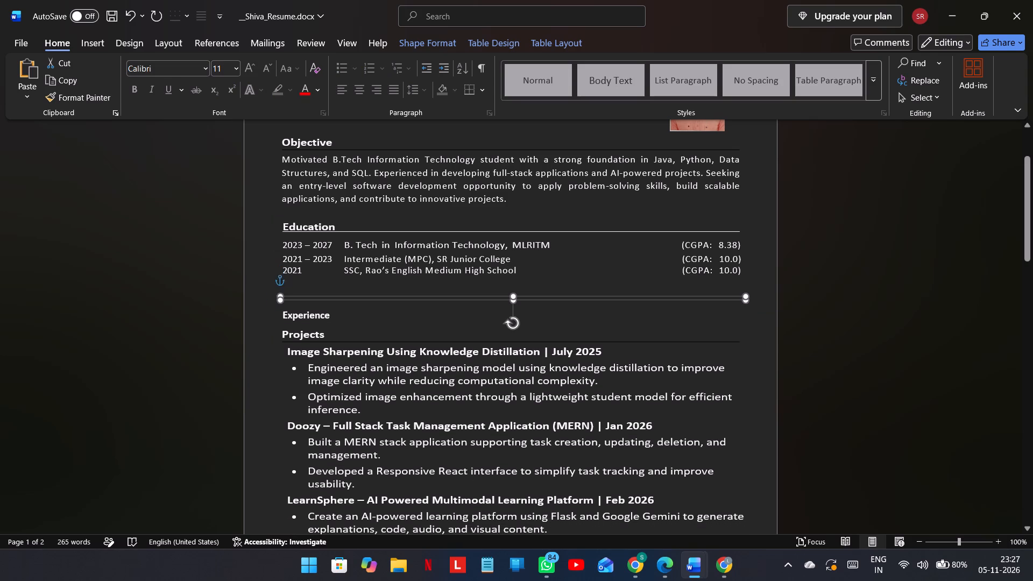
left_click_drag(273, 299, 273, 293)
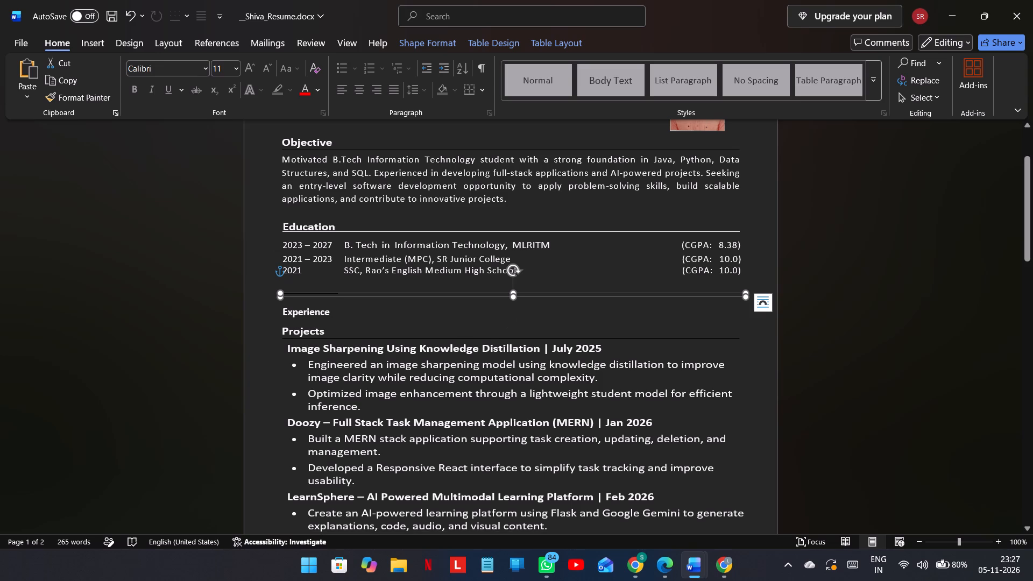
key("ctrl+z")
left_click(293, 295)
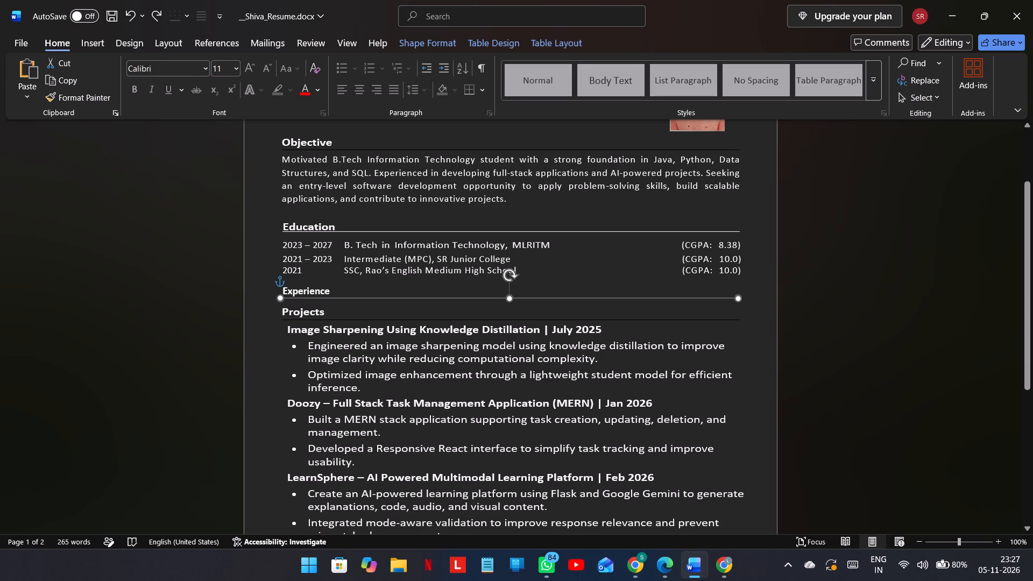
left_click(341, 306)
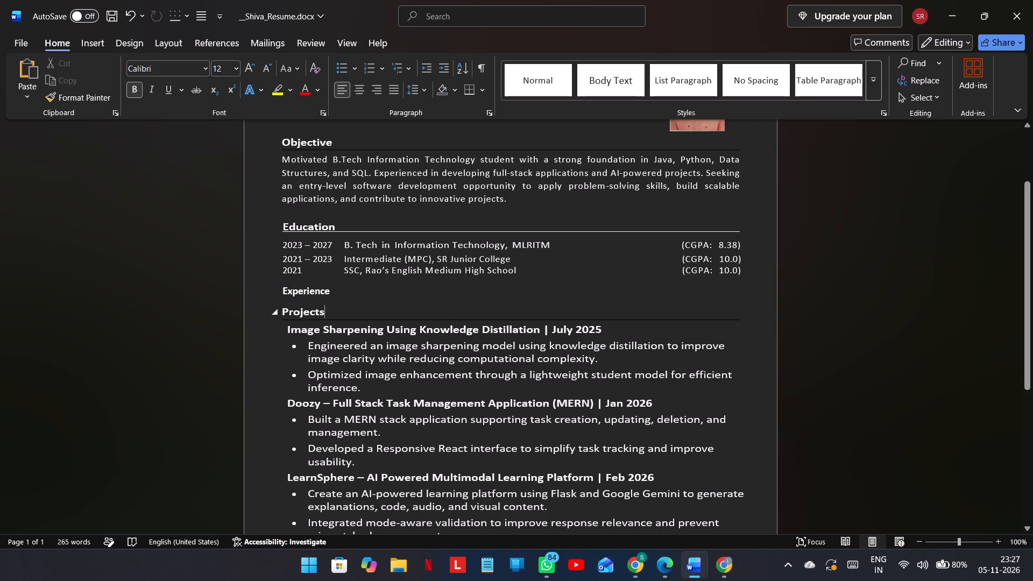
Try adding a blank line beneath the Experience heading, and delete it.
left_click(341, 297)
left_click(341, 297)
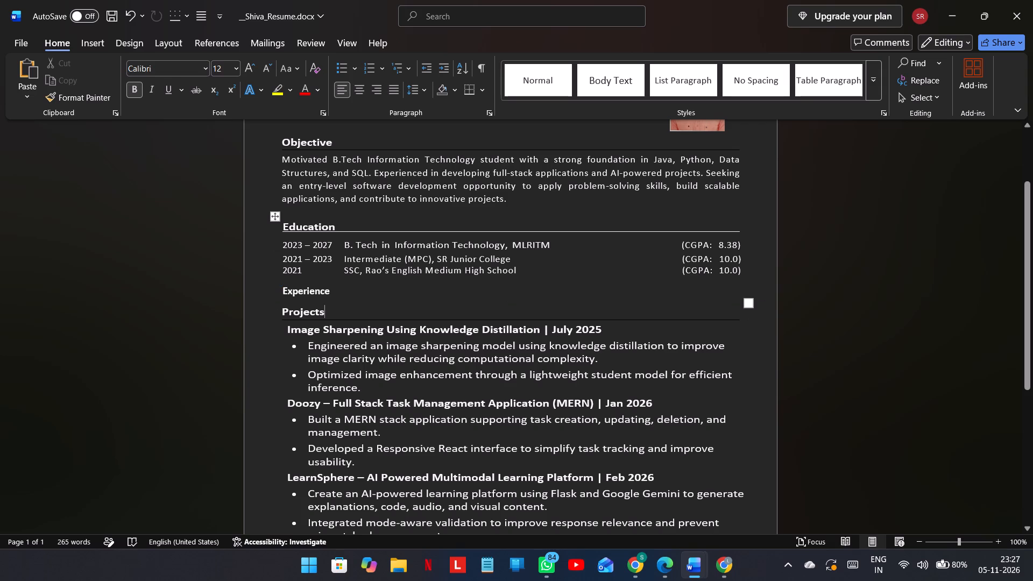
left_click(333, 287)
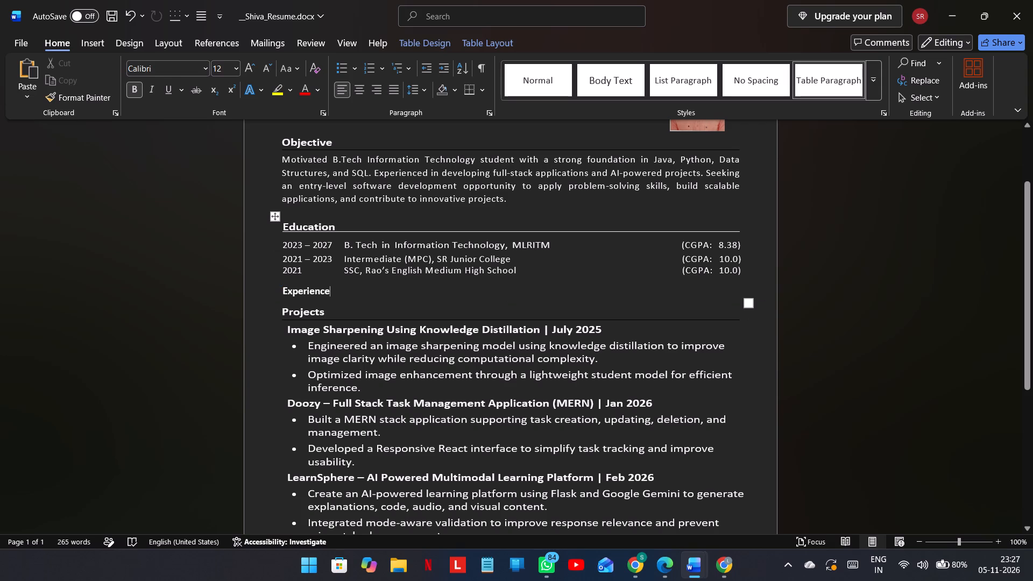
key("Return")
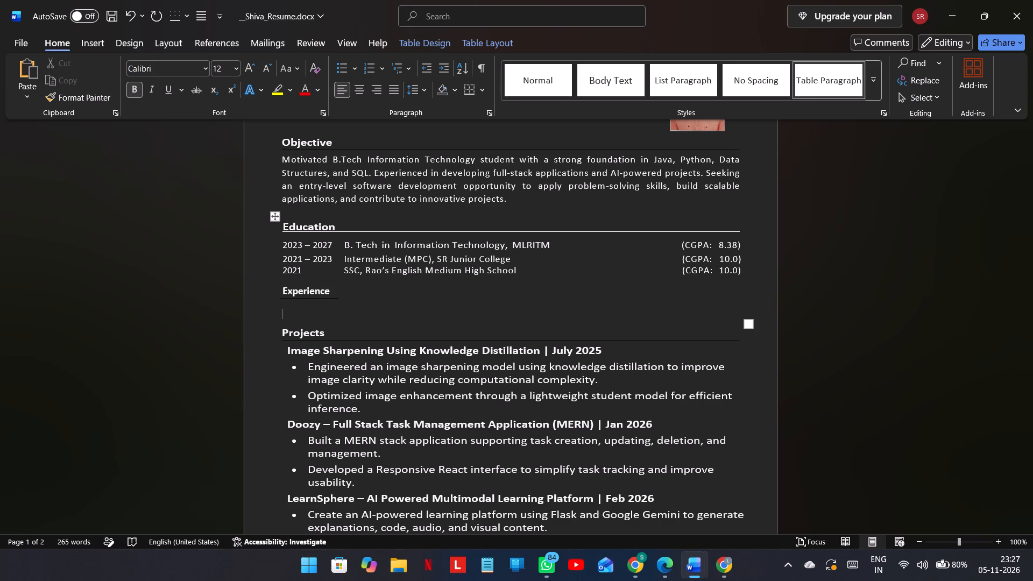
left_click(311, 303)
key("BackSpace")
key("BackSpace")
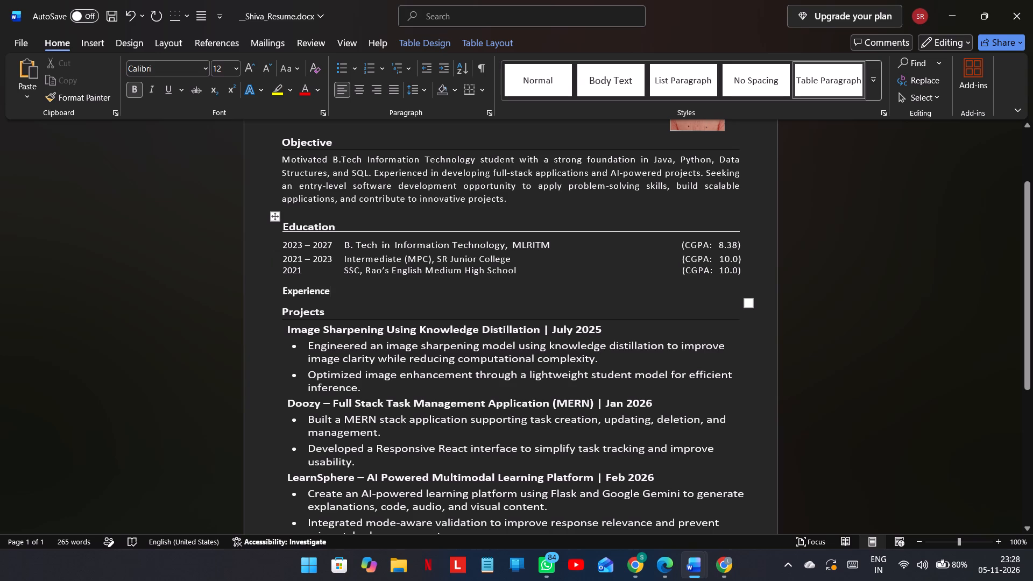
Compare the formatting of the Education and Experience headings, and examine the Education table's design and layout settings.
left_click(314, 224)
left_click(301, 295)
left_click(308, 225)
left_click(295, 299)
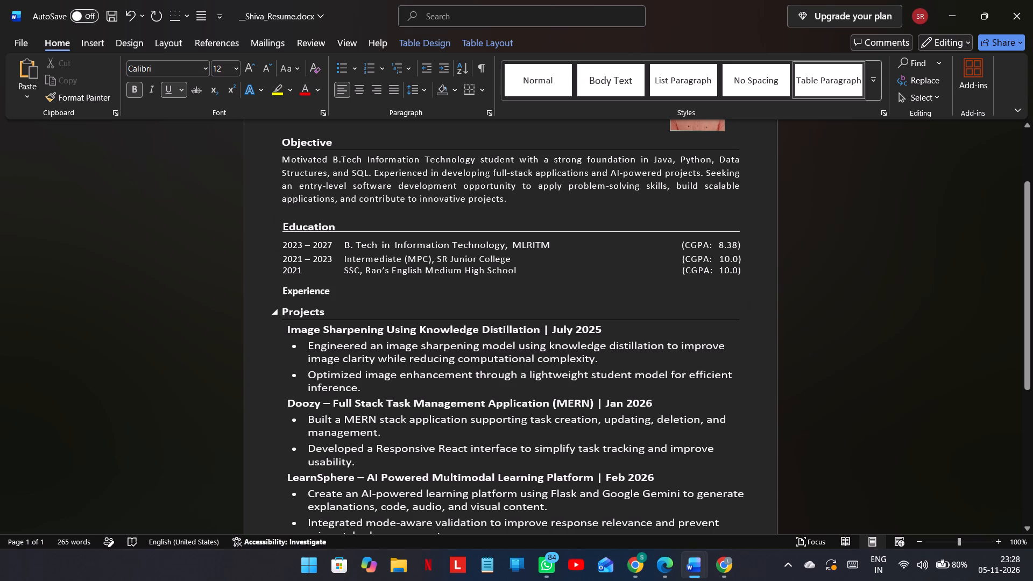
left_click(299, 290)
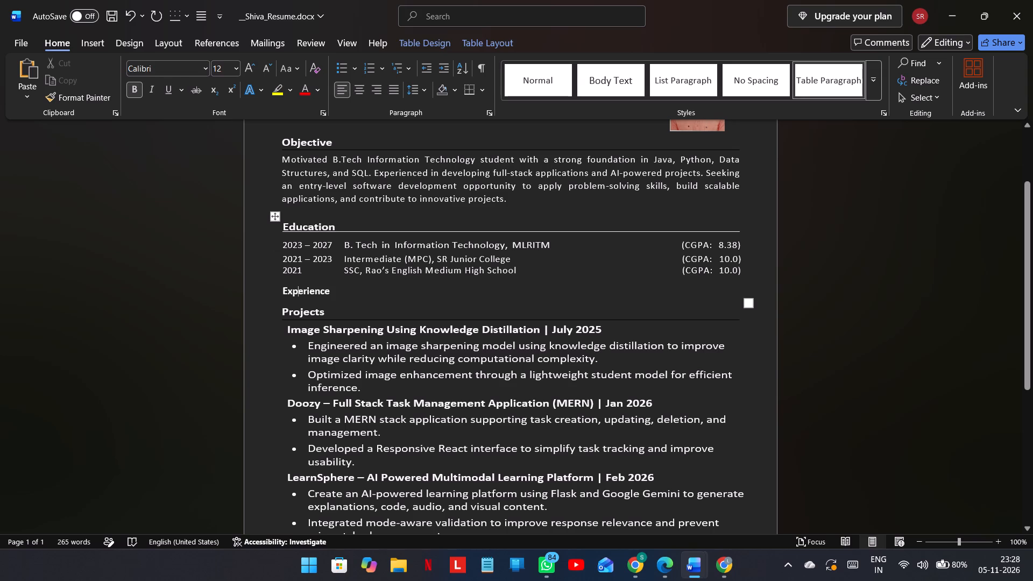
left_click(321, 228)
left_click(309, 292)
left_click(327, 221)
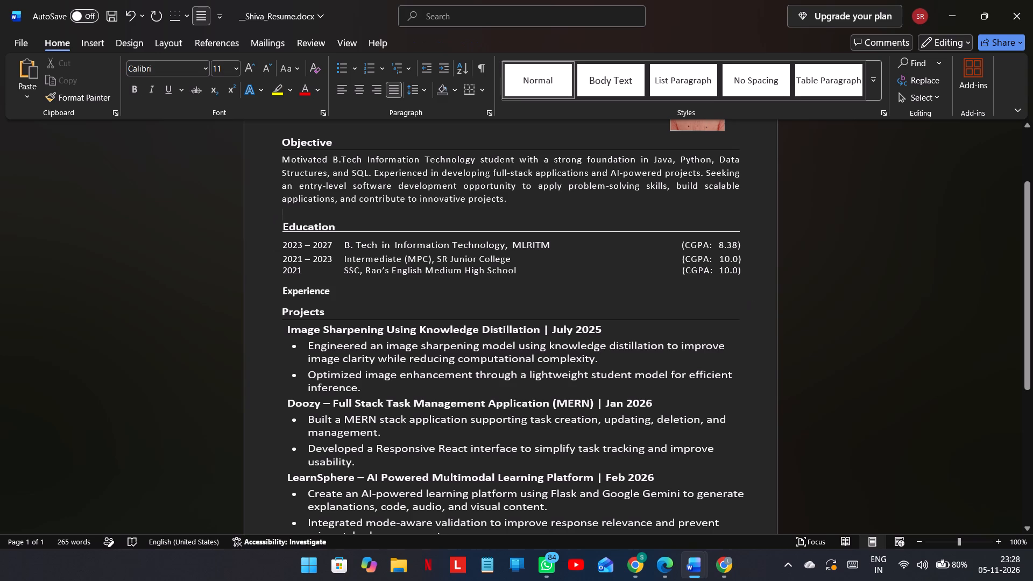
left_click(320, 230)
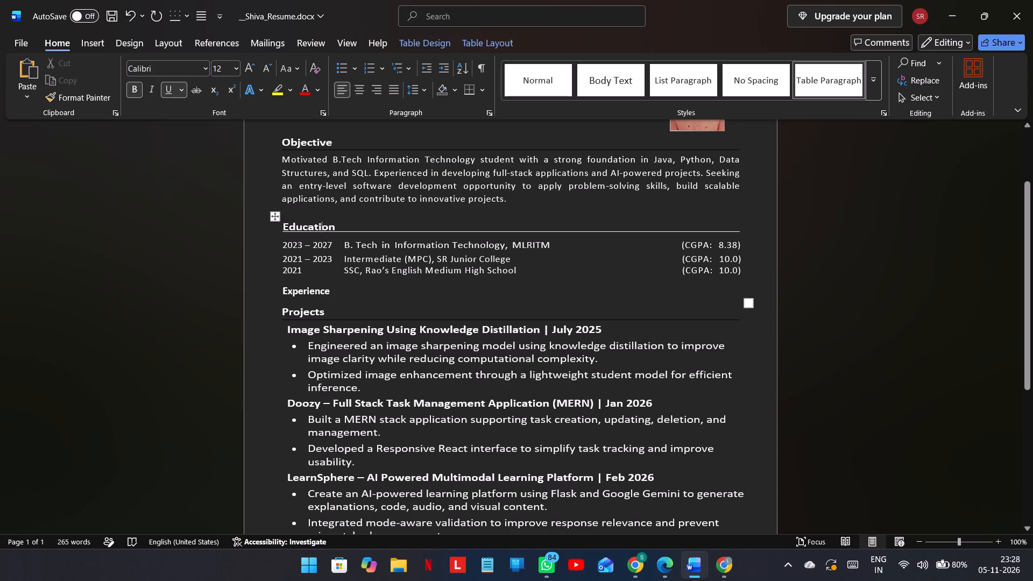
left_click(422, 44)
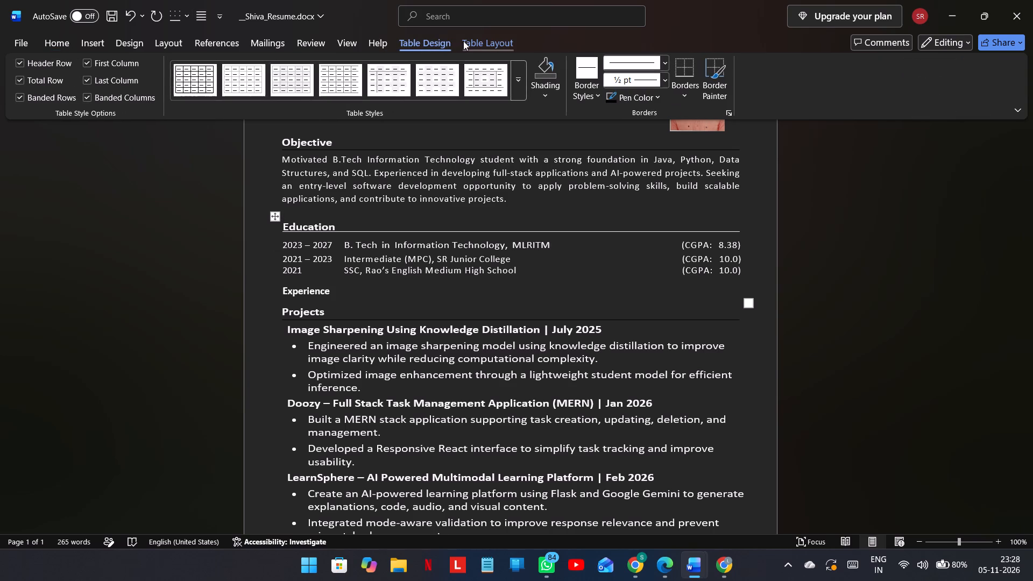
left_click(474, 40)
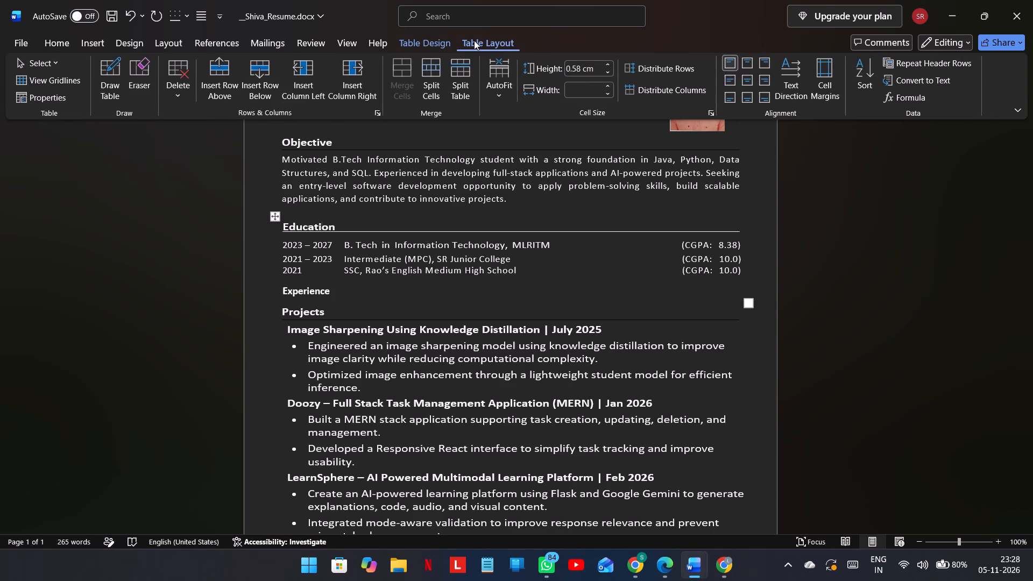
left_click(447, 42)
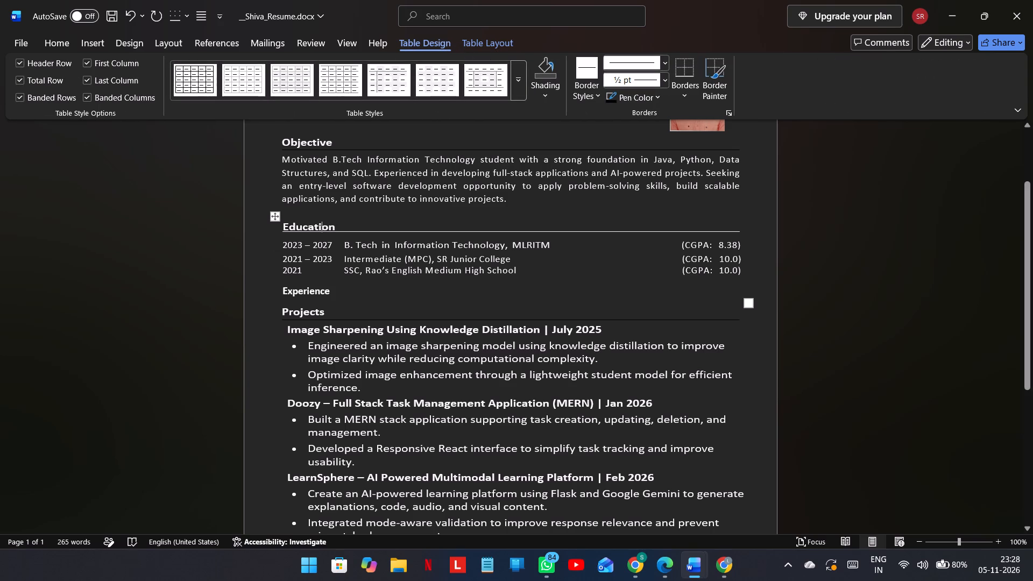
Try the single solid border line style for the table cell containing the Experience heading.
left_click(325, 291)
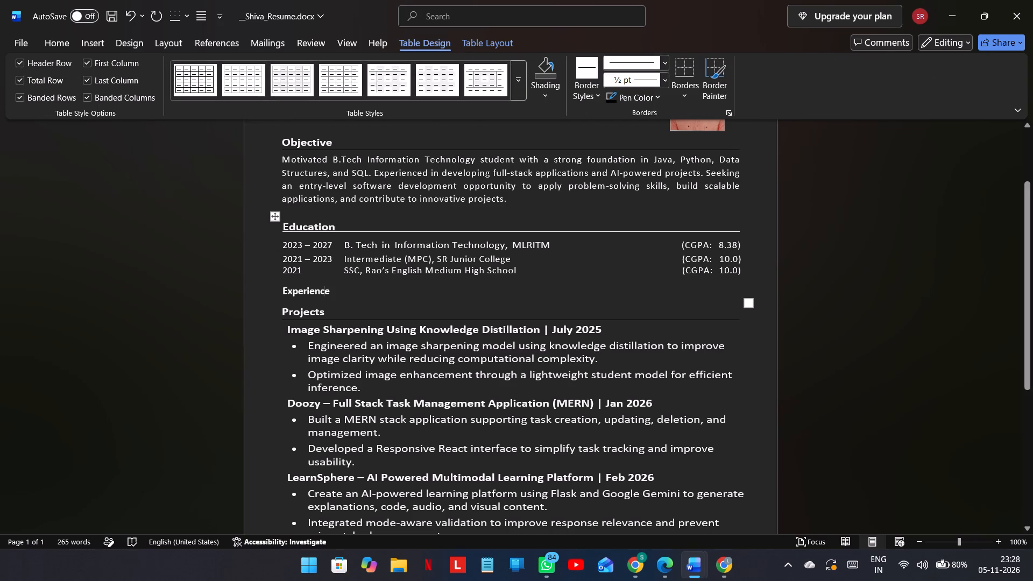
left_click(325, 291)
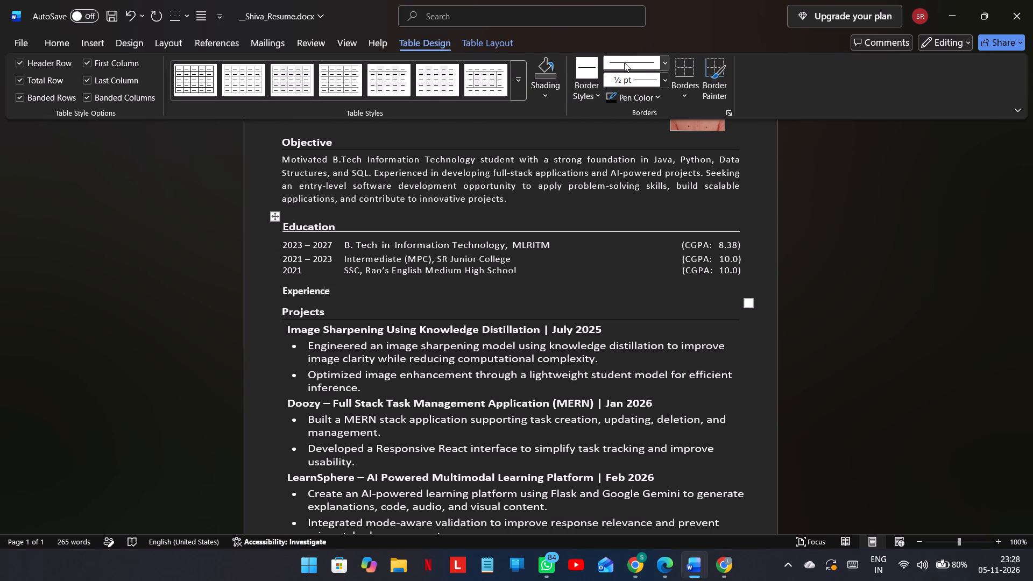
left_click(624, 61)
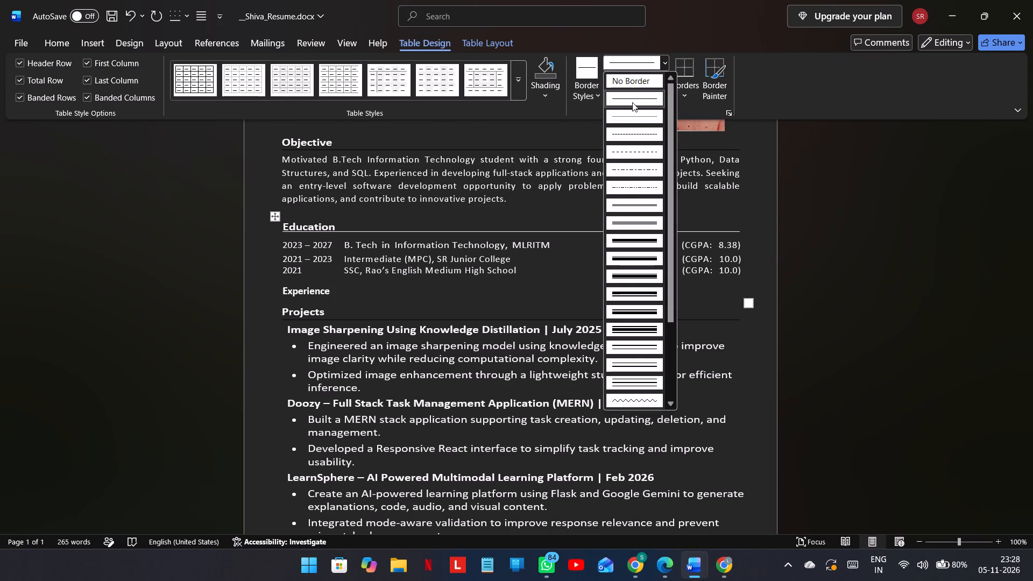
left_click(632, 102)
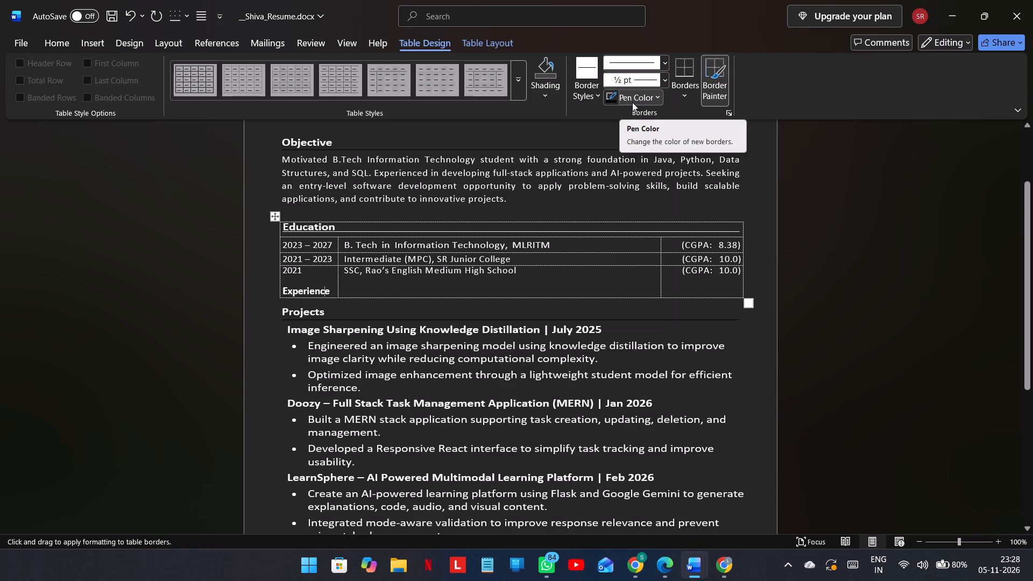
Undo the recent run of spacing, divider line and border edits around the Experience heading.
key("ctrl+z")
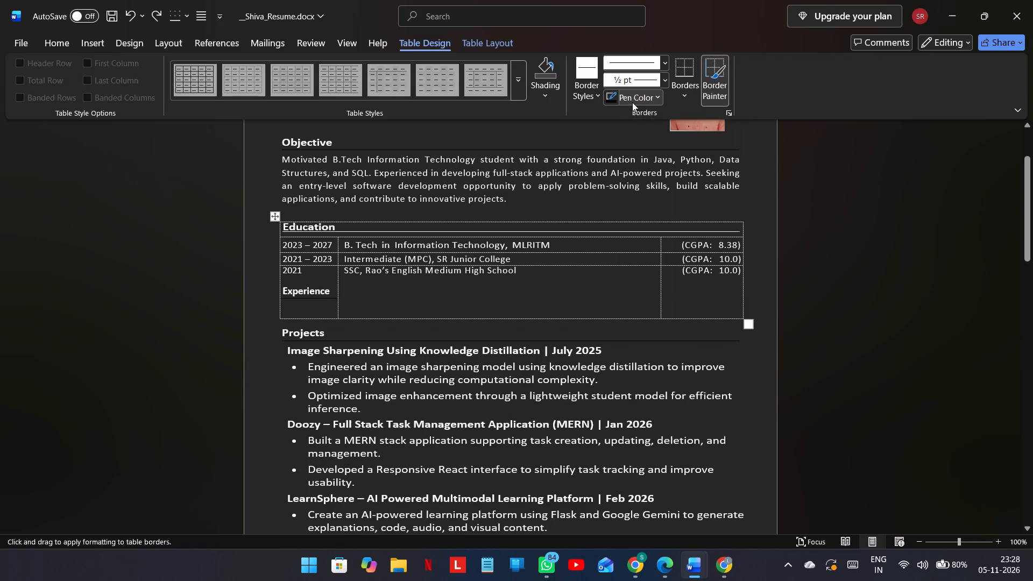
key("ctrl+z")
key("ctrl+z")
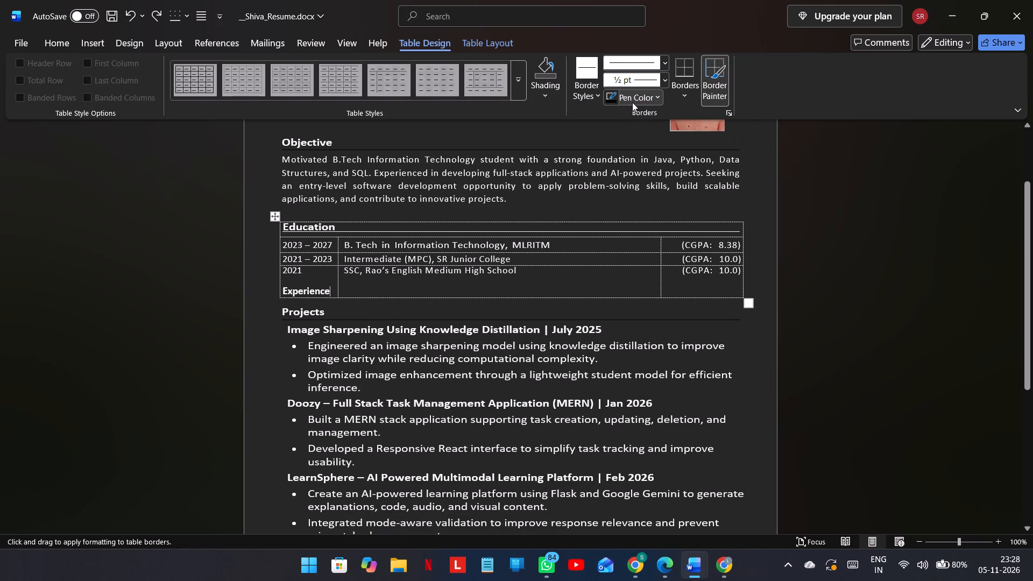
key("ctrl+z")
key("ctrl+z")
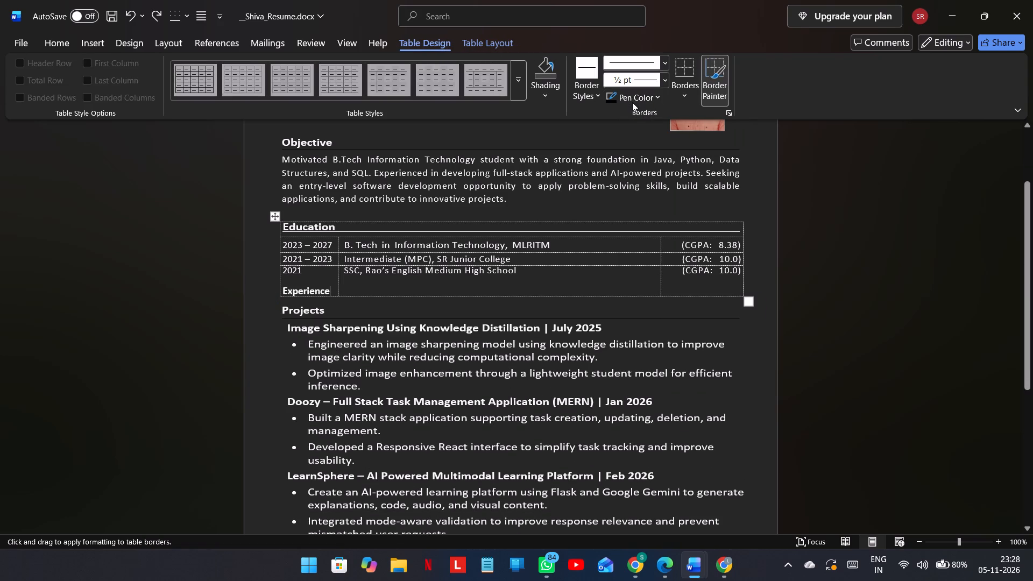
left_click(46, 43)
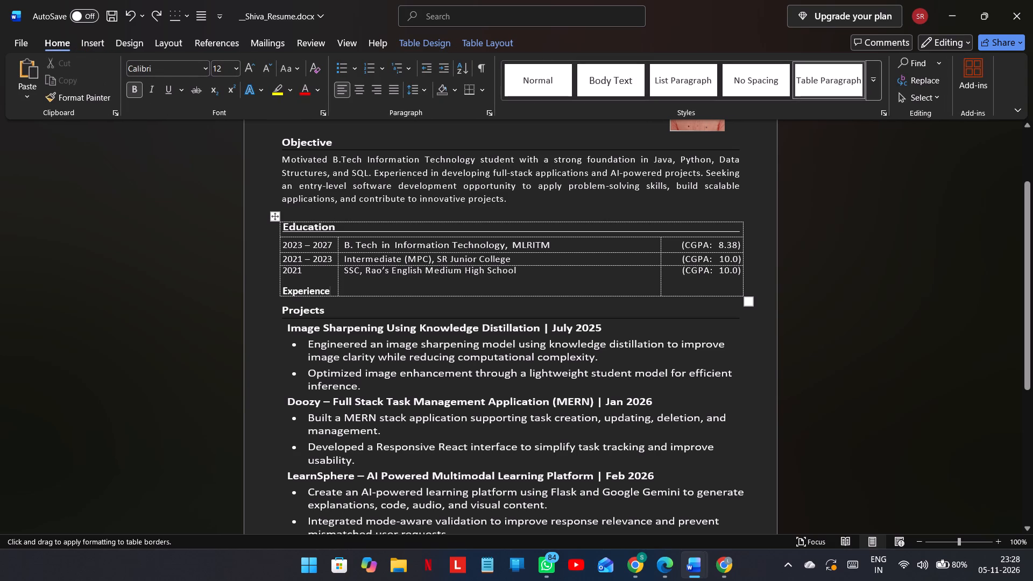
key("ctrl+z")
key("ctrl+z")
key("ctrl+z")
key("ctrl+z")
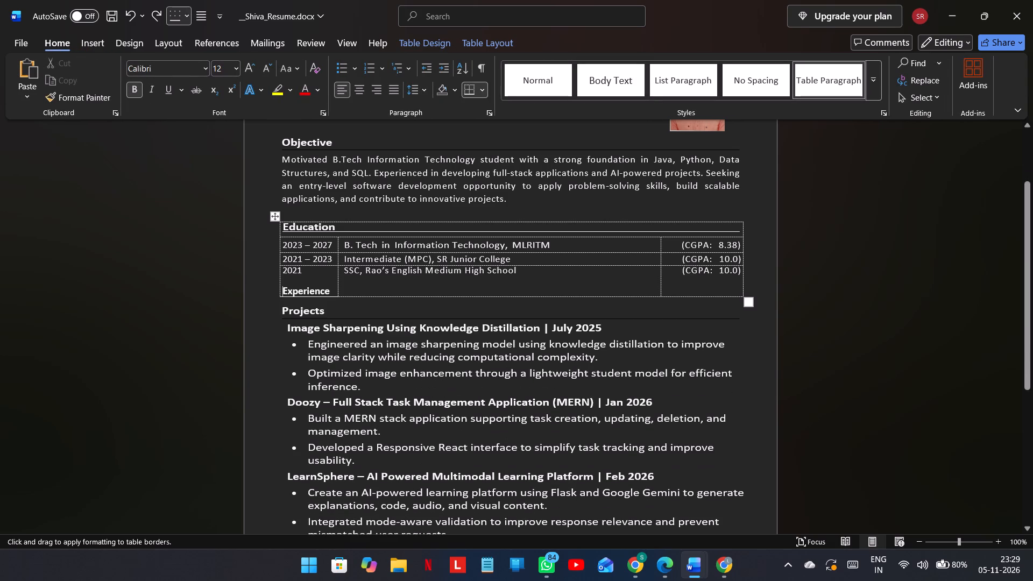
key("ctrl+z")
key("ctrl+z")
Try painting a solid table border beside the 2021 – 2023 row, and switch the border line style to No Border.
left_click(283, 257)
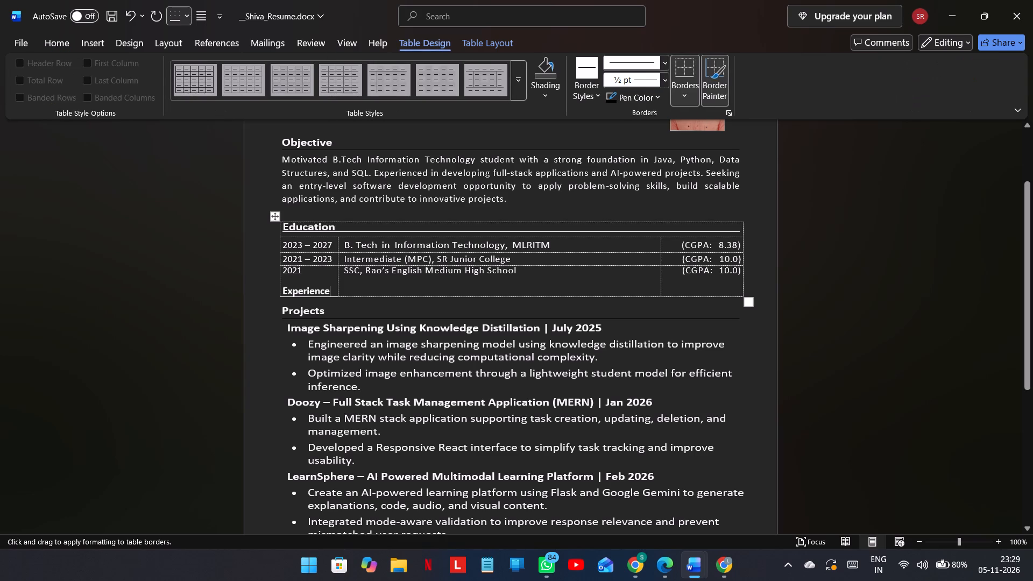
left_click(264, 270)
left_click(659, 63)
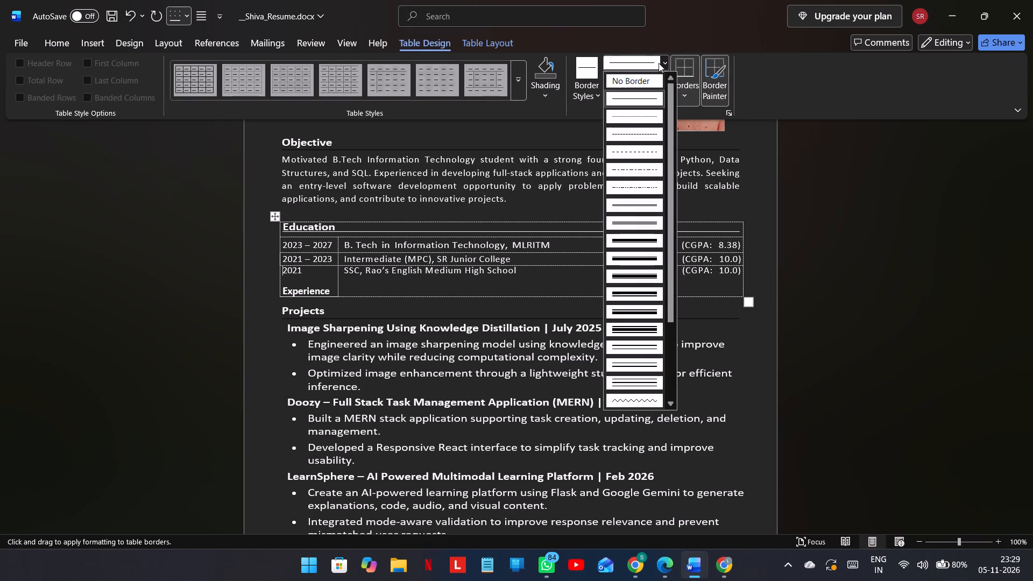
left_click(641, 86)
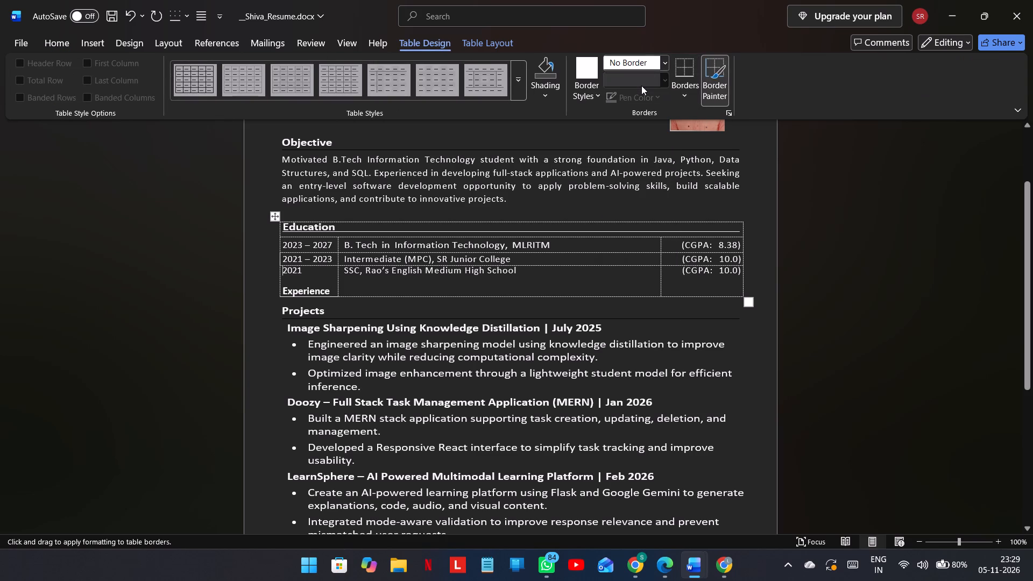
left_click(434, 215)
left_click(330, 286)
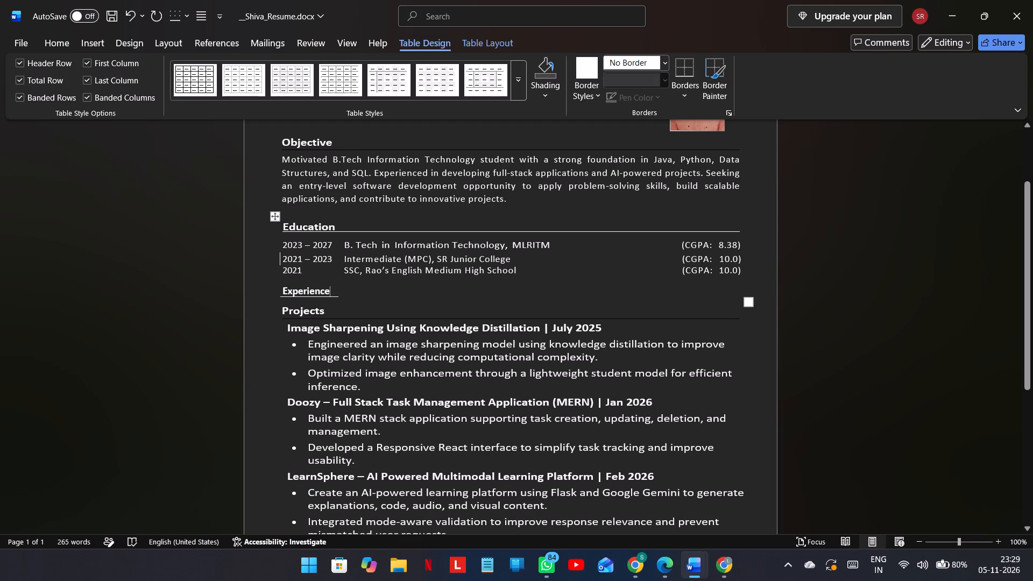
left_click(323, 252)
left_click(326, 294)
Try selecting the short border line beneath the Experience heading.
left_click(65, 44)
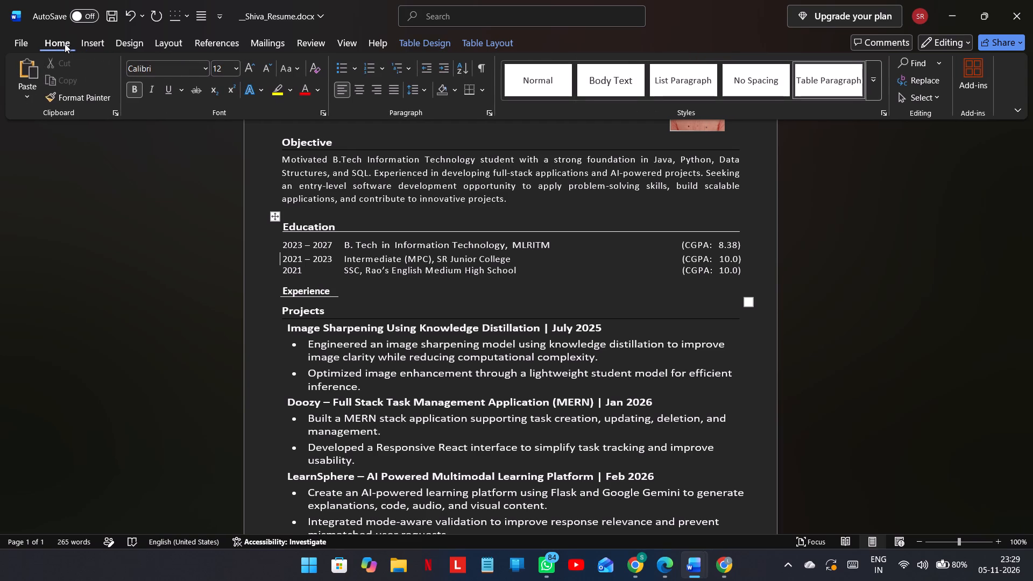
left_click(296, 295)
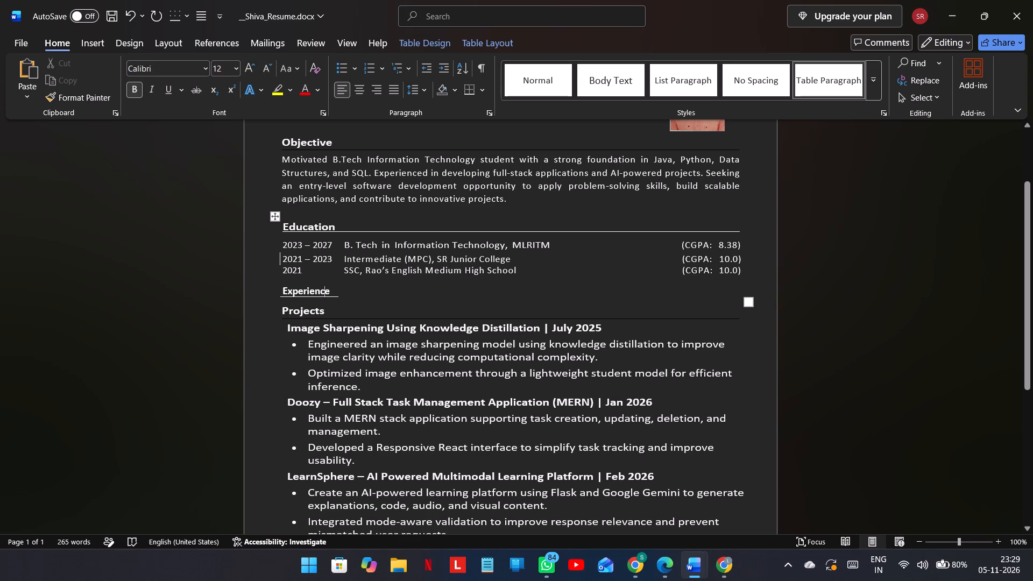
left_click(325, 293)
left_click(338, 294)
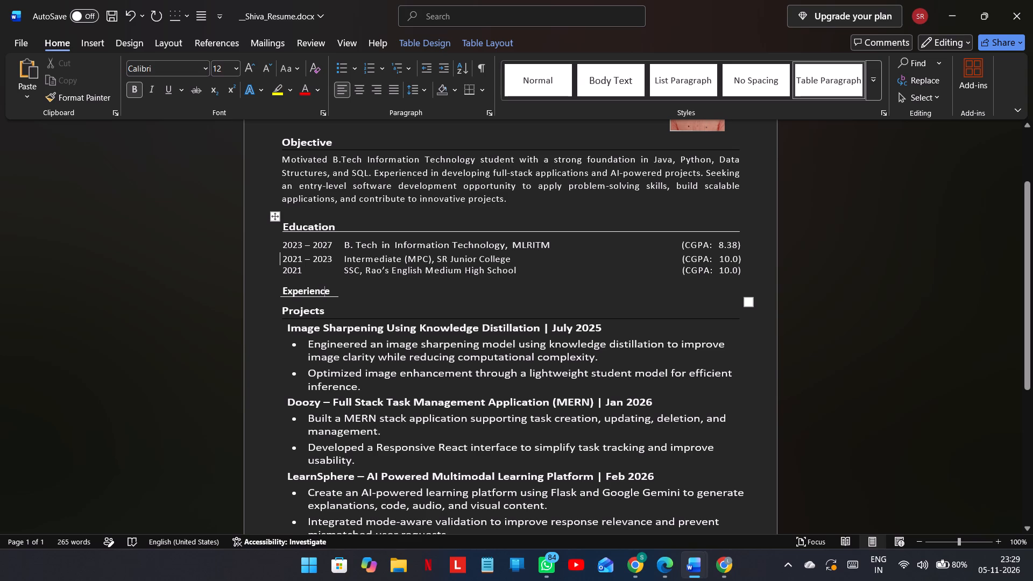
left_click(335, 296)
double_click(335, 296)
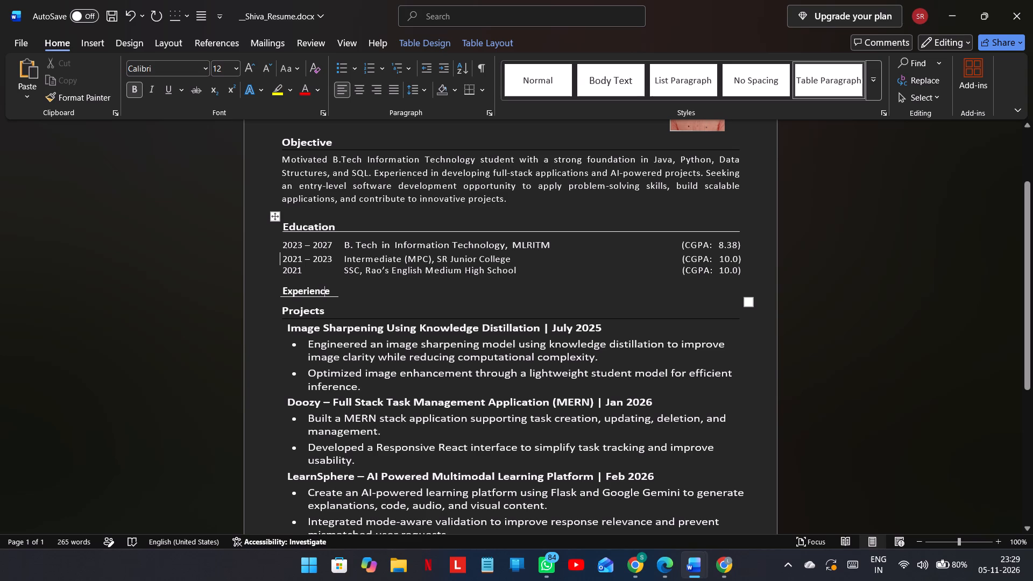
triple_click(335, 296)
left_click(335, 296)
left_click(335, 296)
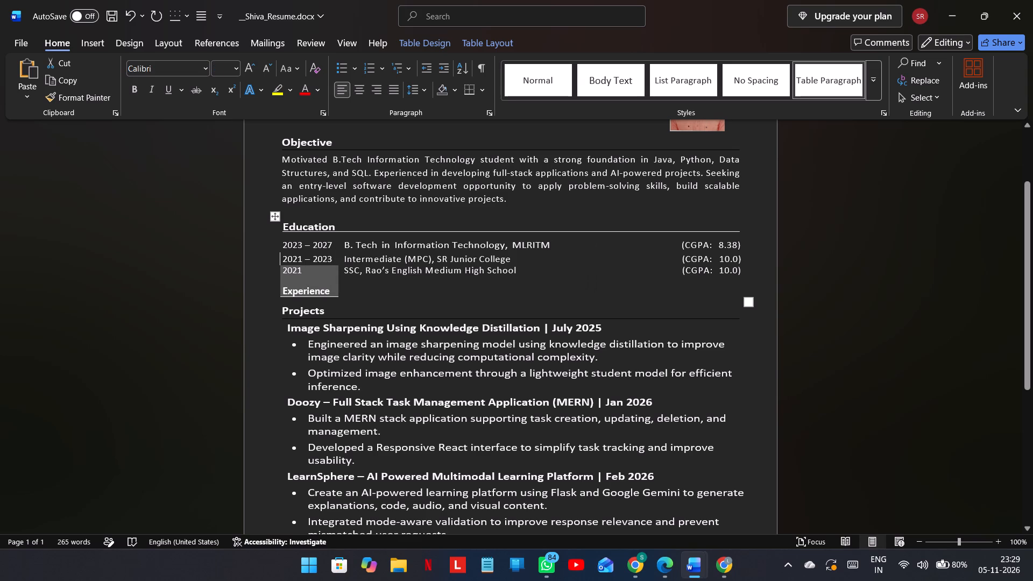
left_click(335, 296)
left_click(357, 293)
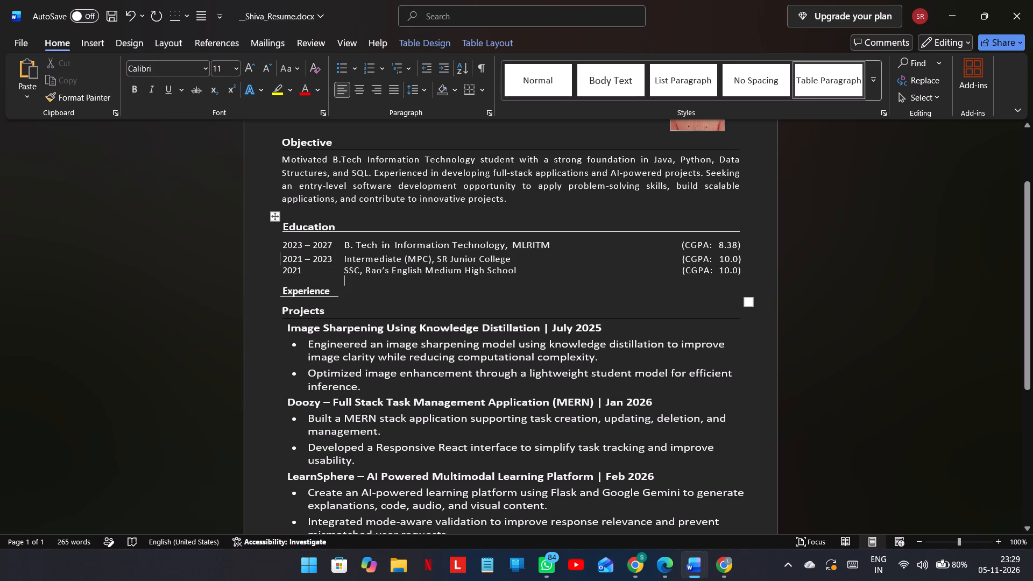
Undo the borders beside the 2021 – 2023 row and beneath Experience, along with the heading's last font size change.
key("ctrl+z")
key("ctrl+z")
key("ctrl+z")
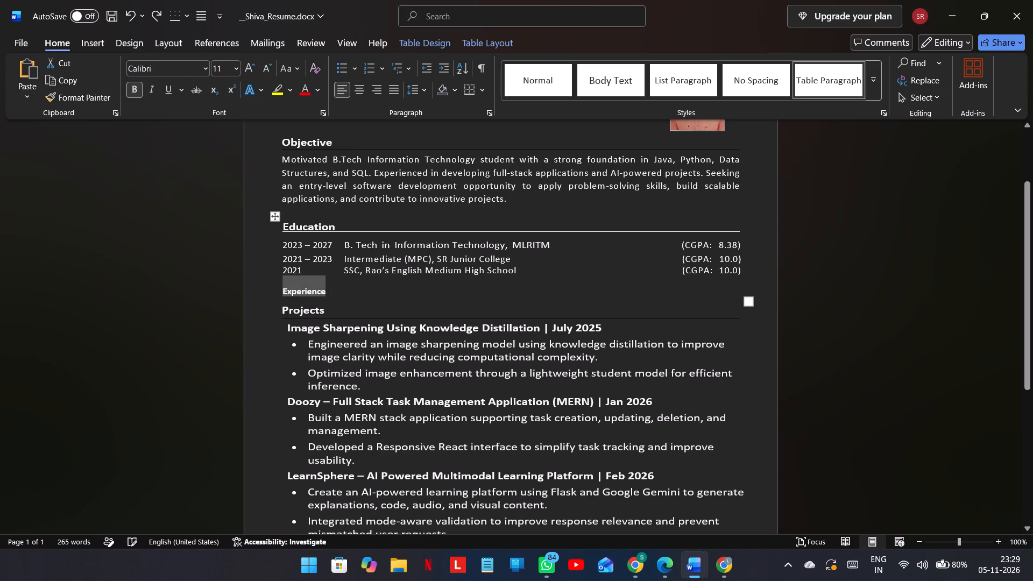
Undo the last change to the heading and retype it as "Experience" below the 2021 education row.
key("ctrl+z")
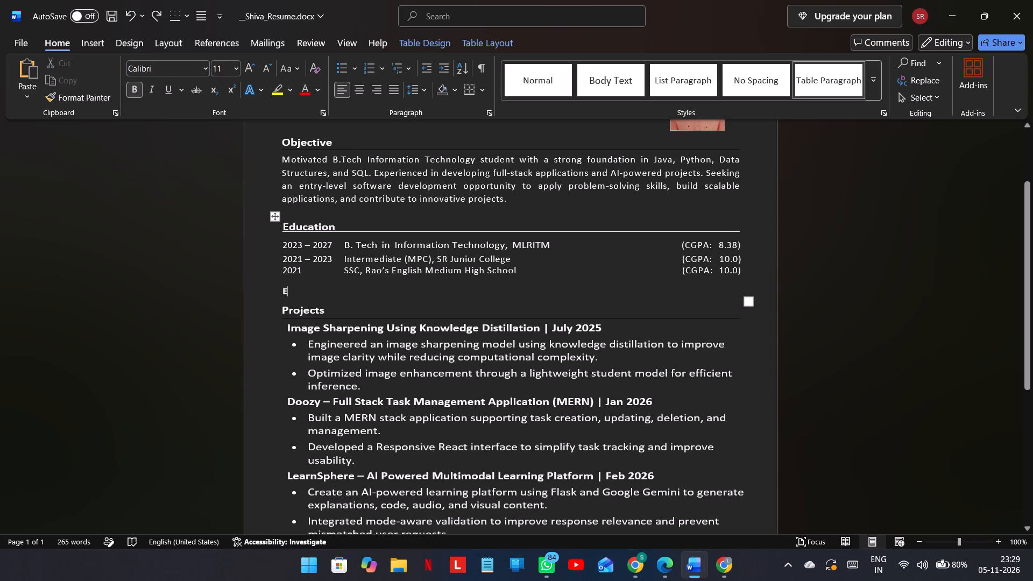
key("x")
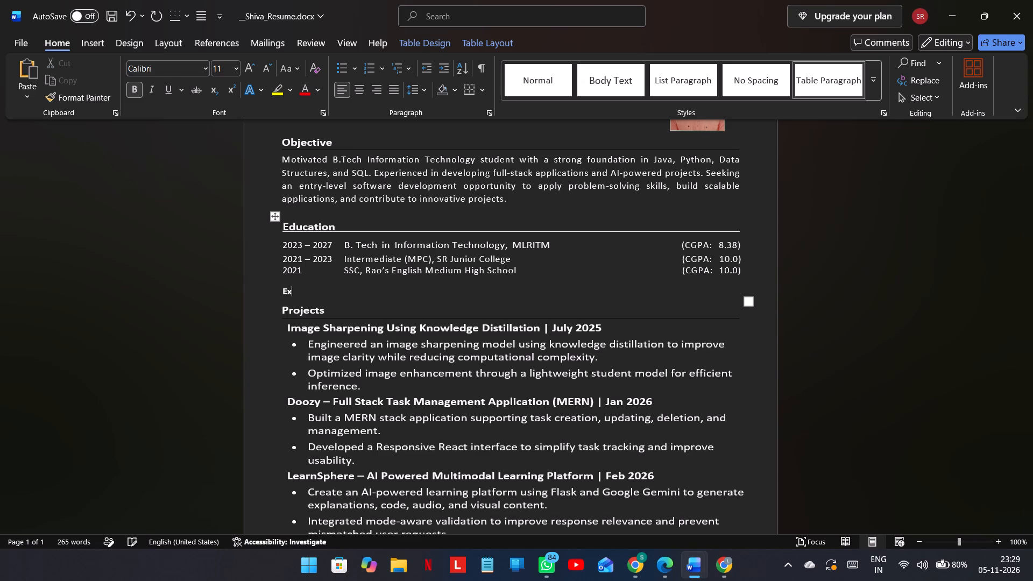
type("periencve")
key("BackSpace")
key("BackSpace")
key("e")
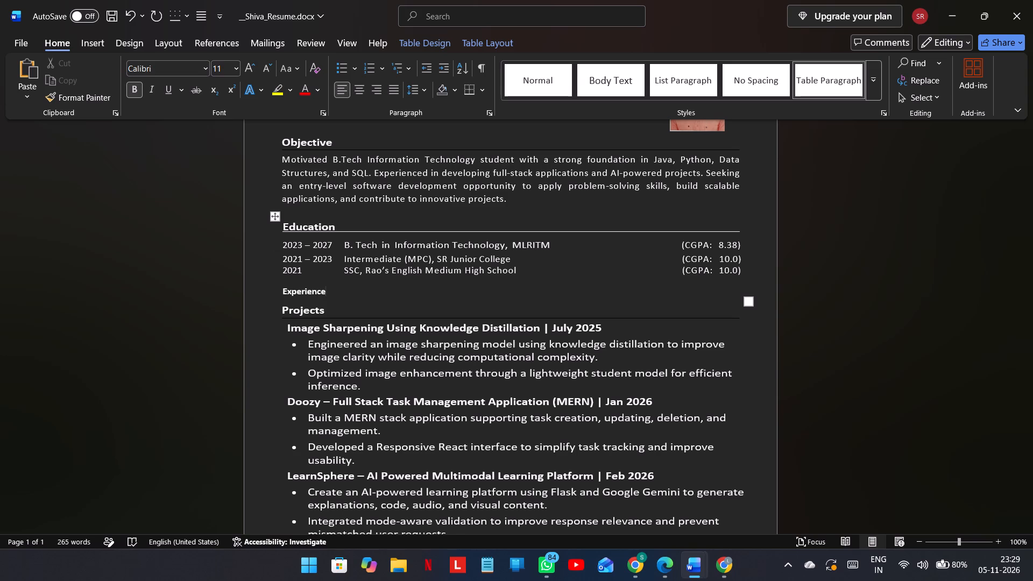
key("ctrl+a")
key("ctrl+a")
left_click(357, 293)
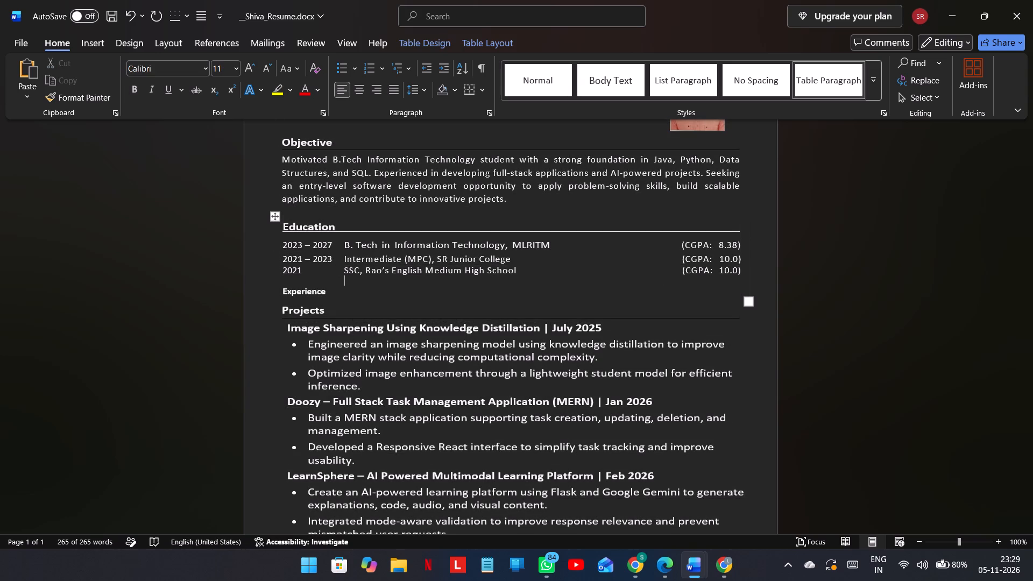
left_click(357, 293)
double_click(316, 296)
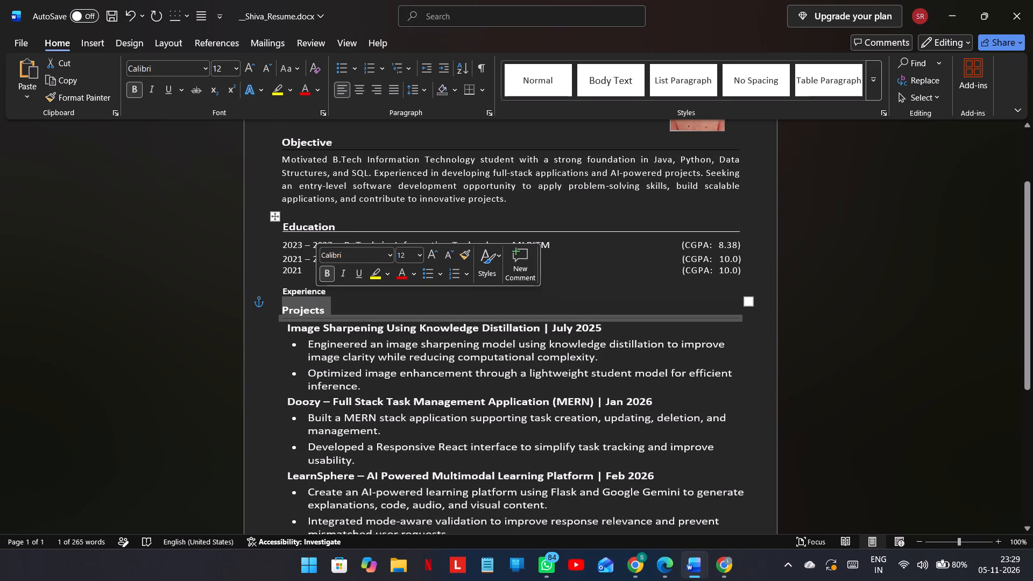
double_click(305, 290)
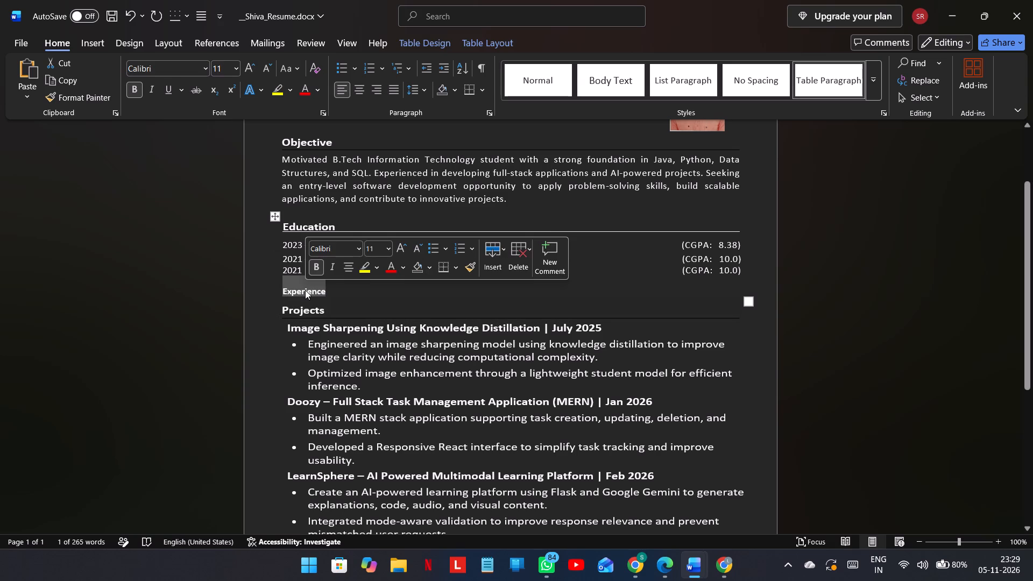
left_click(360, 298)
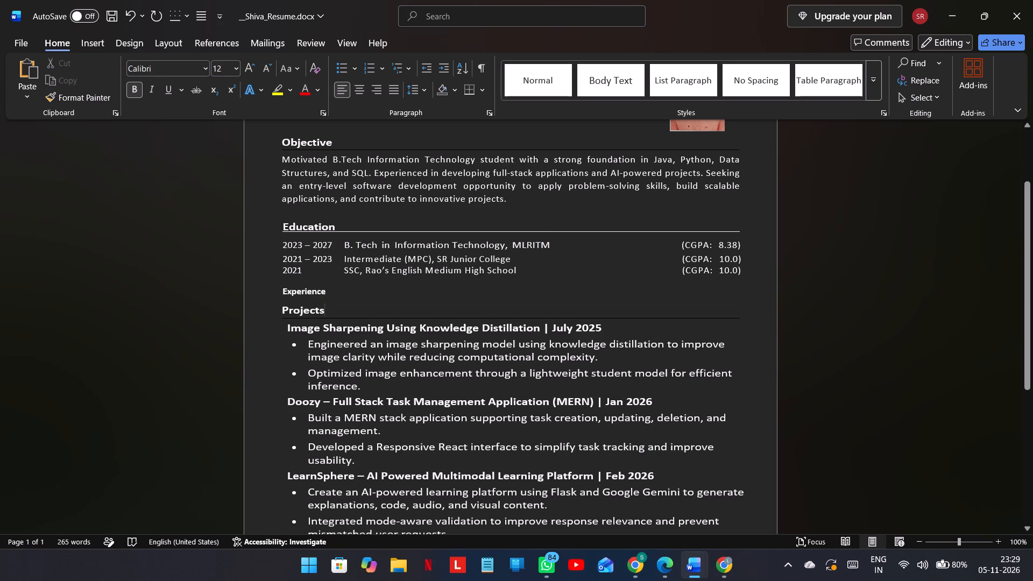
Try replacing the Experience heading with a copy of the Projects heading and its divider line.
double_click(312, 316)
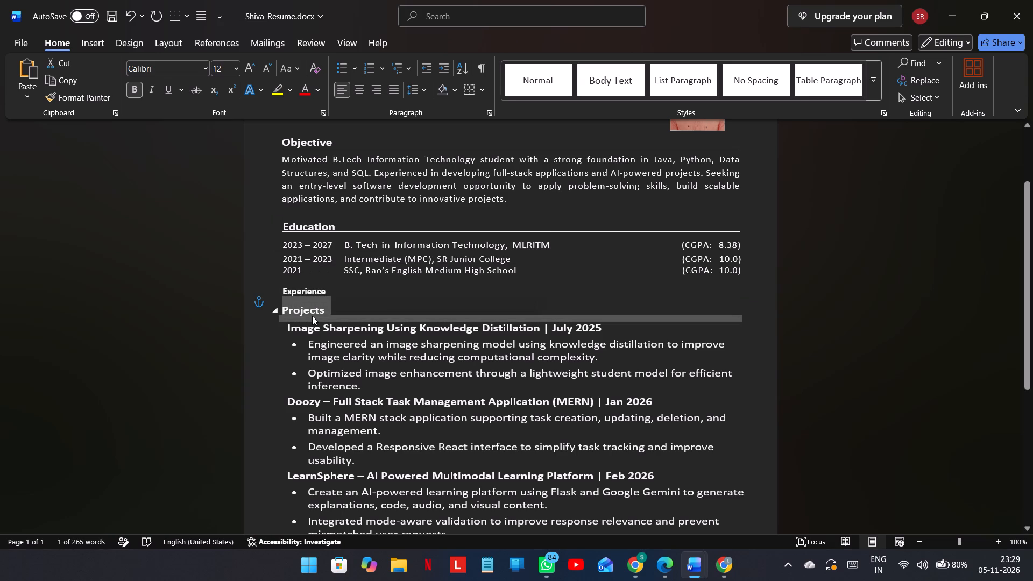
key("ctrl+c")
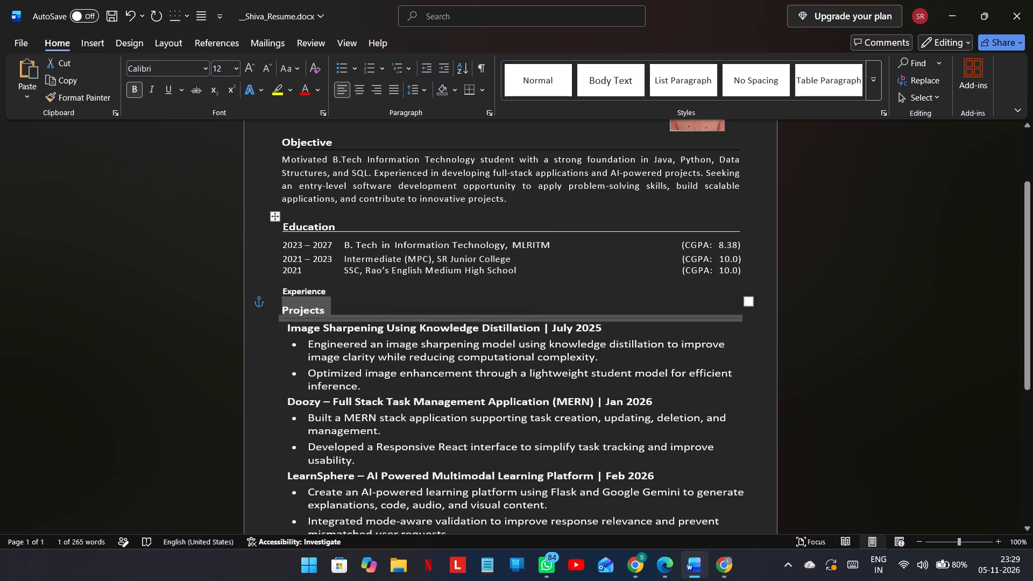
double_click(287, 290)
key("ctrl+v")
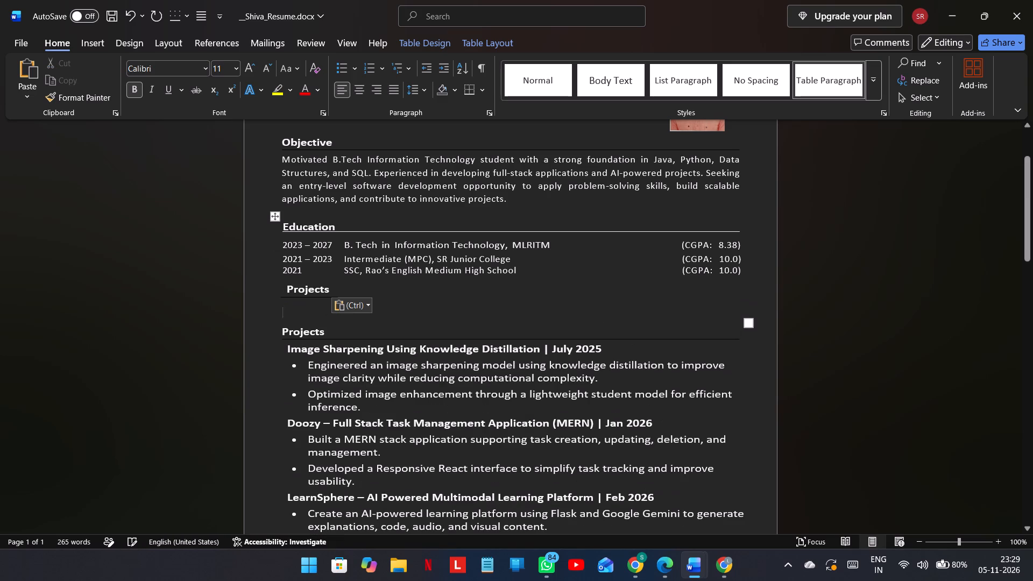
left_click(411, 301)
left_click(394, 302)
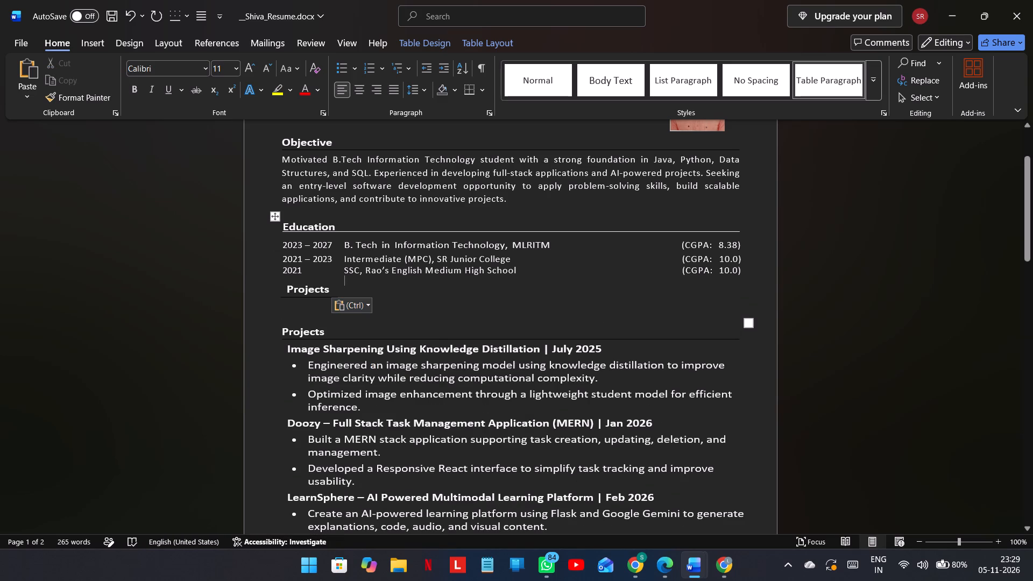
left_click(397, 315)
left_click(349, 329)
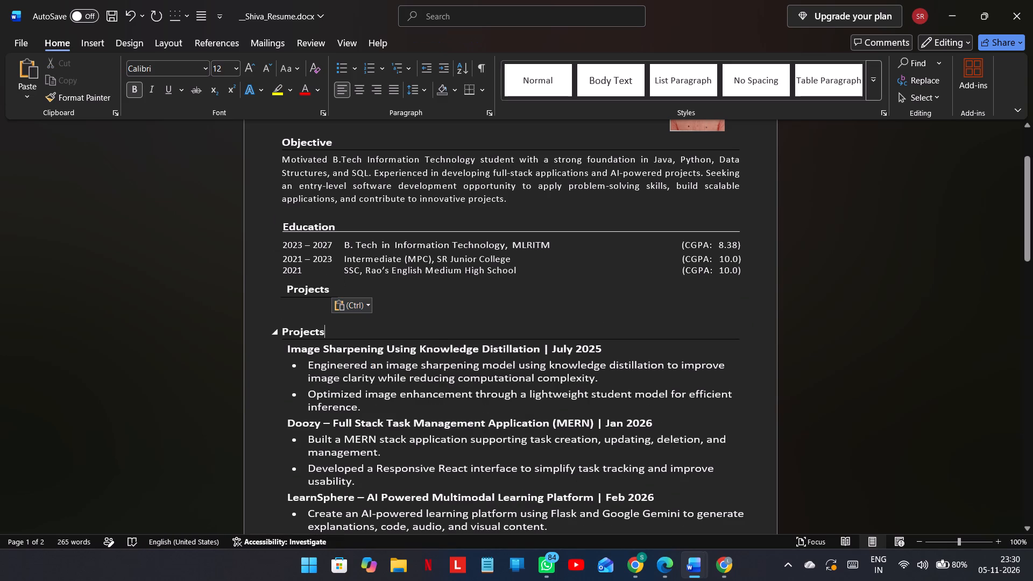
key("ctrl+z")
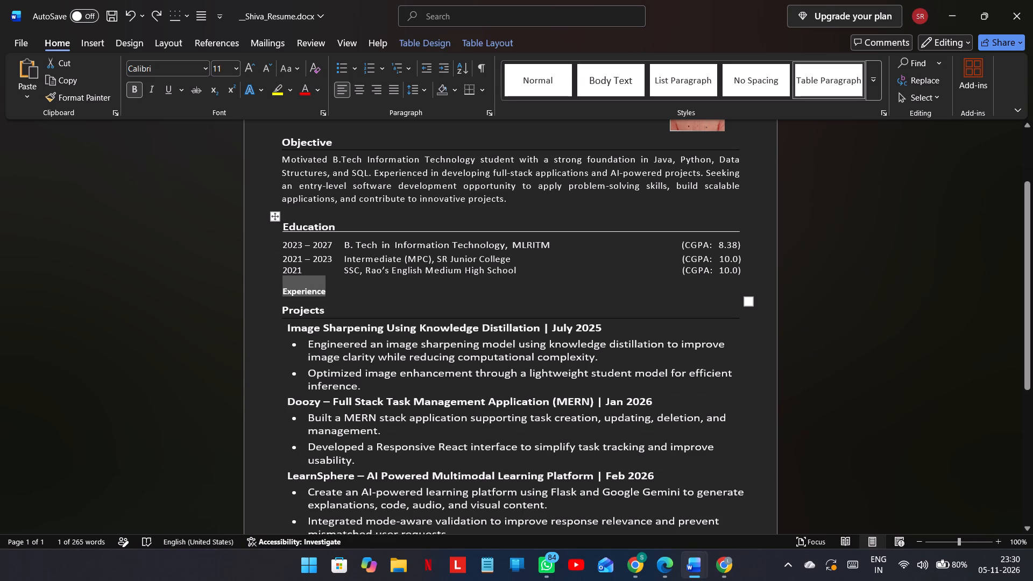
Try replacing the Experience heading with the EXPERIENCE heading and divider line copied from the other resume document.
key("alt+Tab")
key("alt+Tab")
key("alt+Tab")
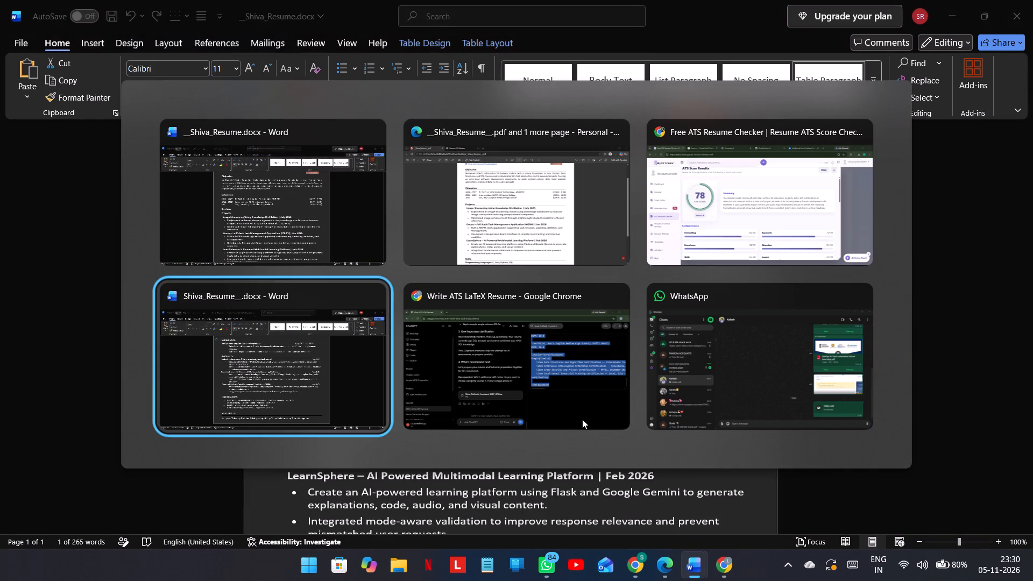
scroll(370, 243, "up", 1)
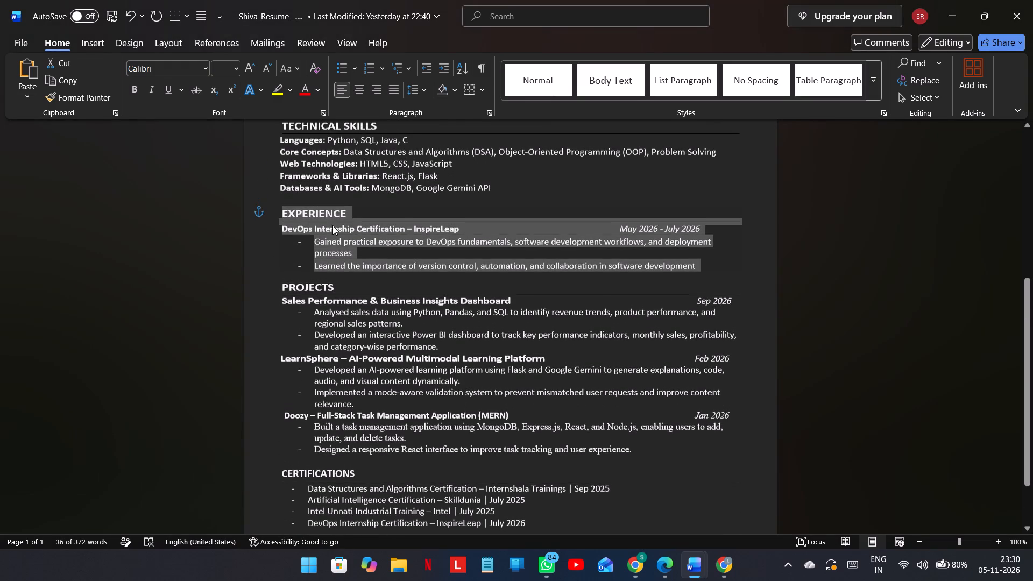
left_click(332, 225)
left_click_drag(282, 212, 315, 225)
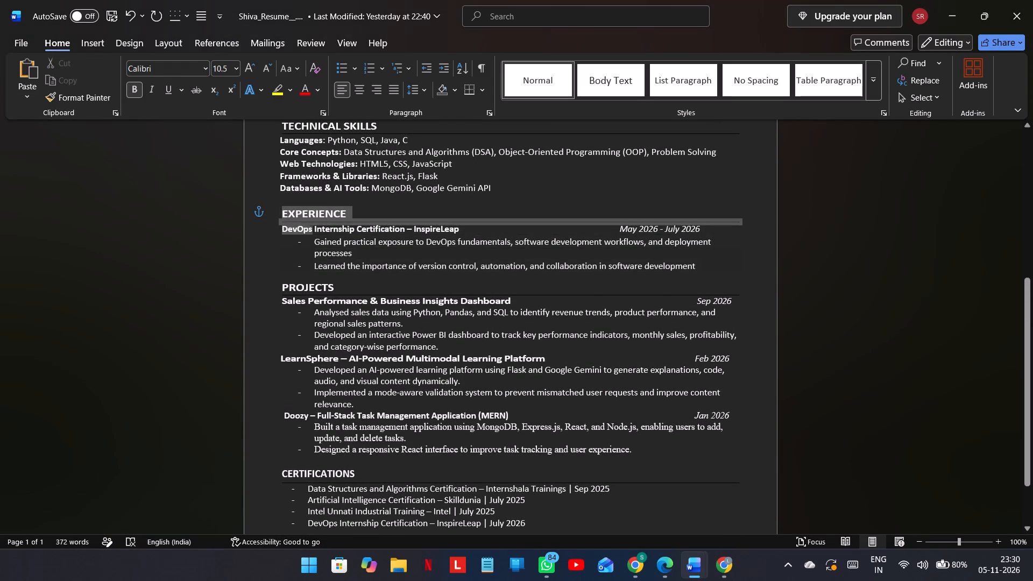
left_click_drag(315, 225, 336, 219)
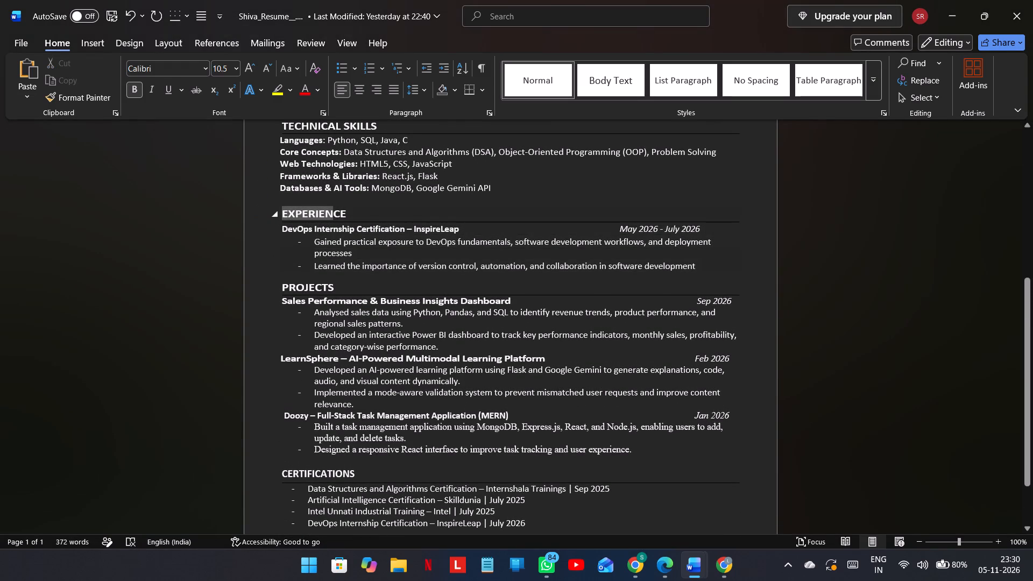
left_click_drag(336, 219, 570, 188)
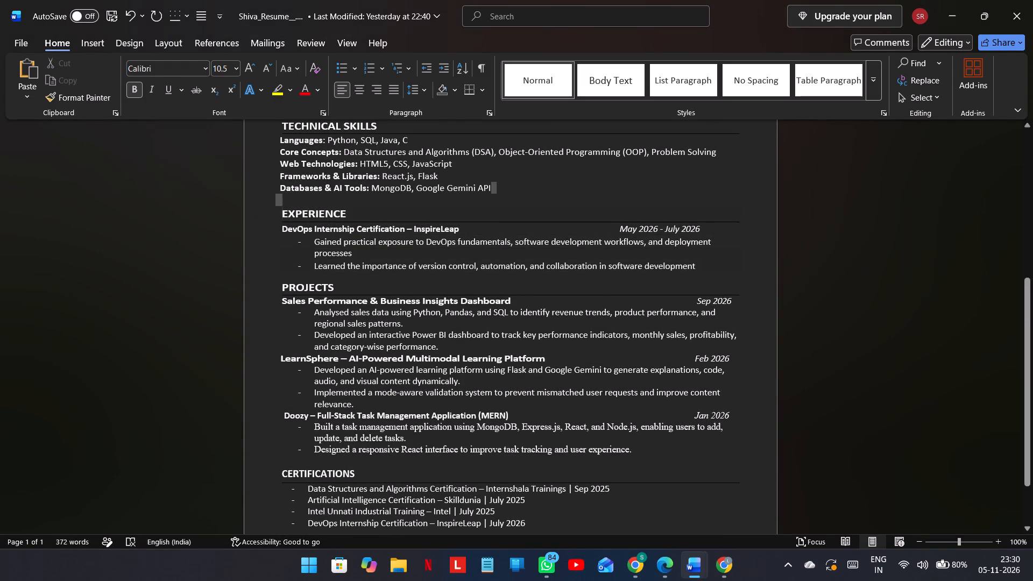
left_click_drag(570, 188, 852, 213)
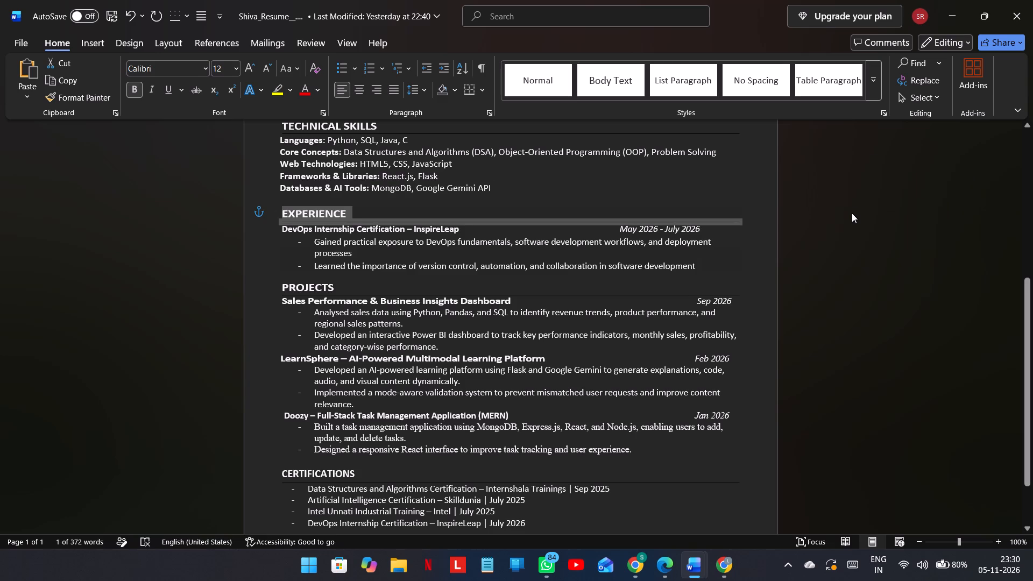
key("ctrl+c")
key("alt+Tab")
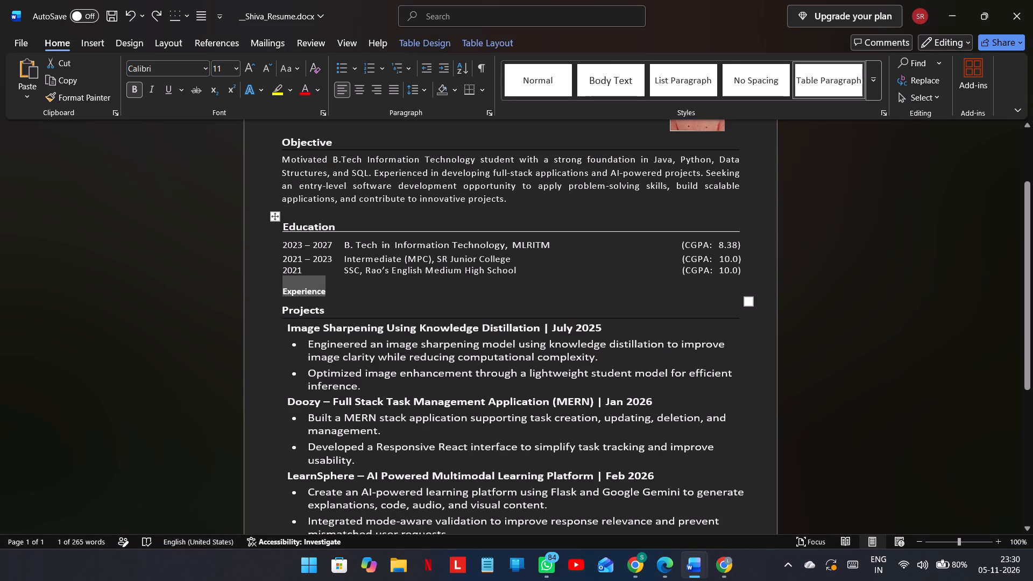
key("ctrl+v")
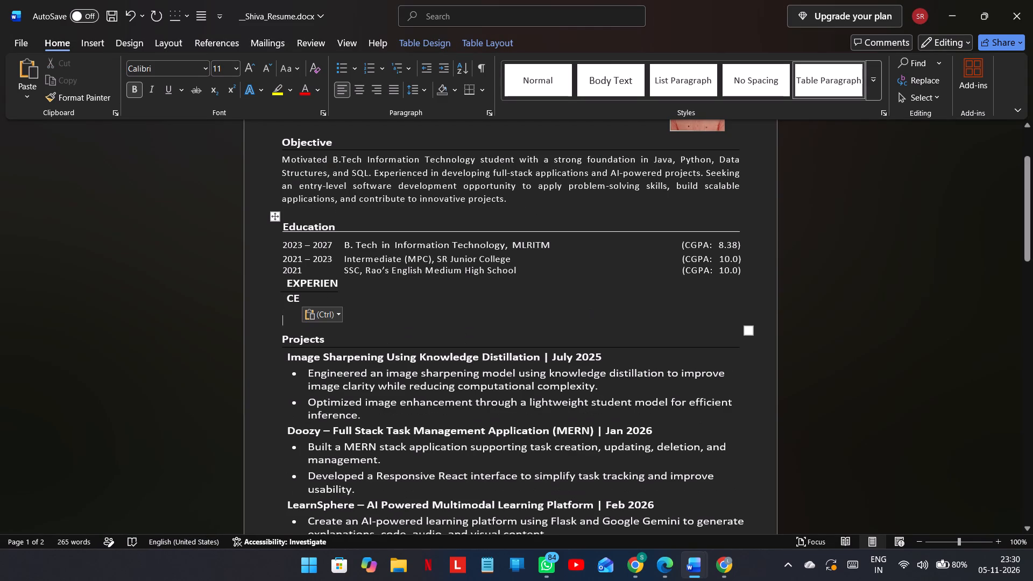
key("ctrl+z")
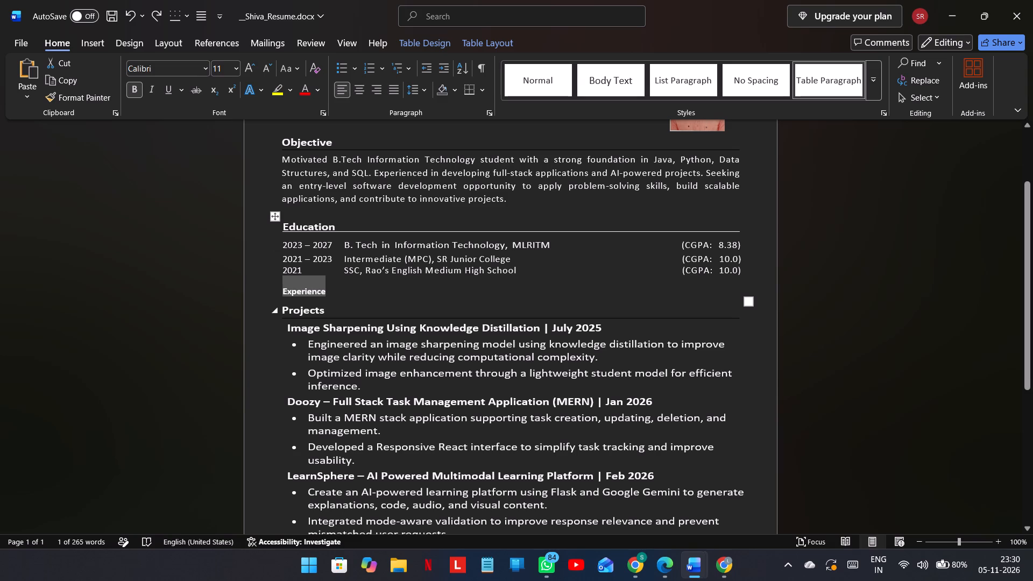
Delete the Experience heading below the 2021 education row.
key("BackSpace")
key("BackSpace")
key("BackSpace")
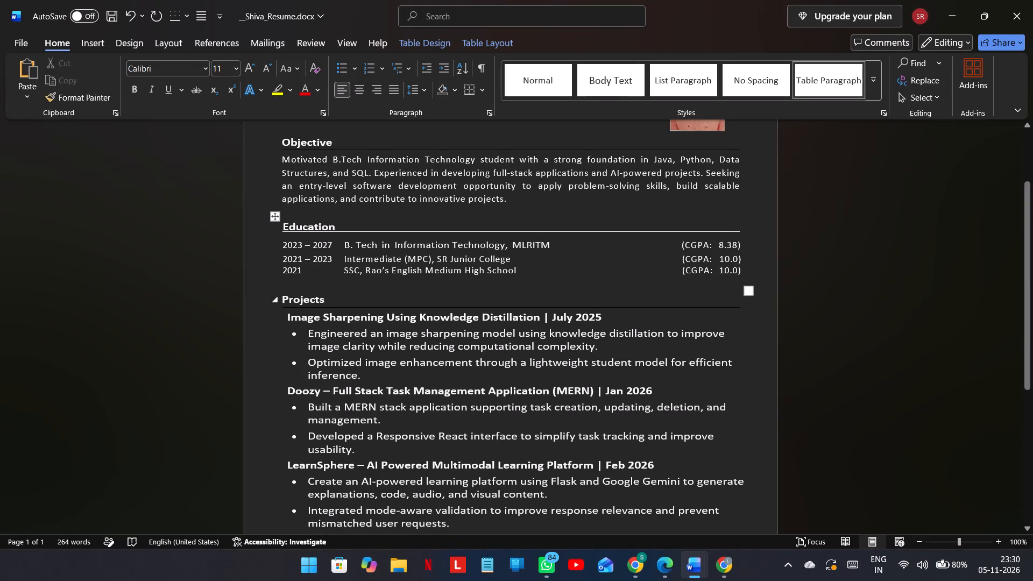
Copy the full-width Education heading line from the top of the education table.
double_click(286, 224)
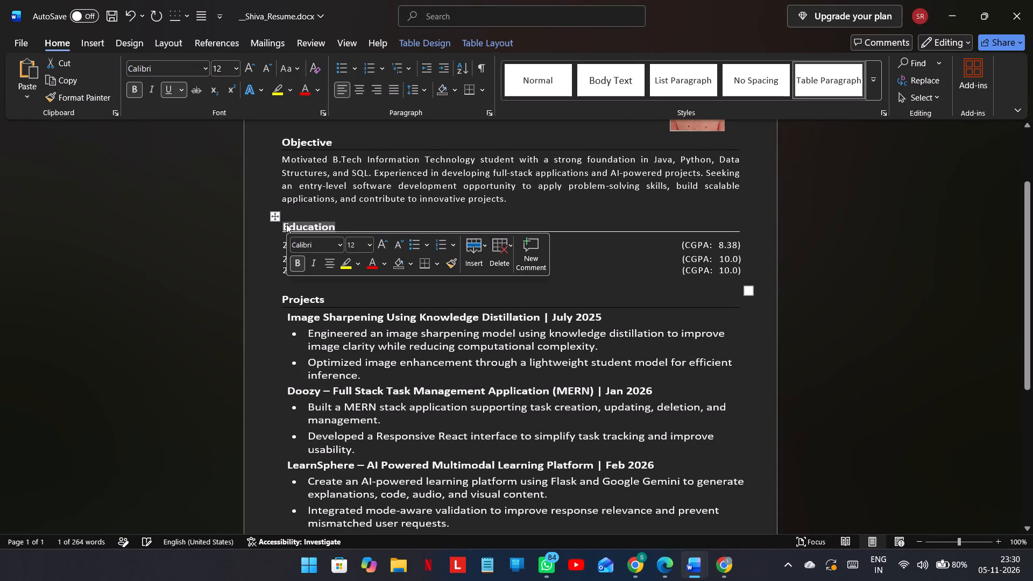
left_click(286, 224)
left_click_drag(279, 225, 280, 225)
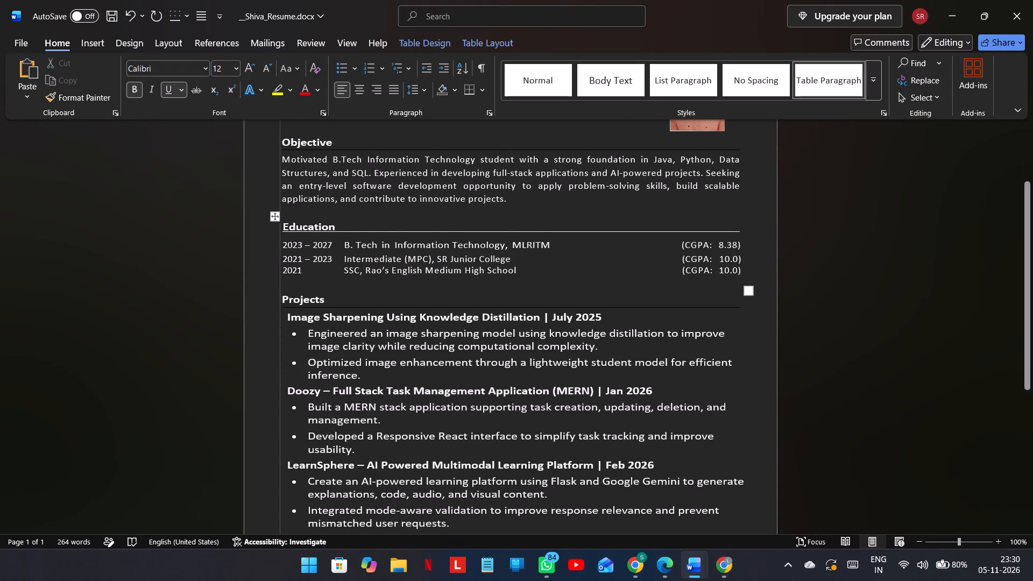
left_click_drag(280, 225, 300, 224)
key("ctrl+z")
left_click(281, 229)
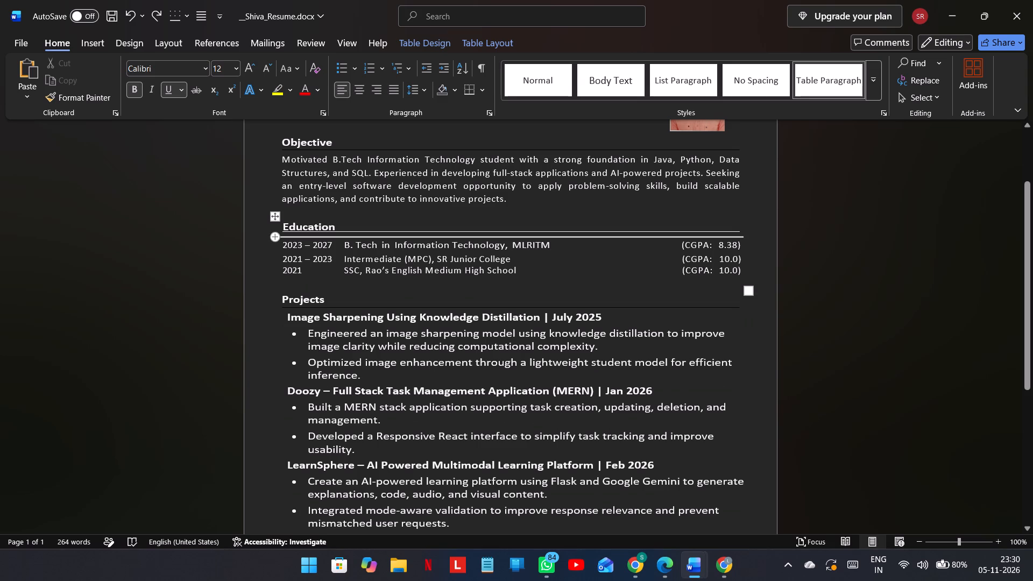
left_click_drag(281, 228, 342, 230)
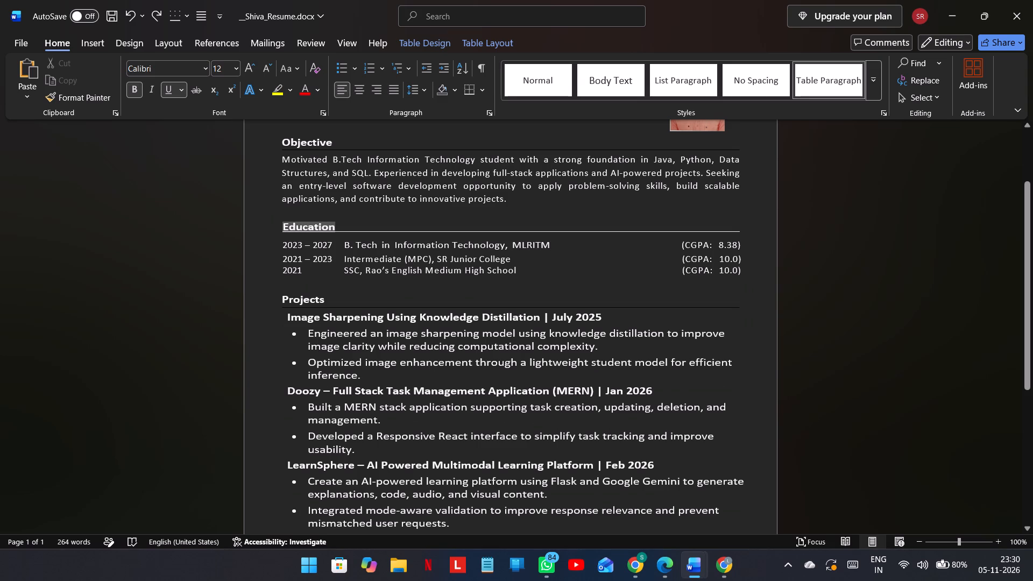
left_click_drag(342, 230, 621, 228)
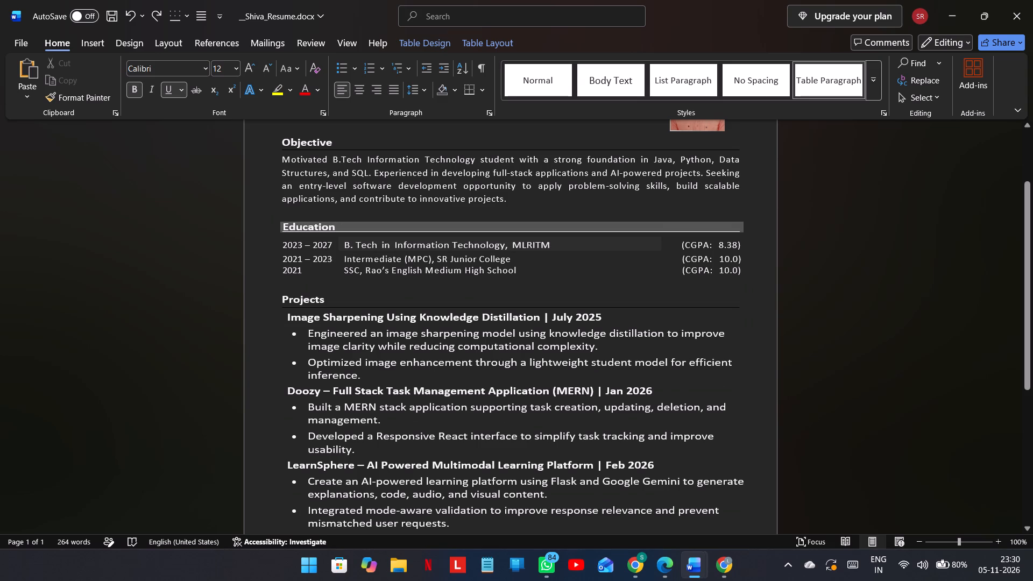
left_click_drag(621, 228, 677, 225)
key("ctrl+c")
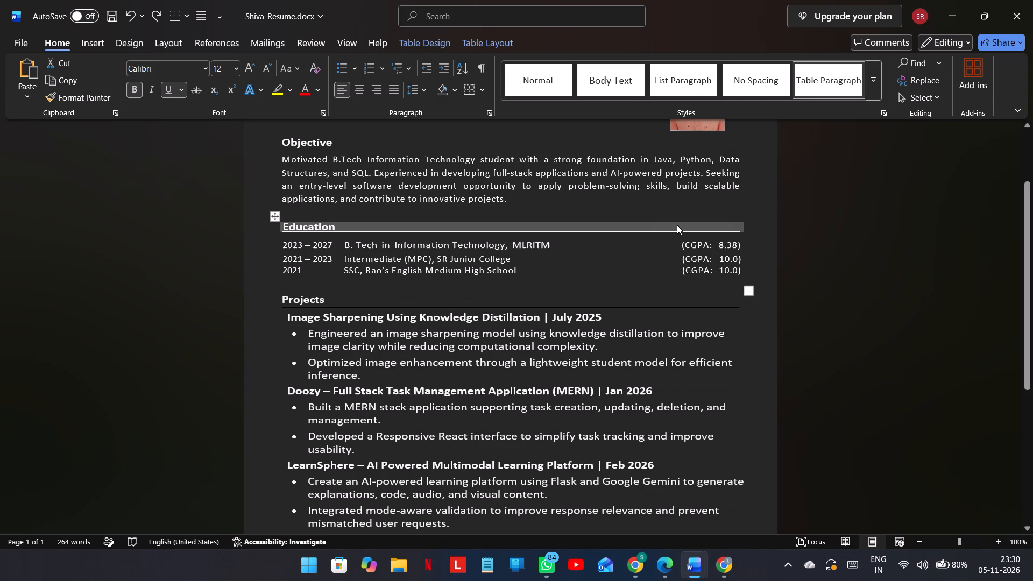
Insert two line breaks after 2021 in the education table to make room for the new heading.
left_click(567, 283)
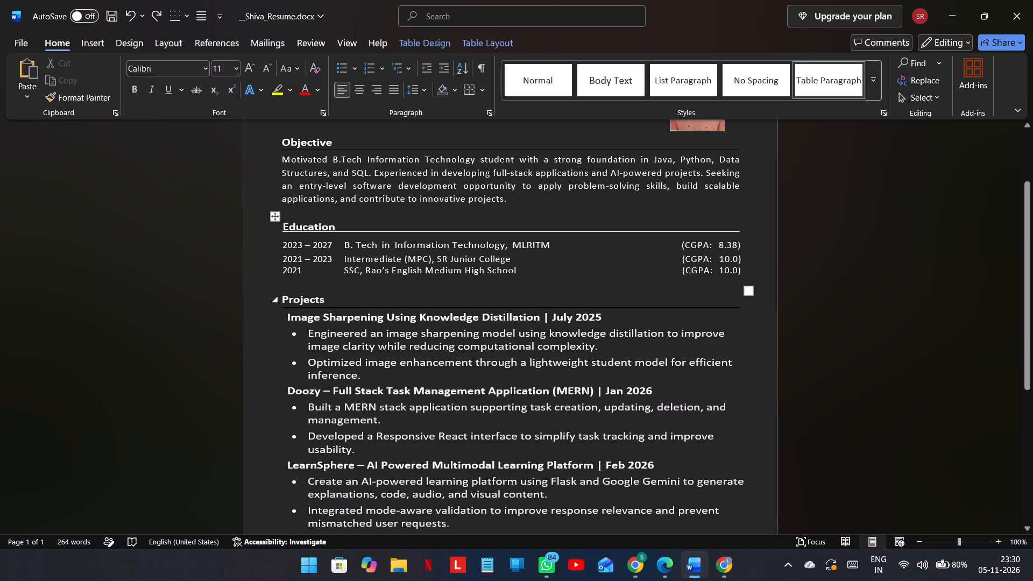
left_click(307, 273)
key("Return")
key("Return")
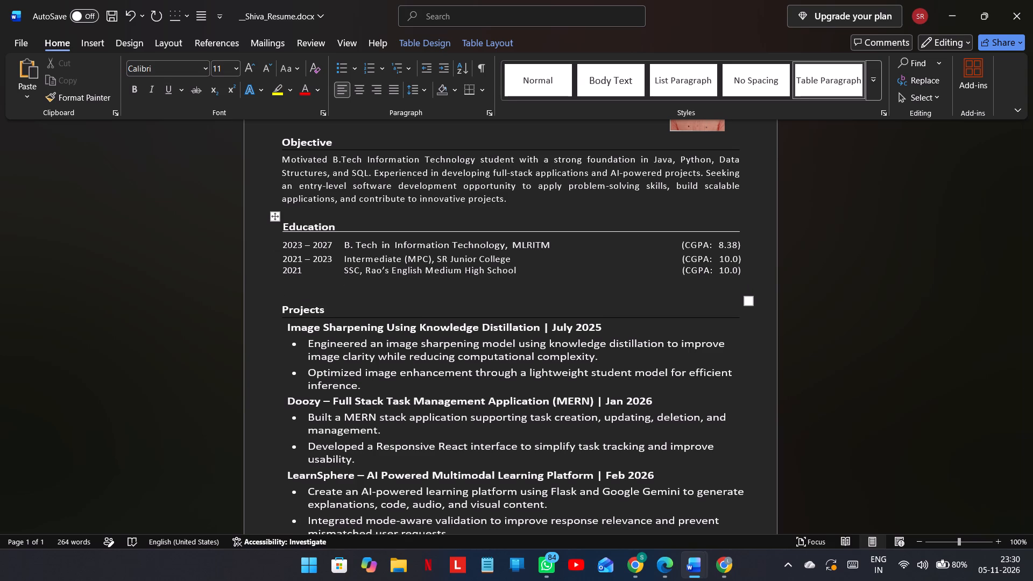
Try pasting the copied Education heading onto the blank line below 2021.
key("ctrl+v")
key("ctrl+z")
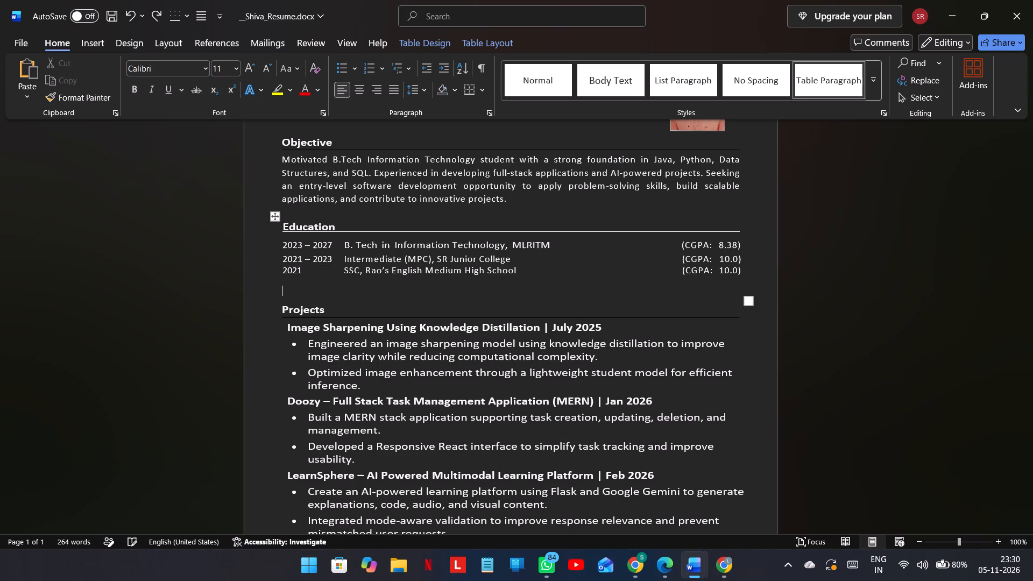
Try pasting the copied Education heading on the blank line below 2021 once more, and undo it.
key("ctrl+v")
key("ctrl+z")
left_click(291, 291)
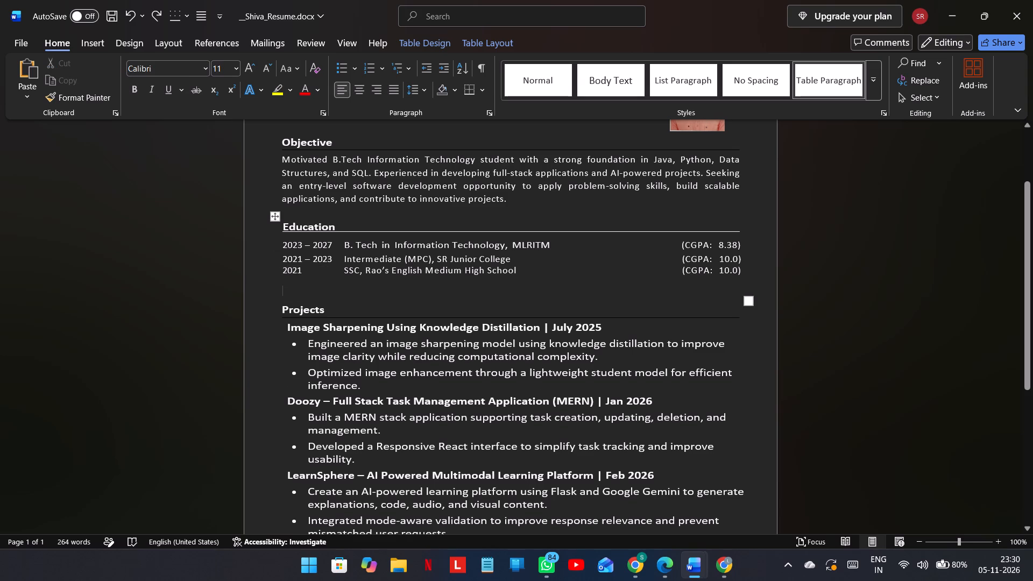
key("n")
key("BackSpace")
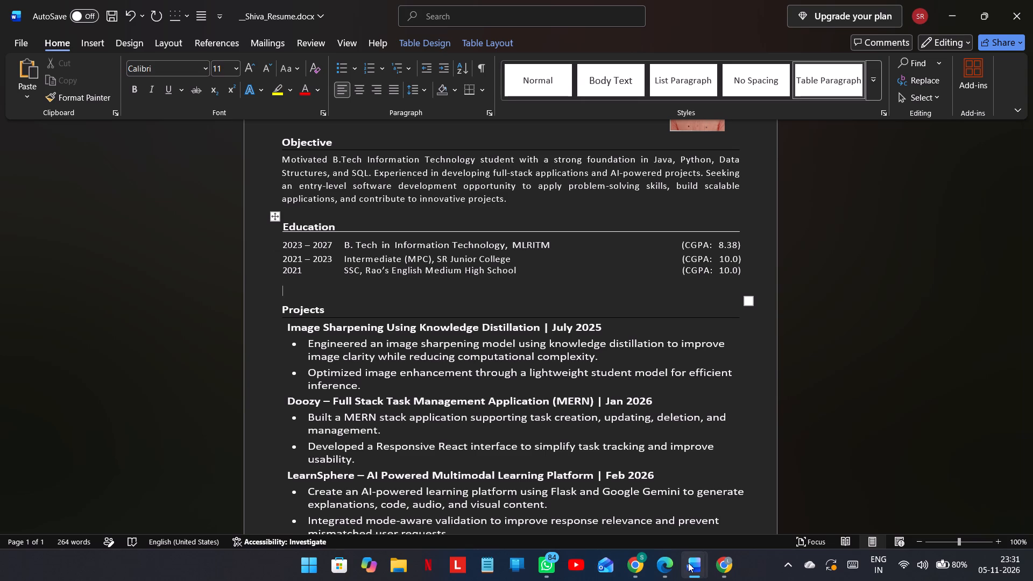
Examine the layout of the EXPERIENCE section in the other resume document, and return to the resume being edited.
left_click(711, 506)
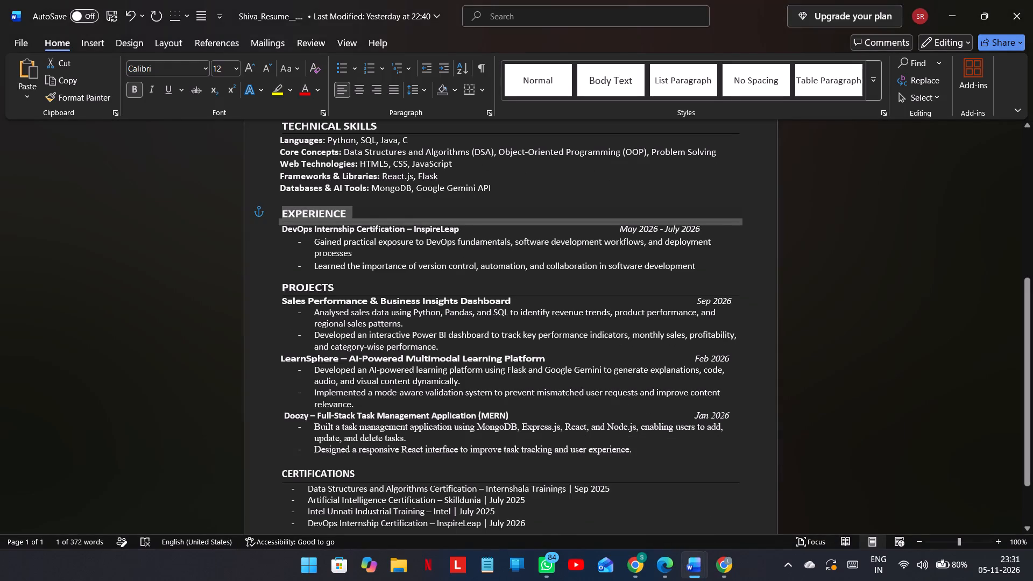
scroll(561, 421, "up", 3)
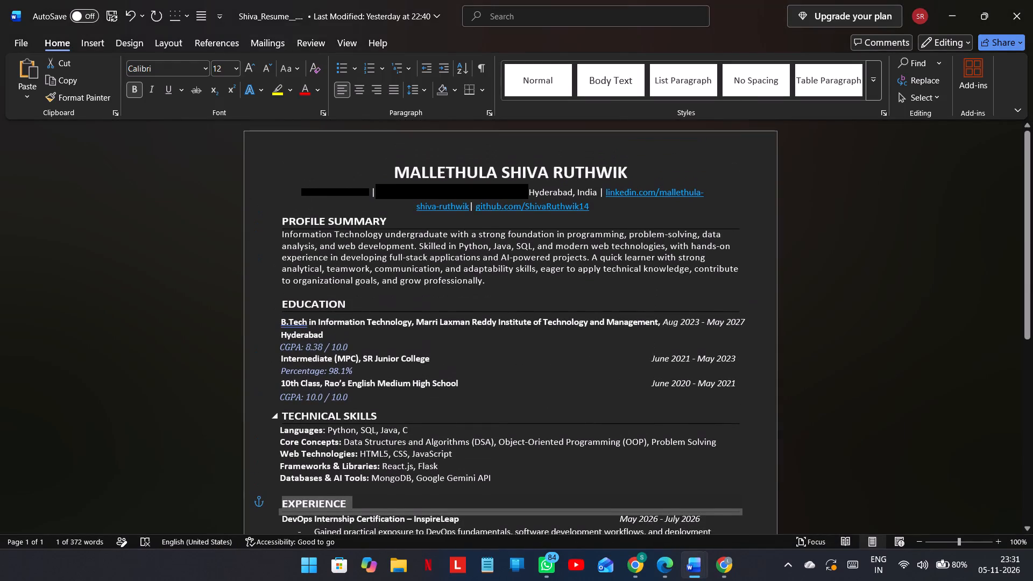
scroll(561, 421, "down", 5)
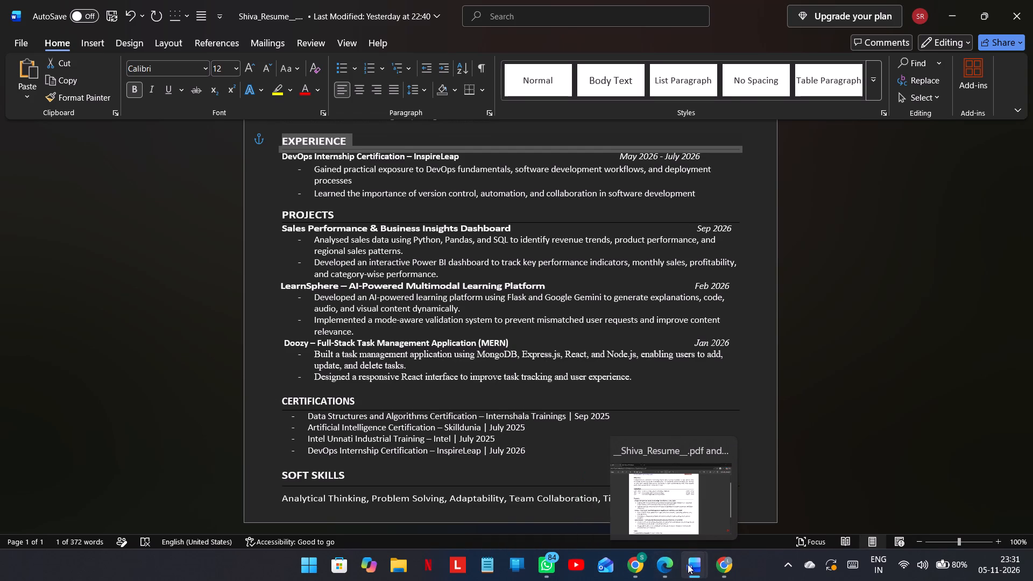
left_click(633, 516)
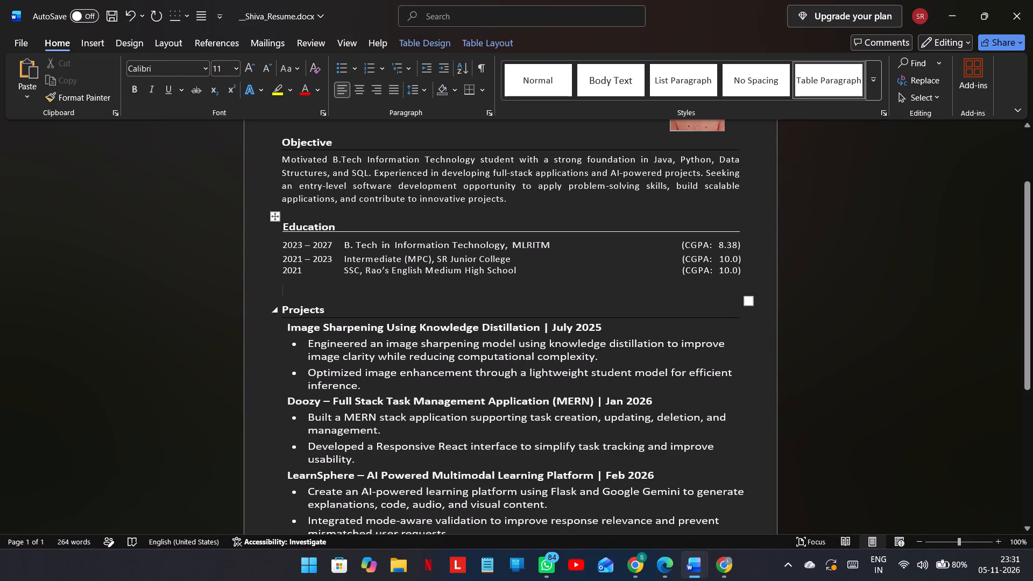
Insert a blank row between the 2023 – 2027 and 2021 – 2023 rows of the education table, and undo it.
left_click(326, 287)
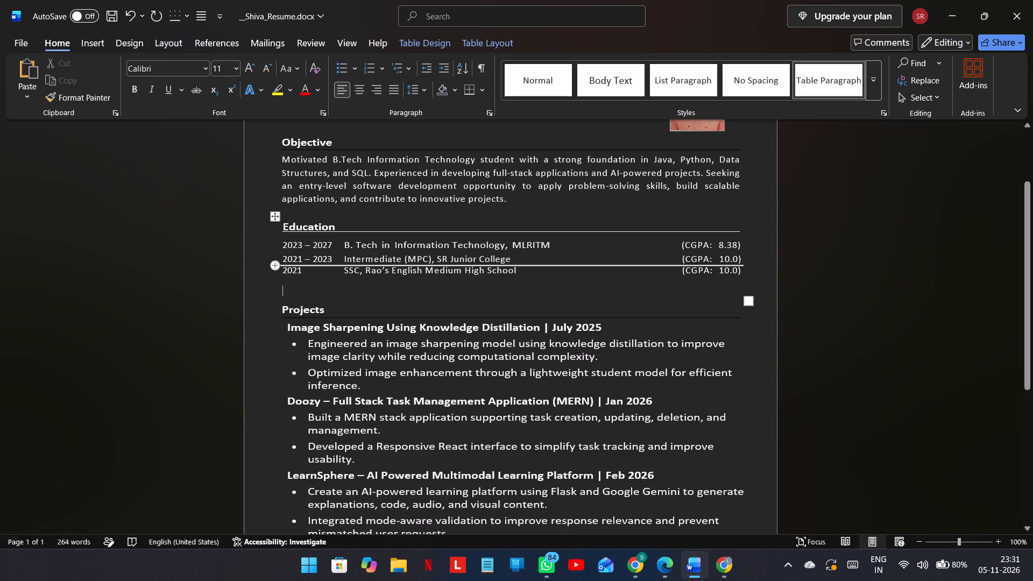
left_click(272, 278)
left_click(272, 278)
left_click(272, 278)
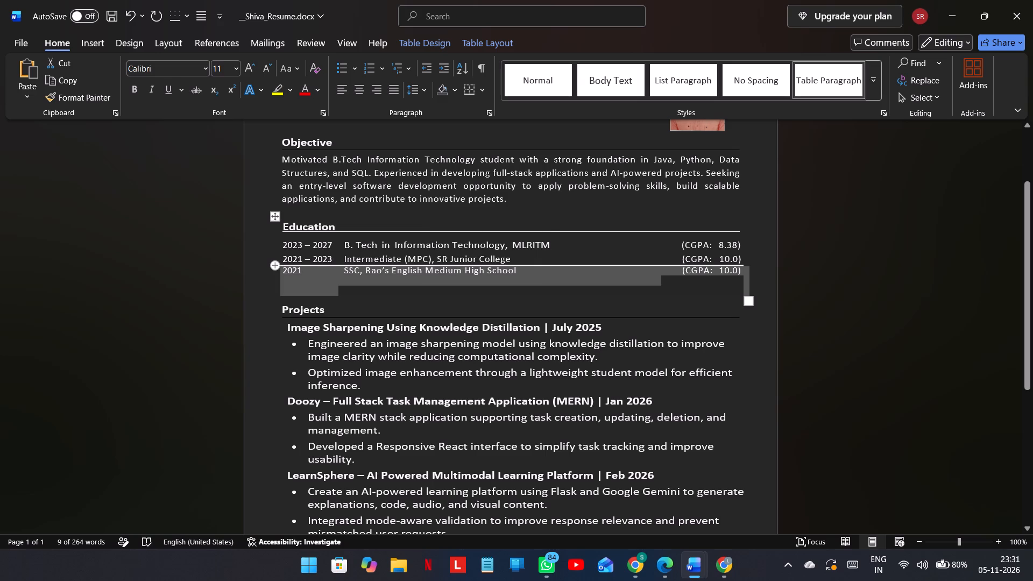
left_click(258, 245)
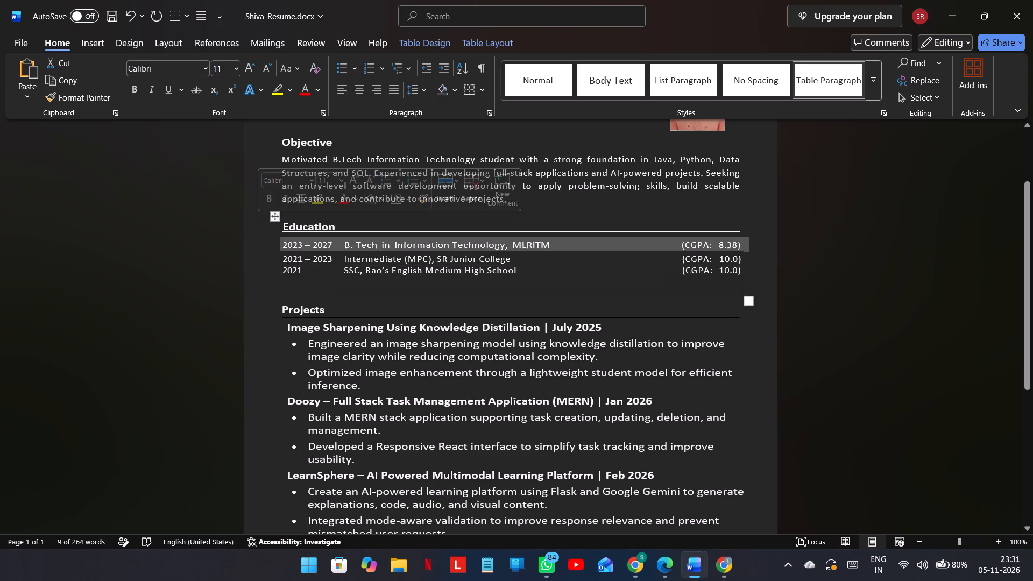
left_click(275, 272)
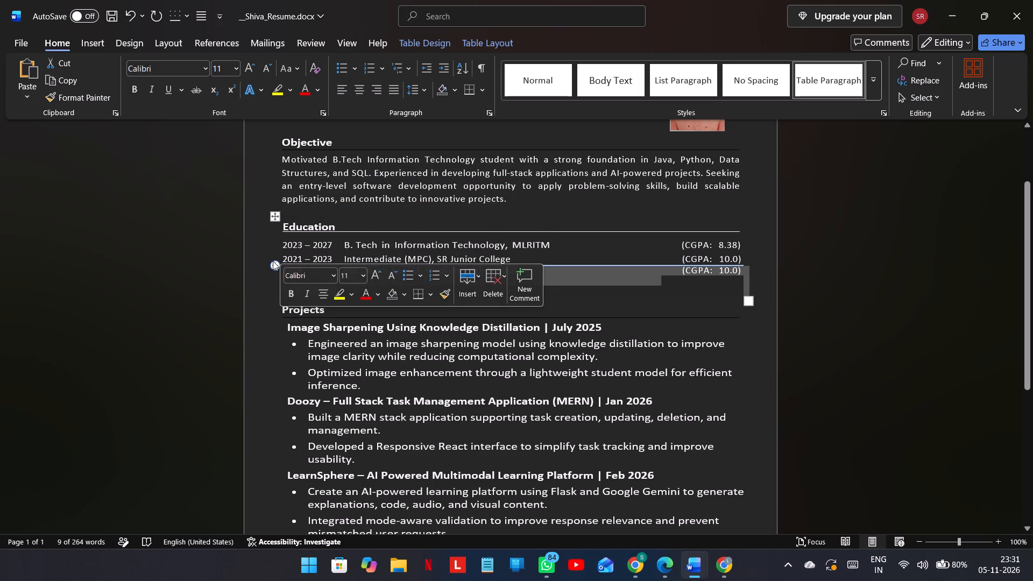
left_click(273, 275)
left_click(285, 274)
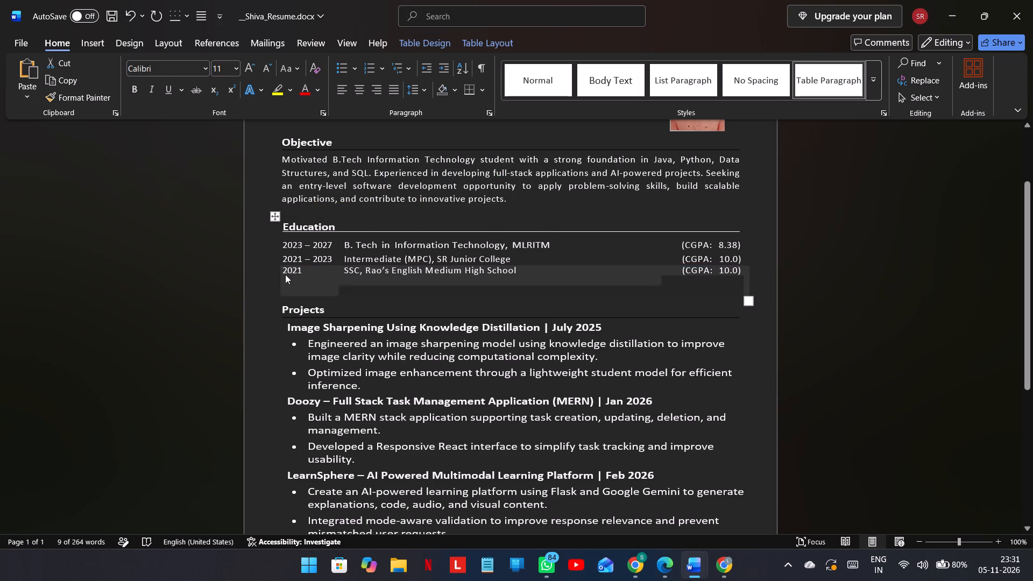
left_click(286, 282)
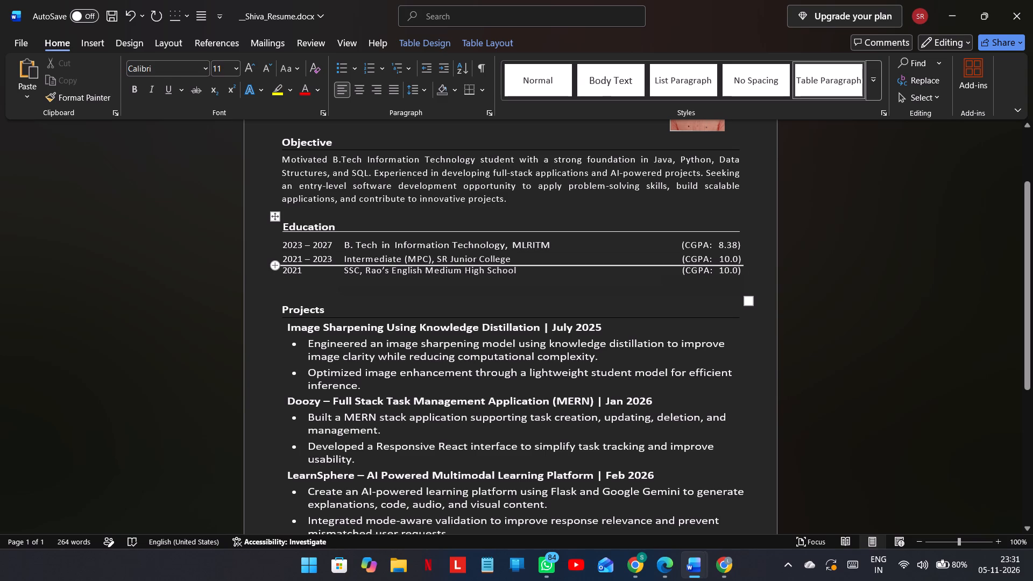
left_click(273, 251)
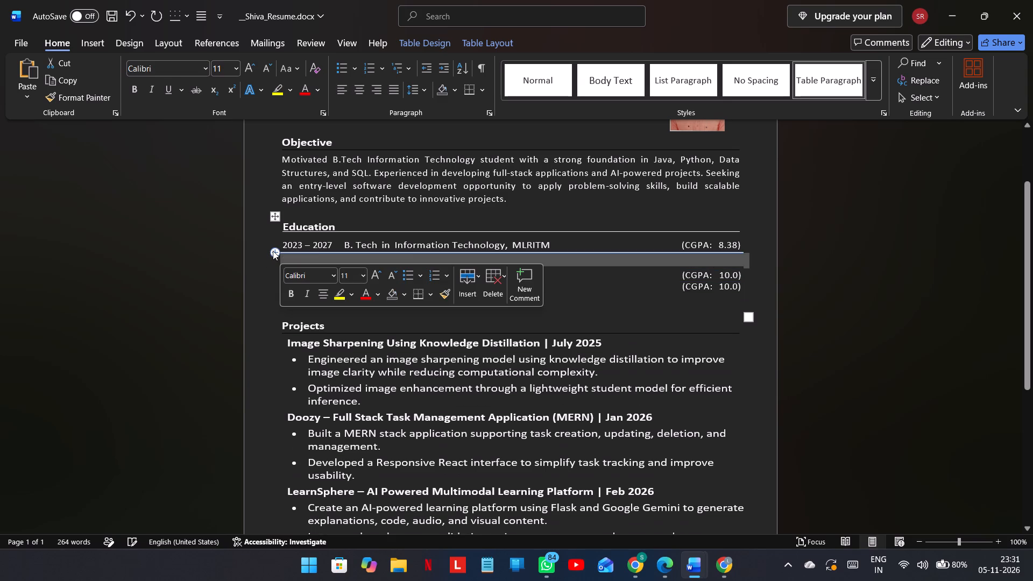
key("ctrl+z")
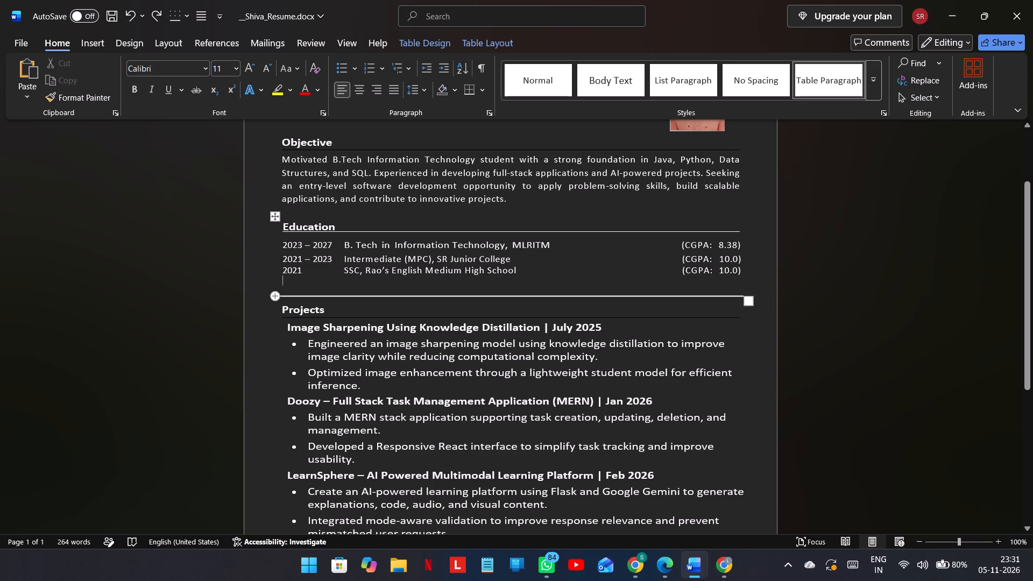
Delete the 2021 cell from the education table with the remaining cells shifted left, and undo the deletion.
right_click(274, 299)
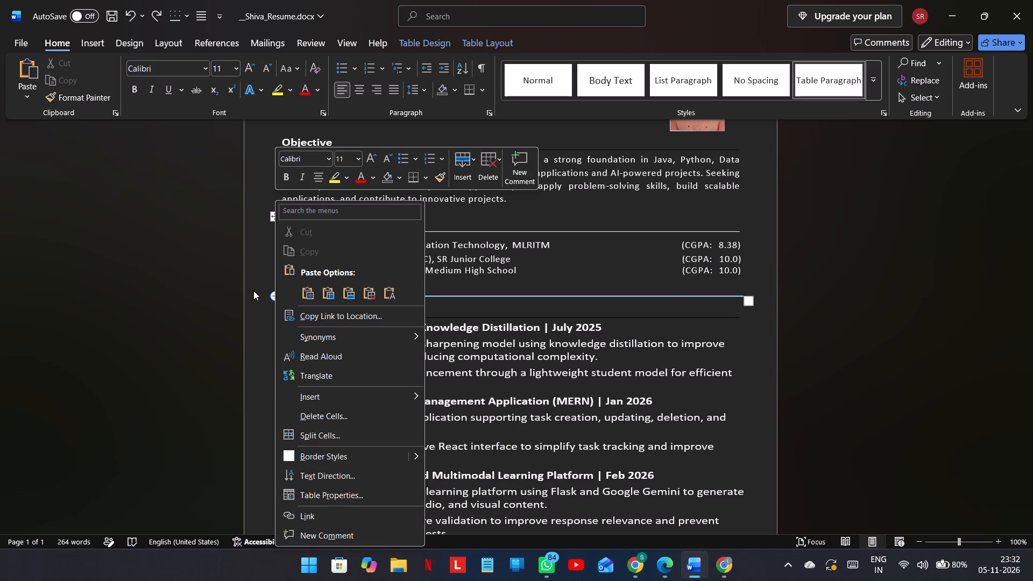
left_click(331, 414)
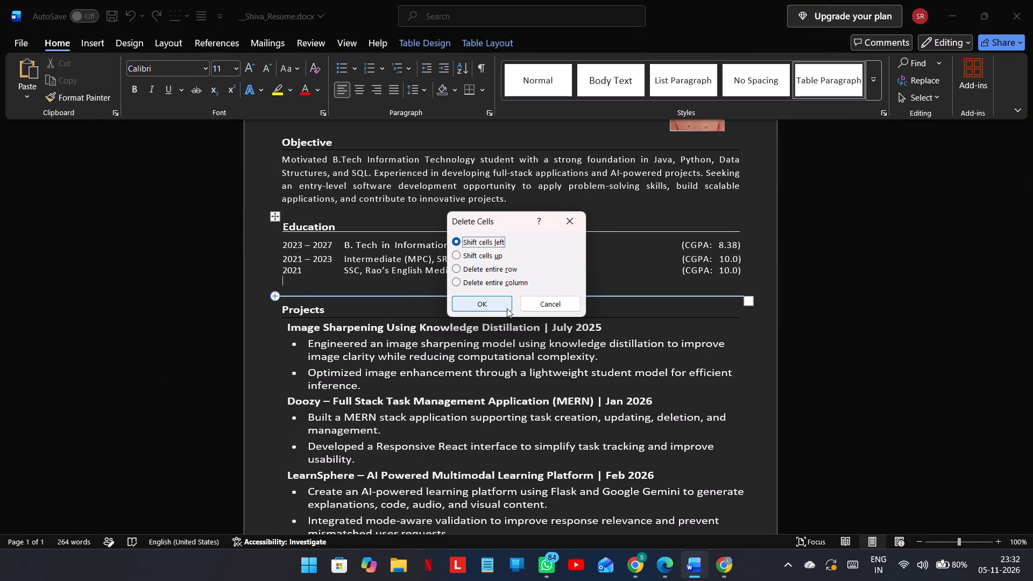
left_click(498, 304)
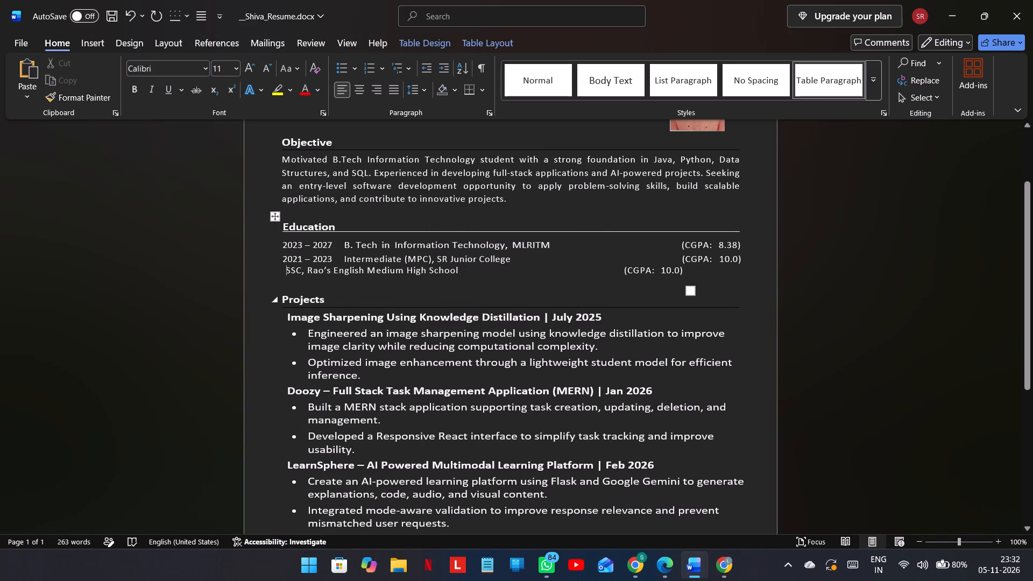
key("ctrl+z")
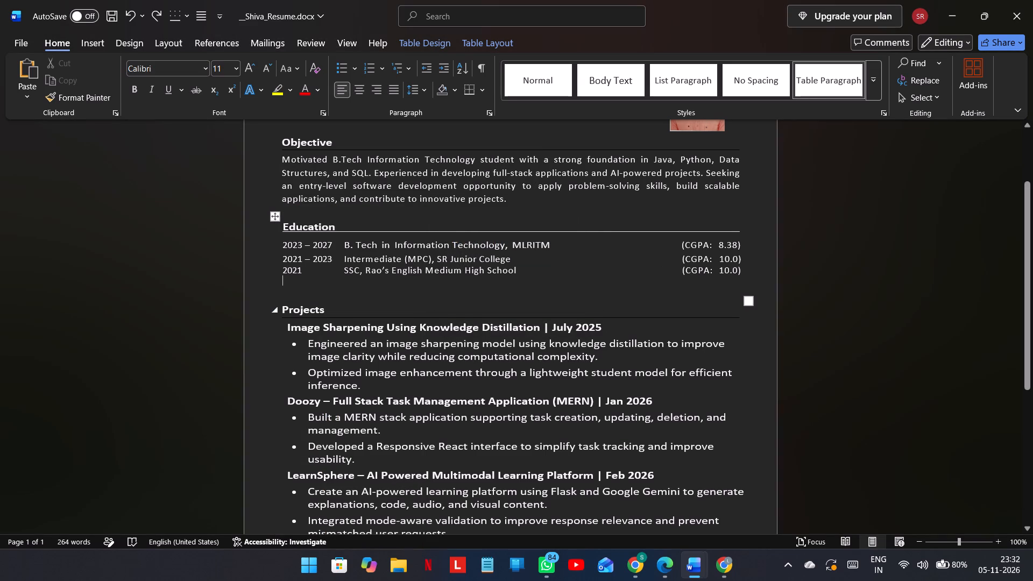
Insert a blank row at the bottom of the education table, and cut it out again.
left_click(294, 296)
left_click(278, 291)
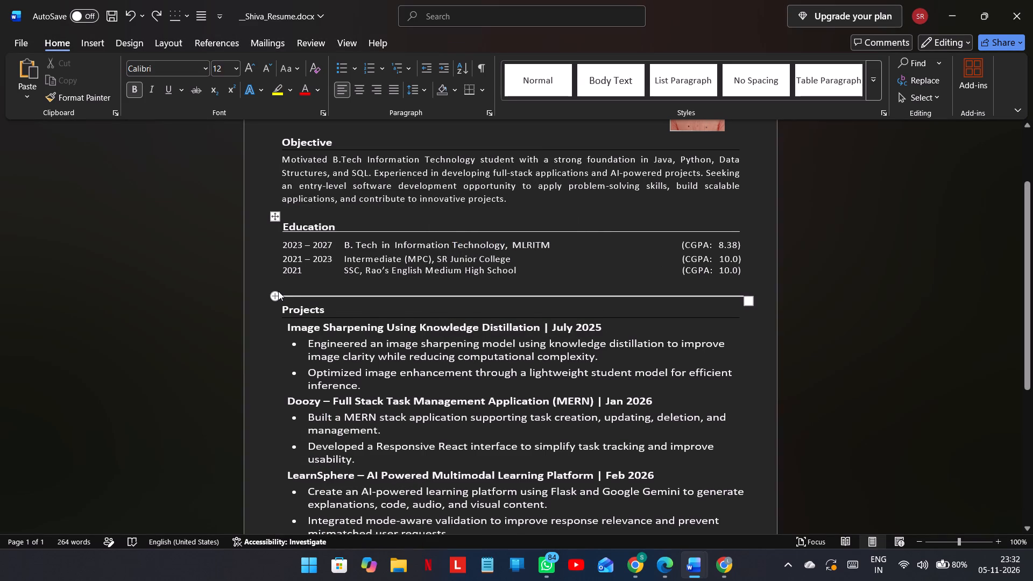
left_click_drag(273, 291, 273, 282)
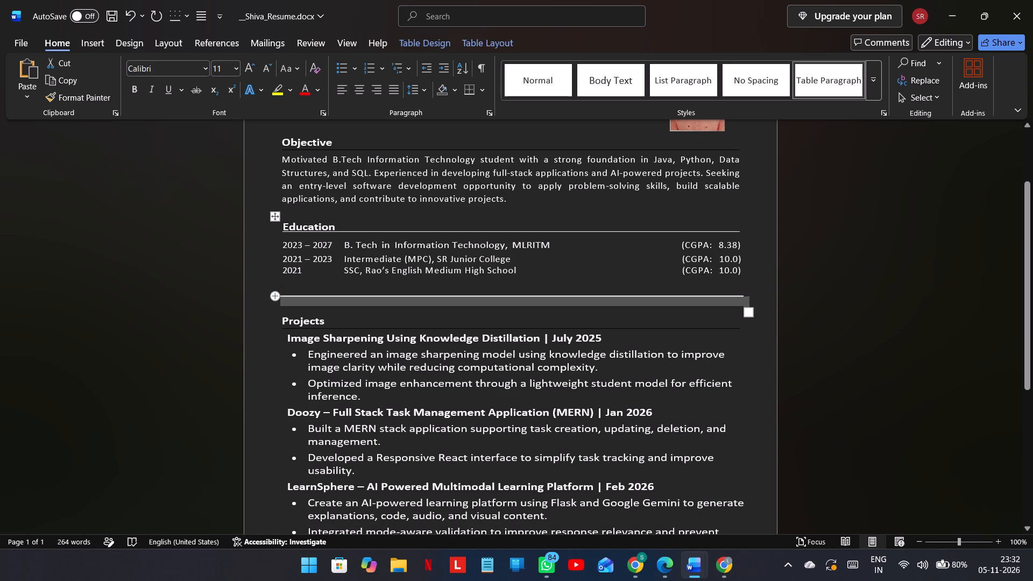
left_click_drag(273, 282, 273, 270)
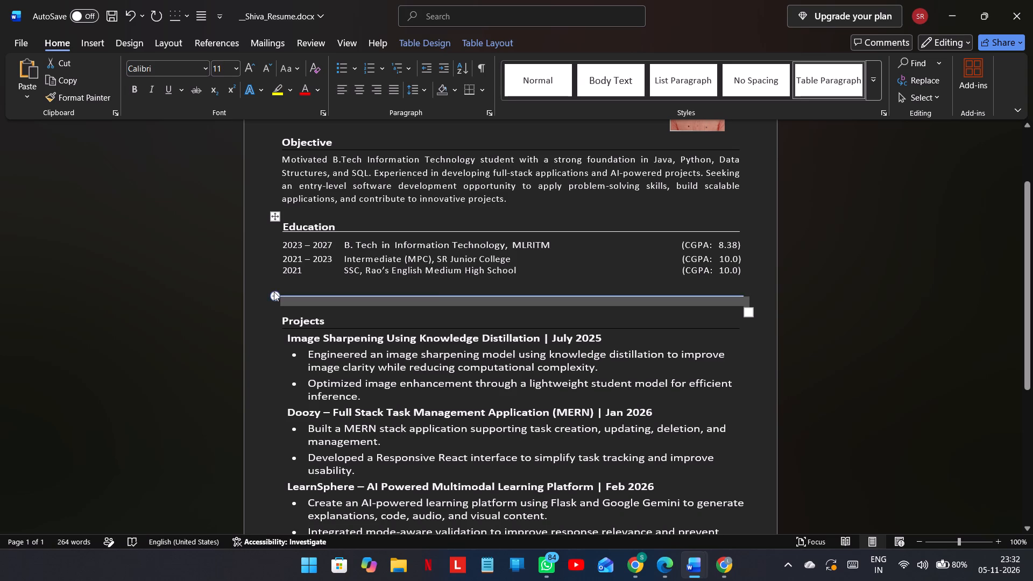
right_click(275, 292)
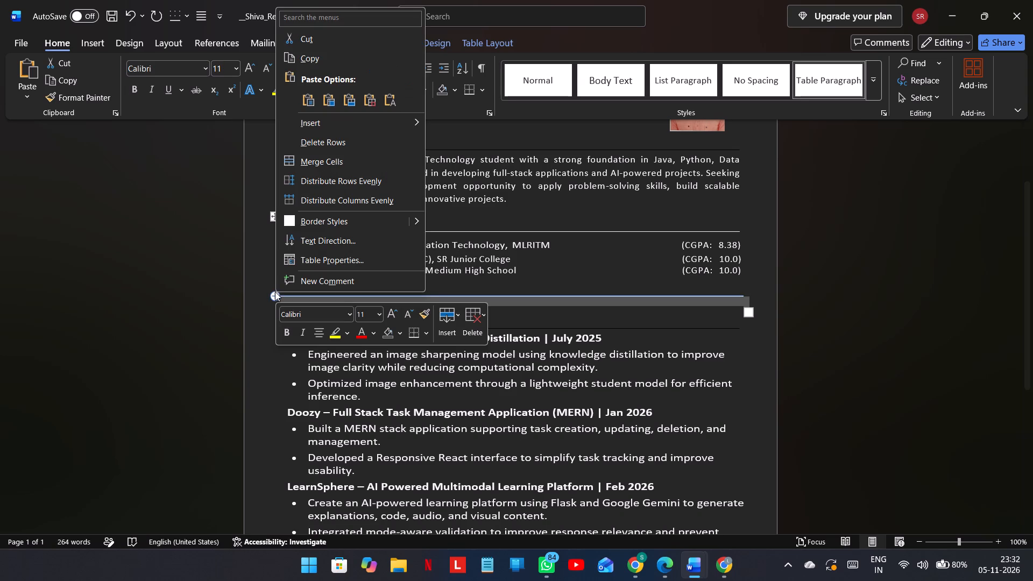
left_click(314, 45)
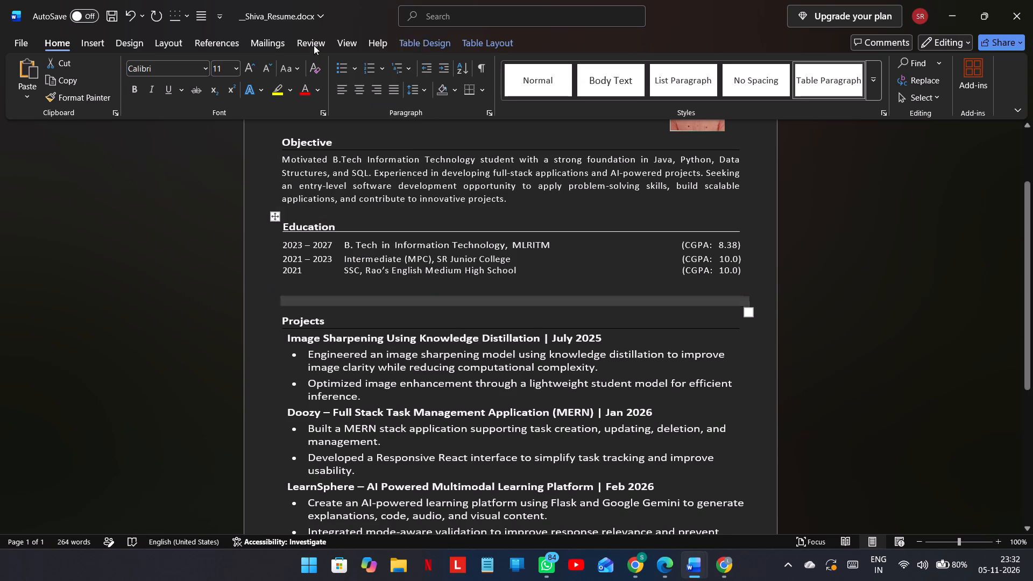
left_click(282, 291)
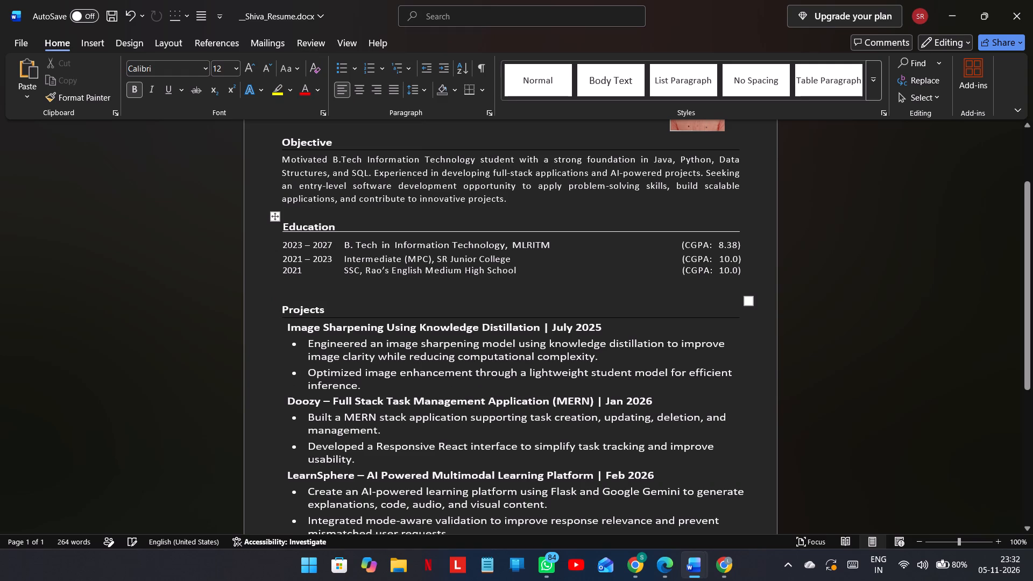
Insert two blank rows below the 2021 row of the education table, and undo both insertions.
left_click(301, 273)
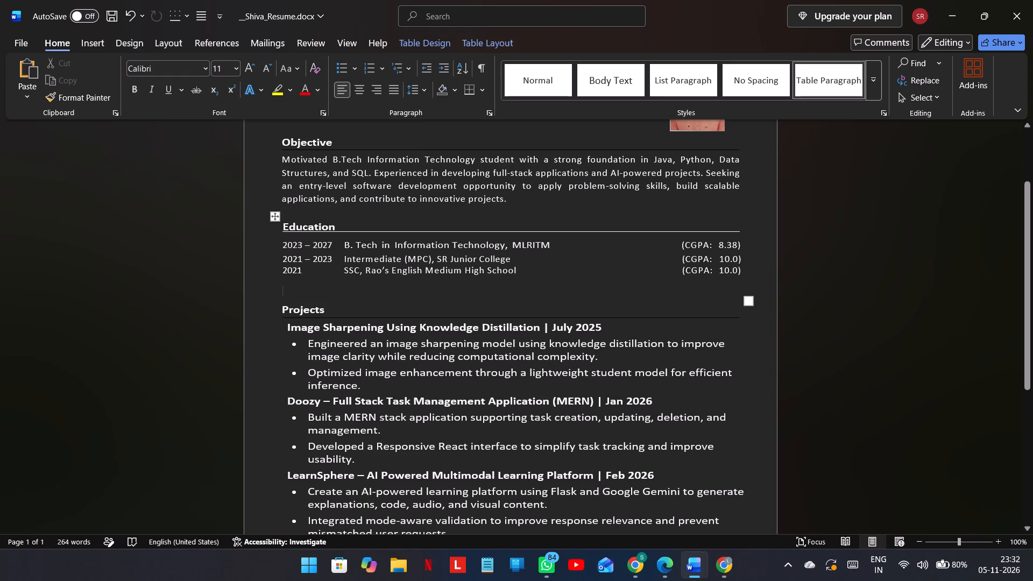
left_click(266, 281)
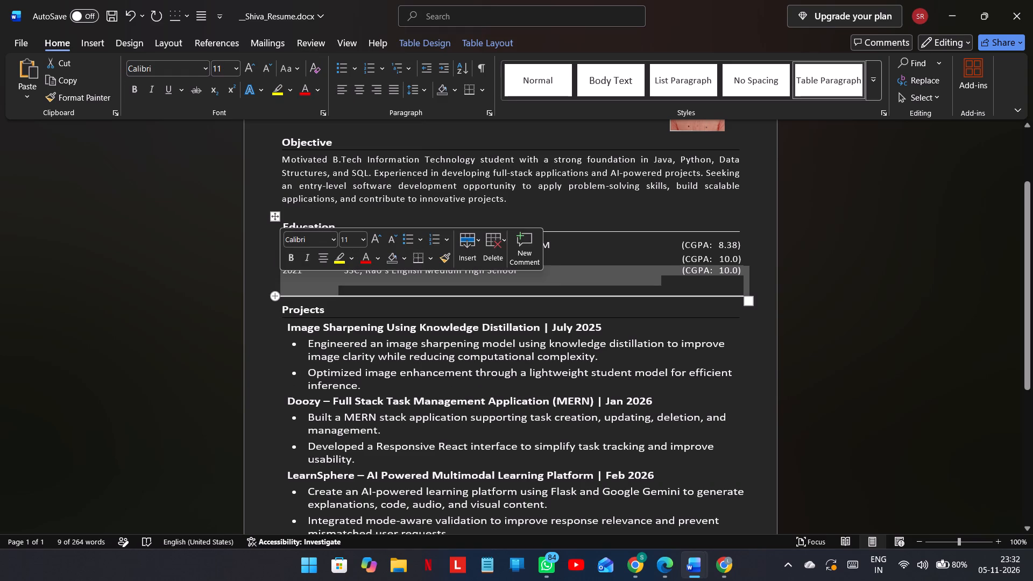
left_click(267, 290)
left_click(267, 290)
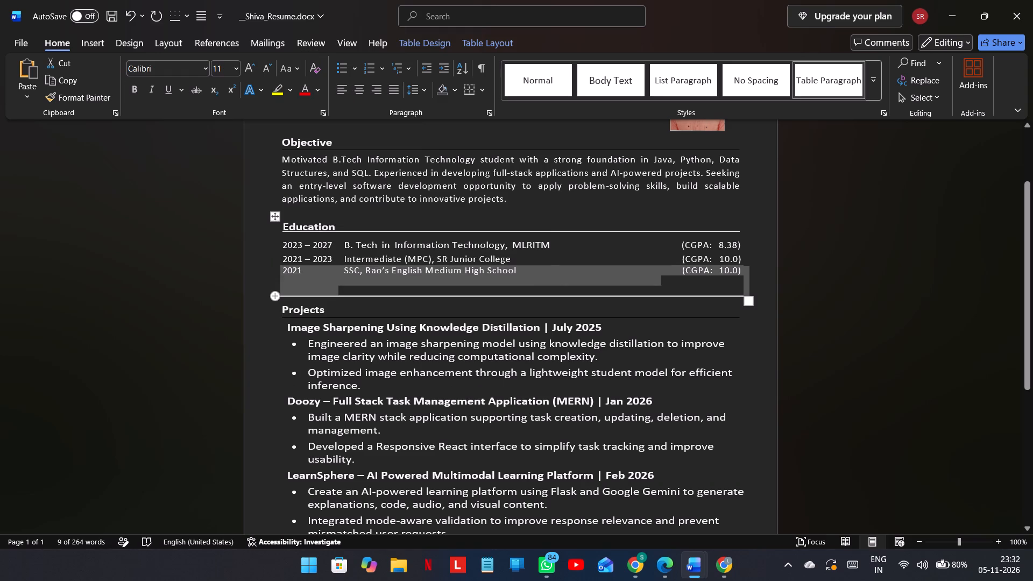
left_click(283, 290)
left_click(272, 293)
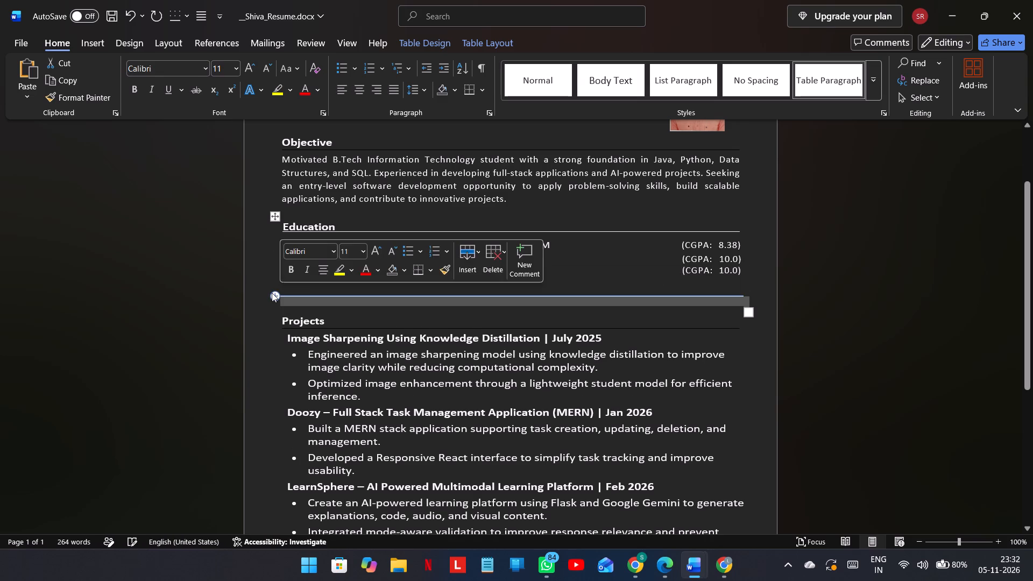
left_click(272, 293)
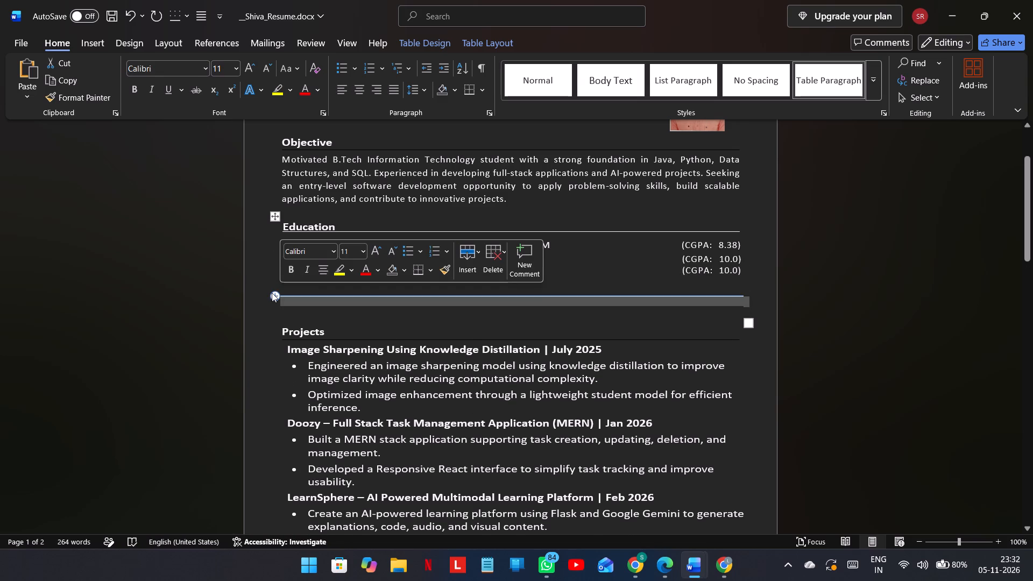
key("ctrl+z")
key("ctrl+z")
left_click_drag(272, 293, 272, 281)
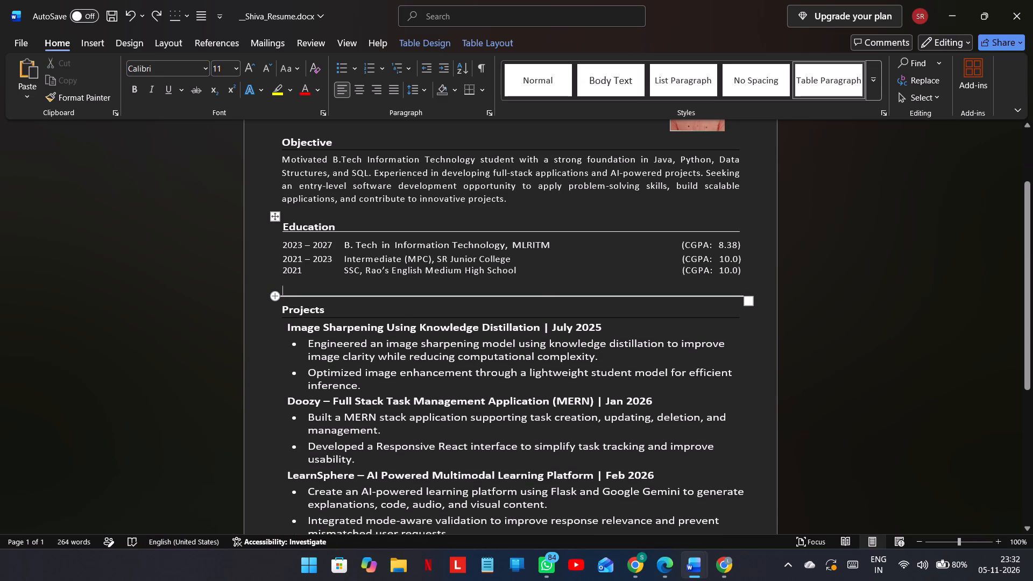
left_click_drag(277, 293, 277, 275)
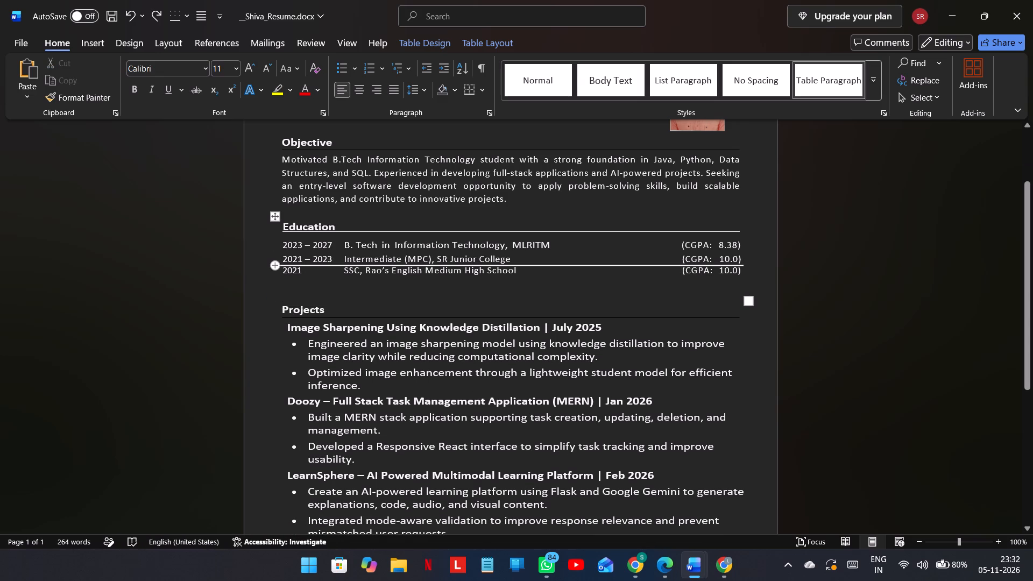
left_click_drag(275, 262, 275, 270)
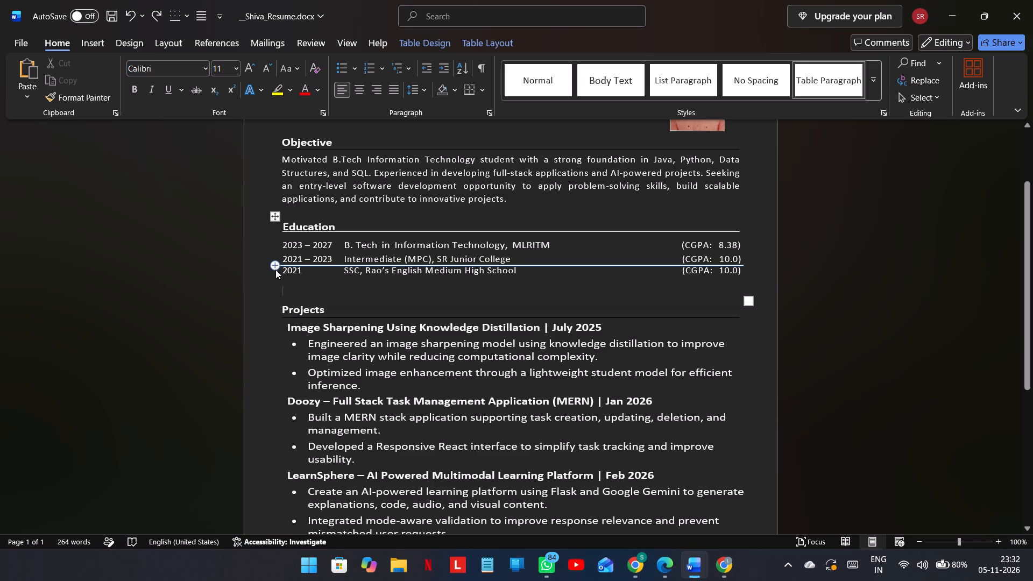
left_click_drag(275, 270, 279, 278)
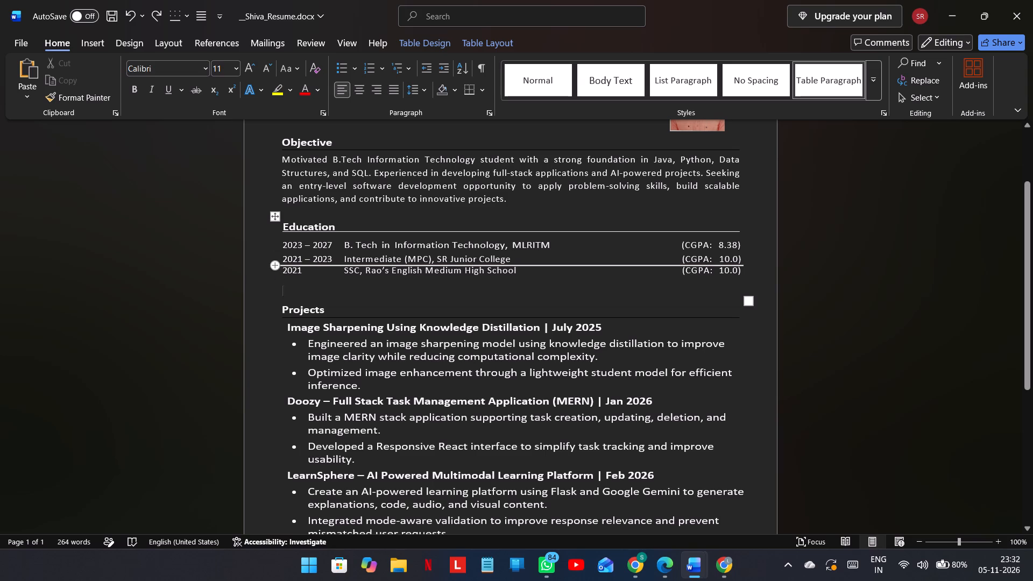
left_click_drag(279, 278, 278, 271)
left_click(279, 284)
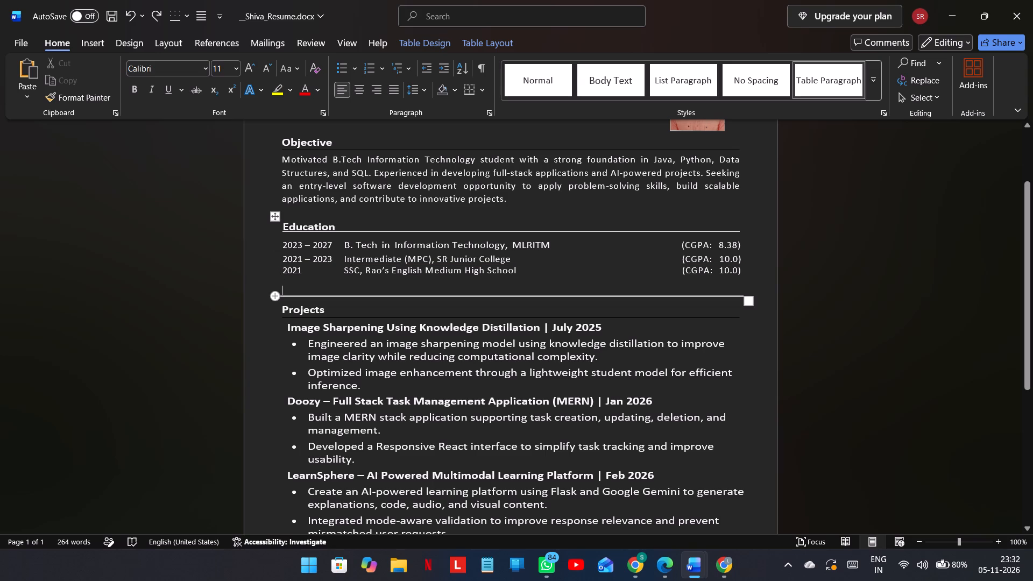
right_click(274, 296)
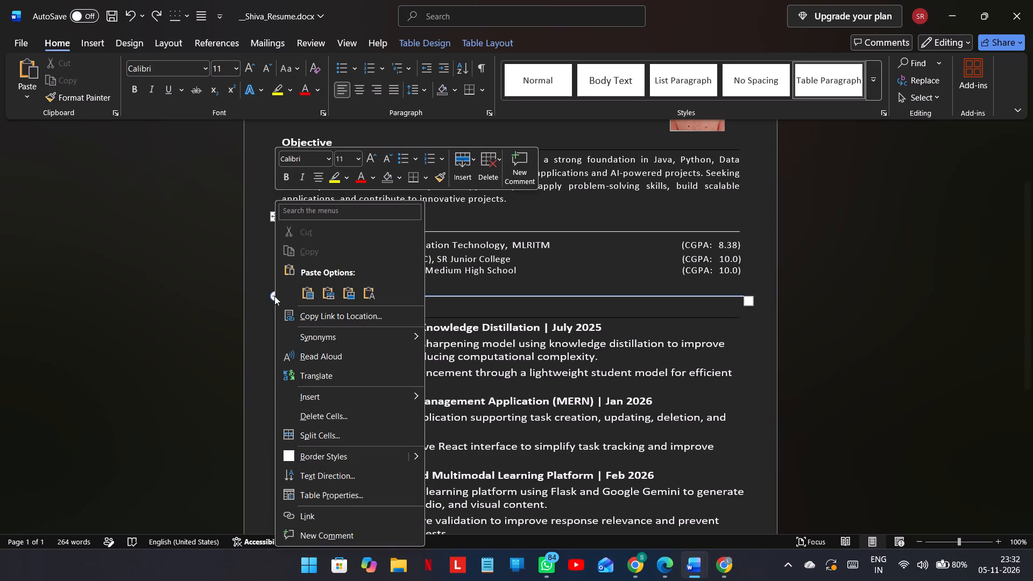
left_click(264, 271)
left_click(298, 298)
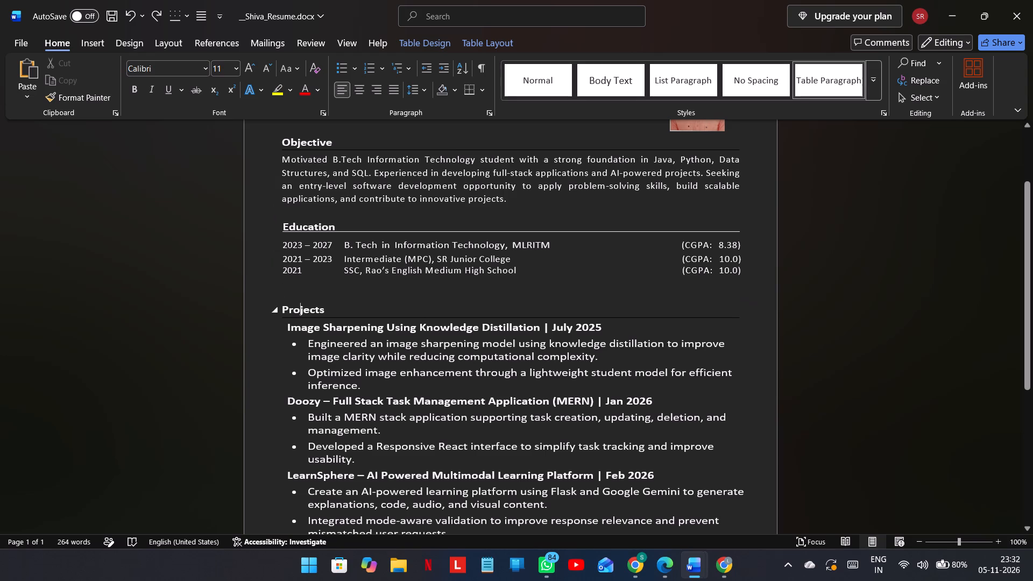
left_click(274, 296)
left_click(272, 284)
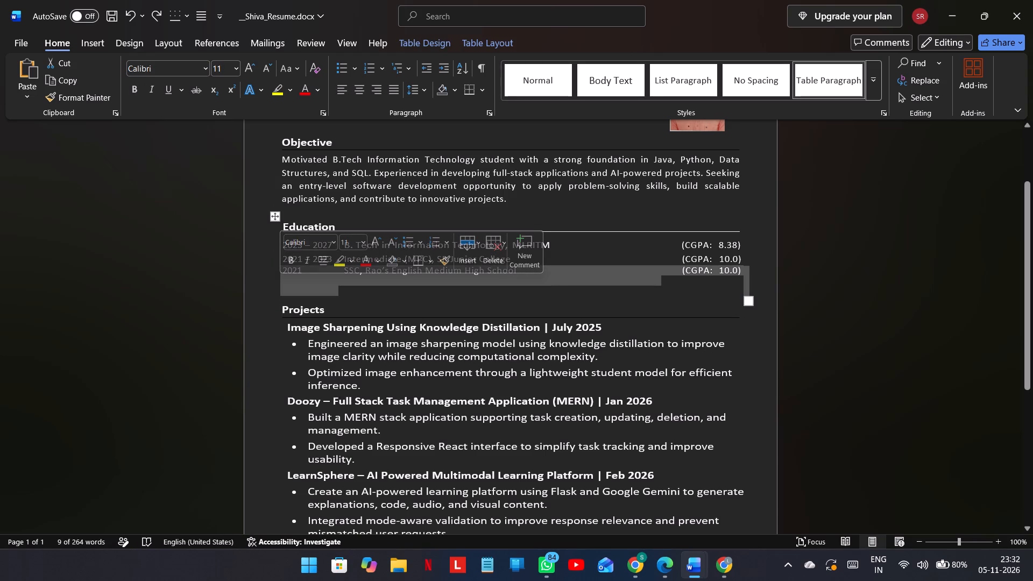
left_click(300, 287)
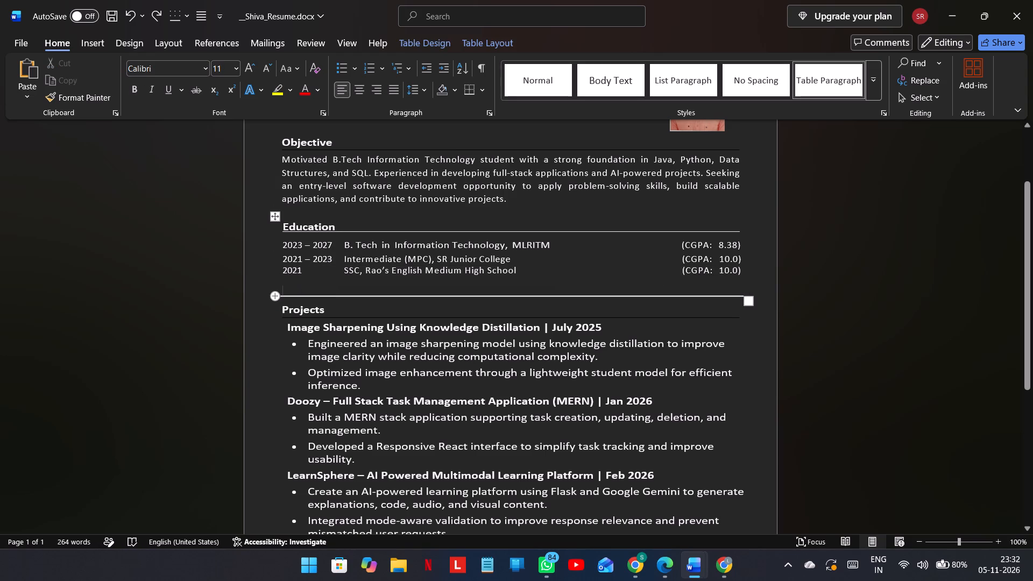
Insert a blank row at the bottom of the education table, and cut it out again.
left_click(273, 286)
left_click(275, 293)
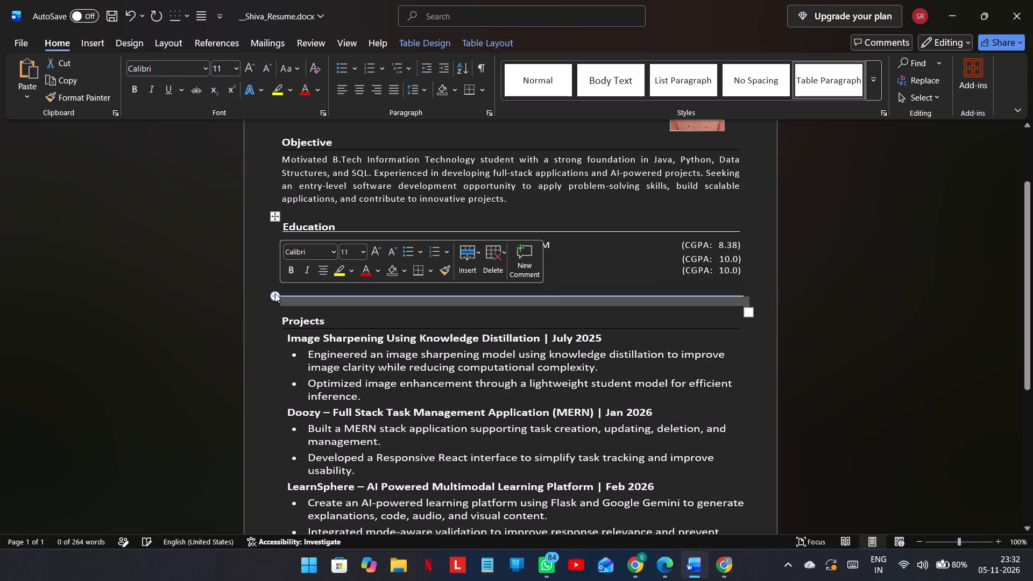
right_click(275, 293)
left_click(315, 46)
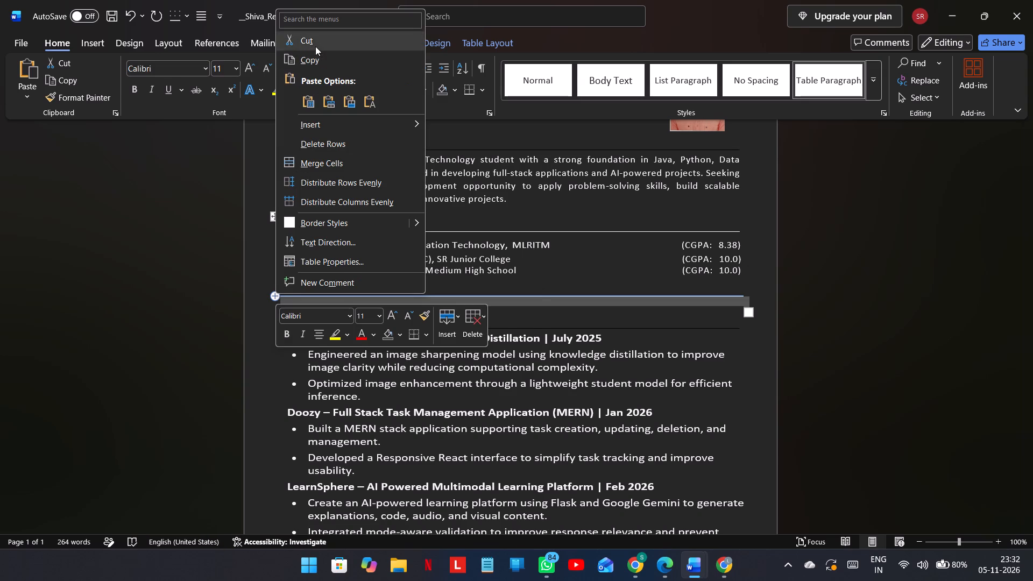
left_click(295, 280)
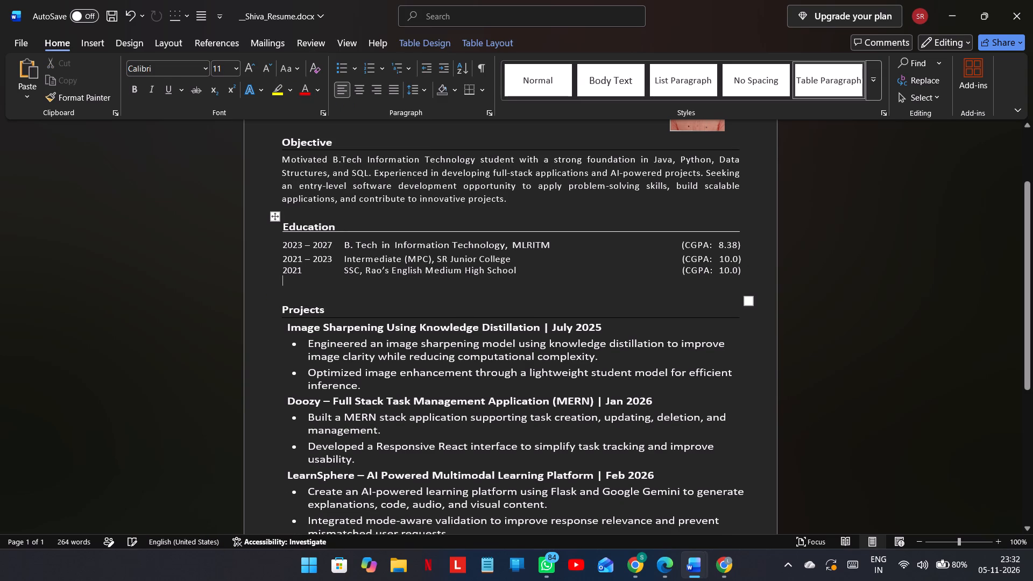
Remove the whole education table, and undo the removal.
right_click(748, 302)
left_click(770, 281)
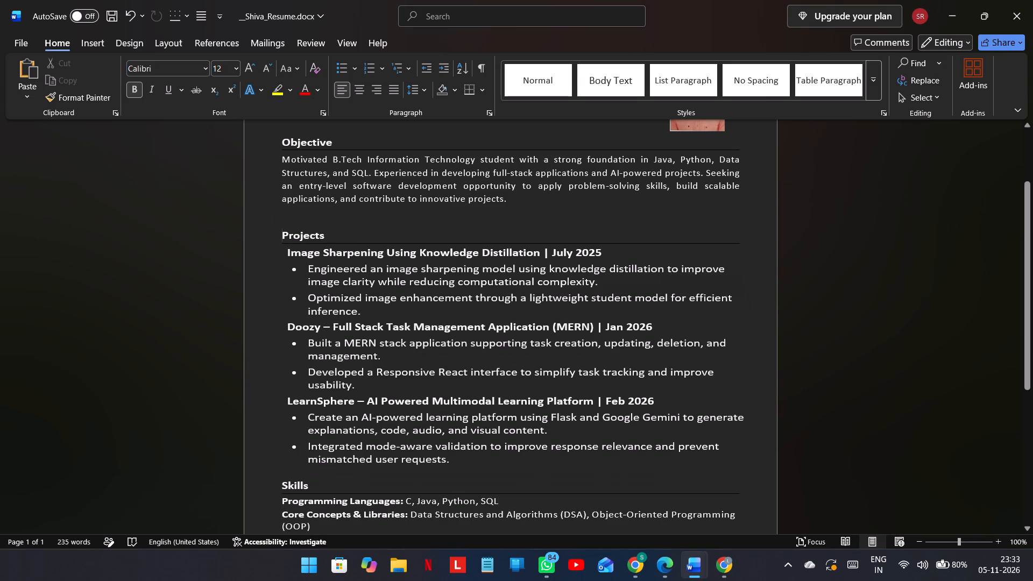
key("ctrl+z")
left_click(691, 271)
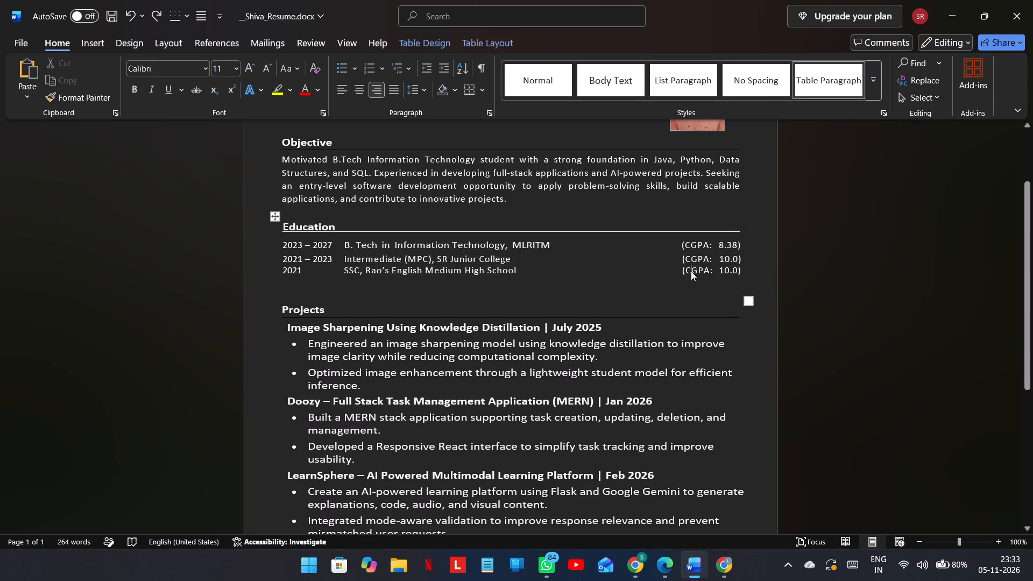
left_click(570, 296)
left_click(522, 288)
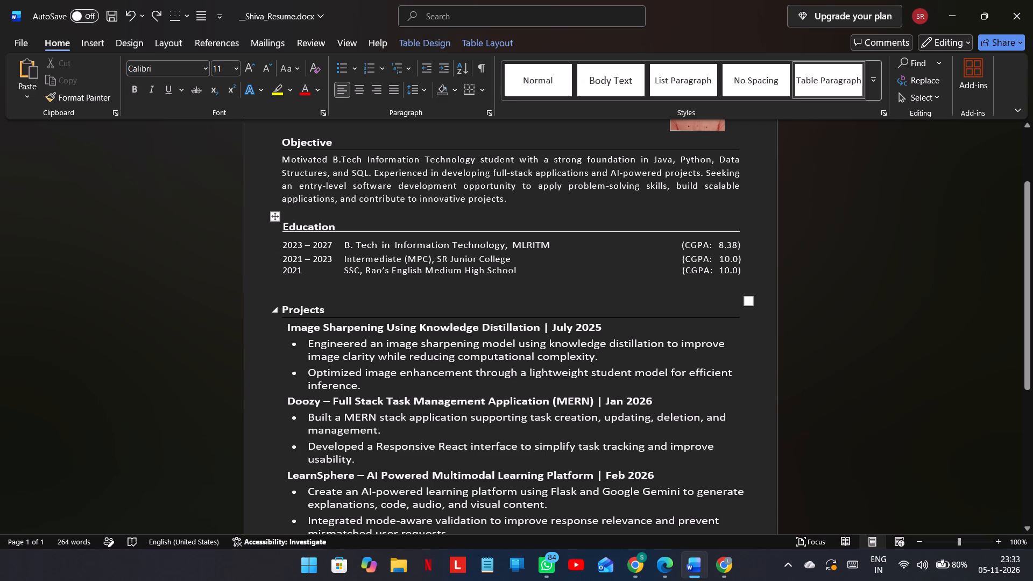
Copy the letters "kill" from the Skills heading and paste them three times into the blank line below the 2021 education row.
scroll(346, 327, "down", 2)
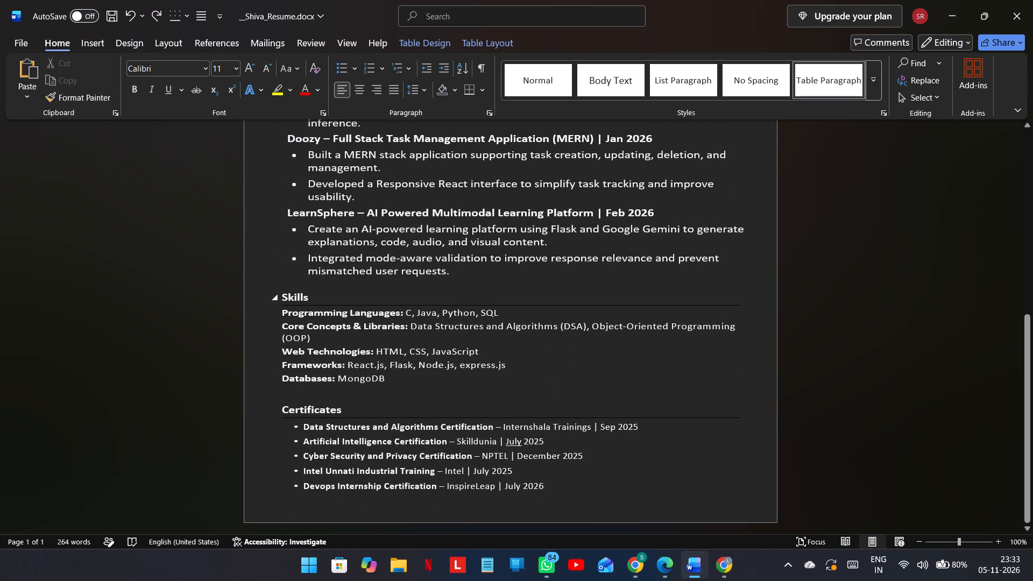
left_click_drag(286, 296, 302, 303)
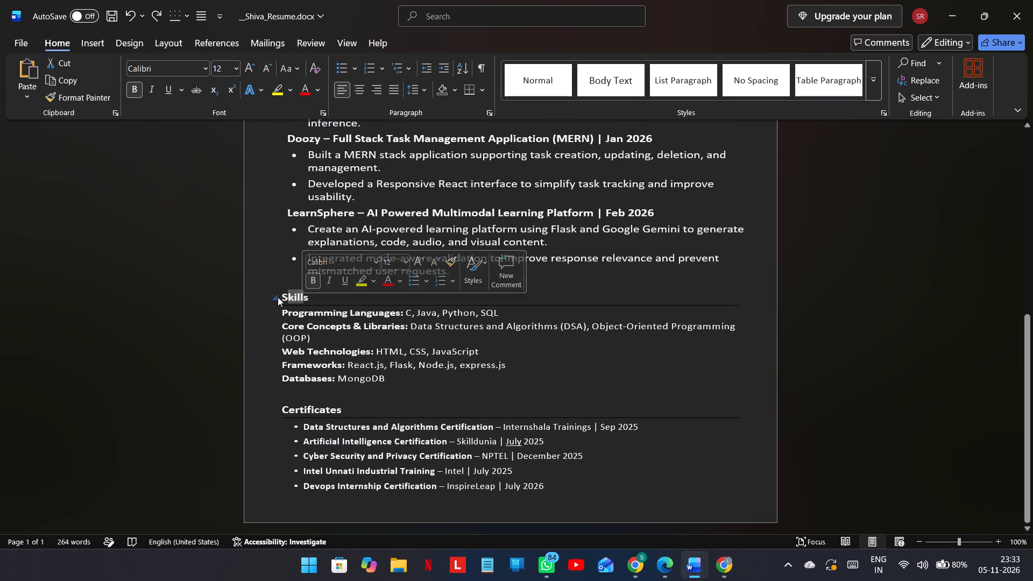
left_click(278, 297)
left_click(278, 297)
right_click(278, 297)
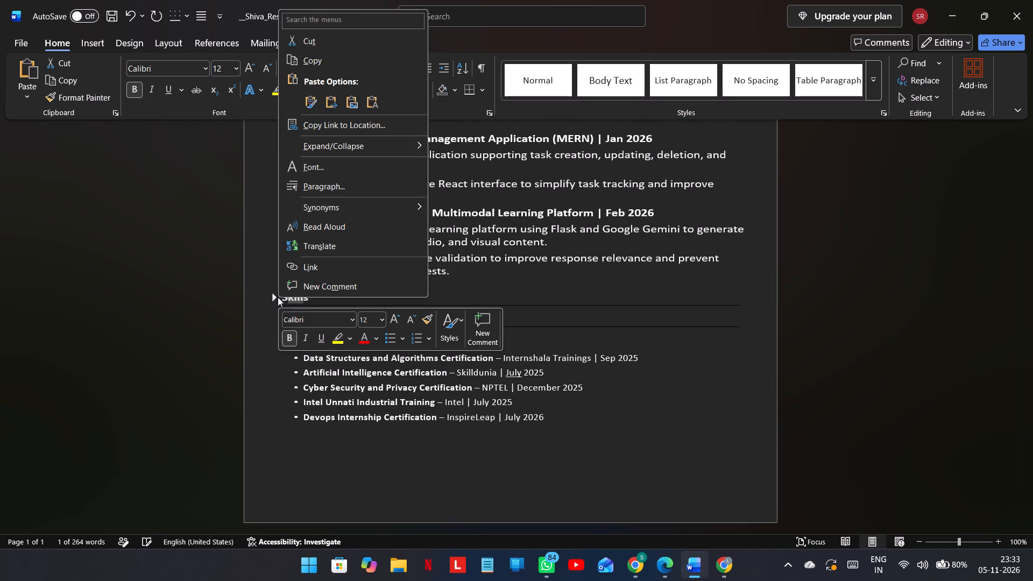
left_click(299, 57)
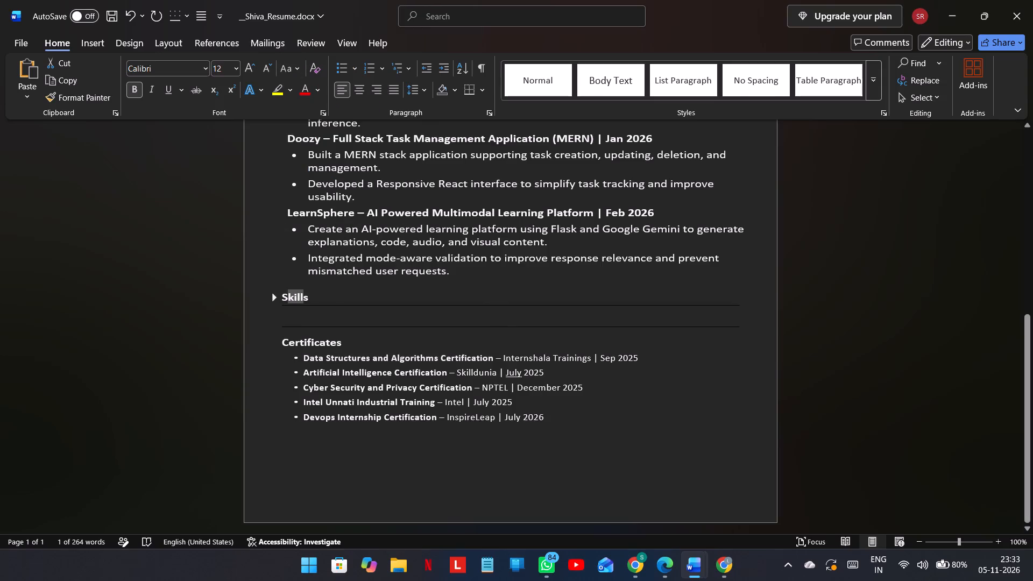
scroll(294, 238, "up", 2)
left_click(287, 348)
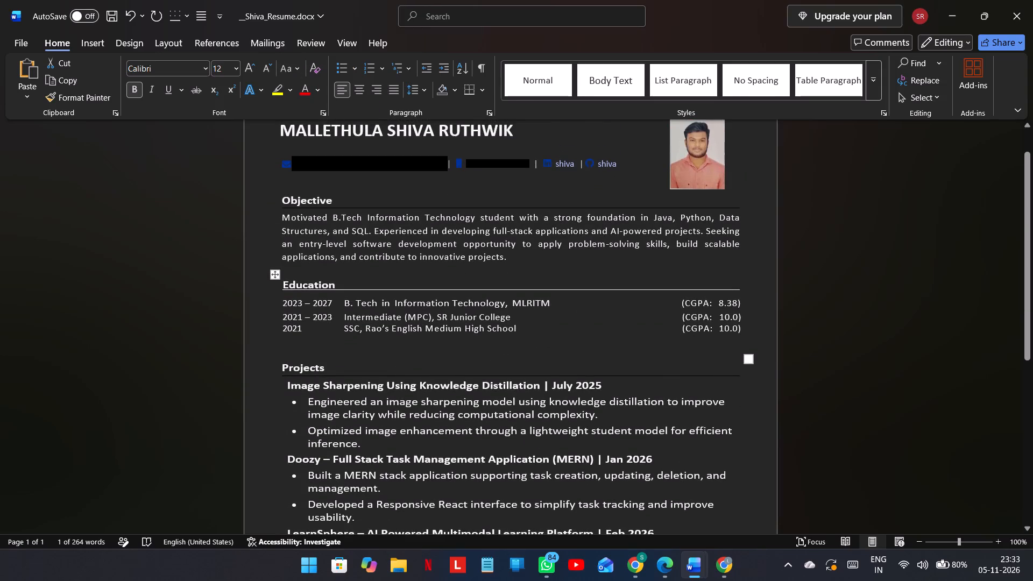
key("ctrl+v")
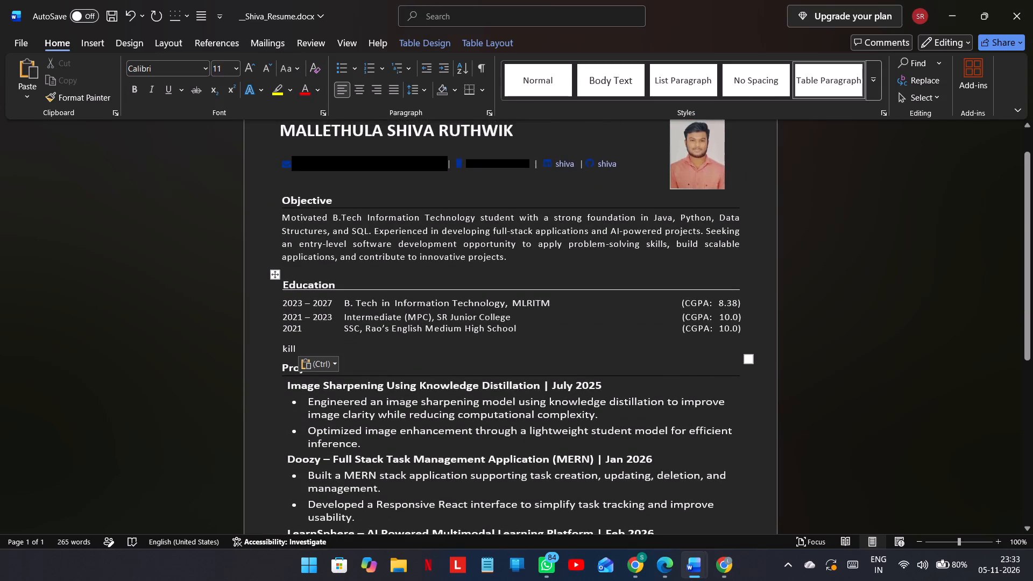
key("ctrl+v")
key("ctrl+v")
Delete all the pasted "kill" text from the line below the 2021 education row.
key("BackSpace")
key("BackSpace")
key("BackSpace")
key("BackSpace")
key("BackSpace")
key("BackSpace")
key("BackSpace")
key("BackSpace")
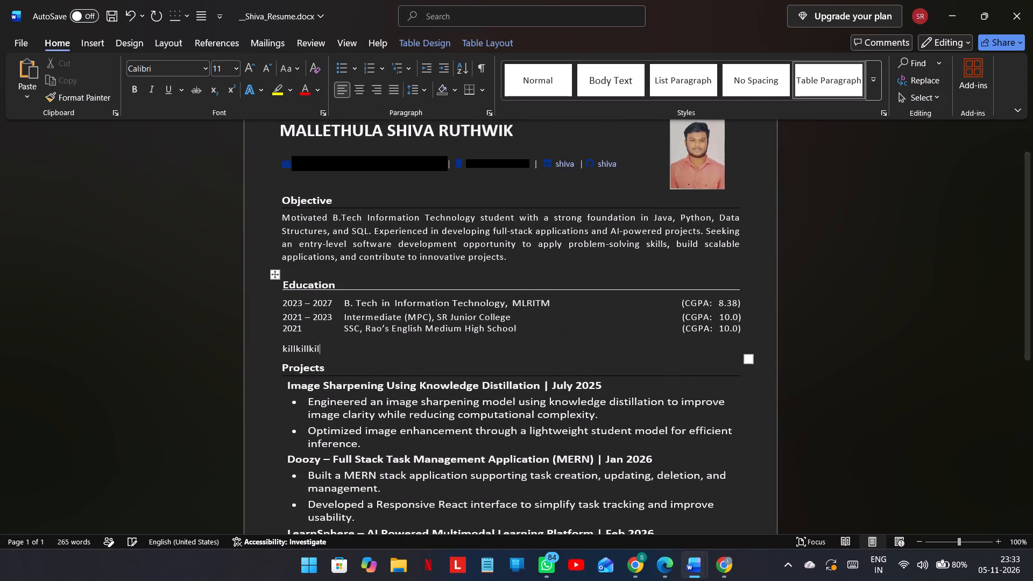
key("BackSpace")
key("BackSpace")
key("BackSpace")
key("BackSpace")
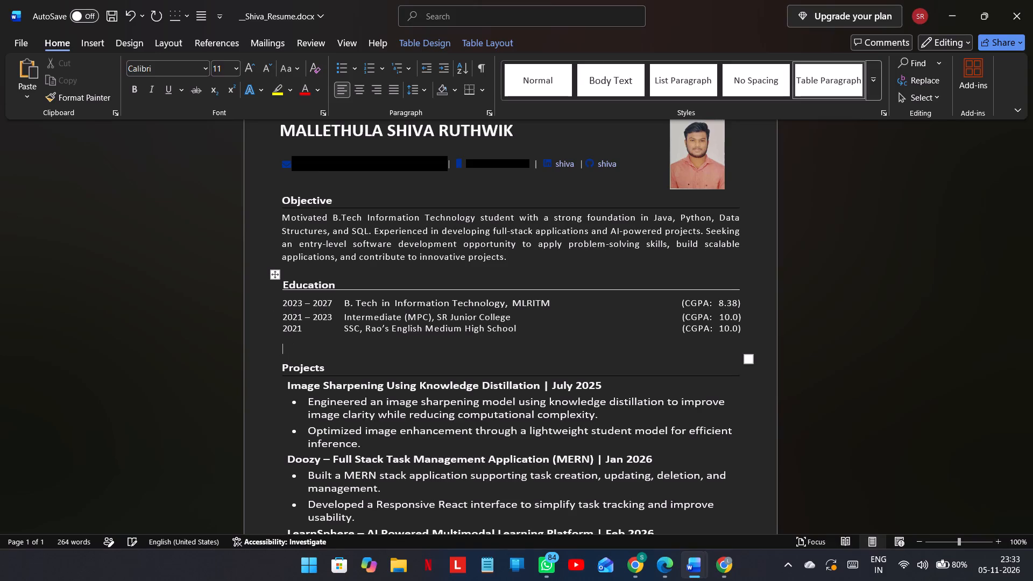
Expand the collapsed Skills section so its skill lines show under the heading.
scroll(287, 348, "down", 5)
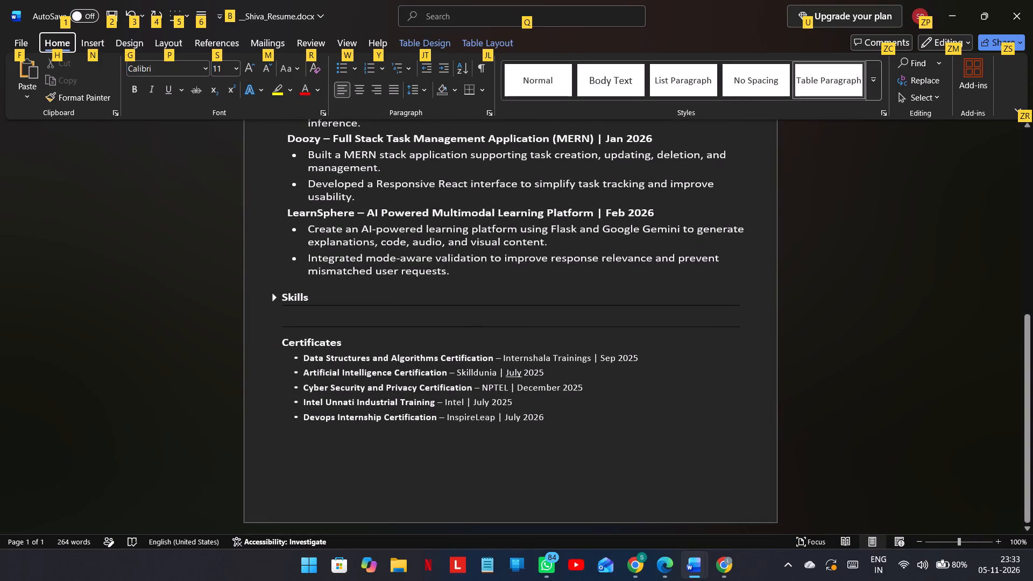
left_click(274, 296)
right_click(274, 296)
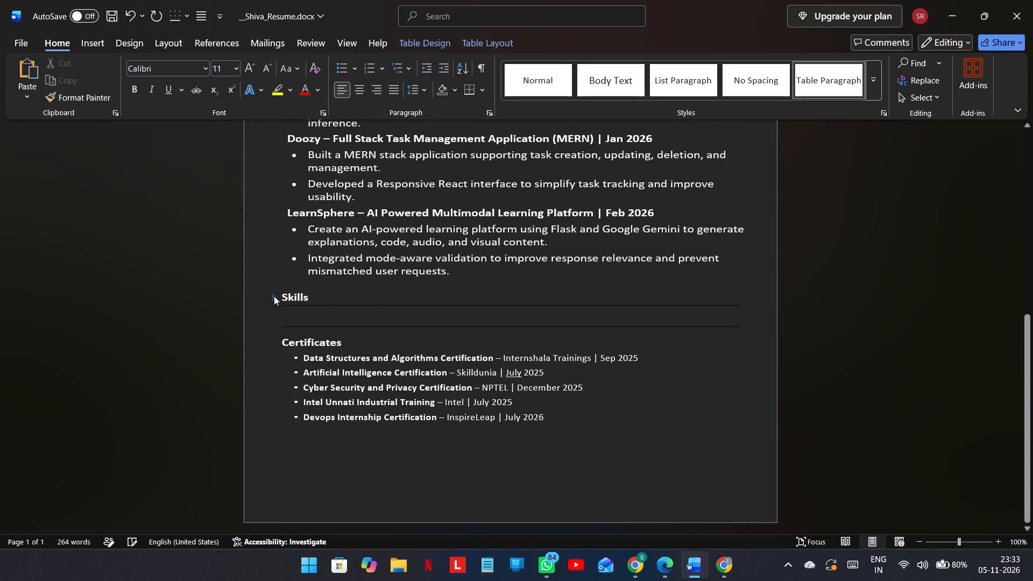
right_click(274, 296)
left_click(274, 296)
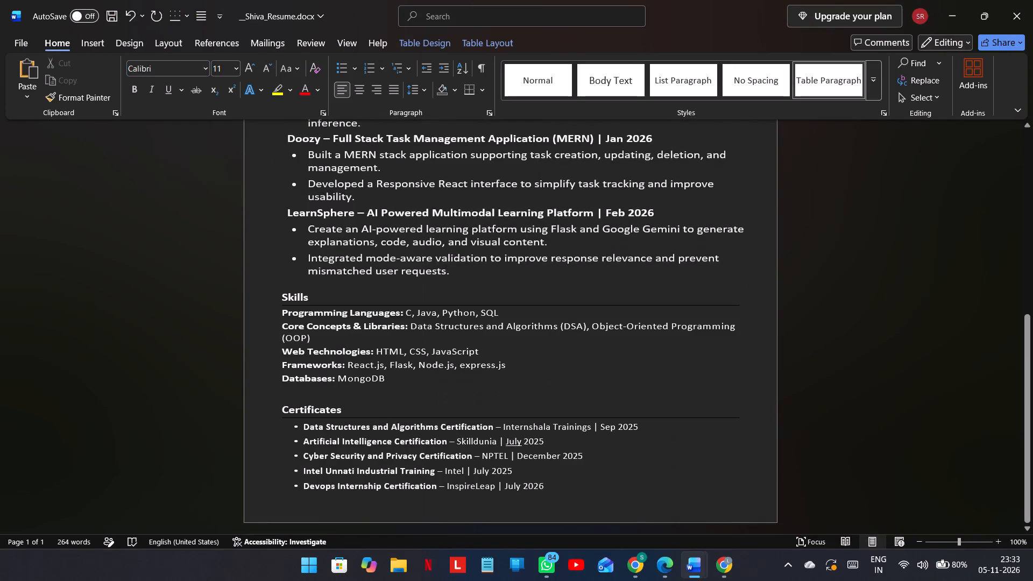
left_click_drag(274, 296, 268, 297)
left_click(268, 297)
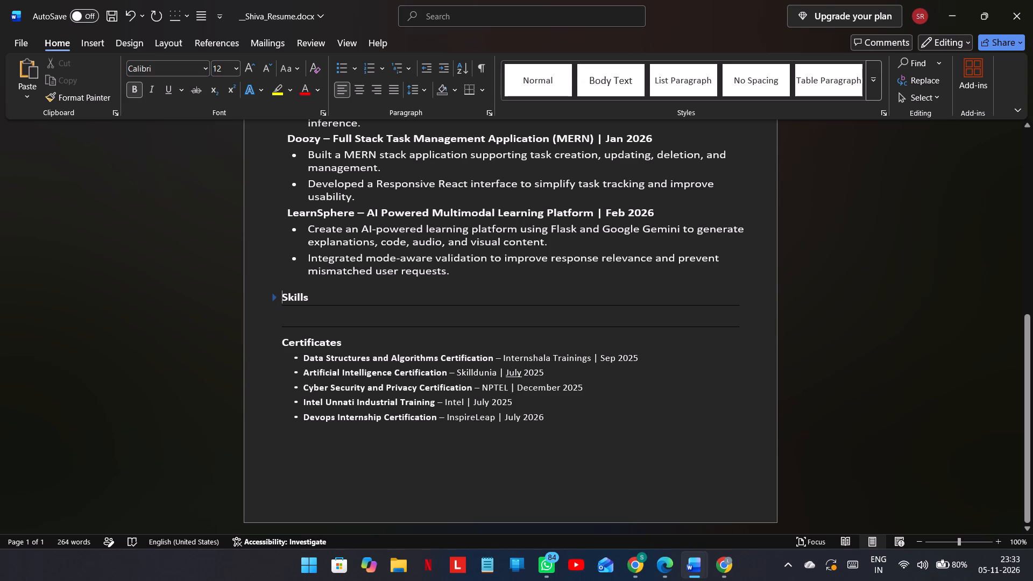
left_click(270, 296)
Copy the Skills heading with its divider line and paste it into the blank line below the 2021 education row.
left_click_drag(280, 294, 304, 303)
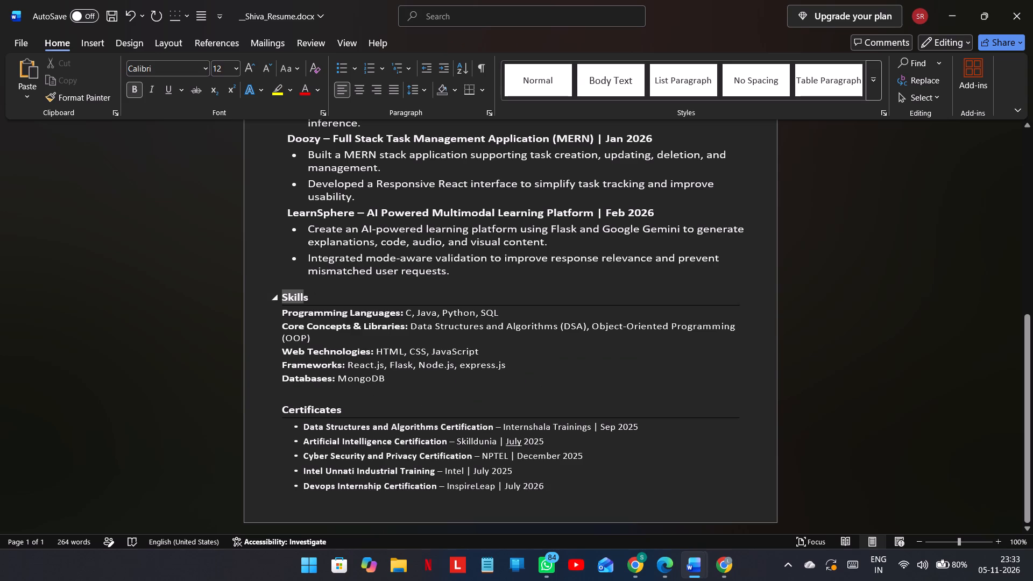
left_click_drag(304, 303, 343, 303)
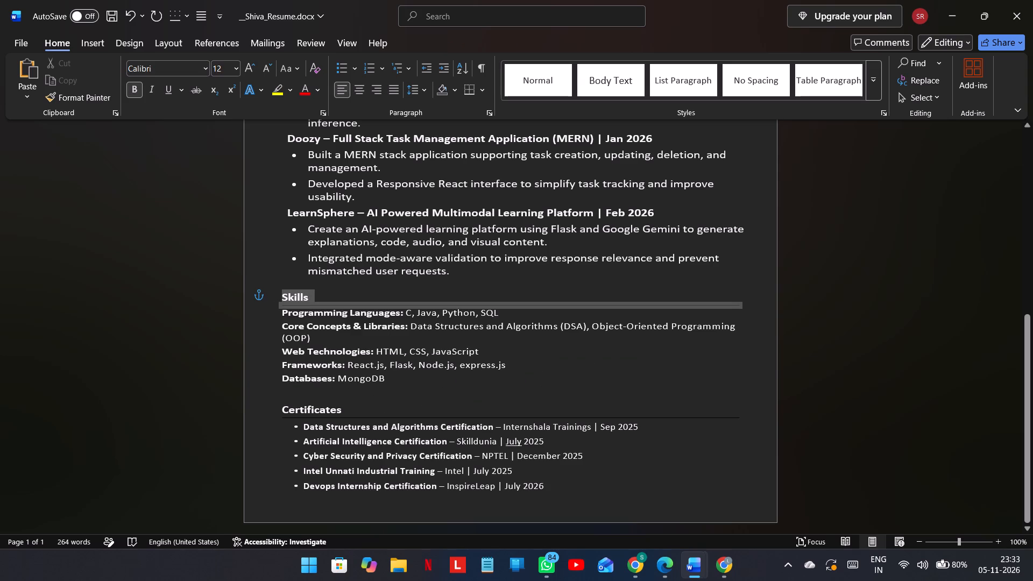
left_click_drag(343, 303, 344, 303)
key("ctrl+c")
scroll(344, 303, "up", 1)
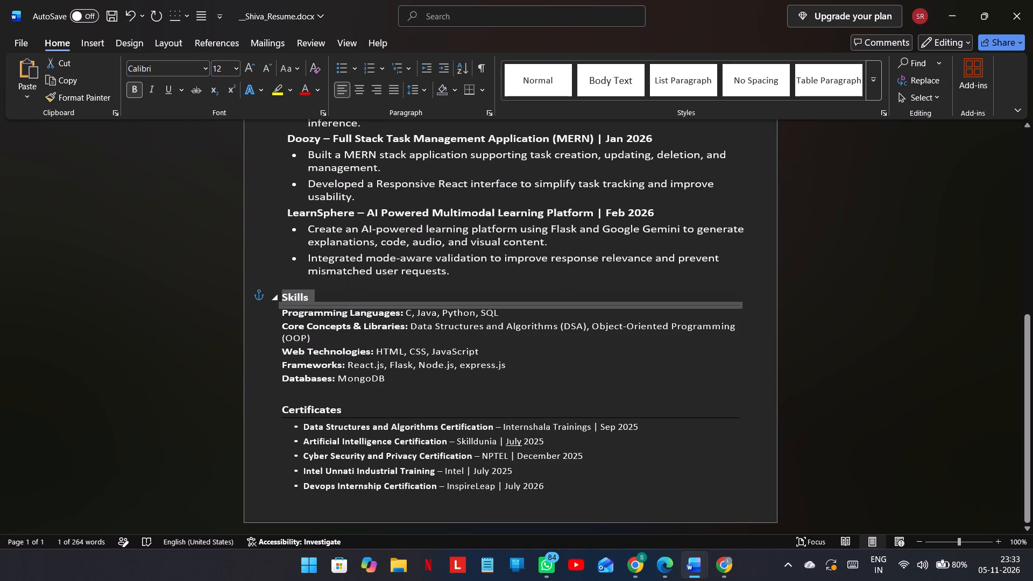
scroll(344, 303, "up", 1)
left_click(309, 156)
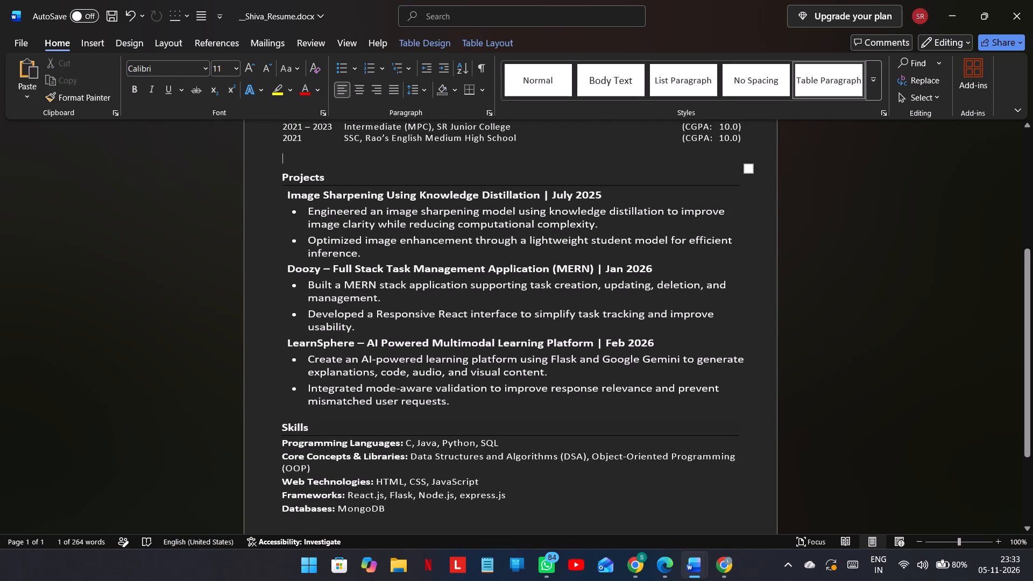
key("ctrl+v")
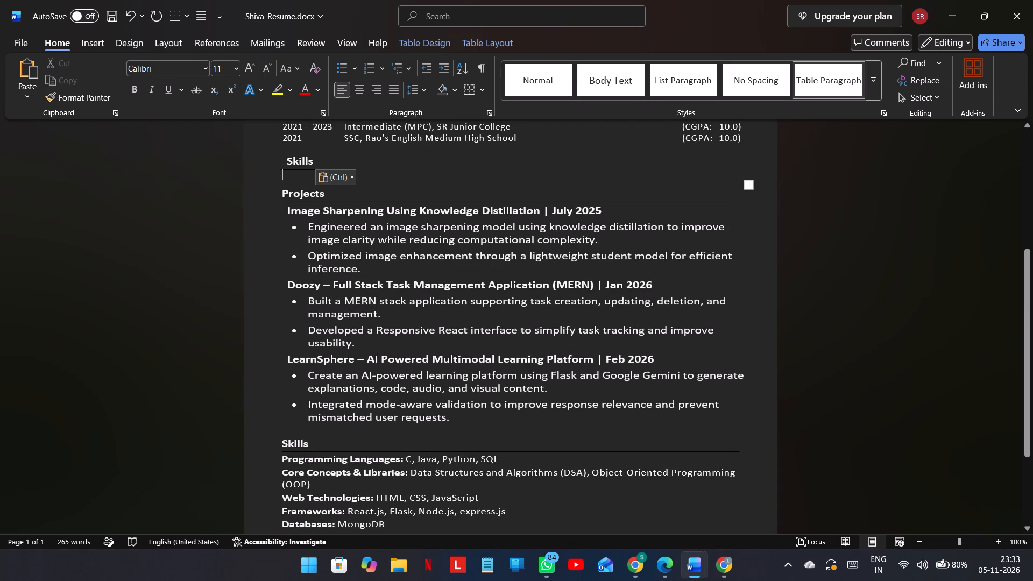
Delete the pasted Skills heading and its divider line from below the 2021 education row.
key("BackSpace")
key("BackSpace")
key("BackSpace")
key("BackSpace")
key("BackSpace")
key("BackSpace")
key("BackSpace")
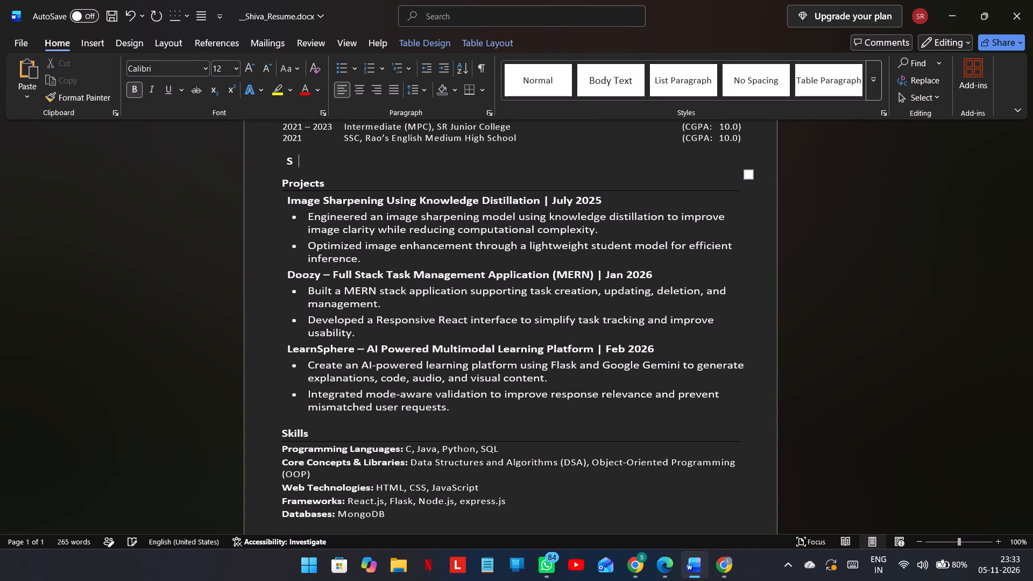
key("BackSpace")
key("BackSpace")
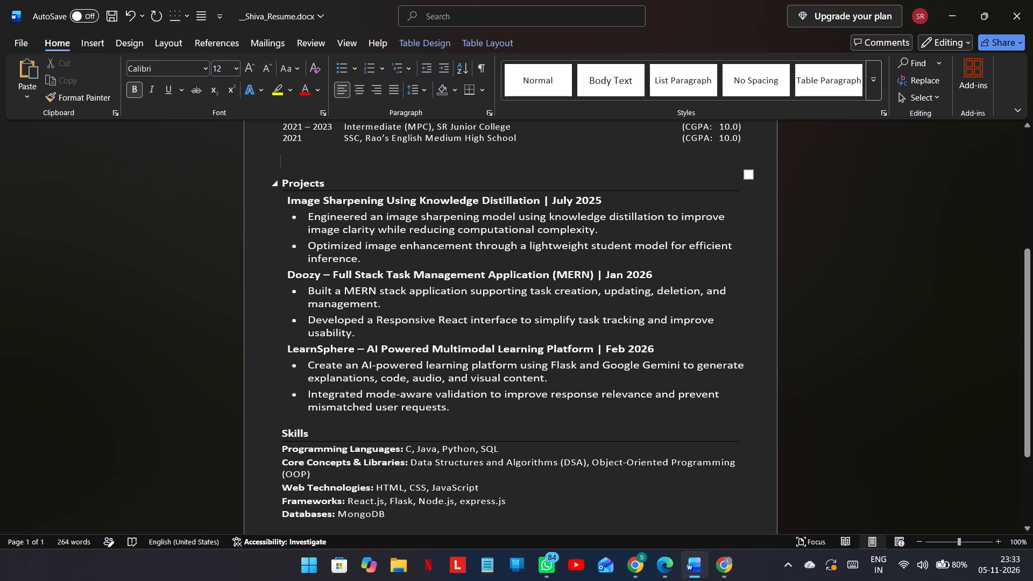
Copy the Projects heading together with its divider line.
left_click_drag(282, 183, 315, 192)
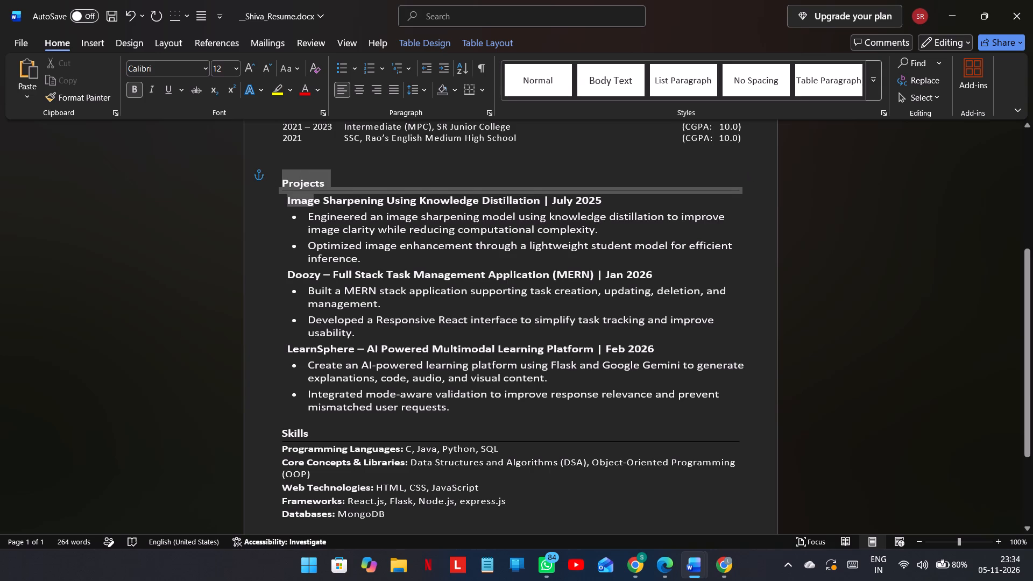
left_click_drag(315, 192, 328, 192)
left_click_drag(328, 192, 341, 189)
key("ctrl+c")
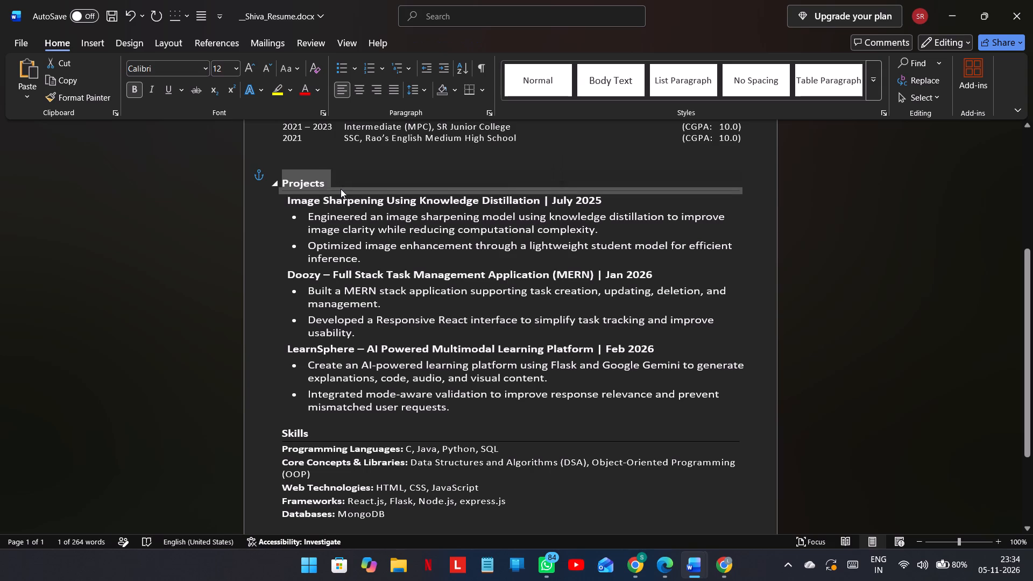
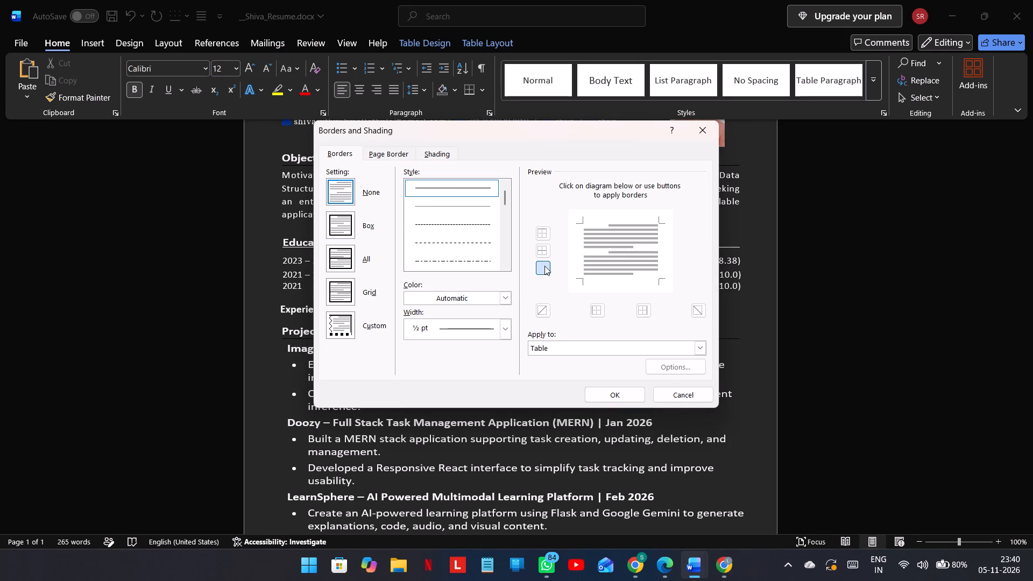
key("alt+Tab")
key("alt+Tab")
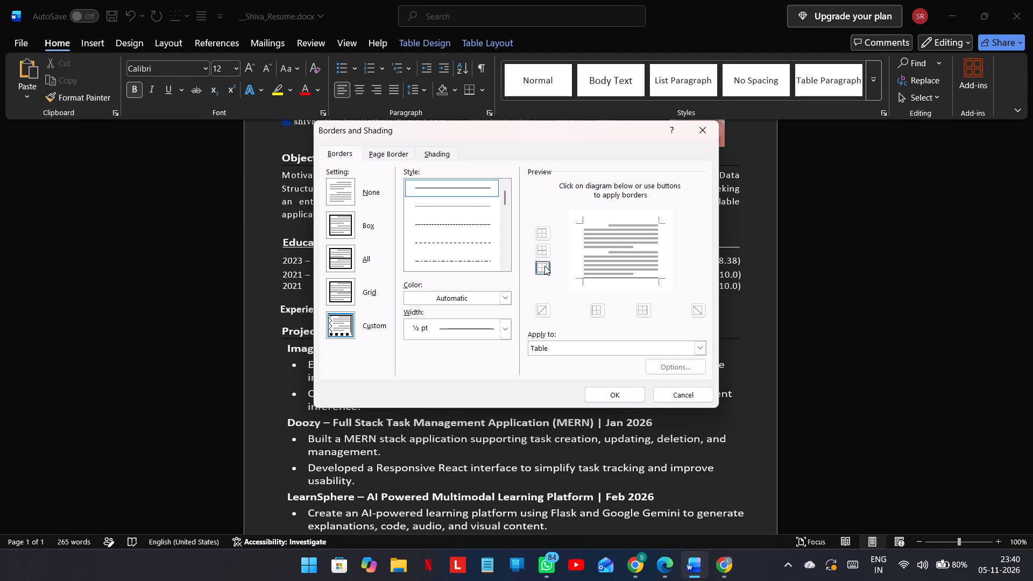
key("alt+Tab")
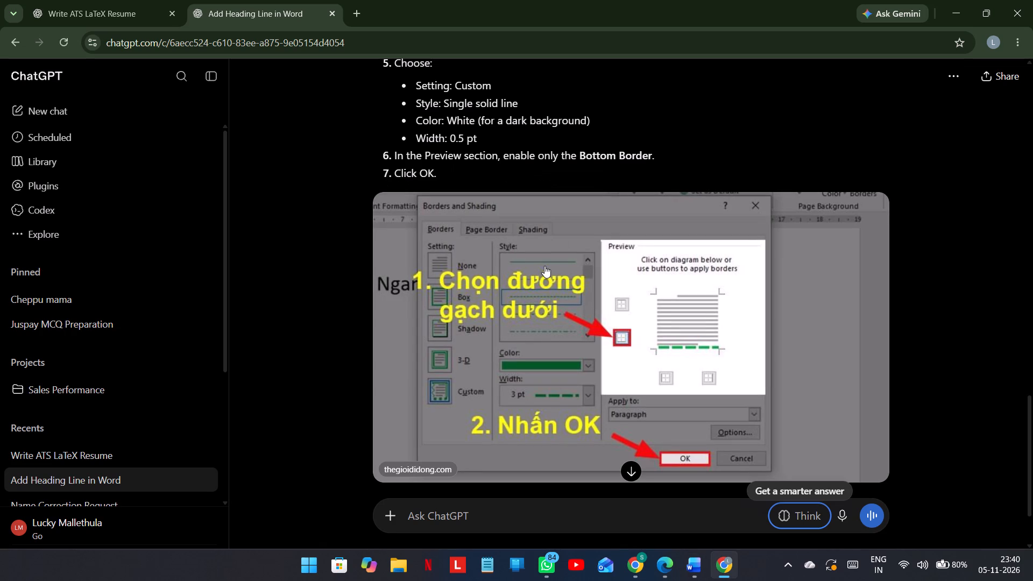
key("alt+Tab")
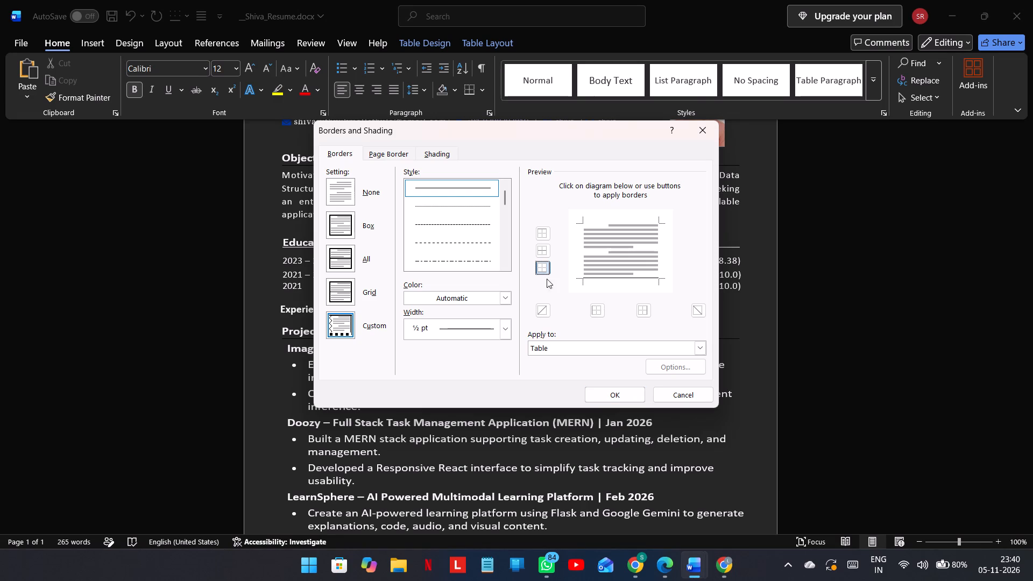
left_click(545, 246)
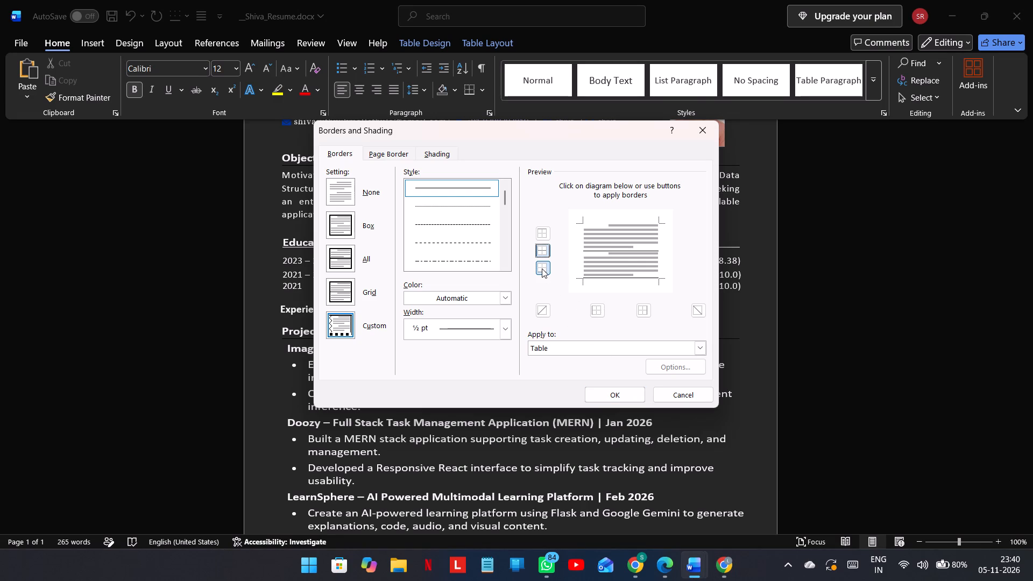
left_click(542, 268)
left_click(542, 247)
left_click(542, 264)
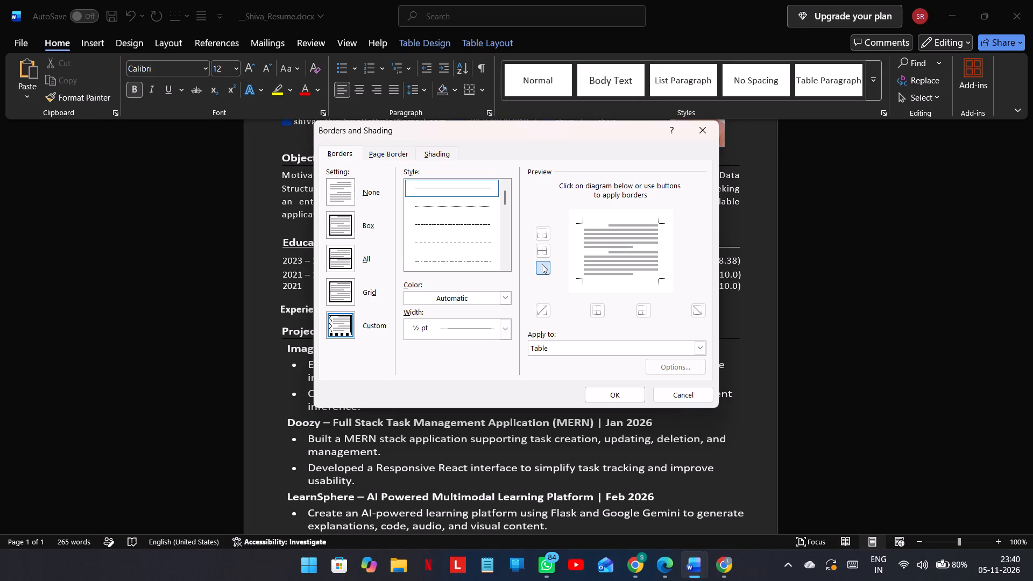
left_click(603, 390)
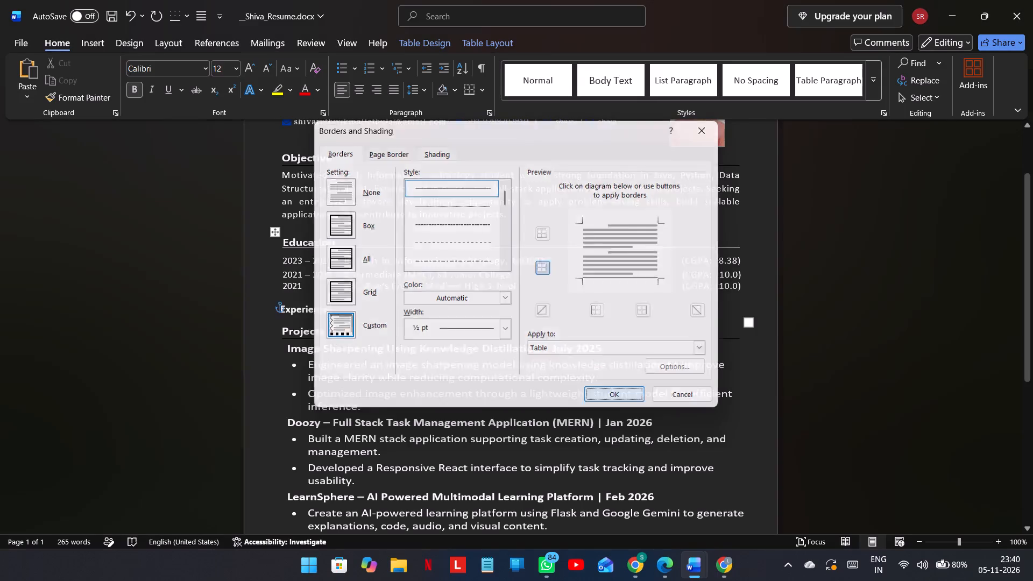
Insert an empty line directly below the Experience heading, above the new border line.
left_click(557, 313)
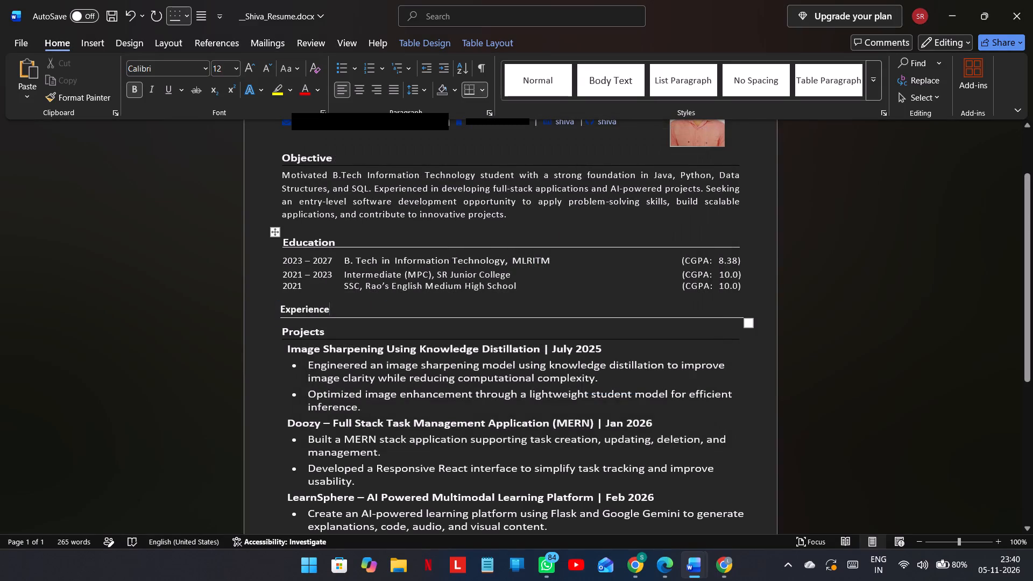
left_click(480, 327)
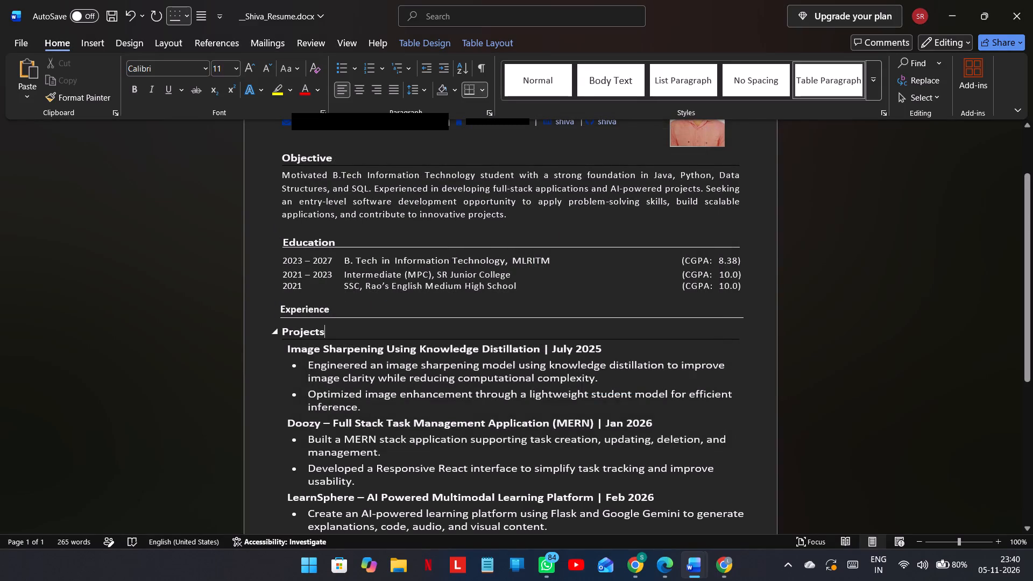
left_click(456, 310)
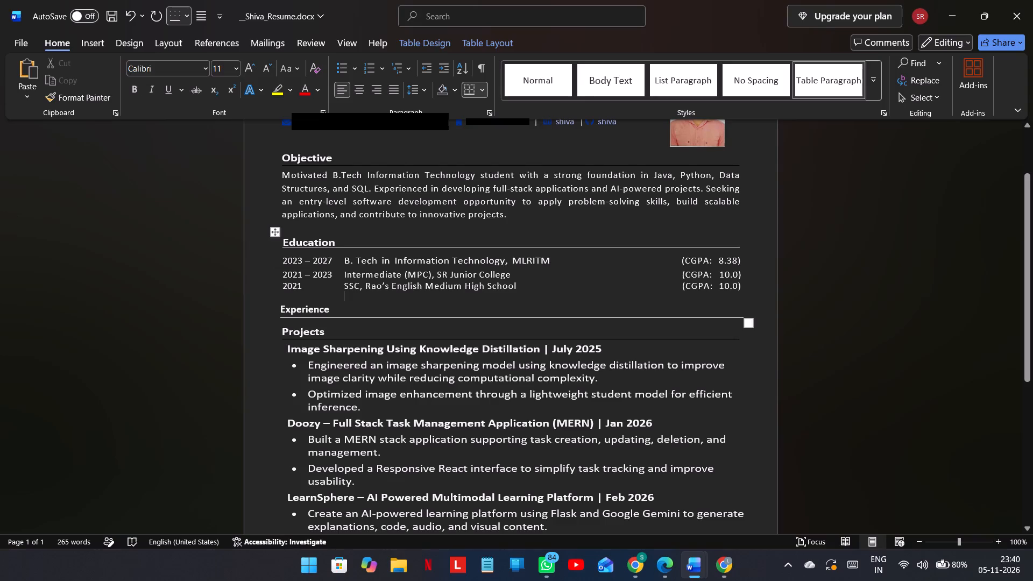
left_click(426, 323)
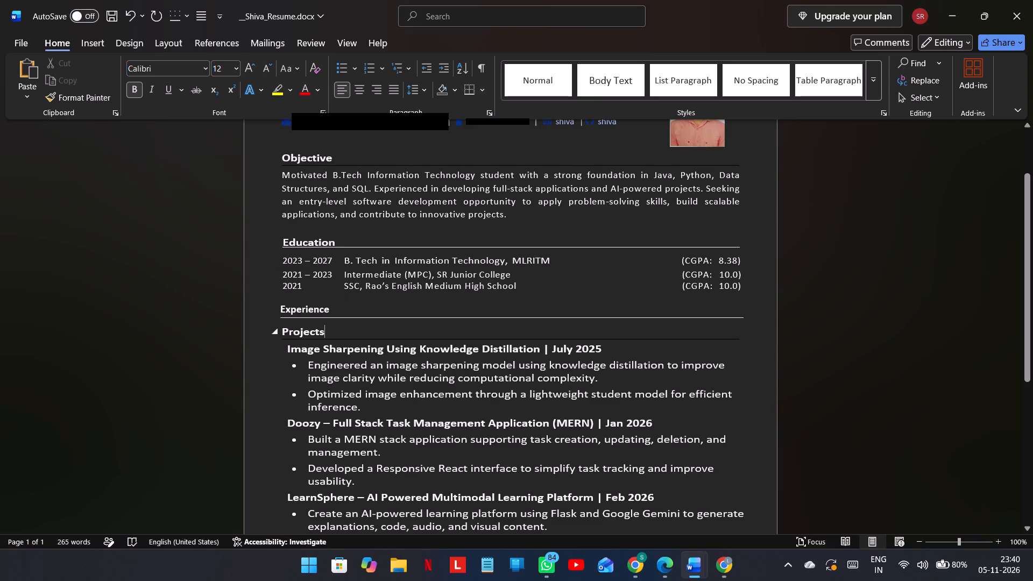
left_click(308, 325)
left_click(332, 315)
key("Return")
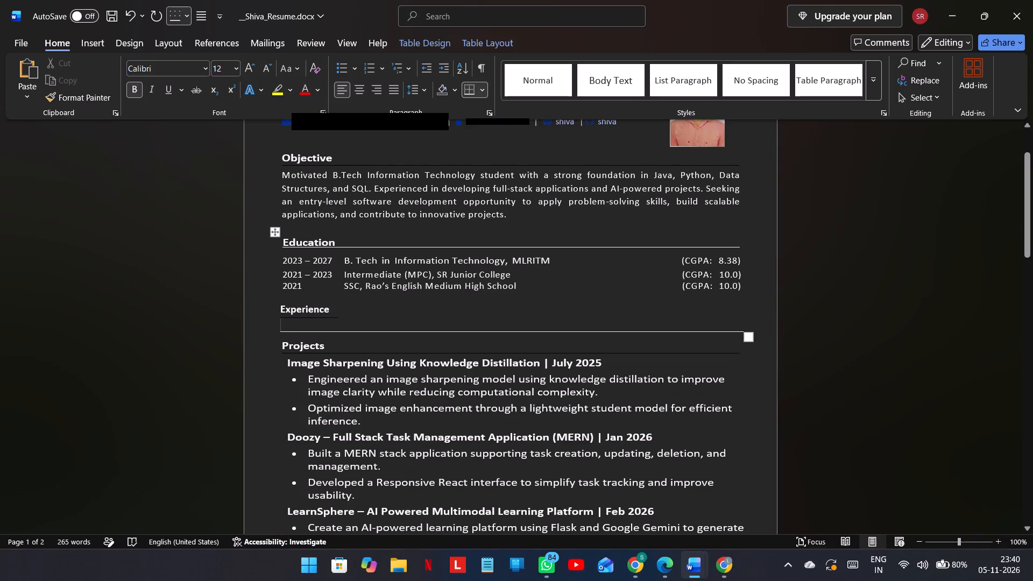
Toggle the Bottom Border option on the table cell containing the Experience heading.
left_click(321, 305)
left_click(480, 83)
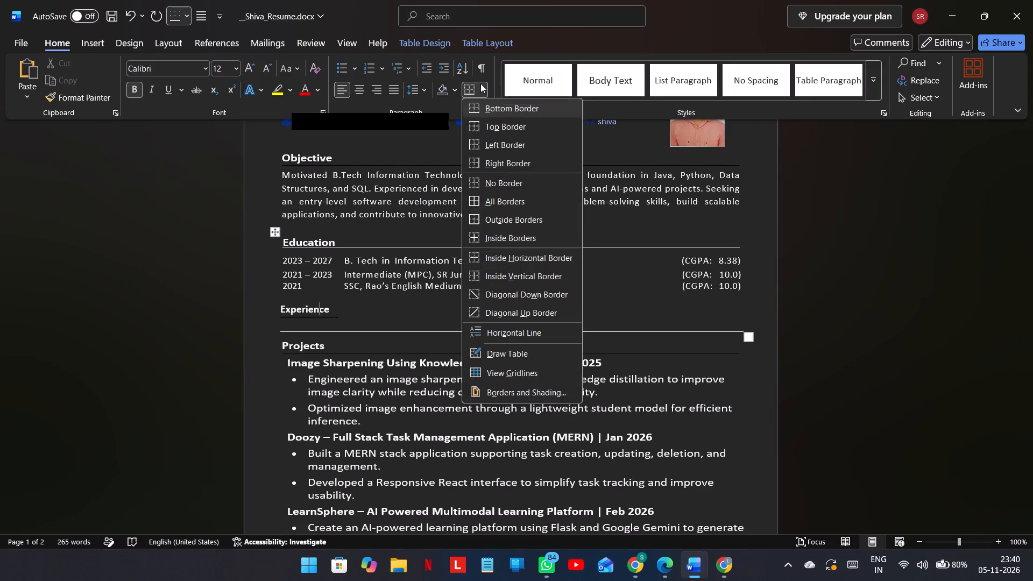
left_click(482, 113)
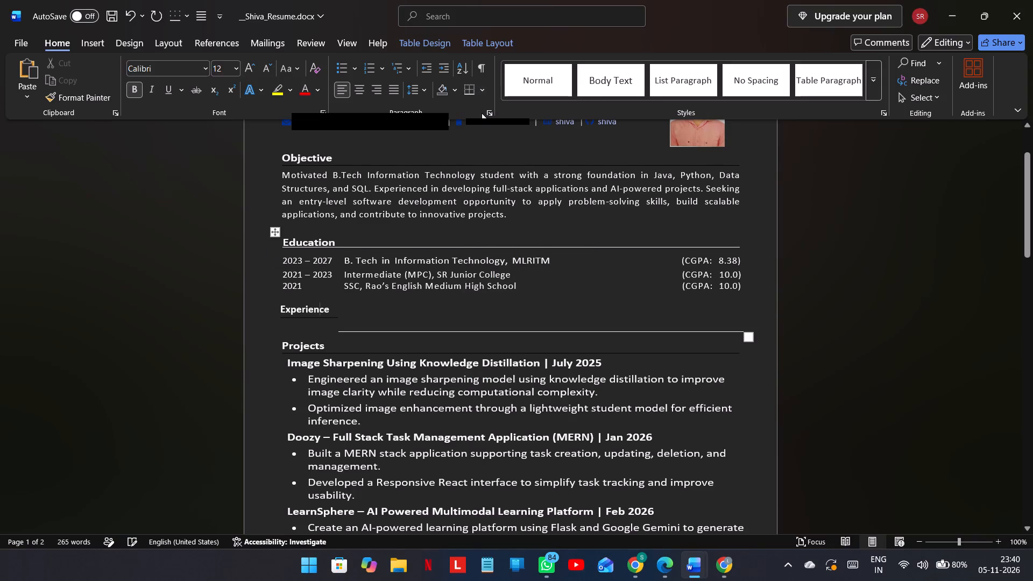
Undo the last bottom border toggle and the empty line inserted under the Experience heading.
key("ctrl+z")
key("ctrl+z")
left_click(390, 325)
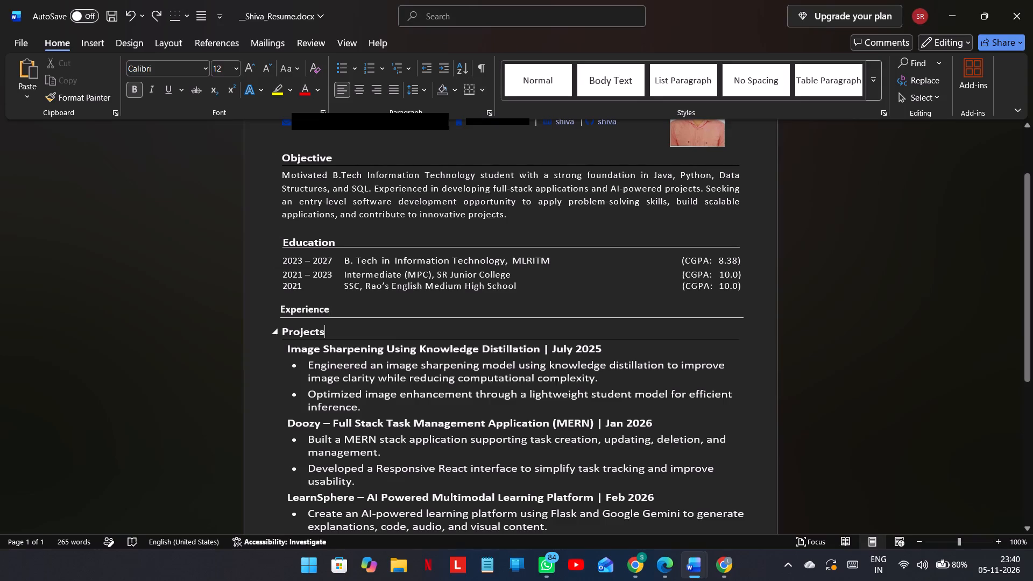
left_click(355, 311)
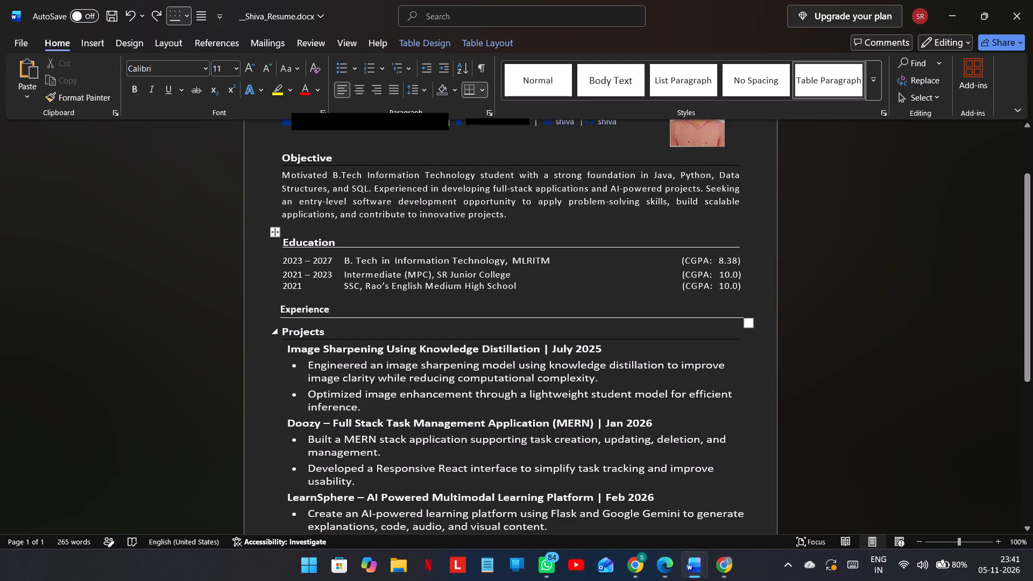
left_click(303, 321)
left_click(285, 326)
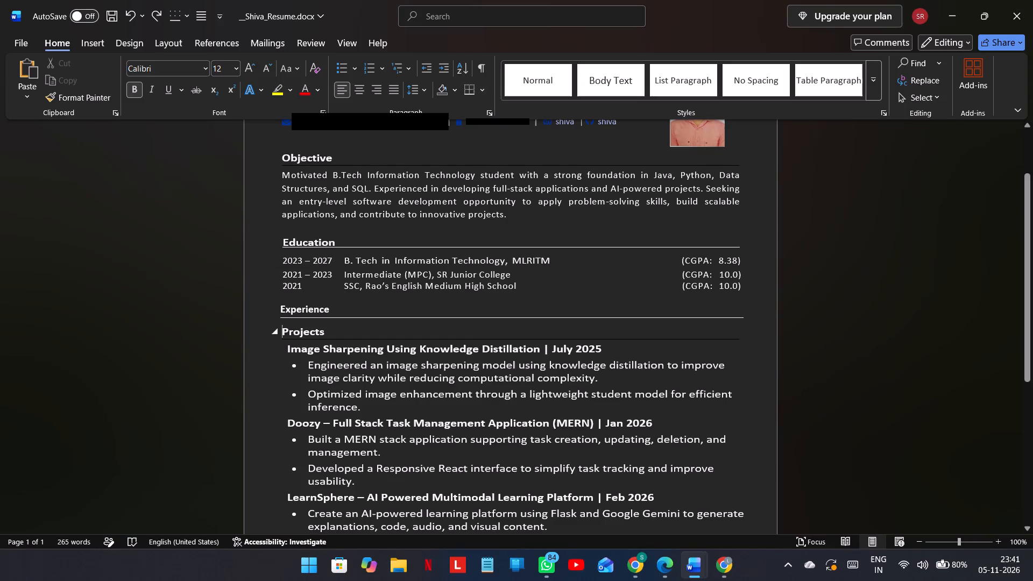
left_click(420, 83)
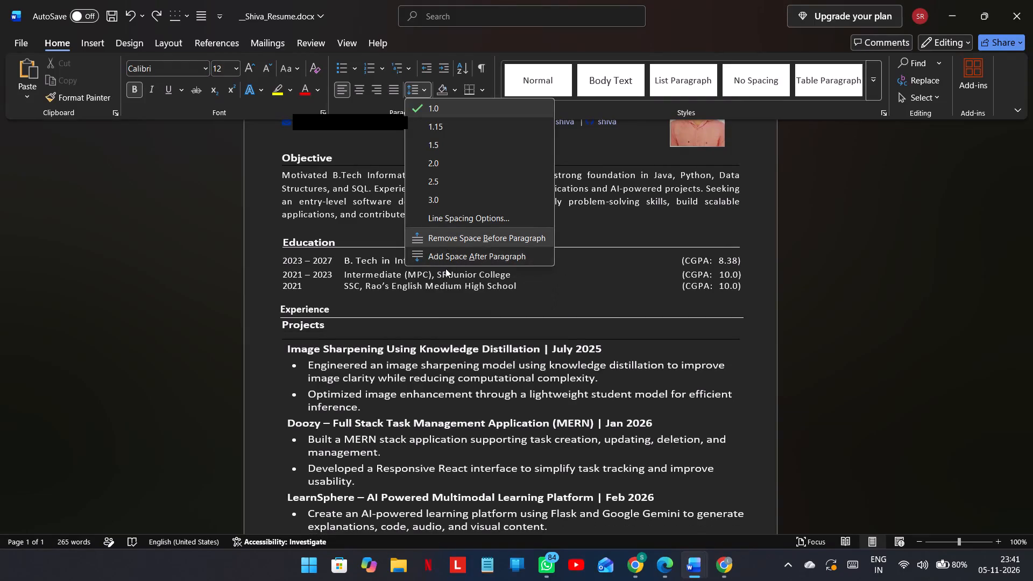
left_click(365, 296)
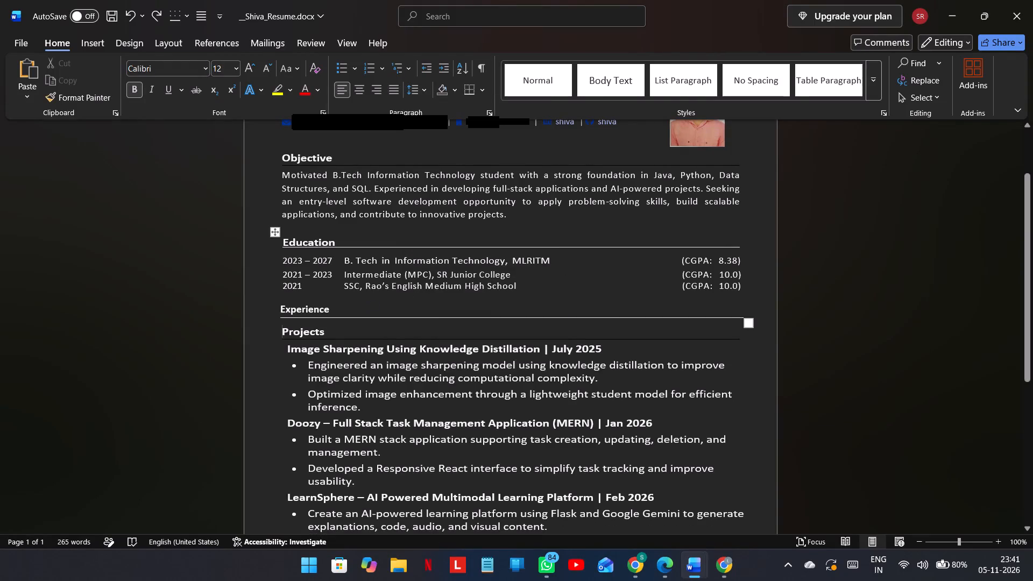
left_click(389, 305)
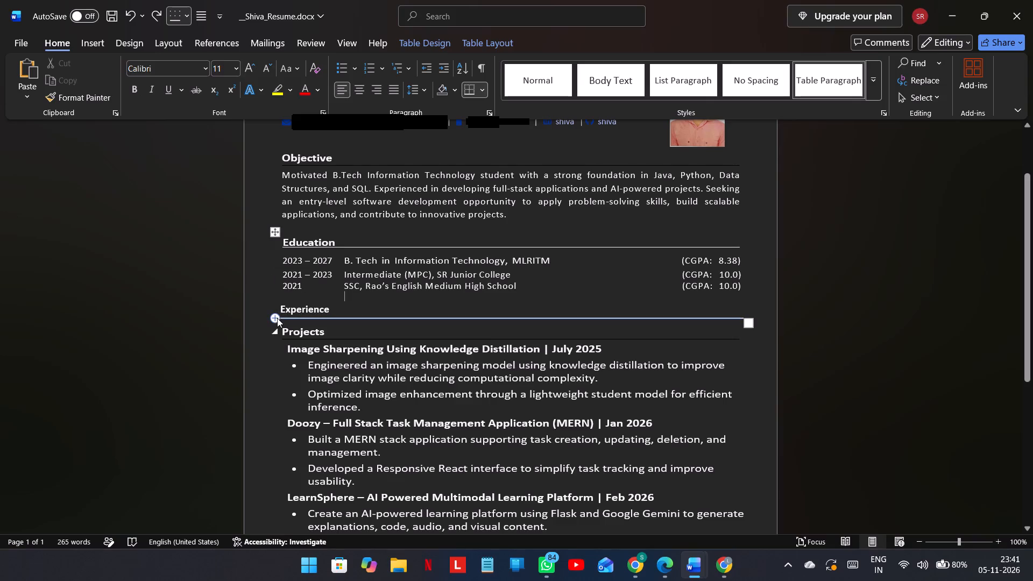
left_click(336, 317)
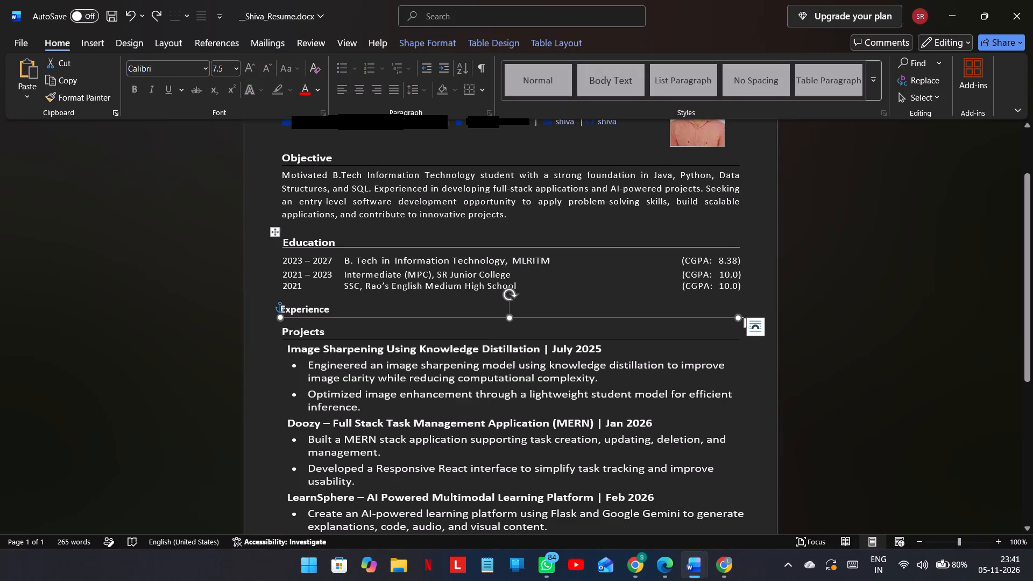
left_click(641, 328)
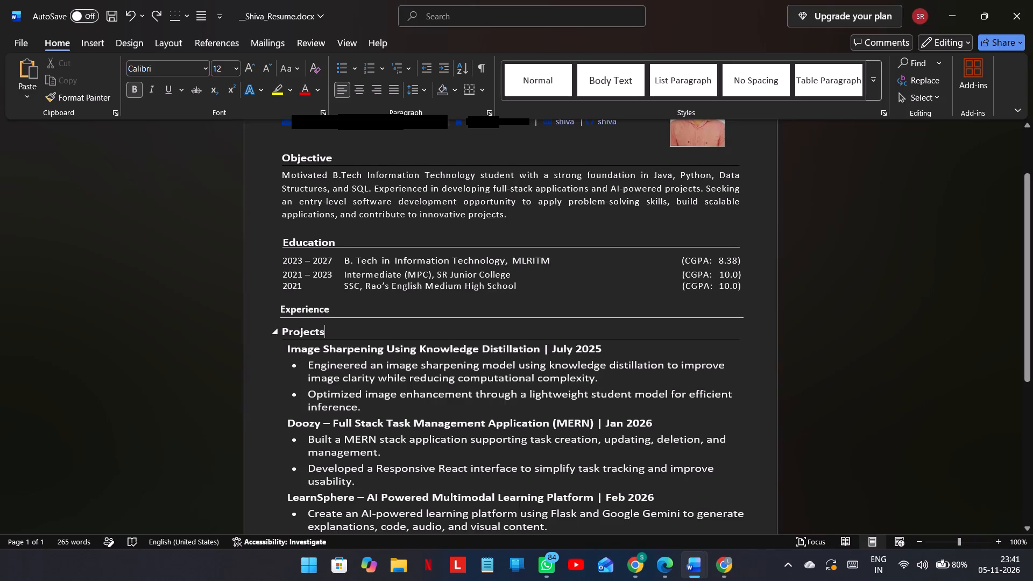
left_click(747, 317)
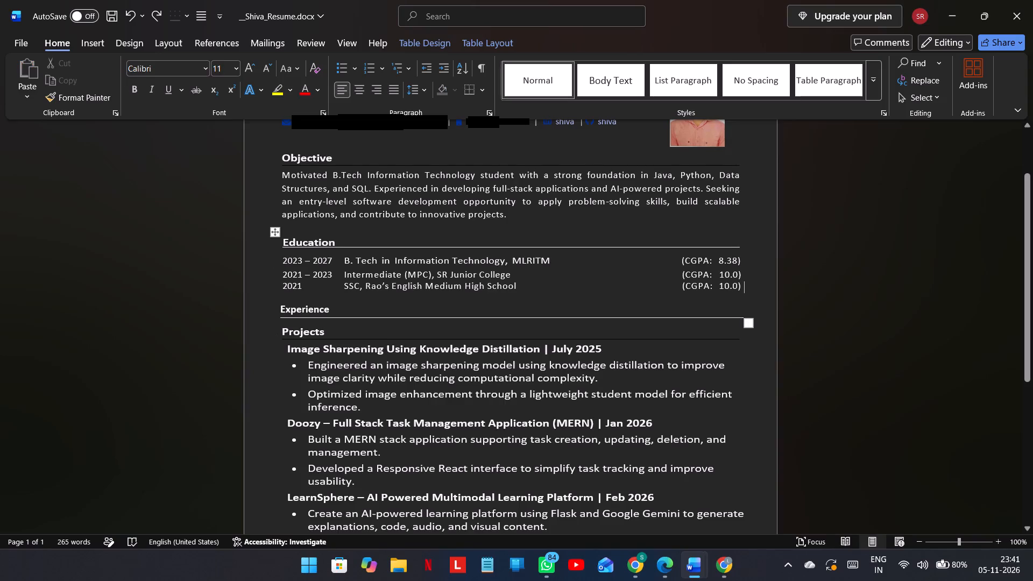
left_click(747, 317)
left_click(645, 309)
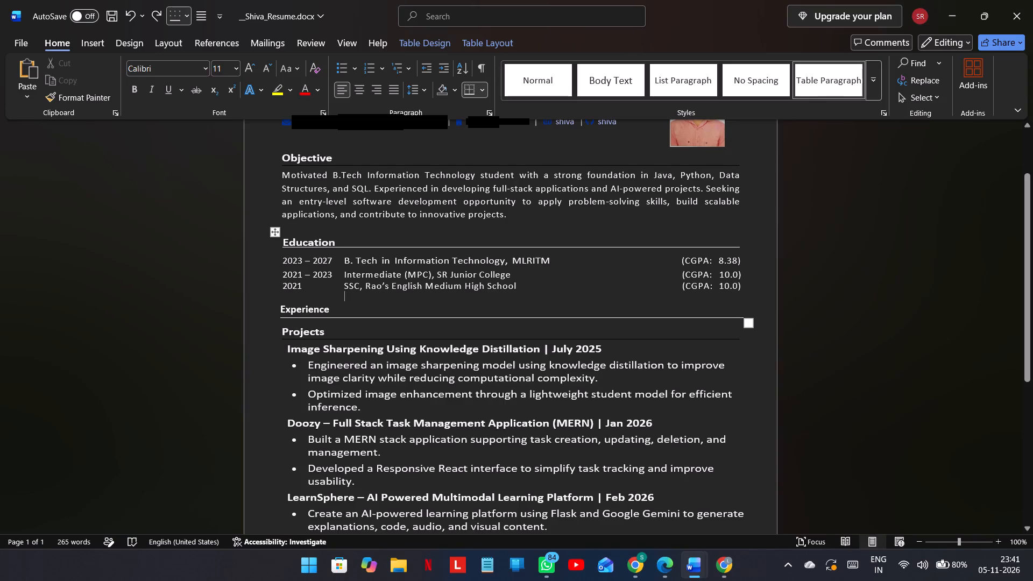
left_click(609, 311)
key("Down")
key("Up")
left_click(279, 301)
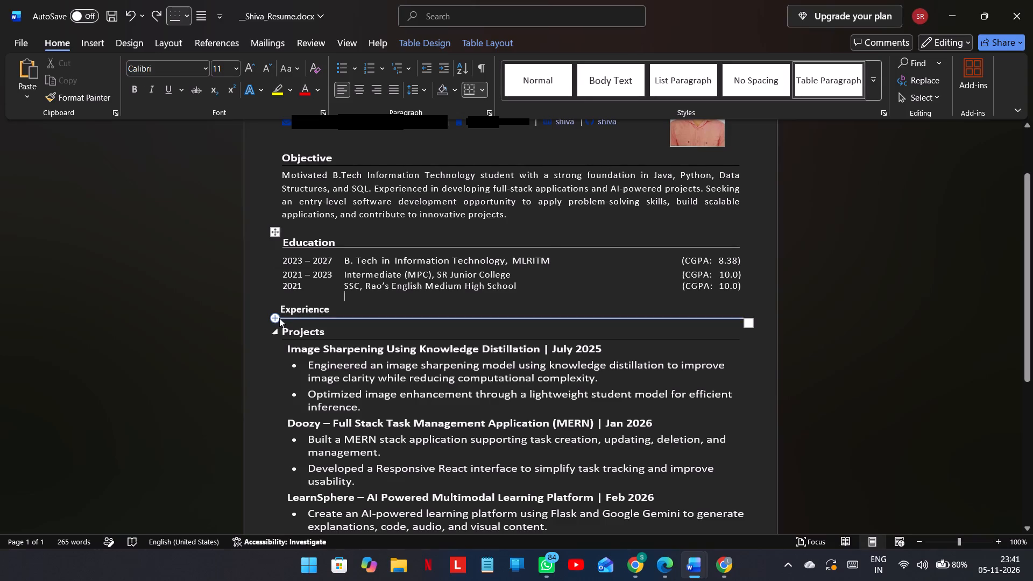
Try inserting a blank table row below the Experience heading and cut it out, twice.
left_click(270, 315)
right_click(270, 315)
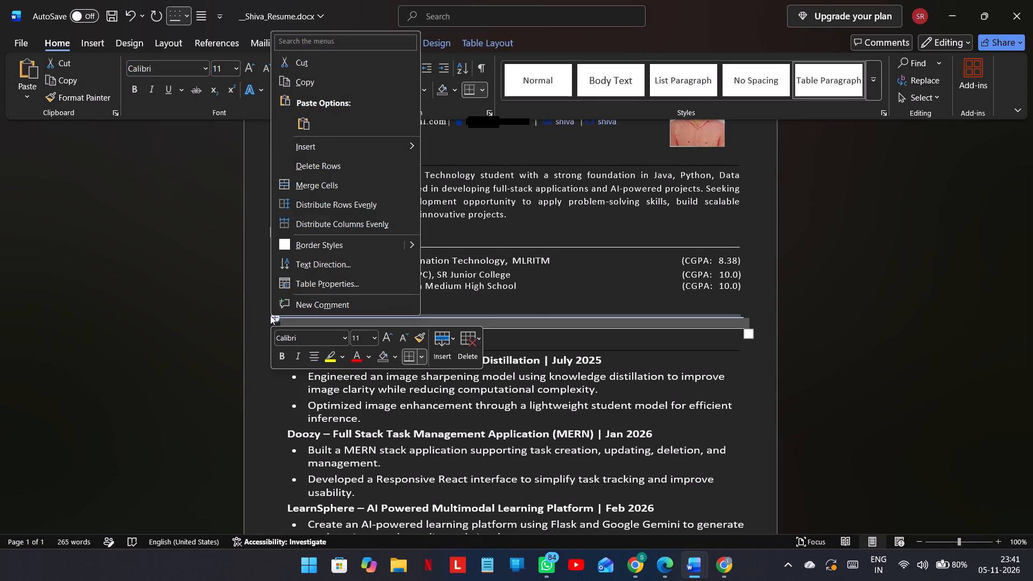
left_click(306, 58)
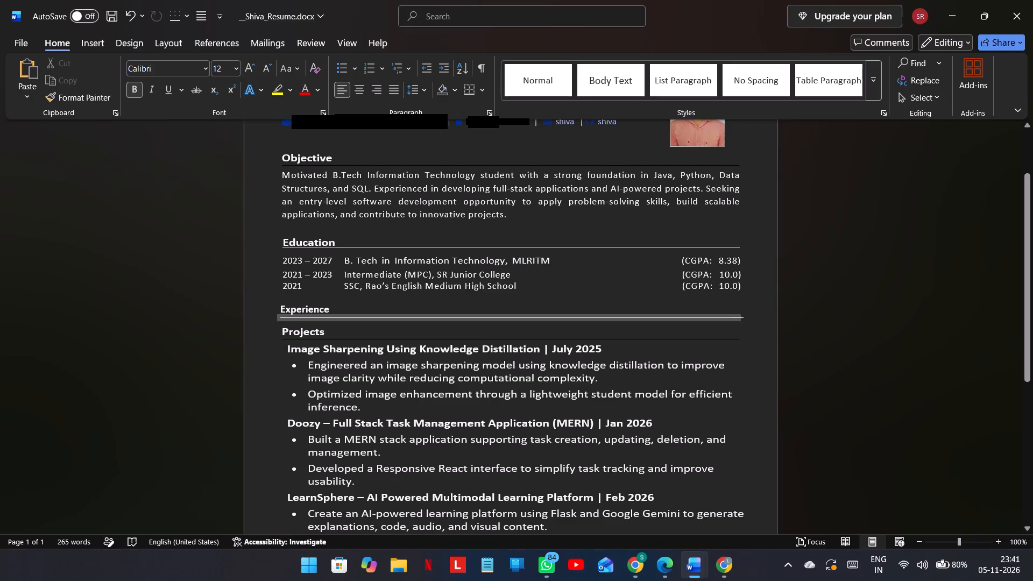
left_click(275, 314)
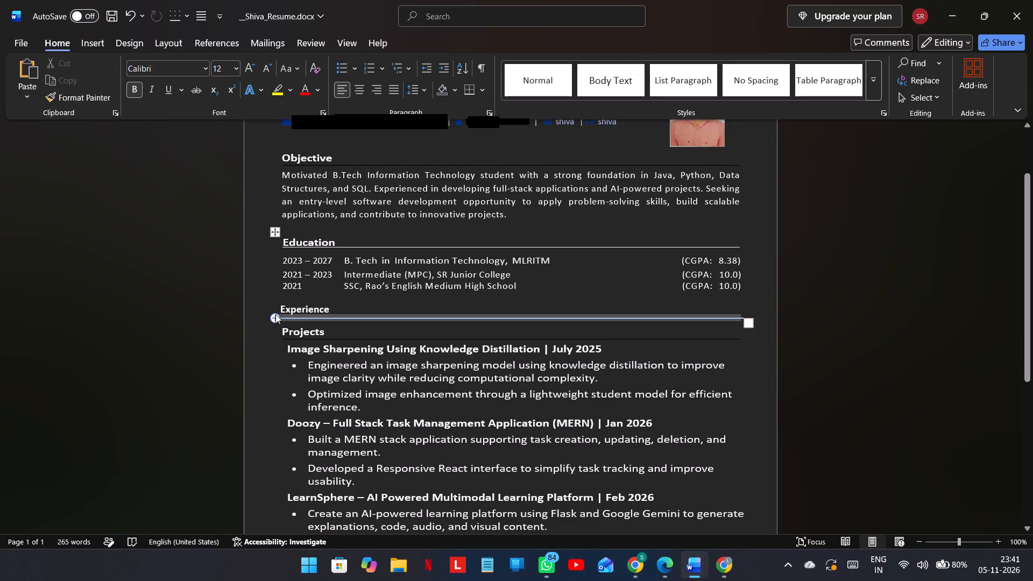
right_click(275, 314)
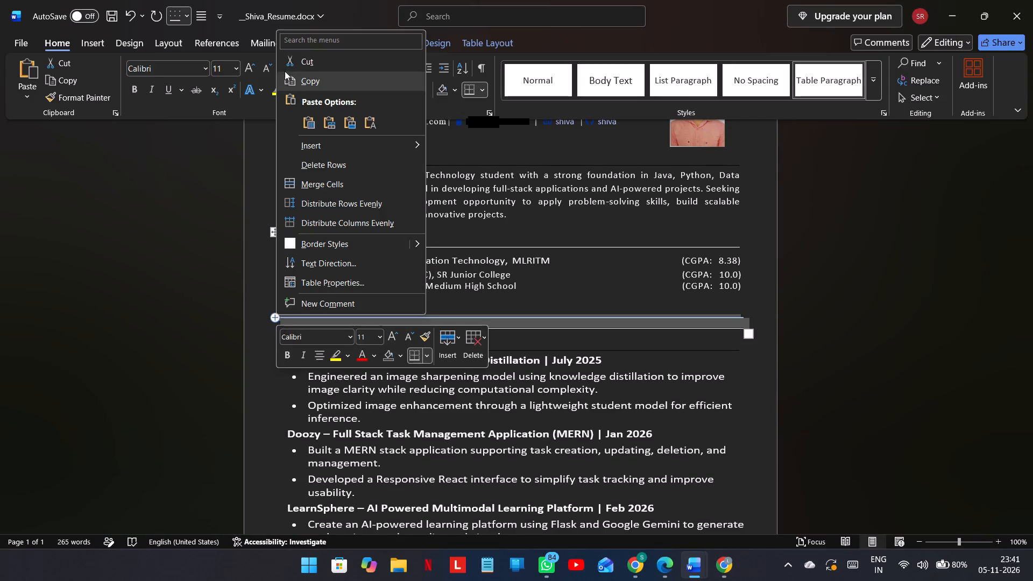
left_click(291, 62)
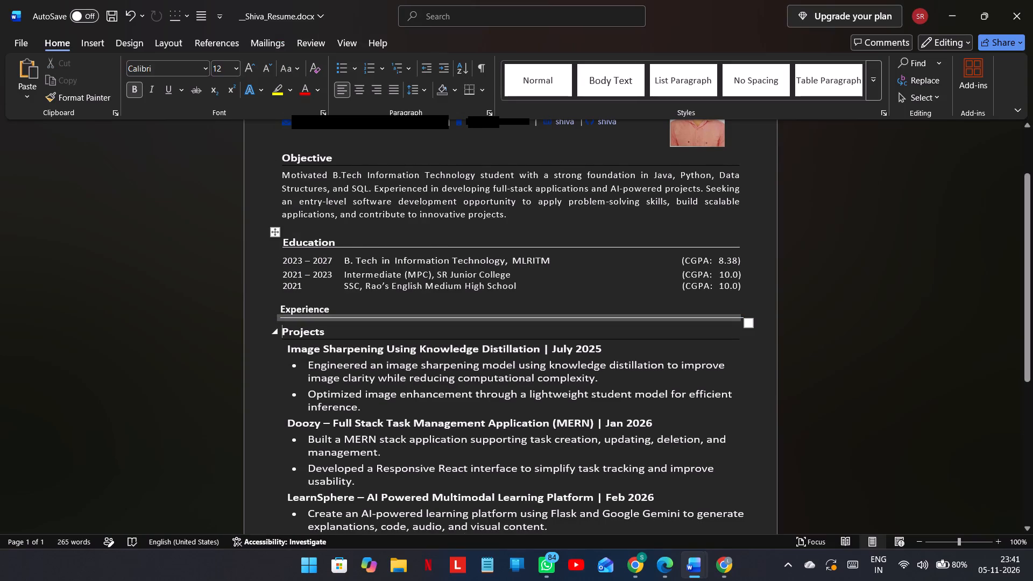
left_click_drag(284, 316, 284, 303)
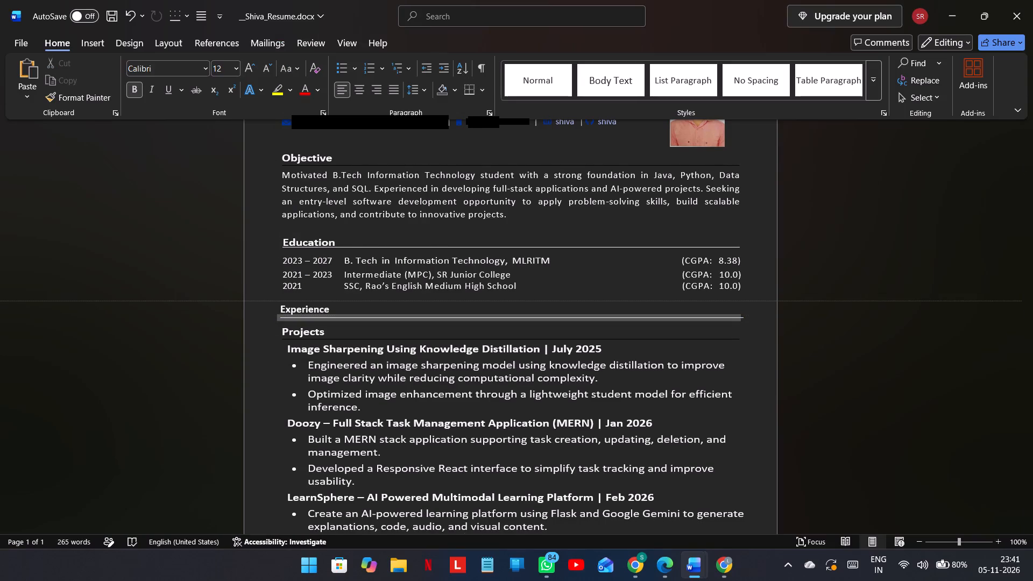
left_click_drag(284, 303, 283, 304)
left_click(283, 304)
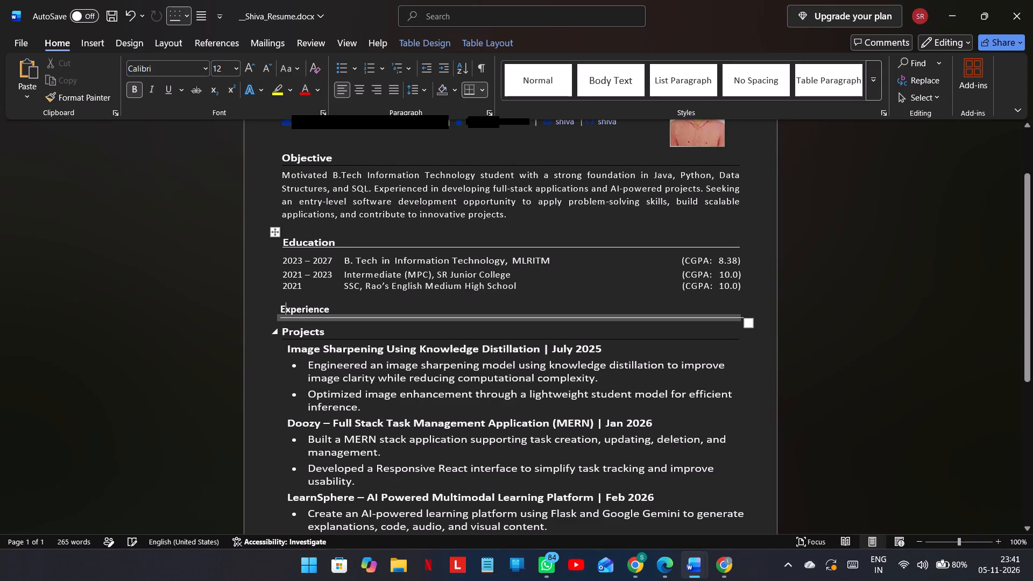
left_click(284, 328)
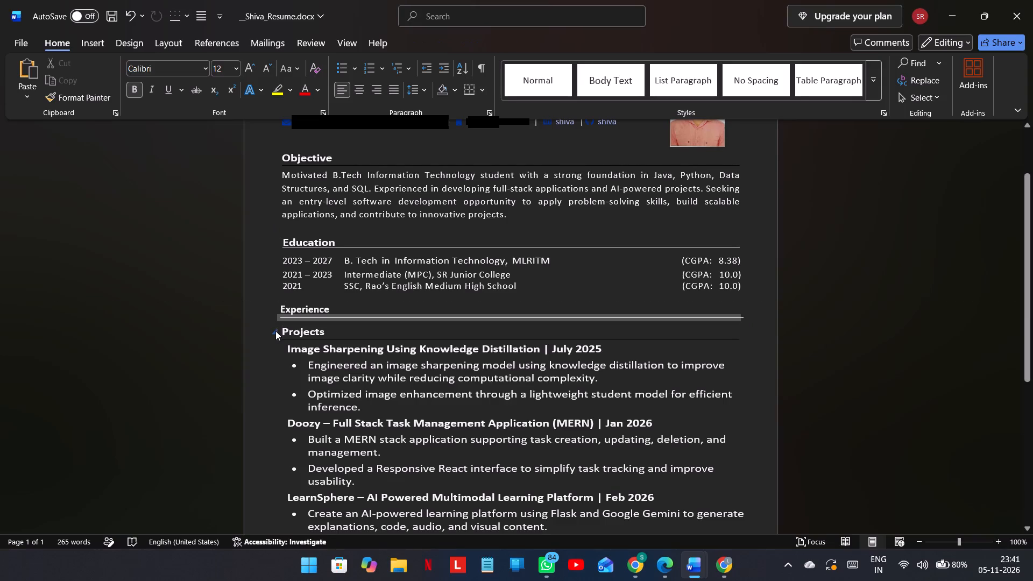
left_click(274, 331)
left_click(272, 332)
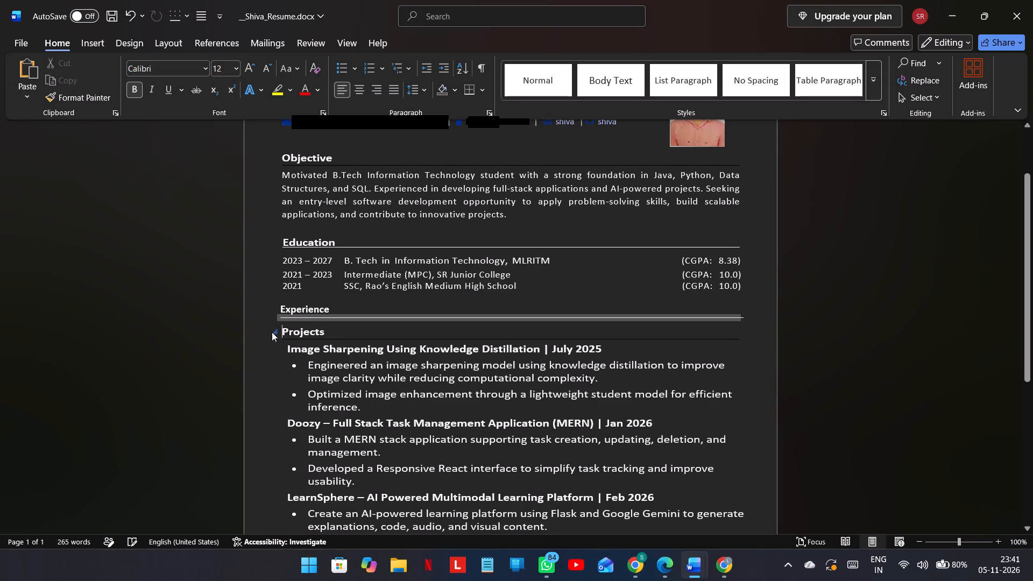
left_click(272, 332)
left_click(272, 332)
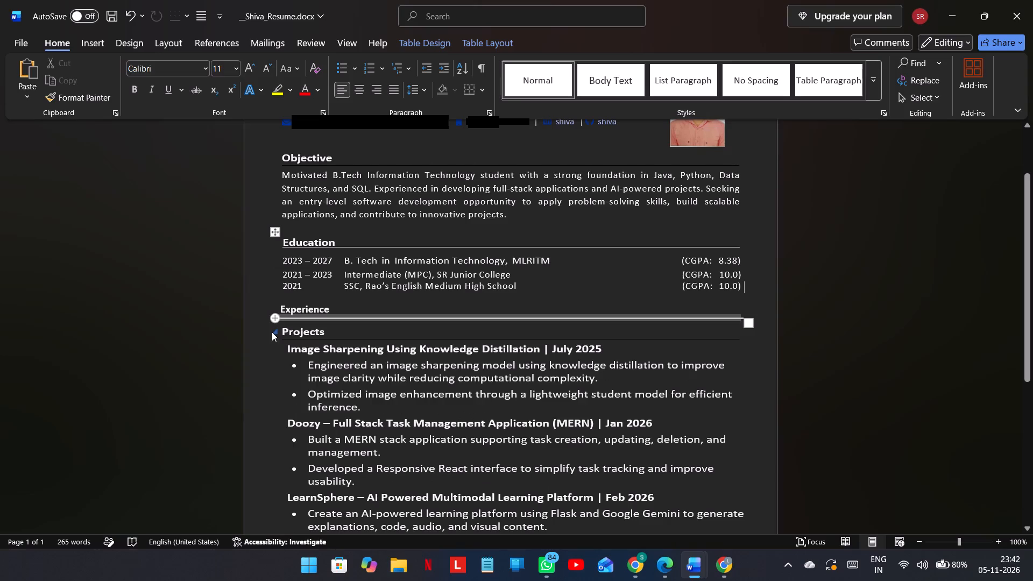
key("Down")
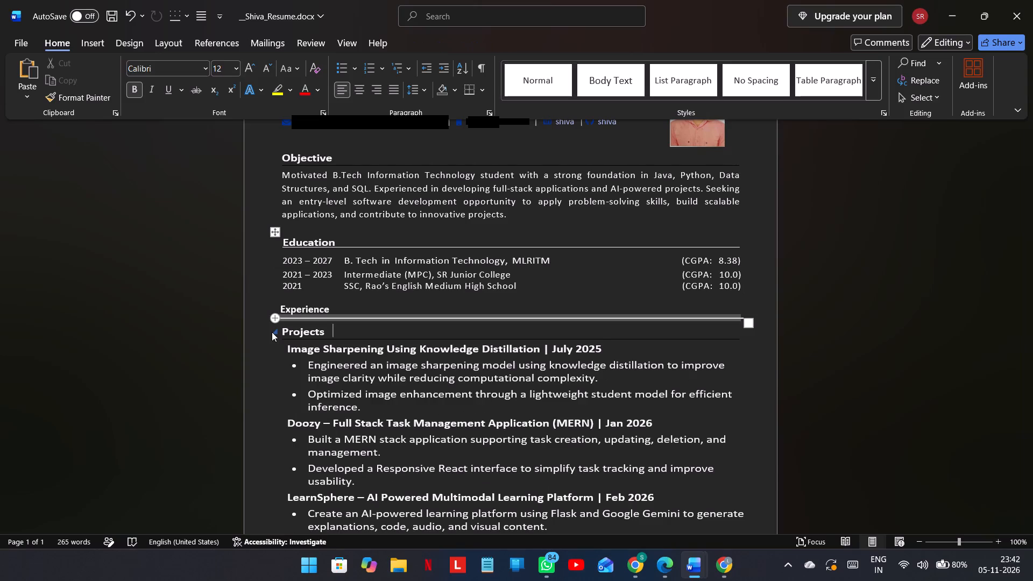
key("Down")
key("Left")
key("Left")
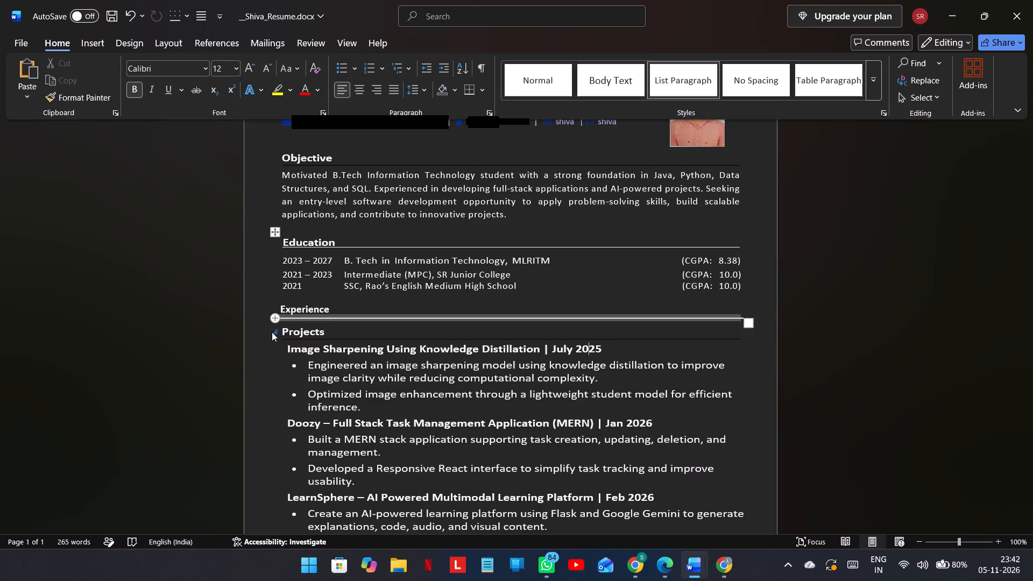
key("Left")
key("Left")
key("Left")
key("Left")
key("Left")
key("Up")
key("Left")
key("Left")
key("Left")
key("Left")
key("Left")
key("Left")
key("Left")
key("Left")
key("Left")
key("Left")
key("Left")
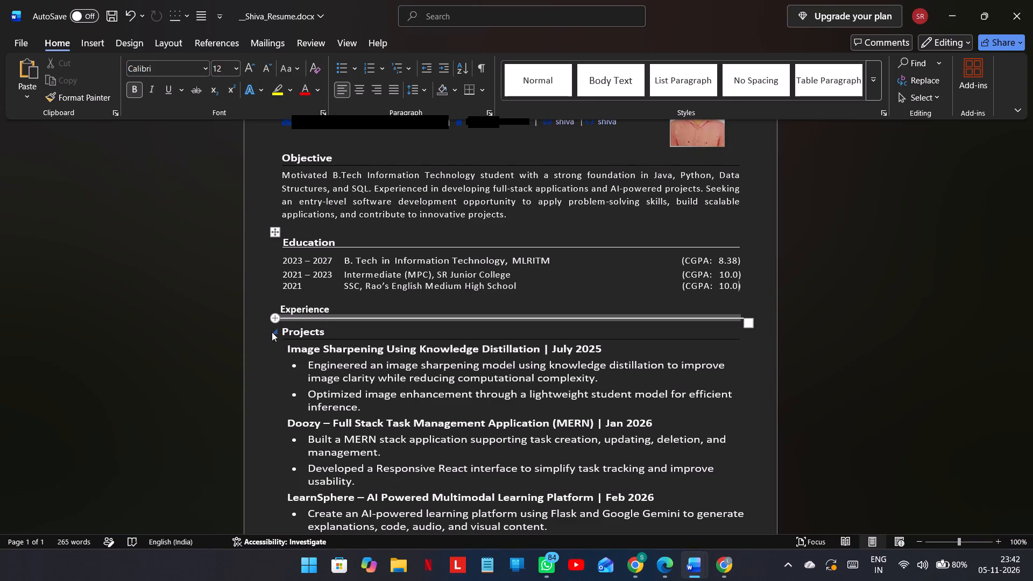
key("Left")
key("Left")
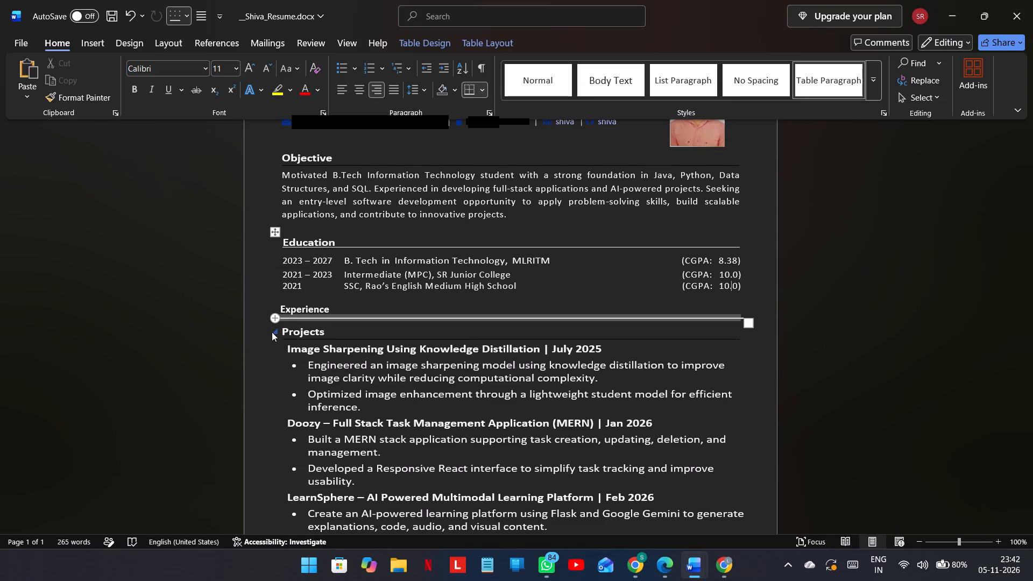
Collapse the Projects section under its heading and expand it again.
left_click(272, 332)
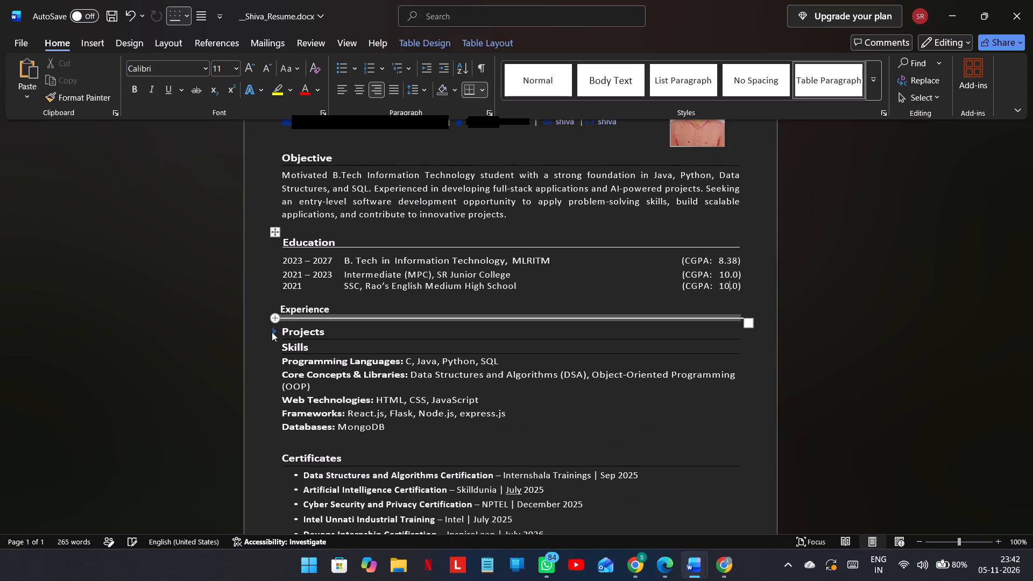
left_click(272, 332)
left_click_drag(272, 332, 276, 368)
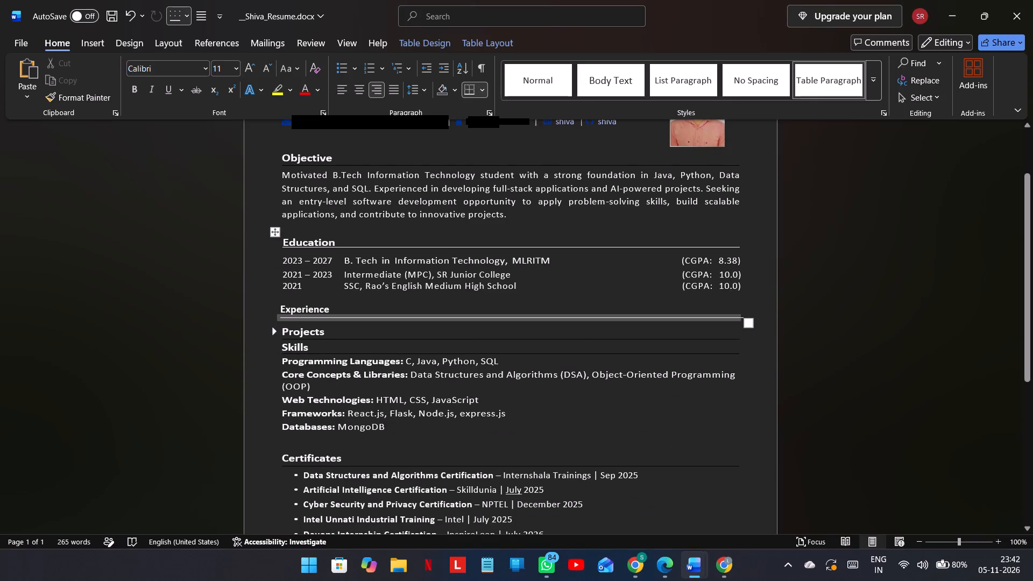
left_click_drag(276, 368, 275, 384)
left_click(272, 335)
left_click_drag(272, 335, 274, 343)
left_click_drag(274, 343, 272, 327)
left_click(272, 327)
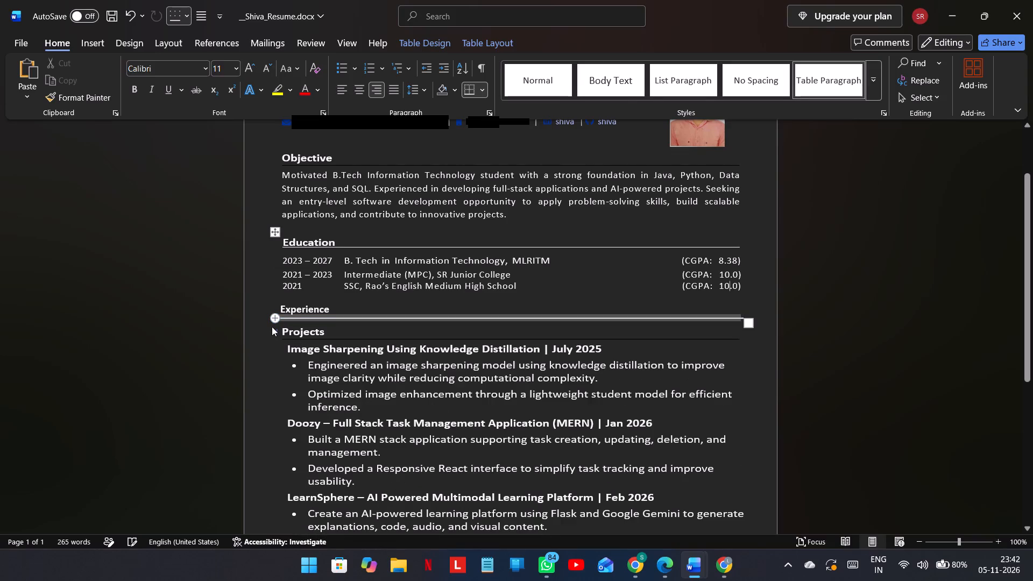
Insert blank table row space directly below the Experience heading, above the Projects section.
left_click(277, 317)
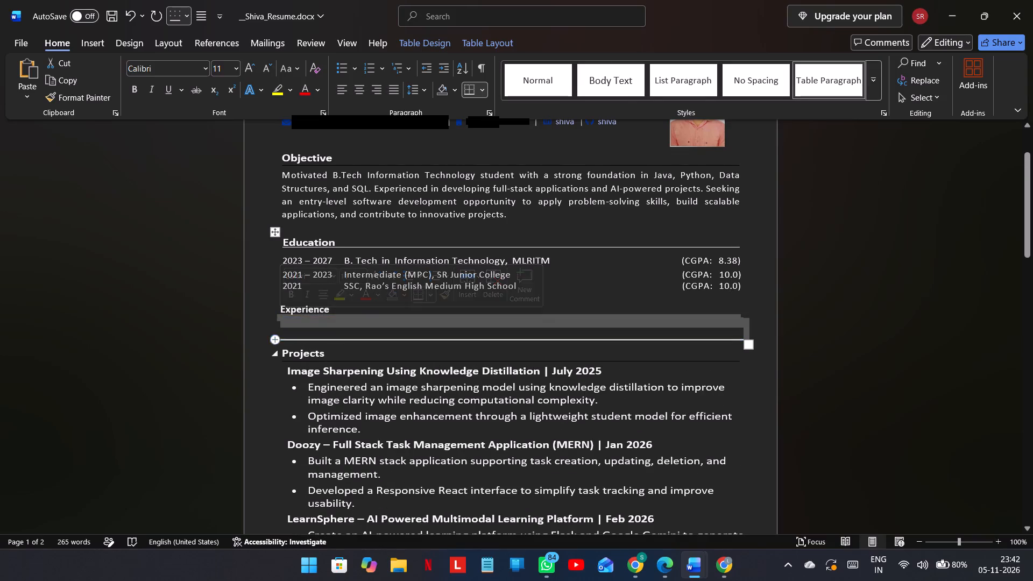
left_click(278, 338)
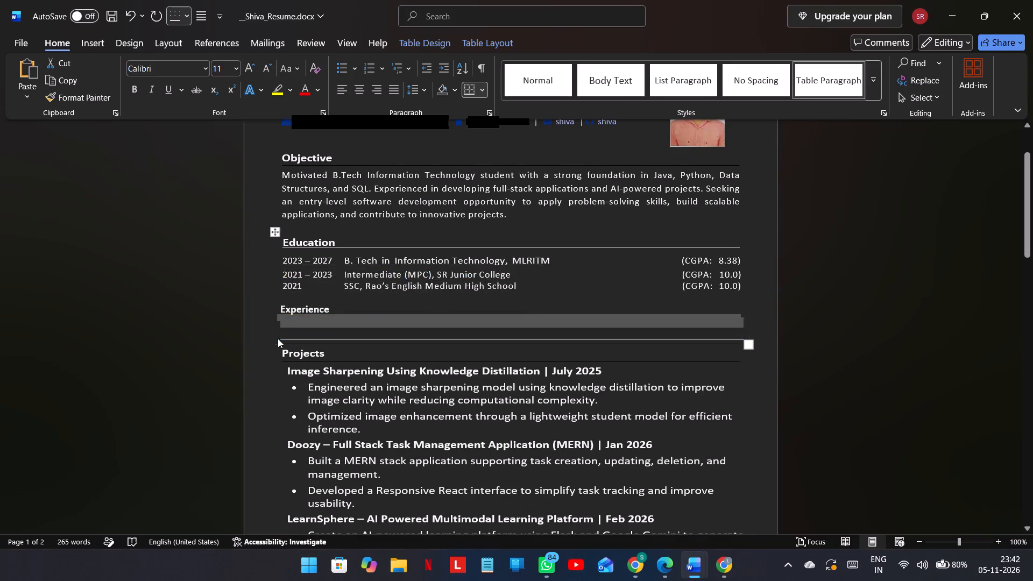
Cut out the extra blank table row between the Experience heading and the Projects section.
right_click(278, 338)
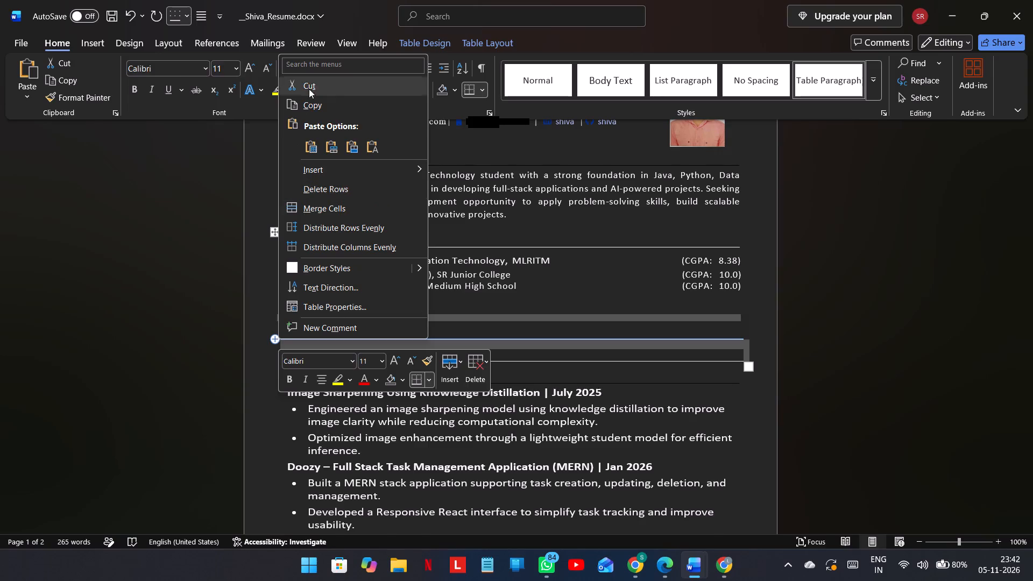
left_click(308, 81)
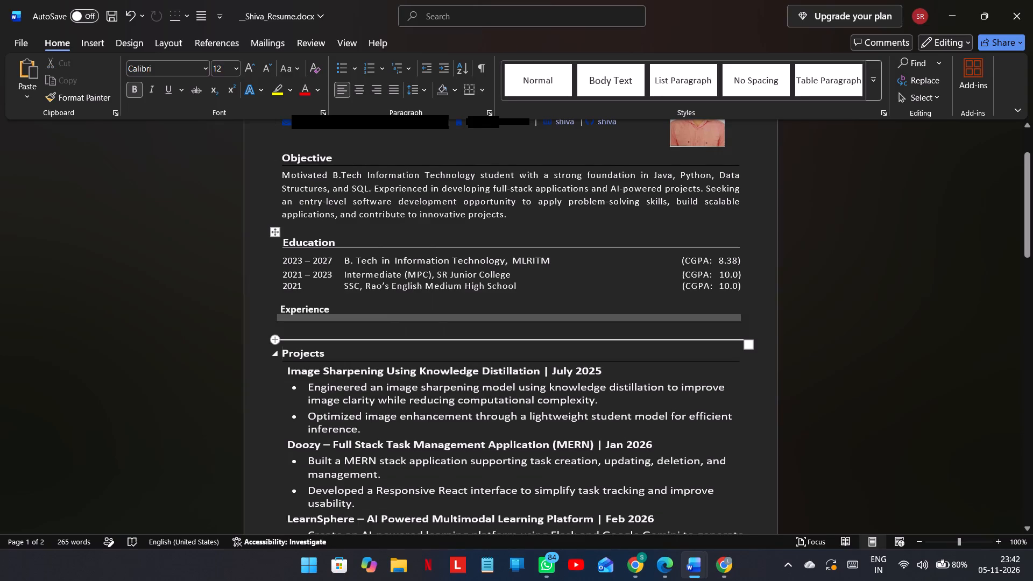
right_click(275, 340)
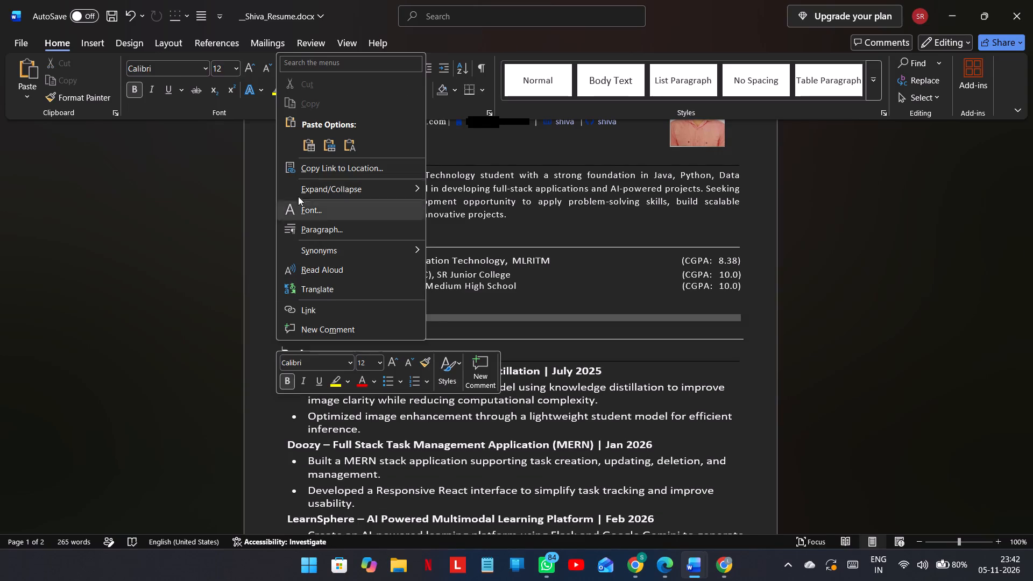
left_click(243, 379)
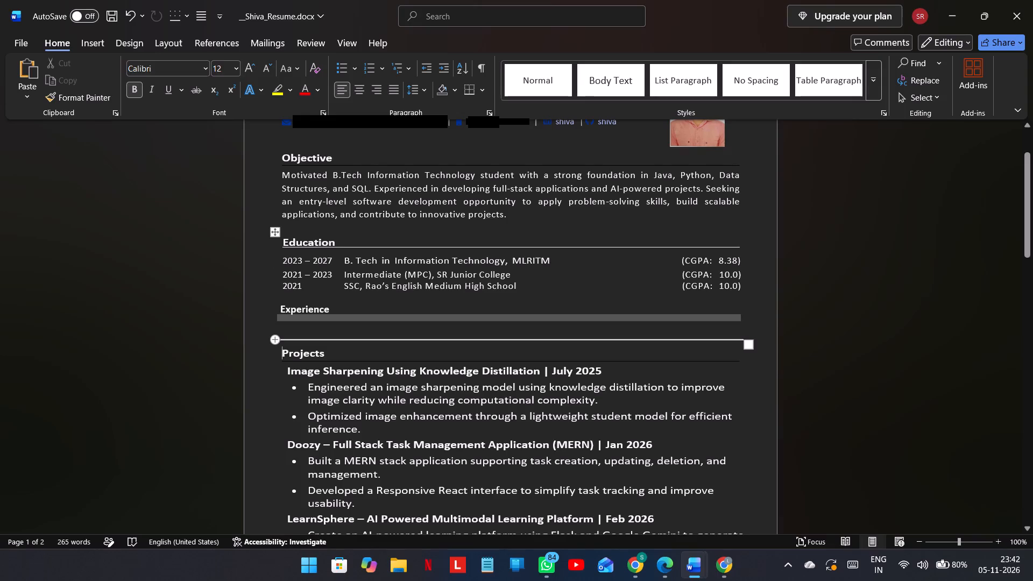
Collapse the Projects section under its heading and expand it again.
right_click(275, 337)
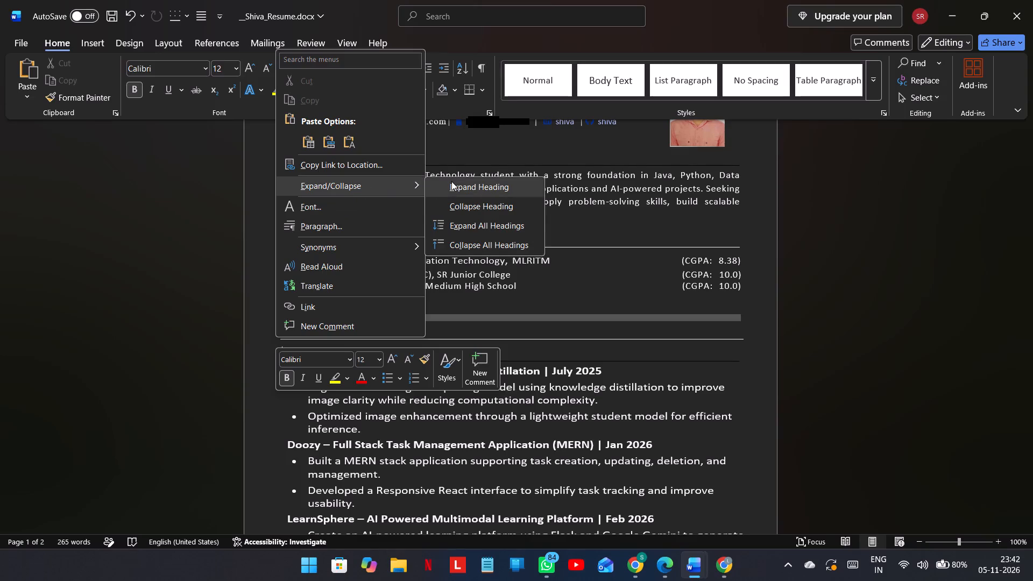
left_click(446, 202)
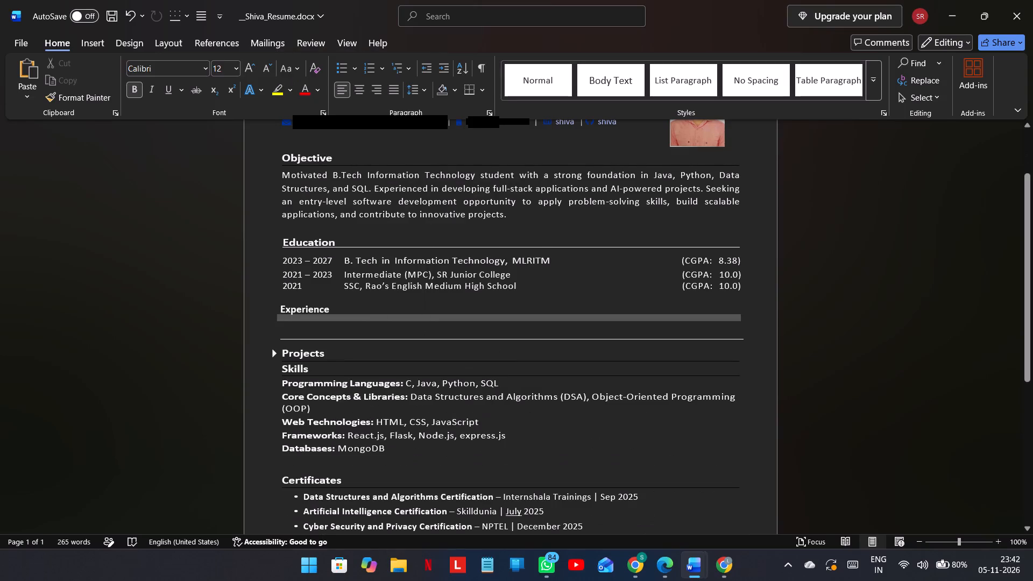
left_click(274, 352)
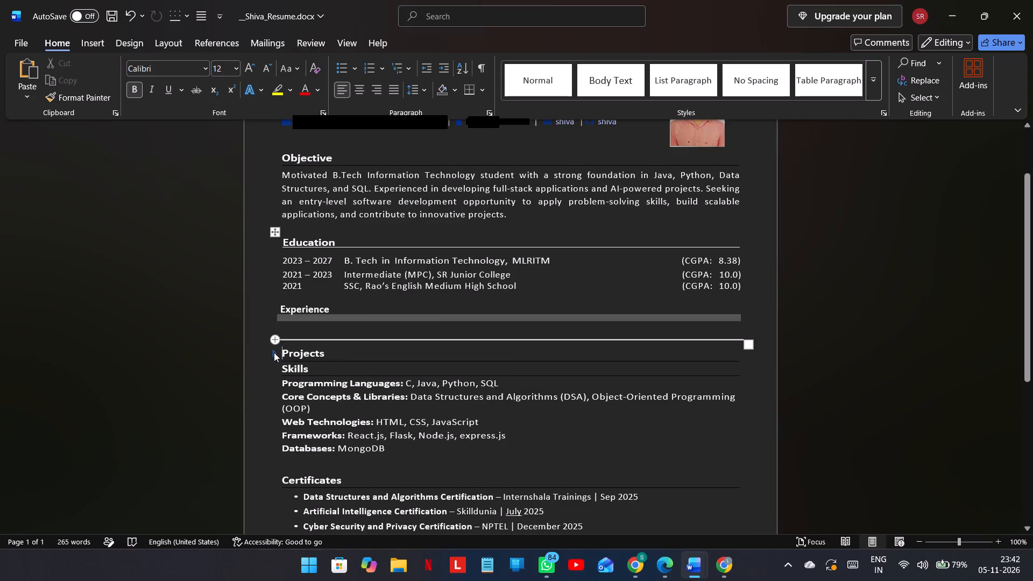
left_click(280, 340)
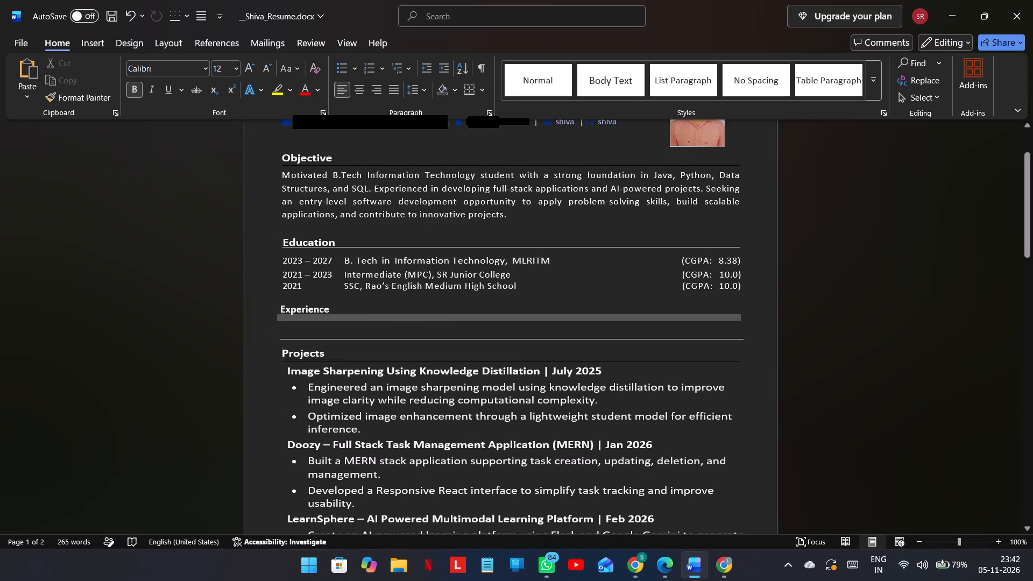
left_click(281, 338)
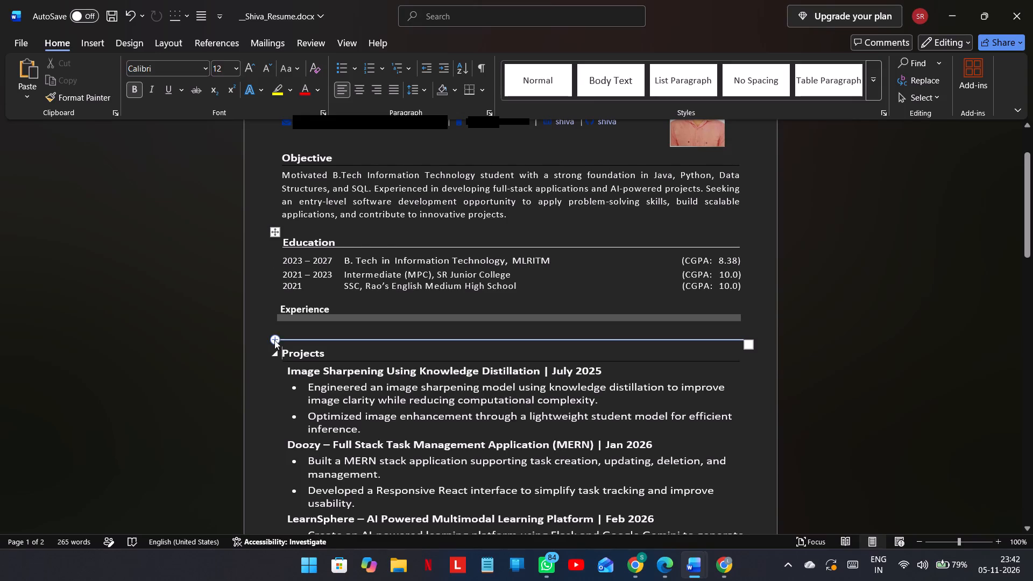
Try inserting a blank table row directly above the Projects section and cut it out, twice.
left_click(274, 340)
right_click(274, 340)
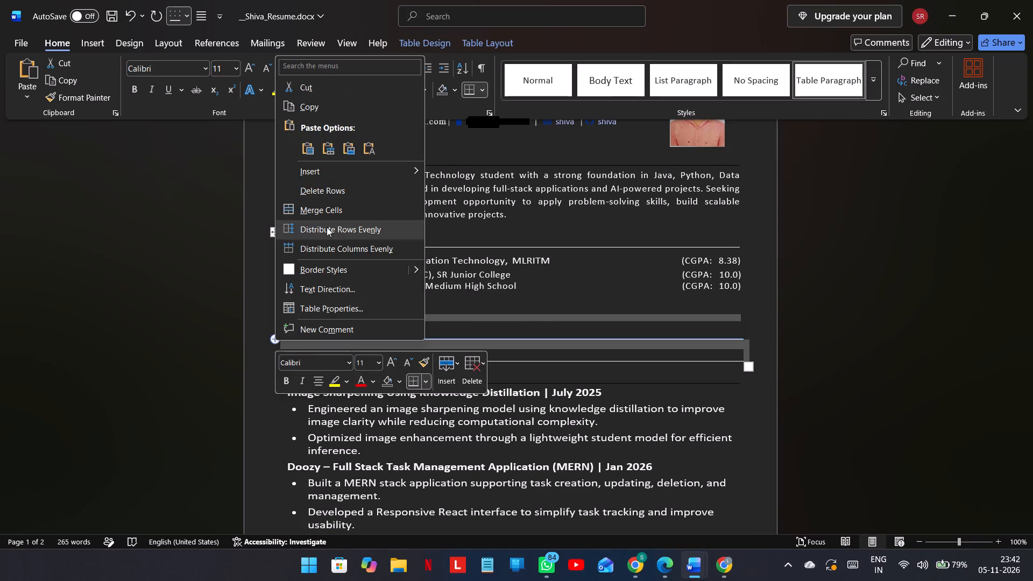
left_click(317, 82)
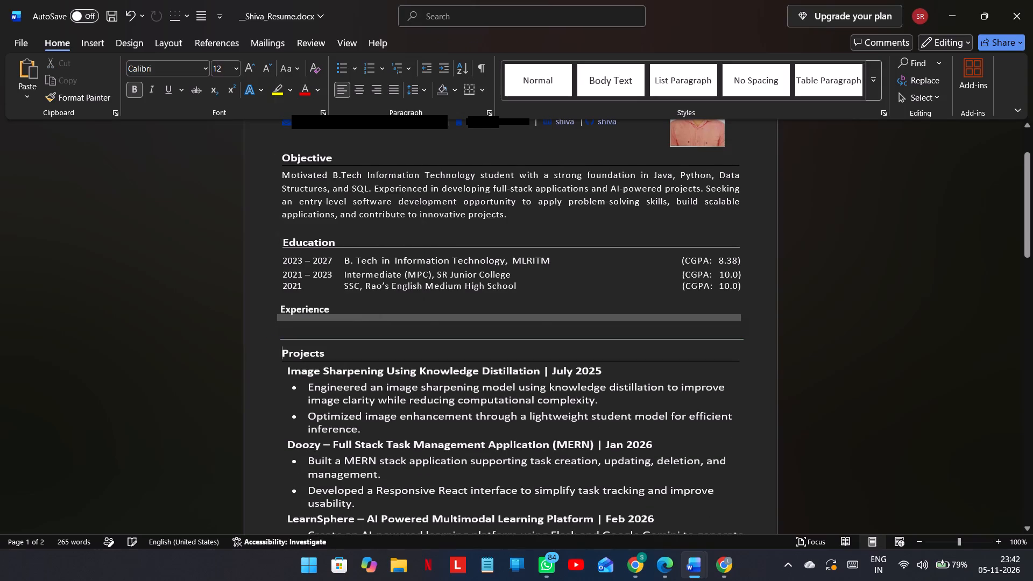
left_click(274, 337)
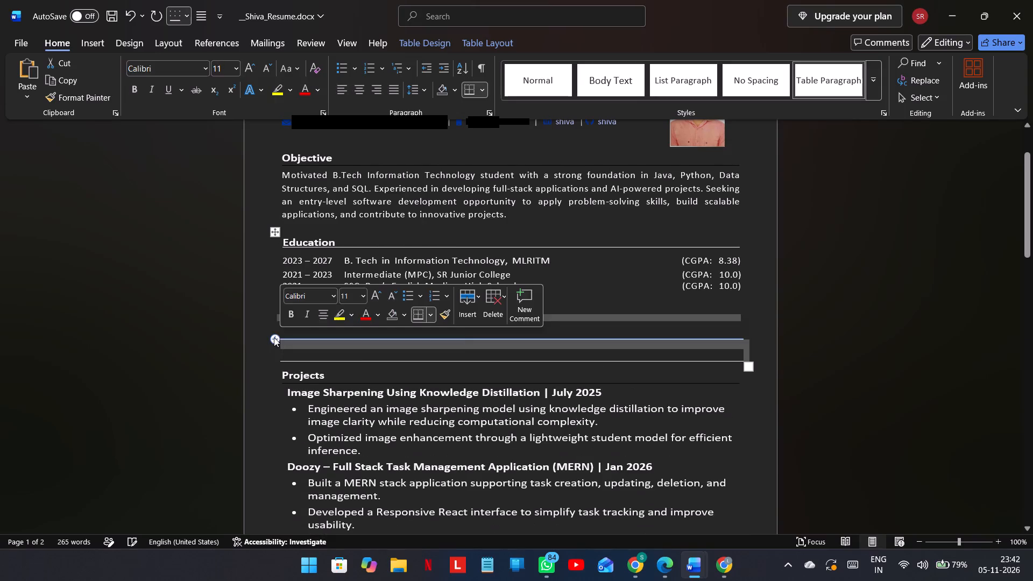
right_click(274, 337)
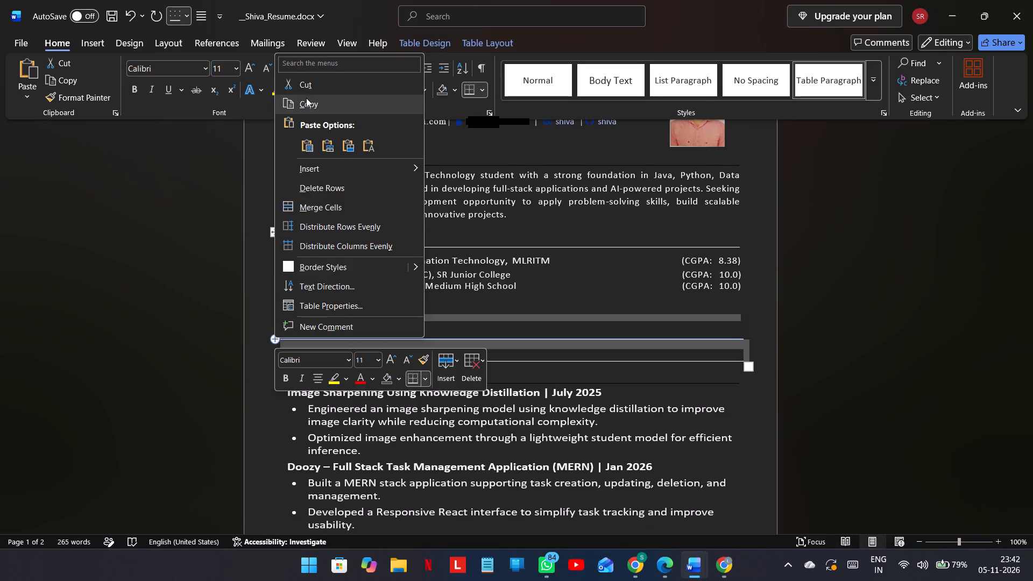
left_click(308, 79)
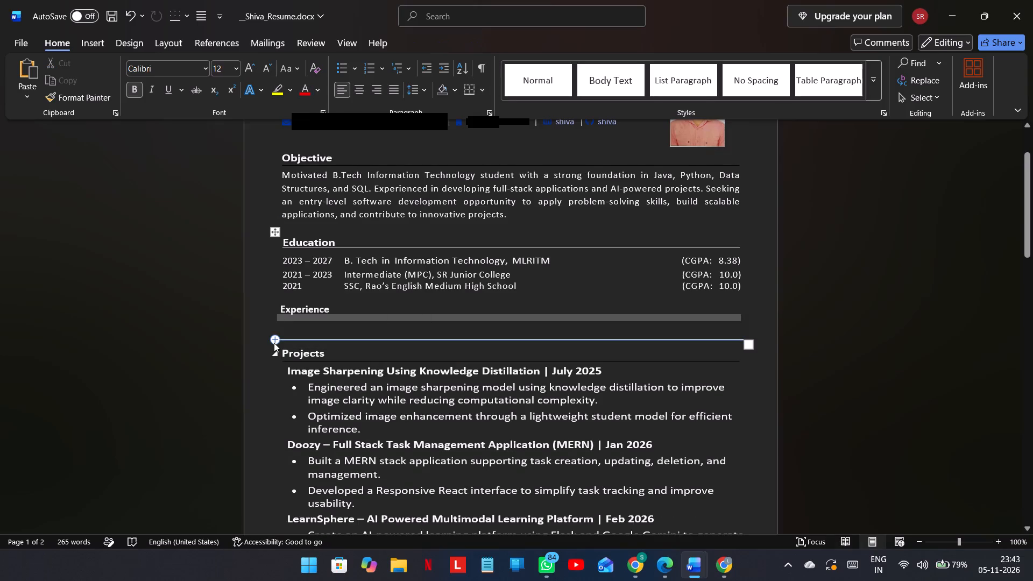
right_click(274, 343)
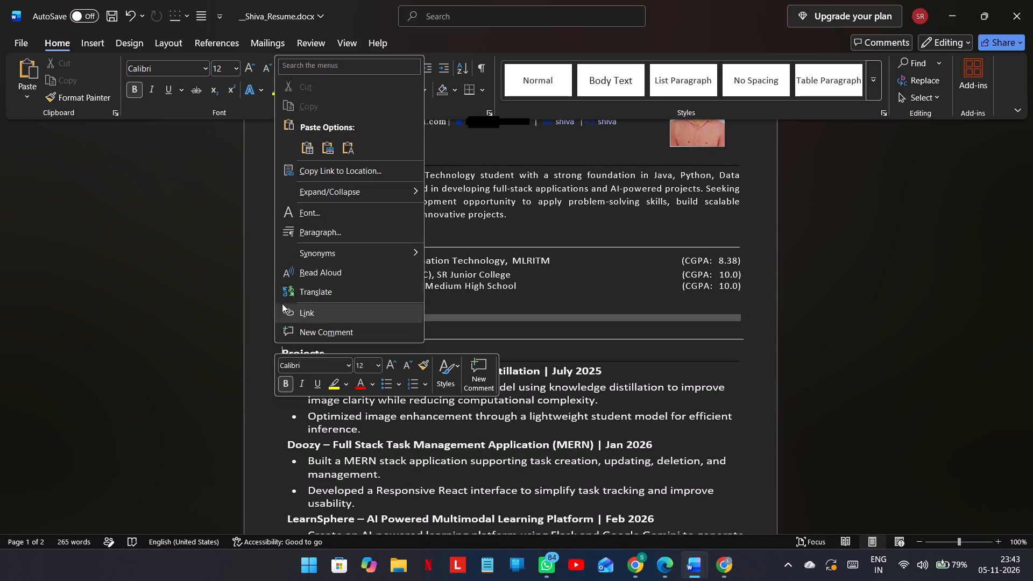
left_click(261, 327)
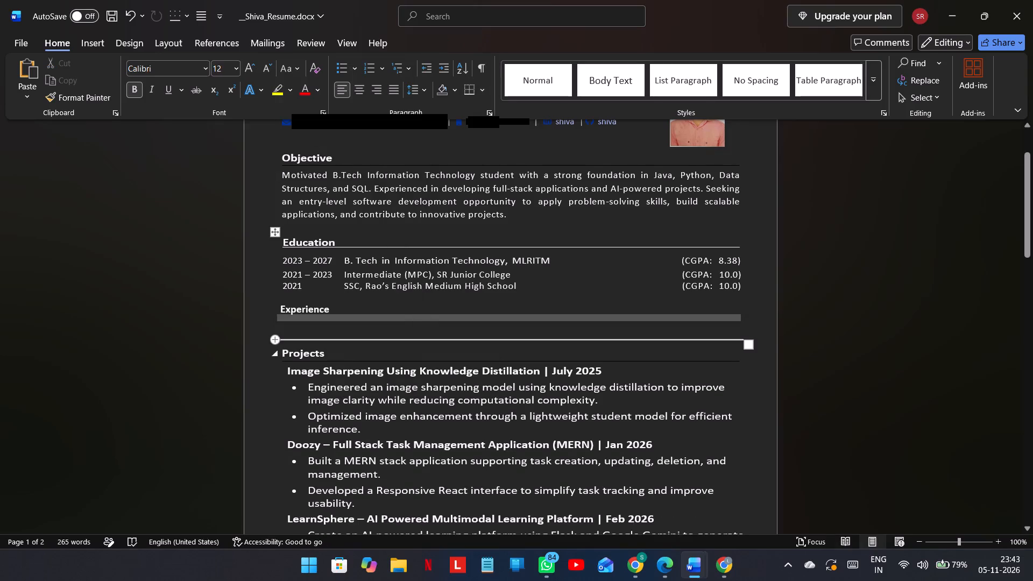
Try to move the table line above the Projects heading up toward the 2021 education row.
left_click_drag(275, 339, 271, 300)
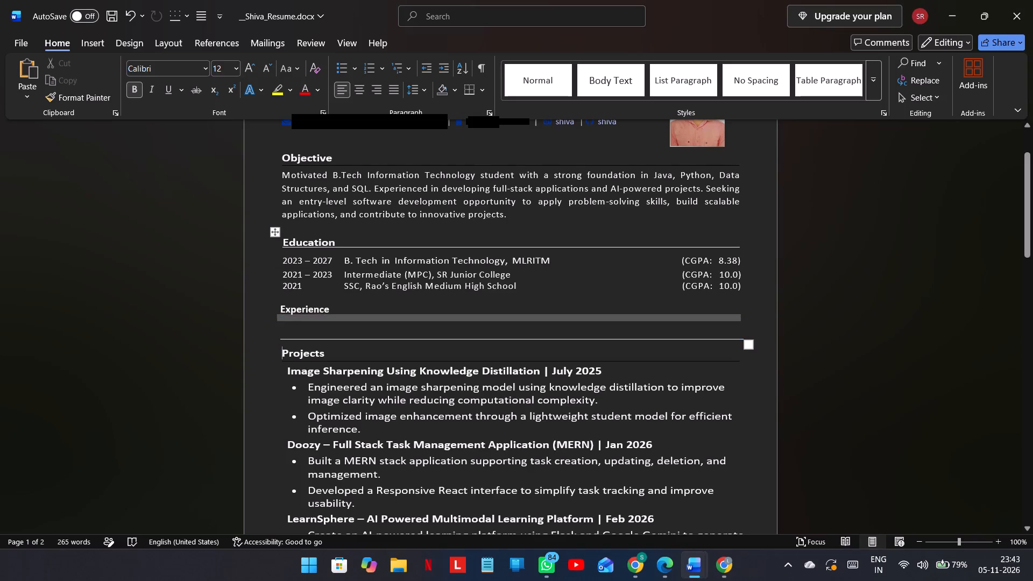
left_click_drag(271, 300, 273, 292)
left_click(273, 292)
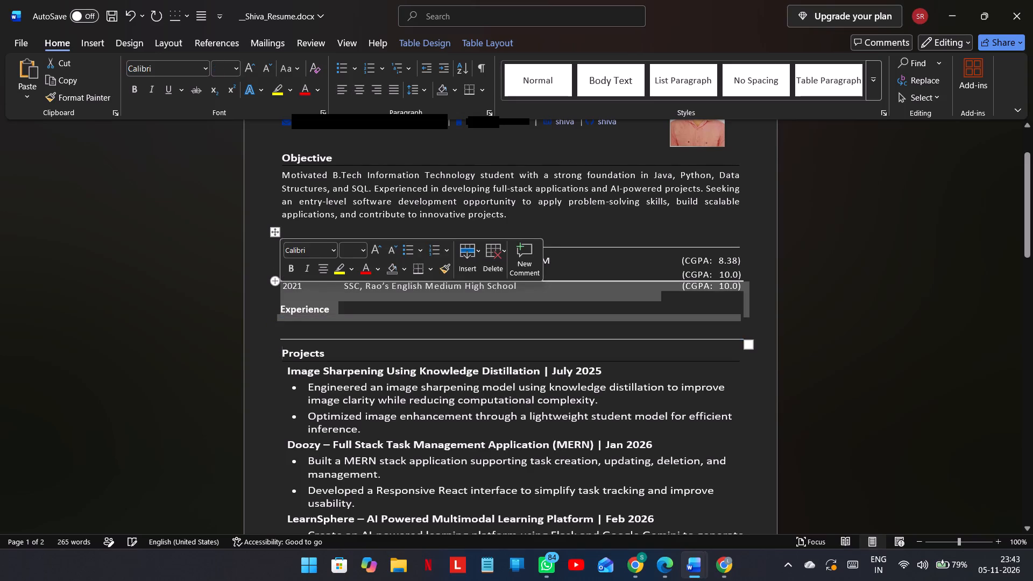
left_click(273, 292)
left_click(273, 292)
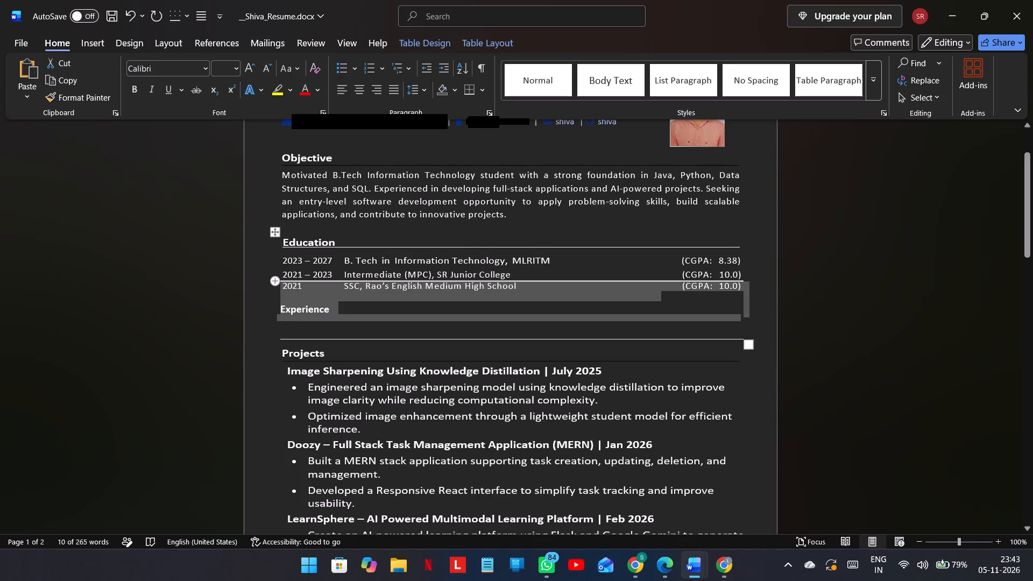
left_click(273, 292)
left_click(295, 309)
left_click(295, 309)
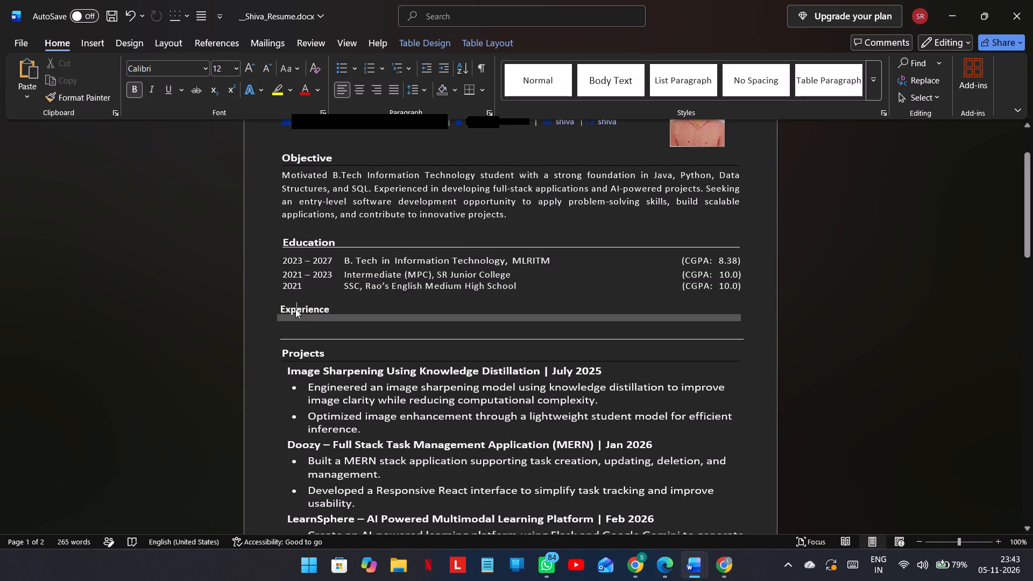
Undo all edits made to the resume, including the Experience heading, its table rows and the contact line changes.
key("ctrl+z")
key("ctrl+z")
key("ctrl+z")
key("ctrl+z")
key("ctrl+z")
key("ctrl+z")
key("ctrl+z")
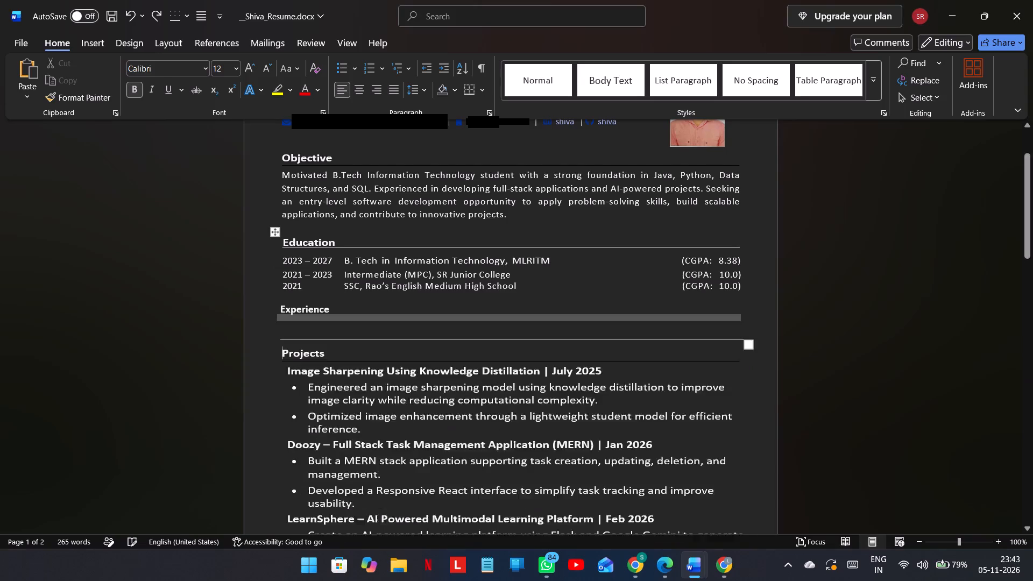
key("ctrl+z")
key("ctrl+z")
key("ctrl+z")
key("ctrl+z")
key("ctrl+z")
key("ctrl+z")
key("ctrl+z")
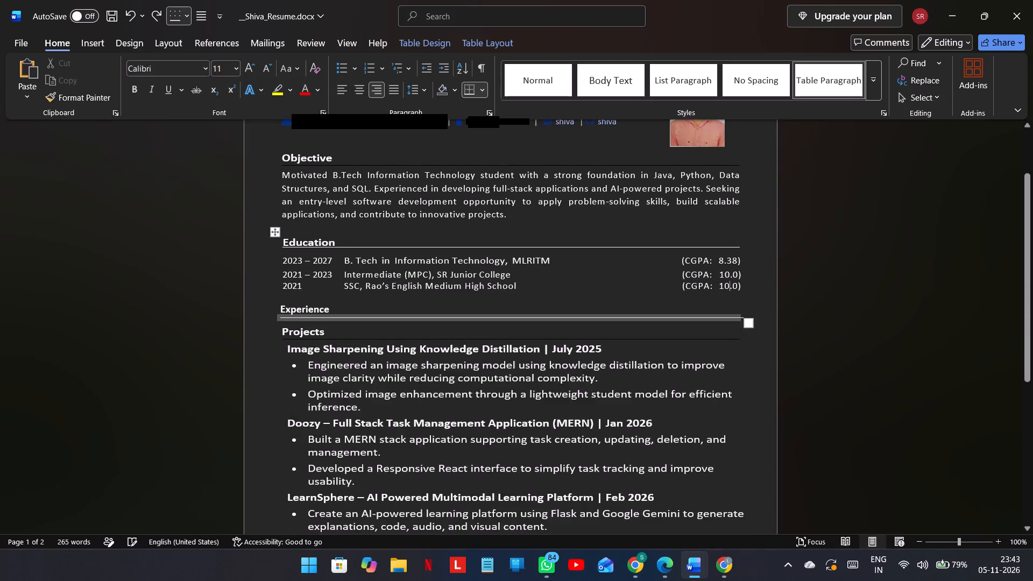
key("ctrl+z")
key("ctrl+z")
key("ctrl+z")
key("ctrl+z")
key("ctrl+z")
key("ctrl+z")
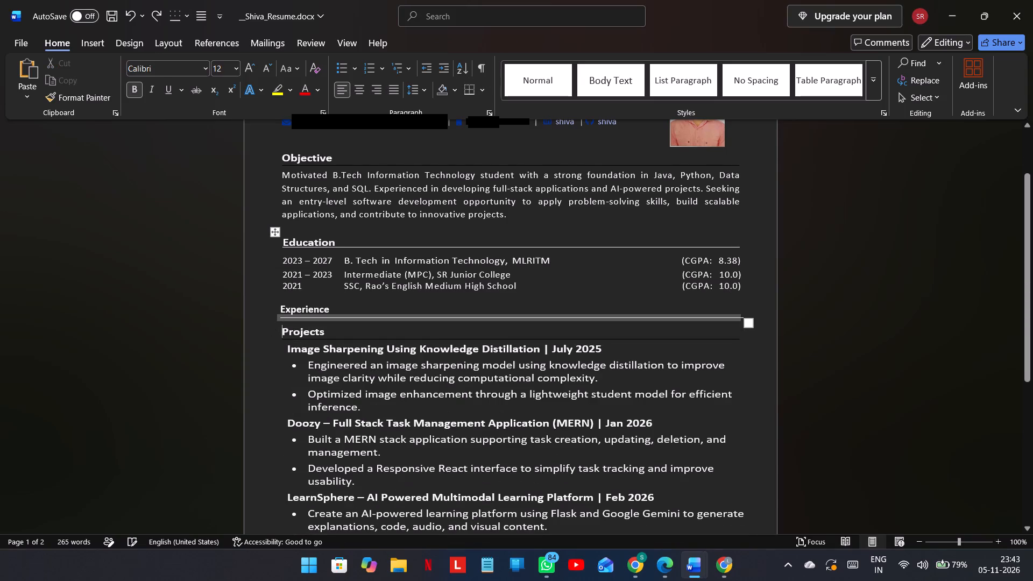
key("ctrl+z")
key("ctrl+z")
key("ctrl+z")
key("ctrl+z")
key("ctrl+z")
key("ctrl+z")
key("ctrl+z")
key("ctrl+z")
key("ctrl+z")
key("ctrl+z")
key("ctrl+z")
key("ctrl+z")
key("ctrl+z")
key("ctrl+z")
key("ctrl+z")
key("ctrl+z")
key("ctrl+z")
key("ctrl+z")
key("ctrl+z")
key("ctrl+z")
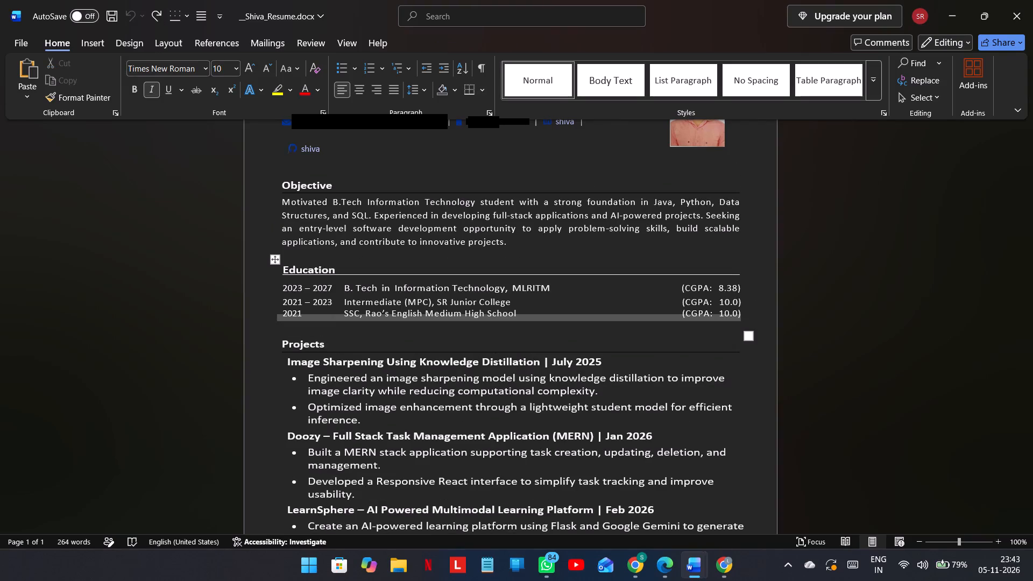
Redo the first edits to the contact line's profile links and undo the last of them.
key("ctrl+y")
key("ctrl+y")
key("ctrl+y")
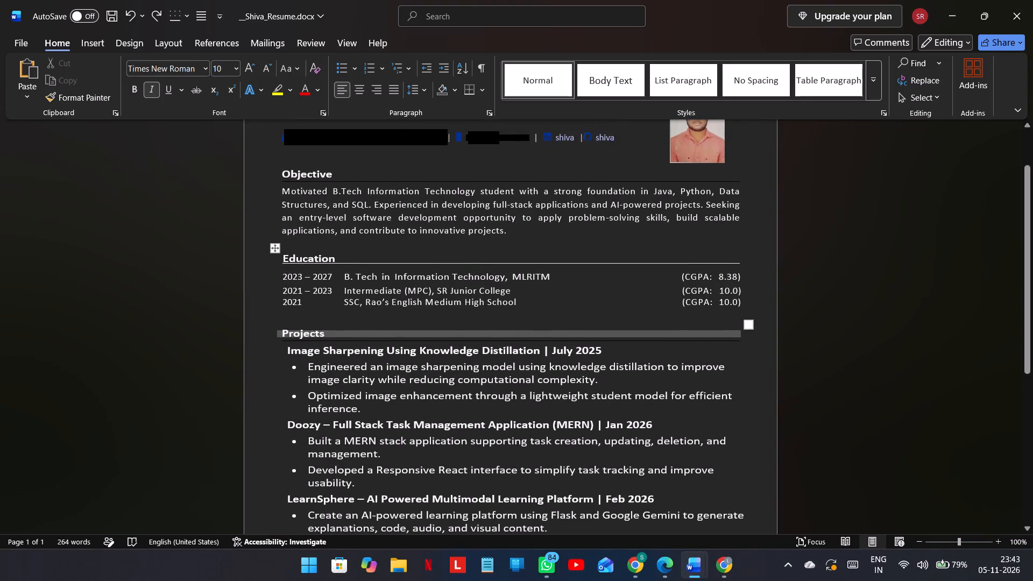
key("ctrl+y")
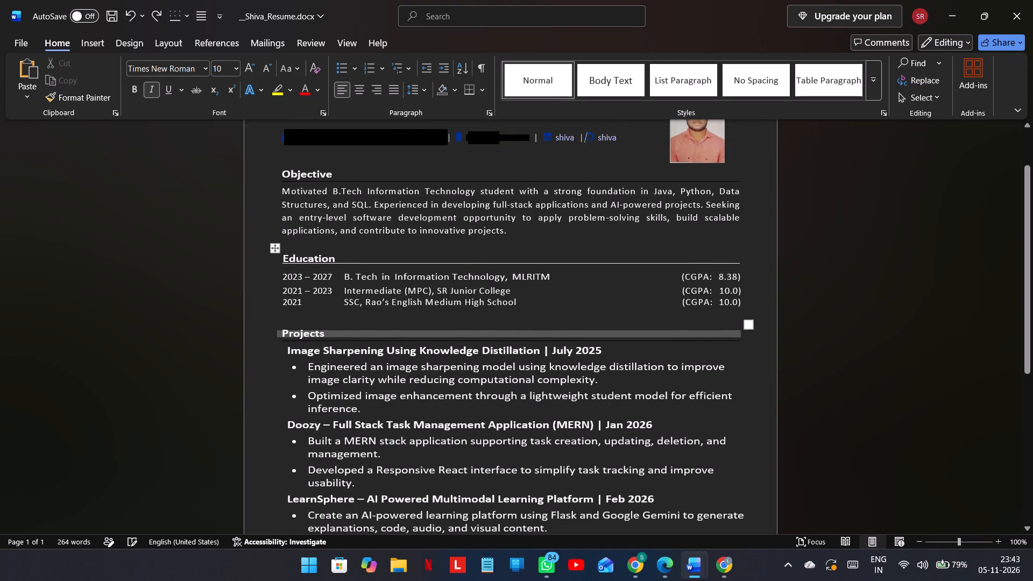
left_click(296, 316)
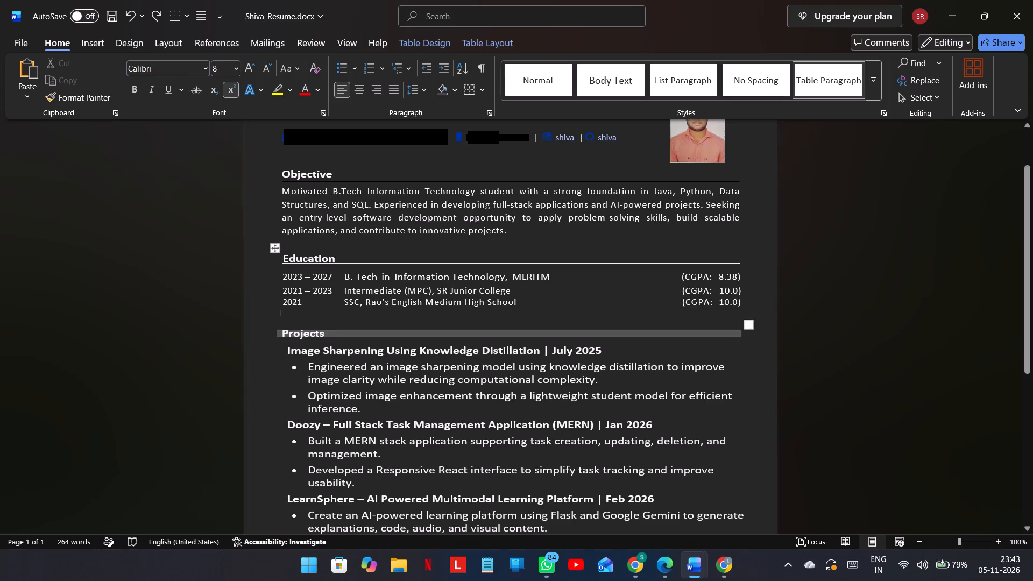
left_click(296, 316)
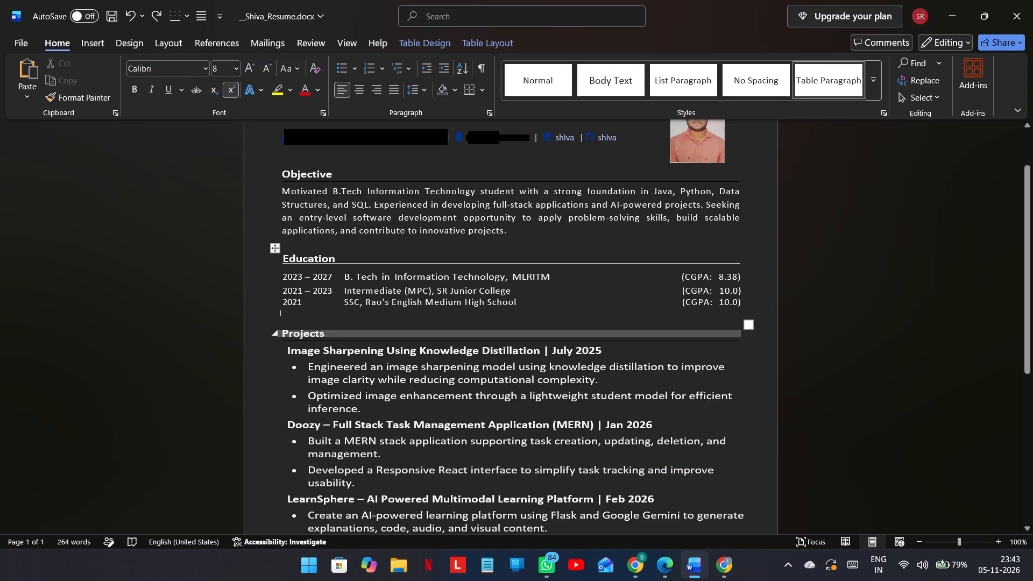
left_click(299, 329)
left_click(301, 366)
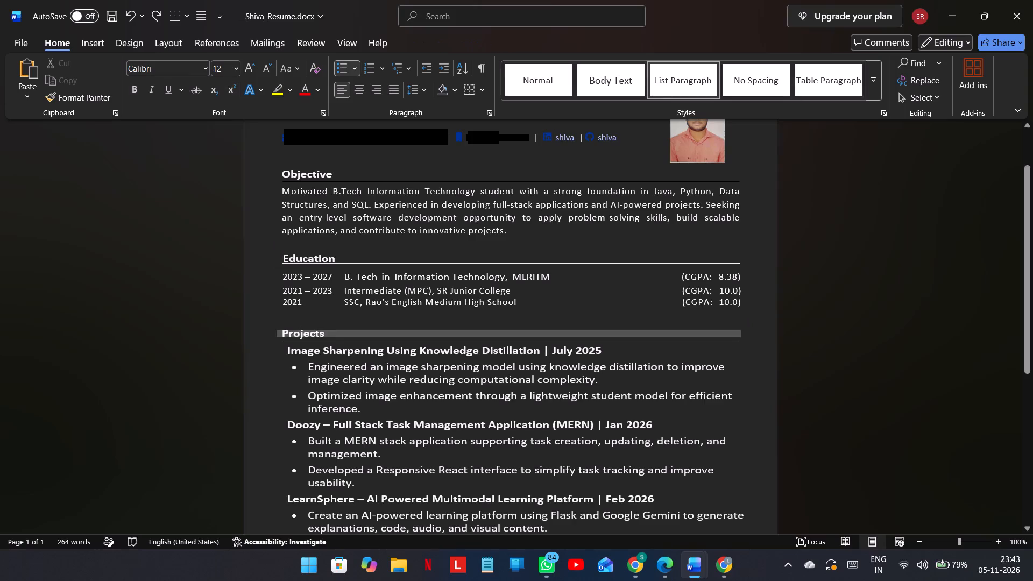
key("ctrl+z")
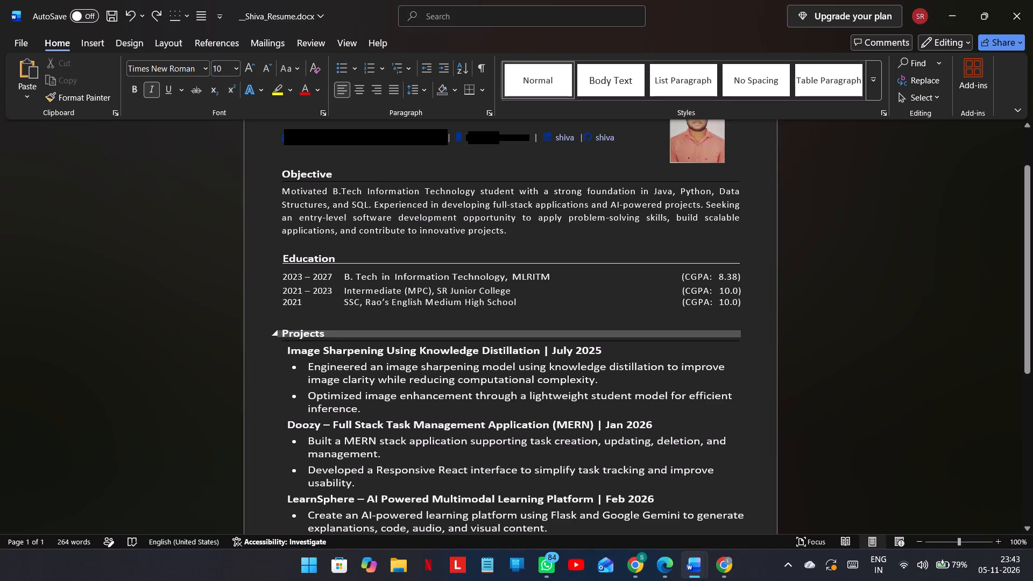
triple_click(320, 329)
left_click(320, 329)
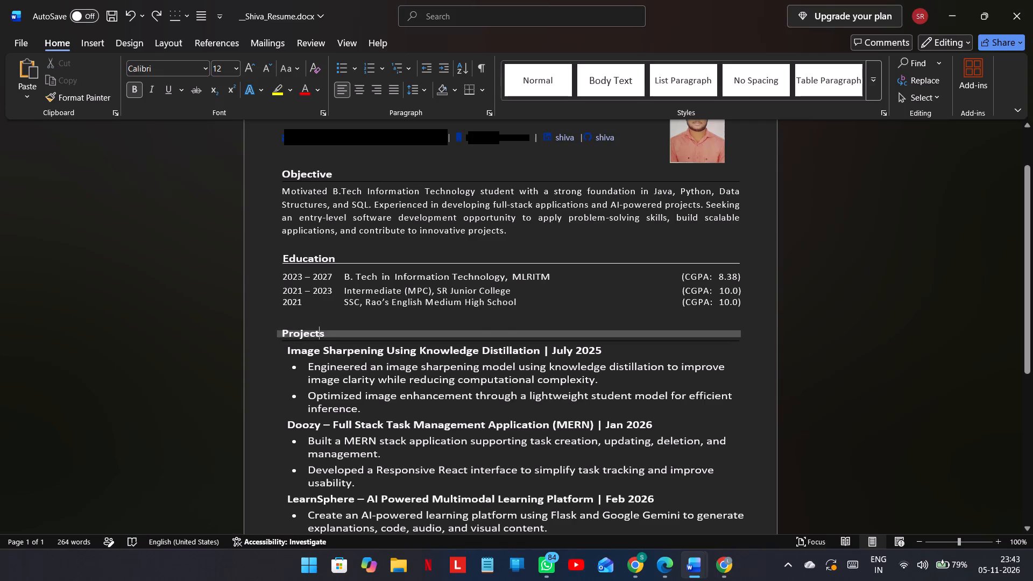
left_click(332, 356)
scroll(335, 366, "down", 1)
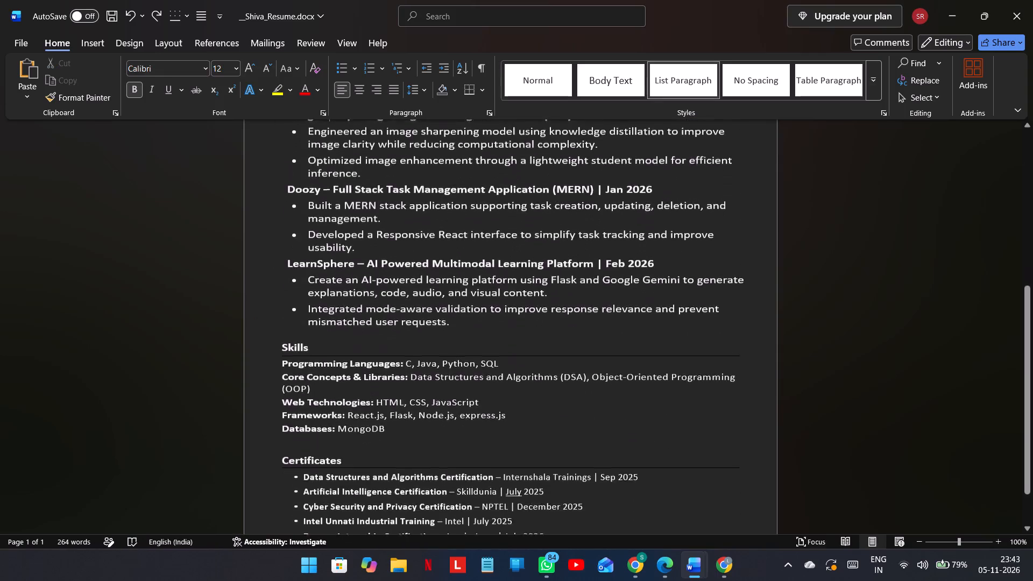
scroll(335, 366, "down", 1)
scroll(335, 366, "up", 4)
left_click(367, 382)
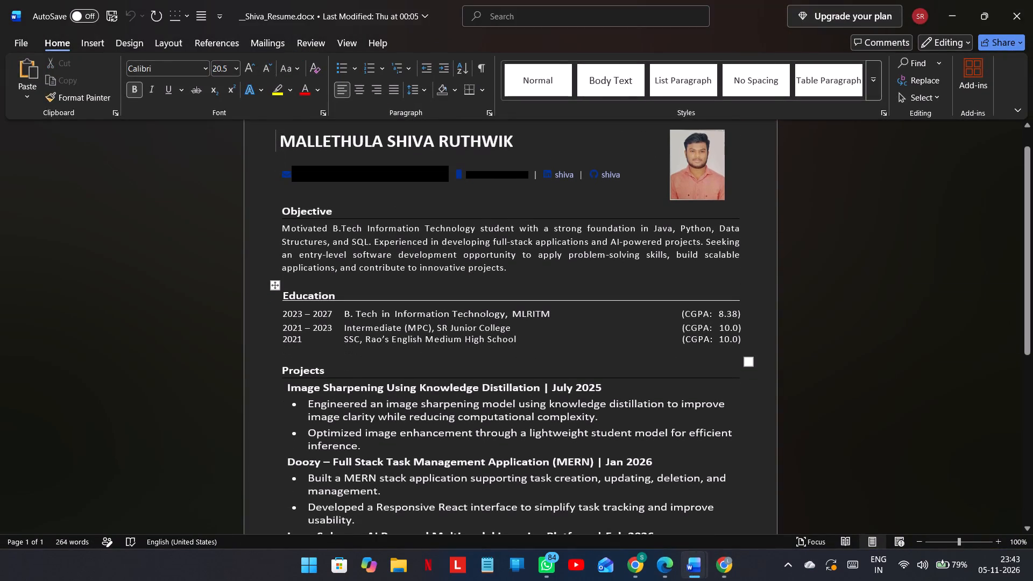
left_click(277, 289)
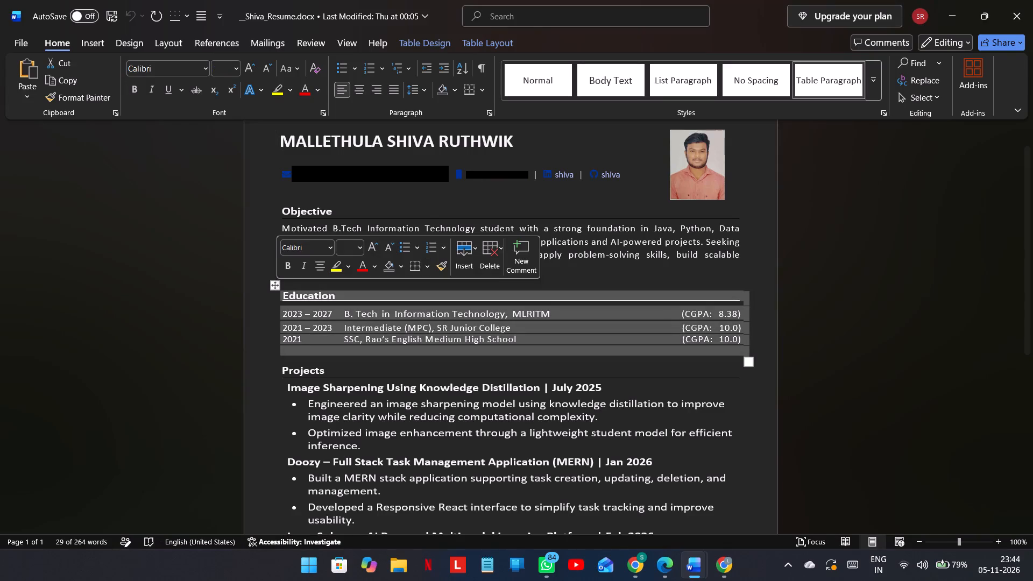
left_click(294, 348)
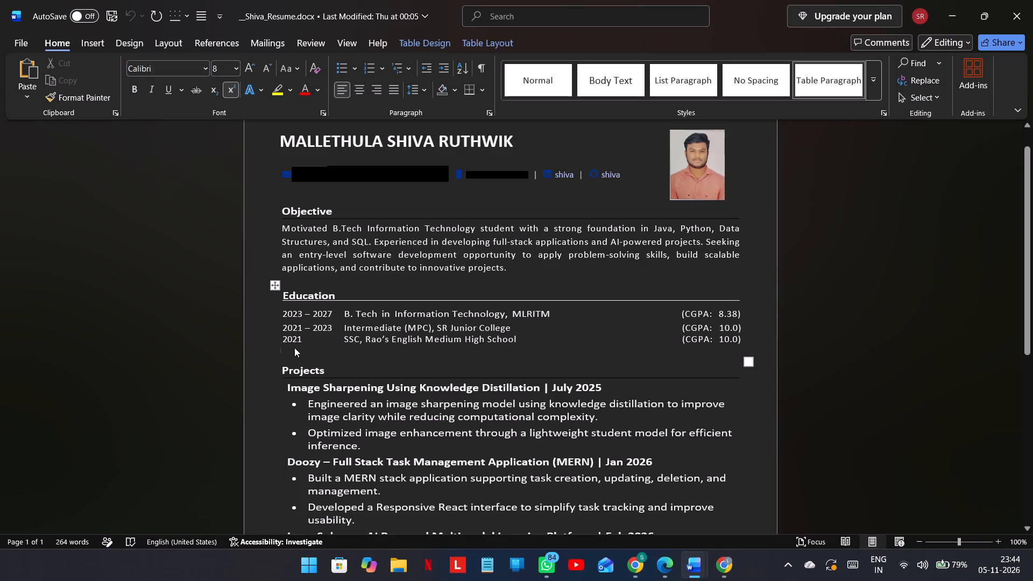
scroll(288, 381, "down", 2)
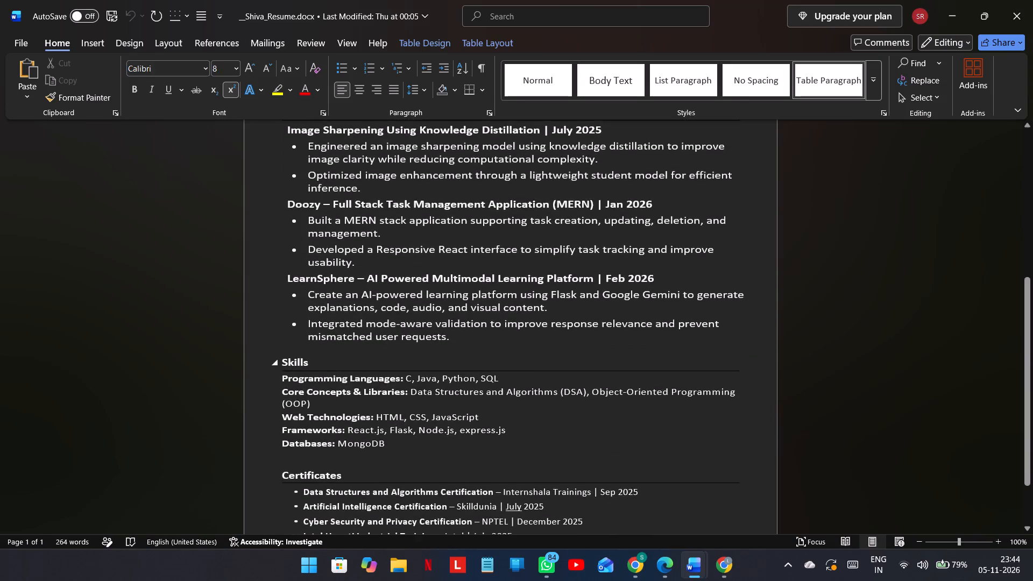
scroll(561, 362, "up", 3)
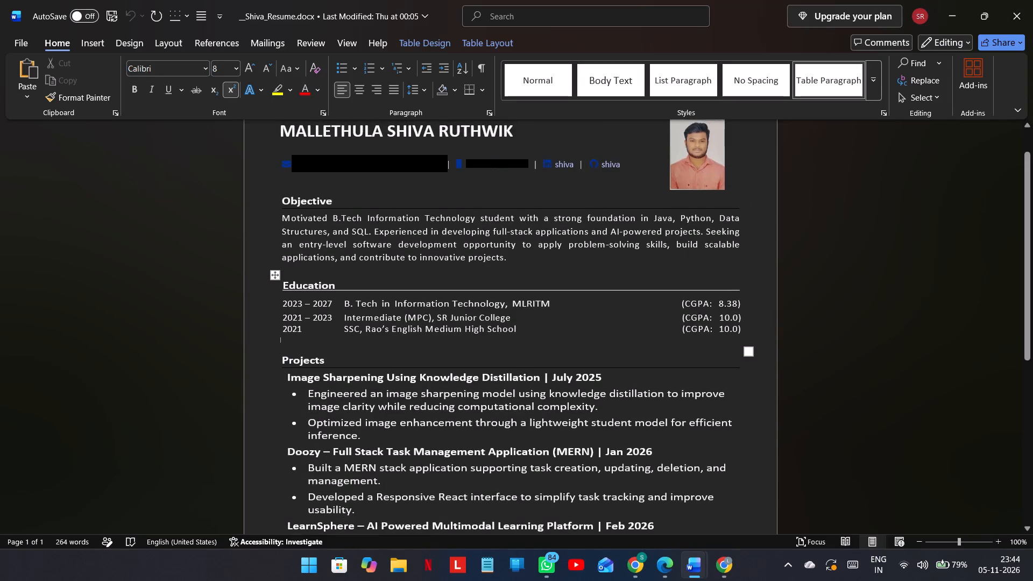
Add a line break after the CGPA in the Education table's SSC row and place the cursor in the empty row below.
left_click(738, 329)
key("Right")
key("Return")
key("Left")
key("Left")
key("Left")
key("Left")
key("Left")
key("Left")
key("Left")
key("Left")
key("Left")
key("Left")
key("Left")
key("Left")
key("Left")
key("Left")
key("Left")
key("Left")
key("Left")
key("Left")
key("Left")
key("Left")
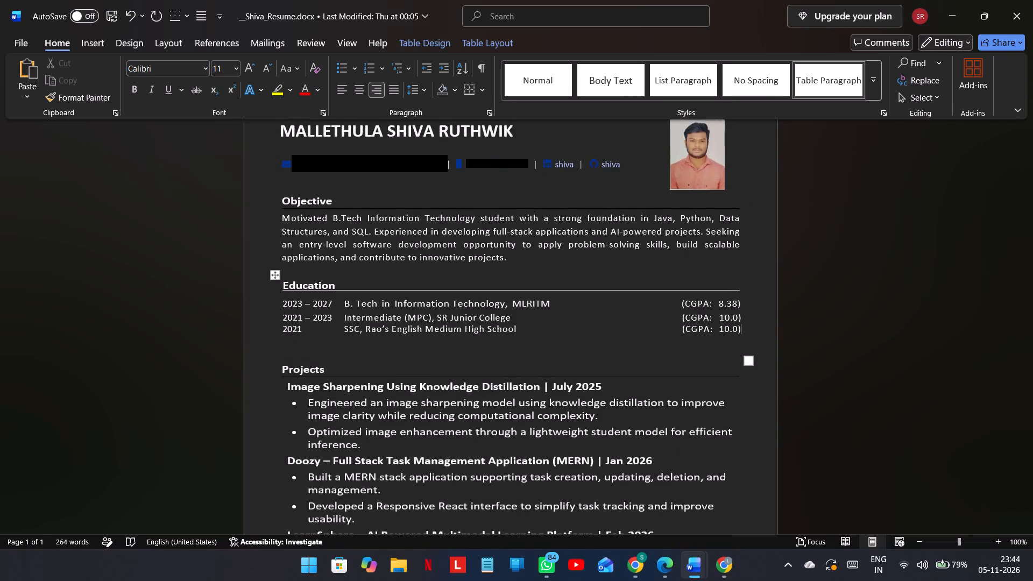
key("Down")
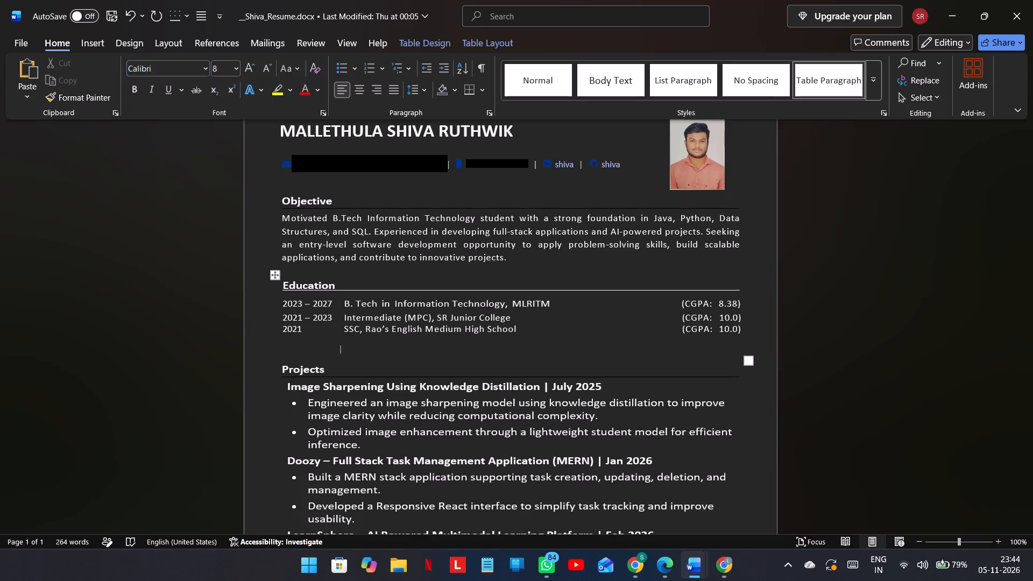
key("Left")
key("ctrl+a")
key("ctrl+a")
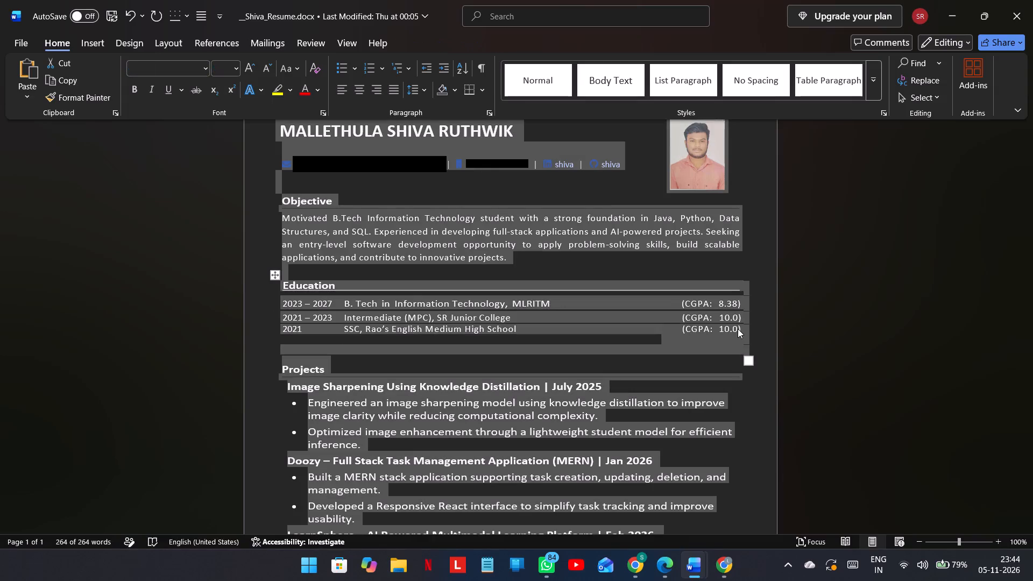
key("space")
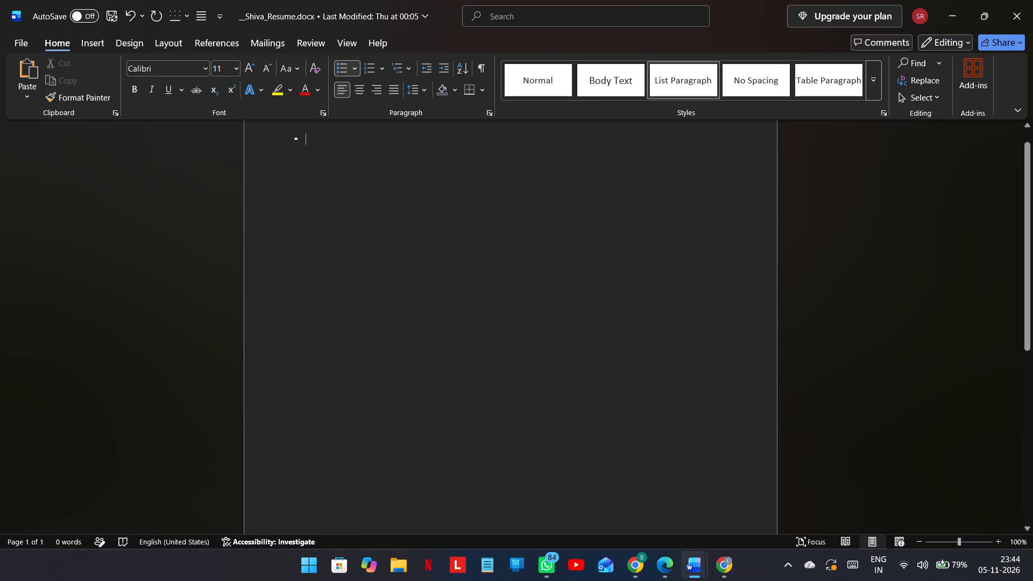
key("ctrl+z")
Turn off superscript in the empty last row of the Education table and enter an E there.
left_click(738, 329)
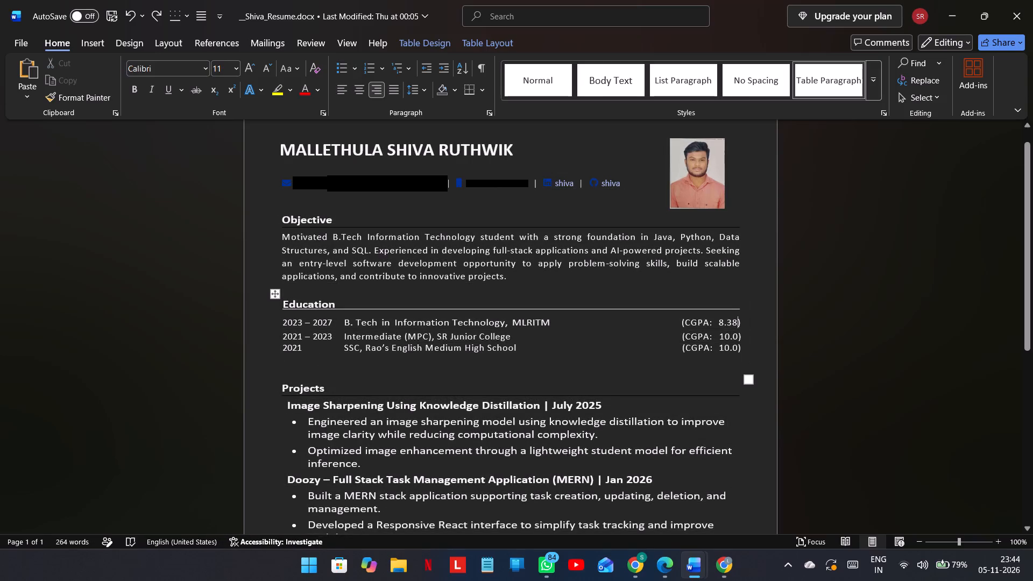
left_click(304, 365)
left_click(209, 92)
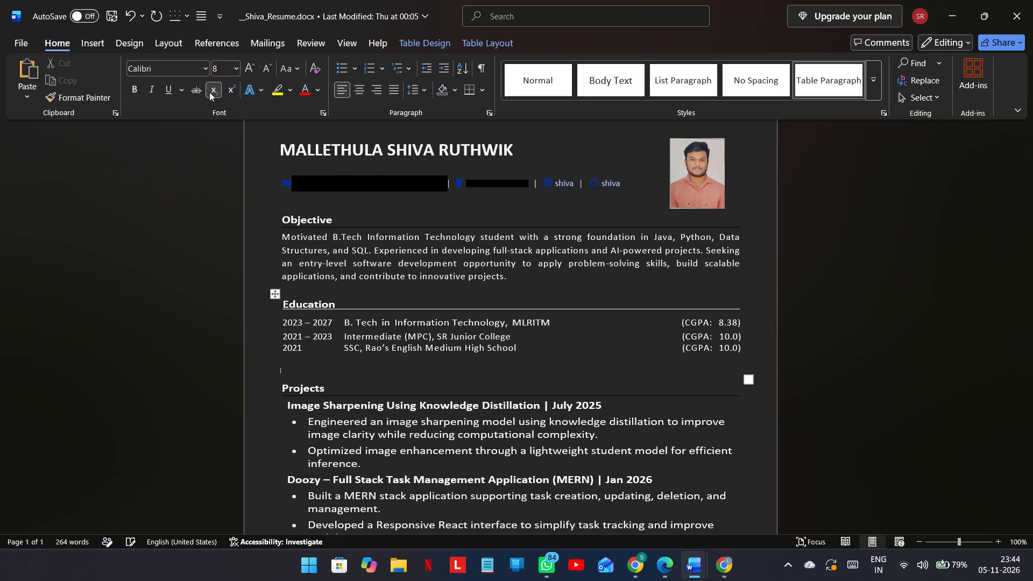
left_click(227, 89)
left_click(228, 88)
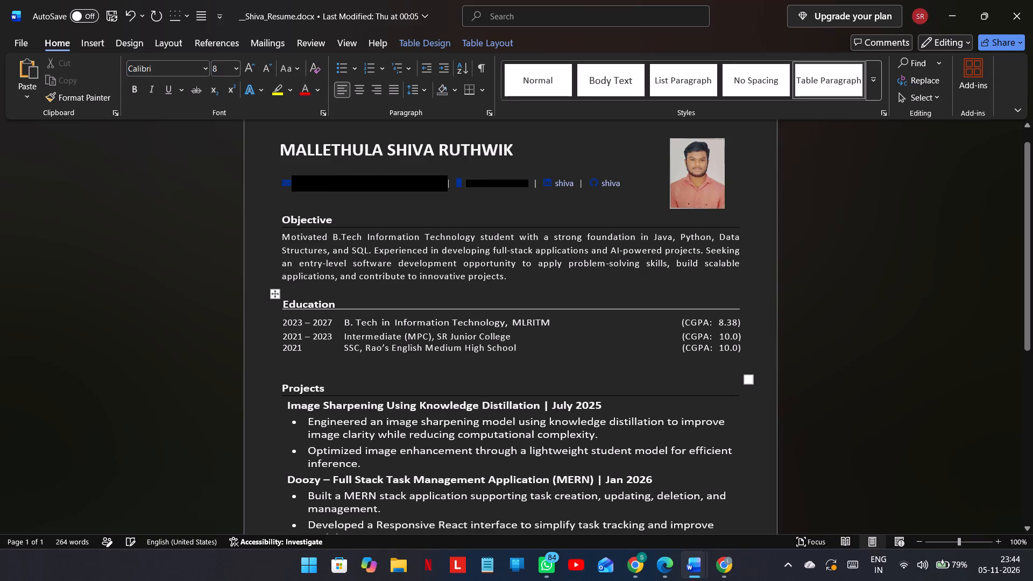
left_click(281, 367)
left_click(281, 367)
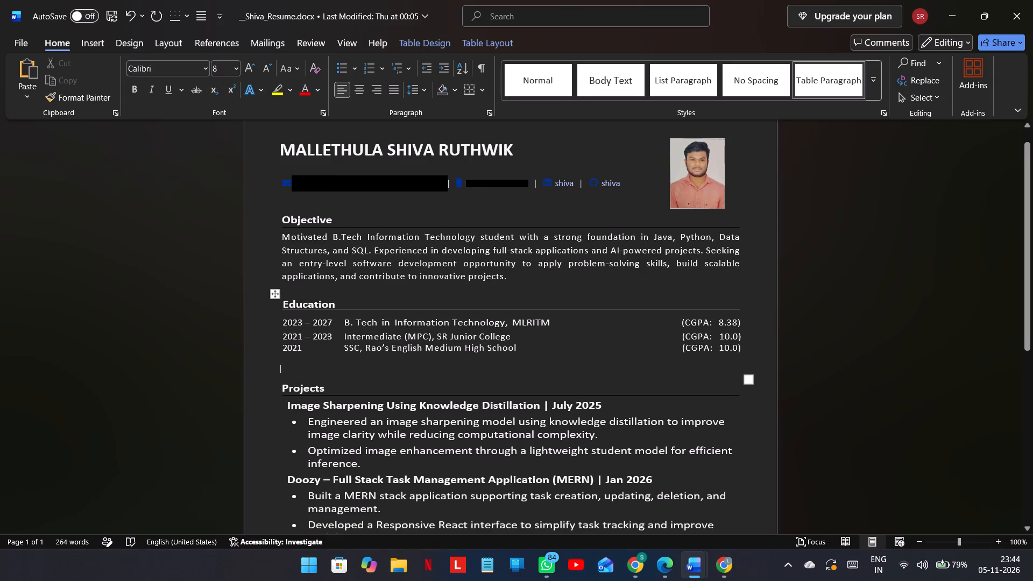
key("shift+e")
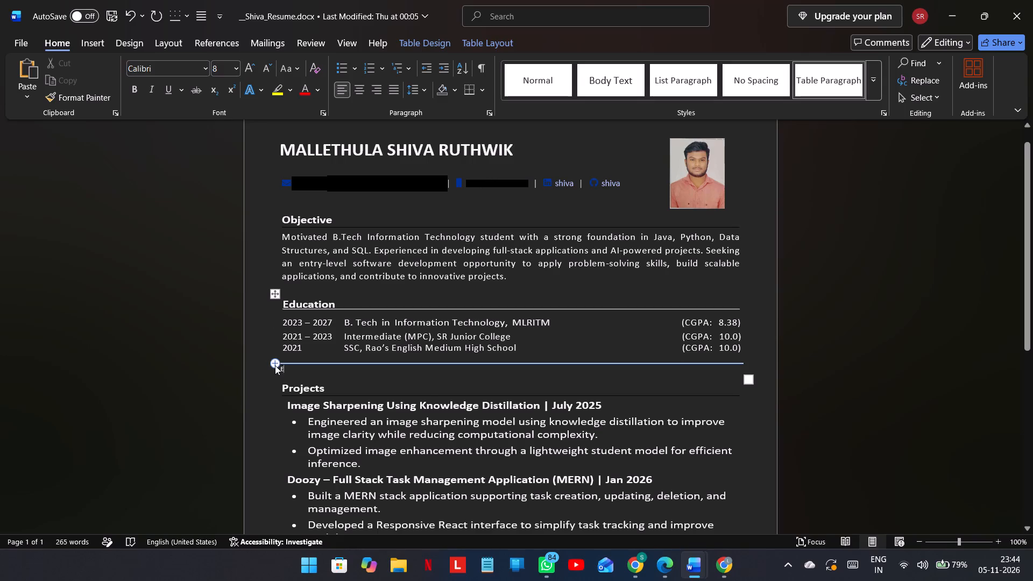
Delete the entire last row of the Education table, below the SSC entry.
right_click(275, 365)
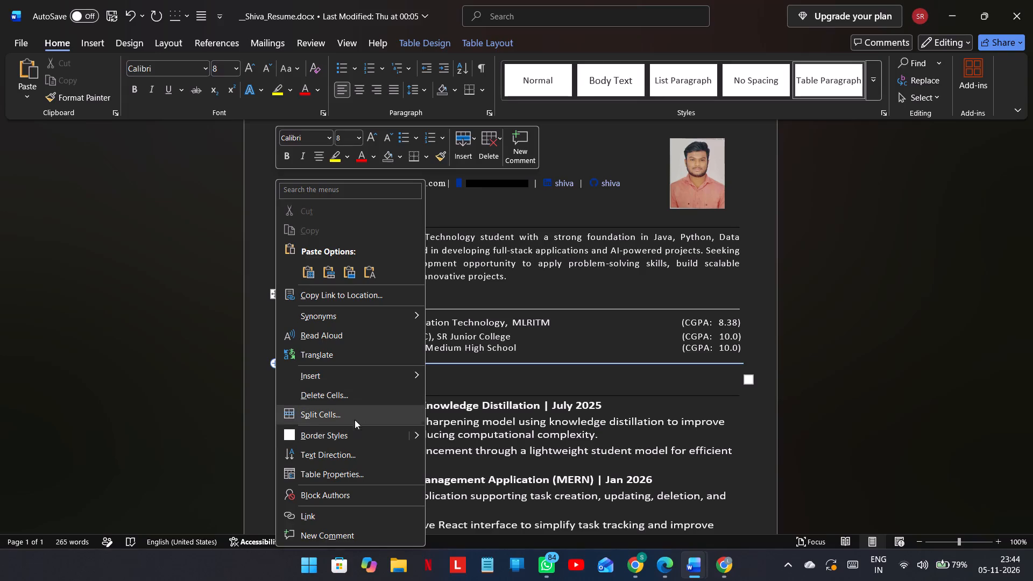
left_click(390, 388)
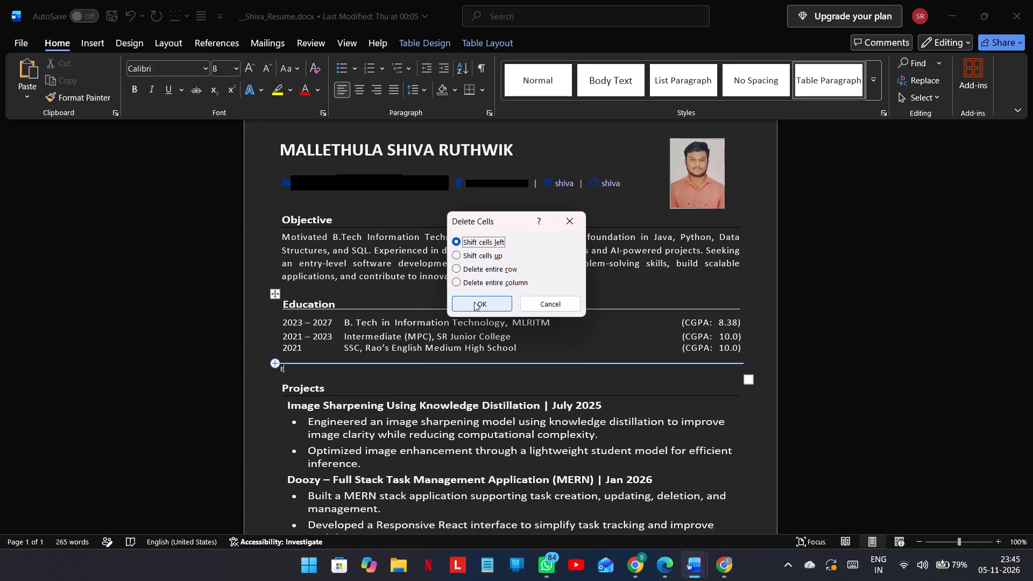
left_click(457, 265)
left_click(466, 307)
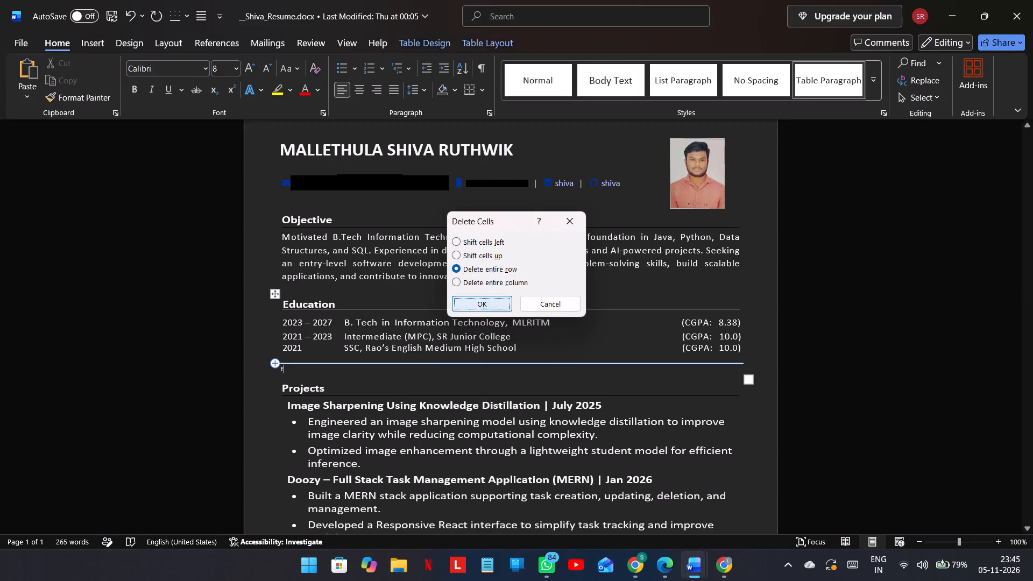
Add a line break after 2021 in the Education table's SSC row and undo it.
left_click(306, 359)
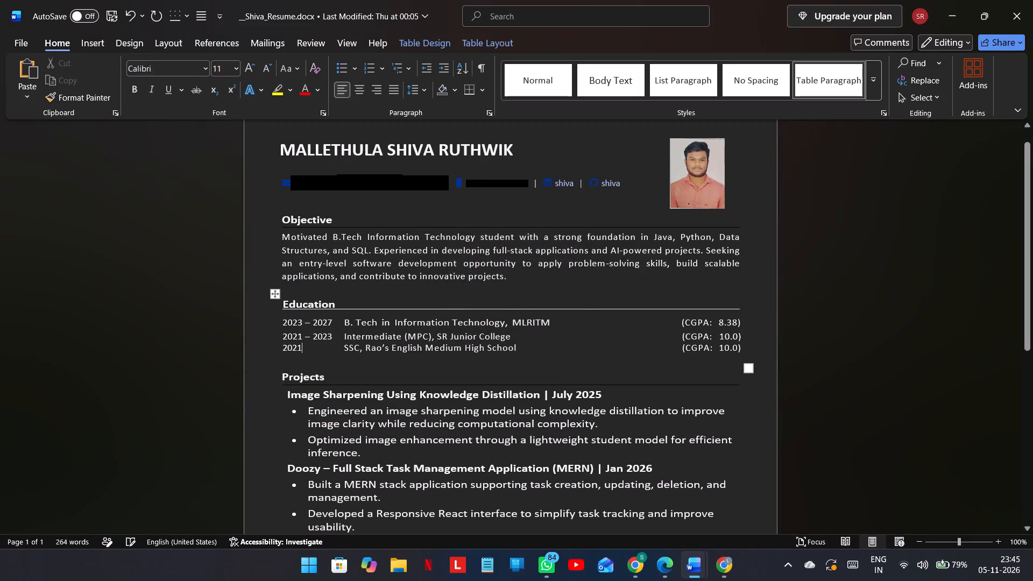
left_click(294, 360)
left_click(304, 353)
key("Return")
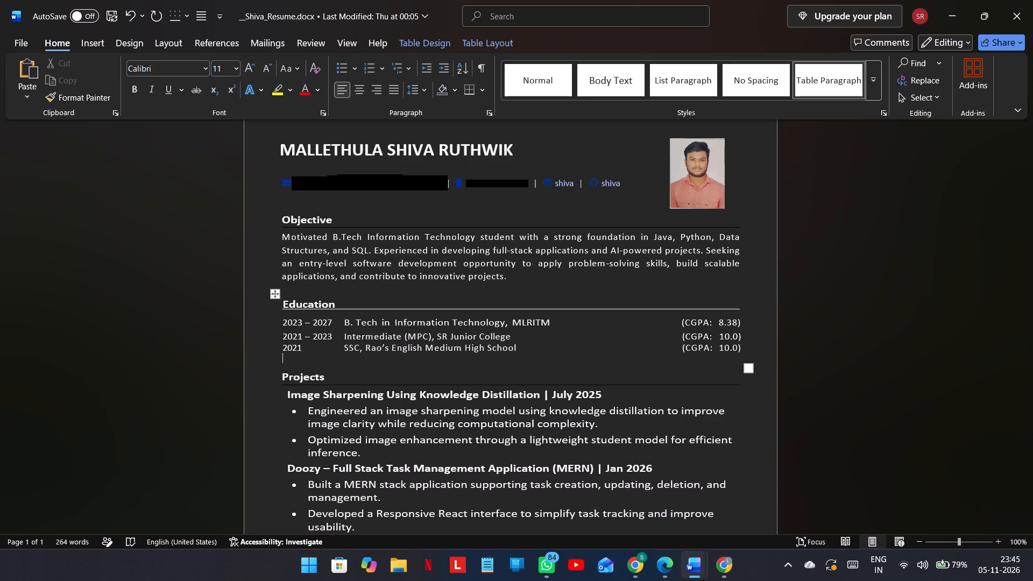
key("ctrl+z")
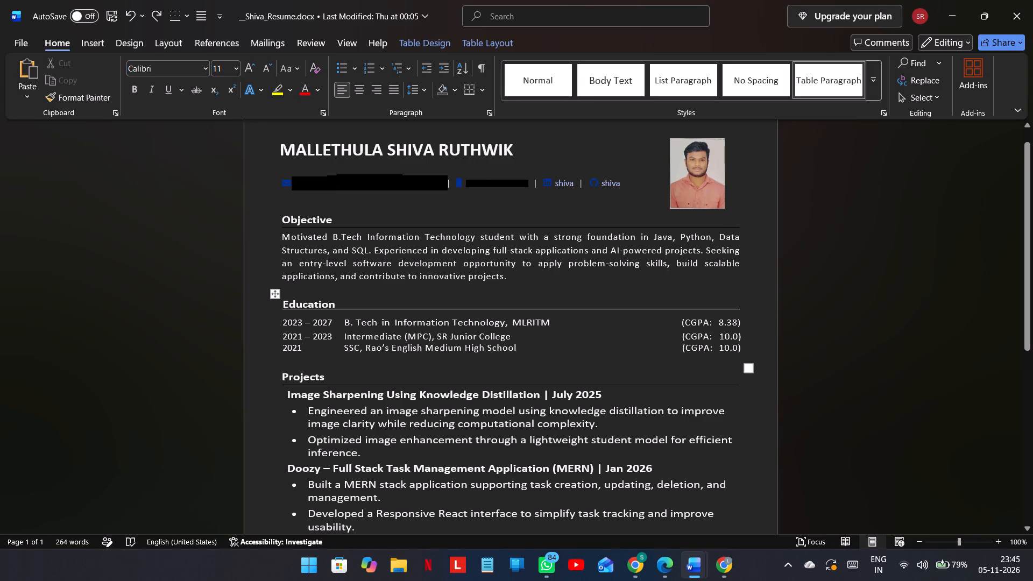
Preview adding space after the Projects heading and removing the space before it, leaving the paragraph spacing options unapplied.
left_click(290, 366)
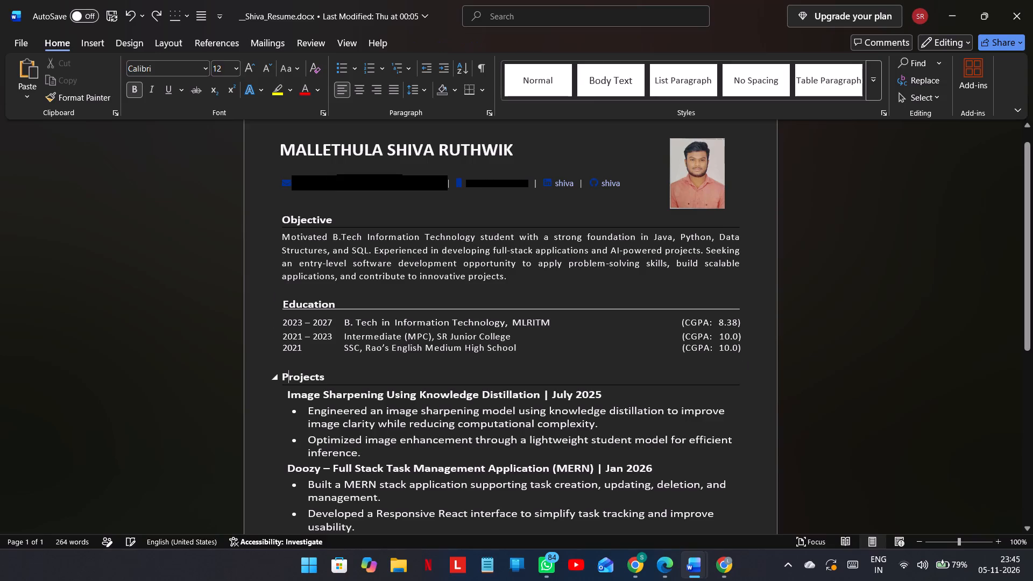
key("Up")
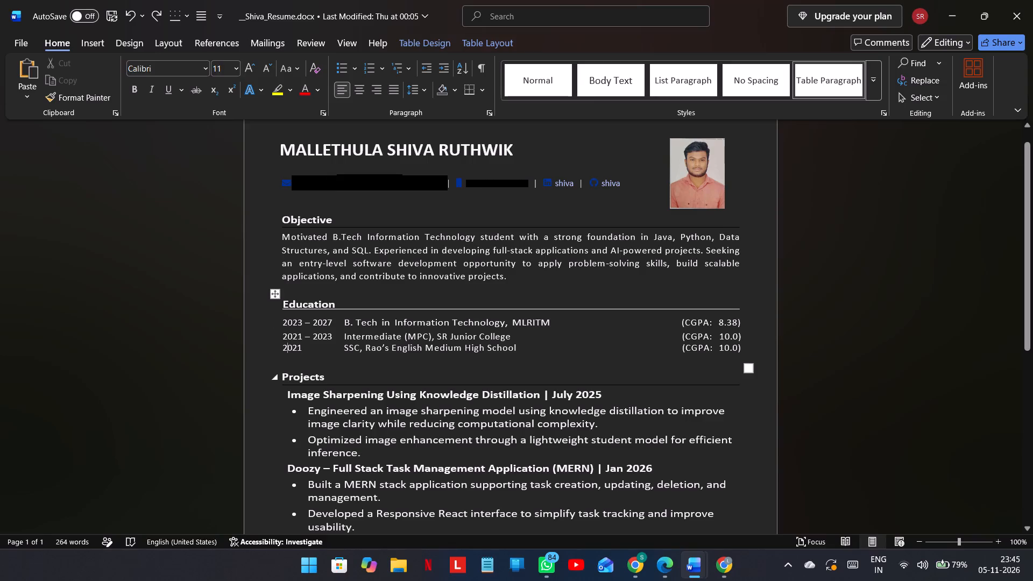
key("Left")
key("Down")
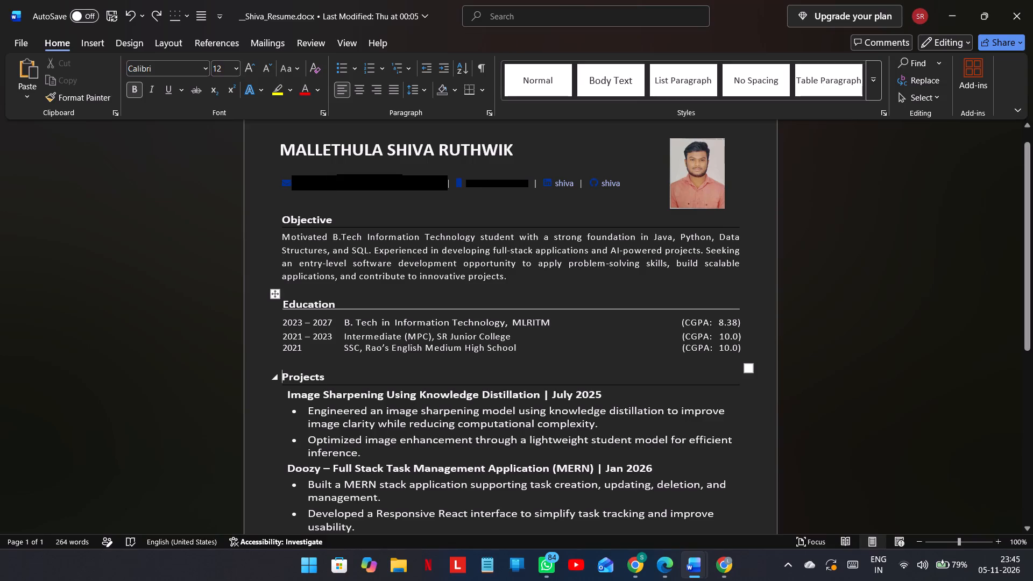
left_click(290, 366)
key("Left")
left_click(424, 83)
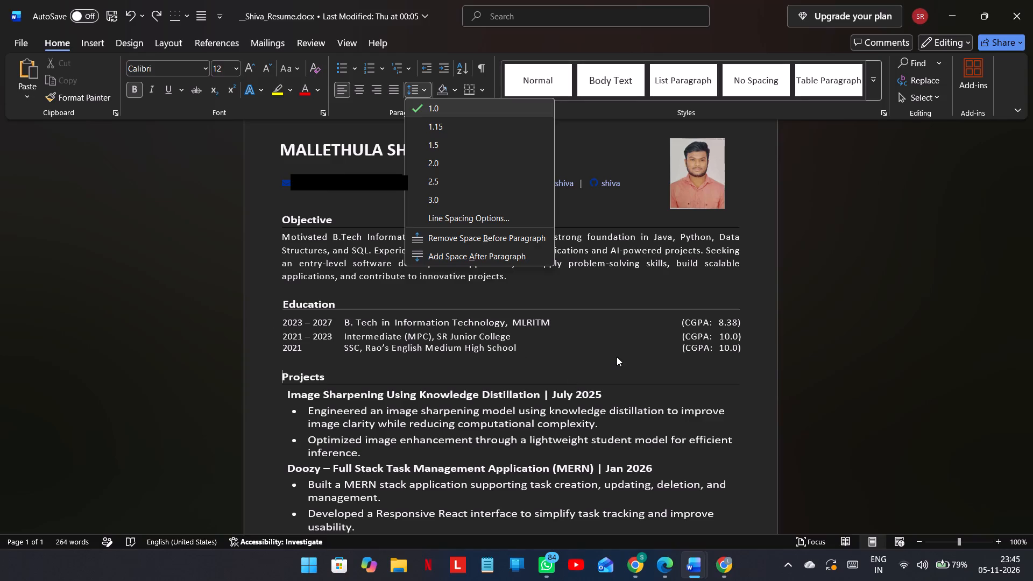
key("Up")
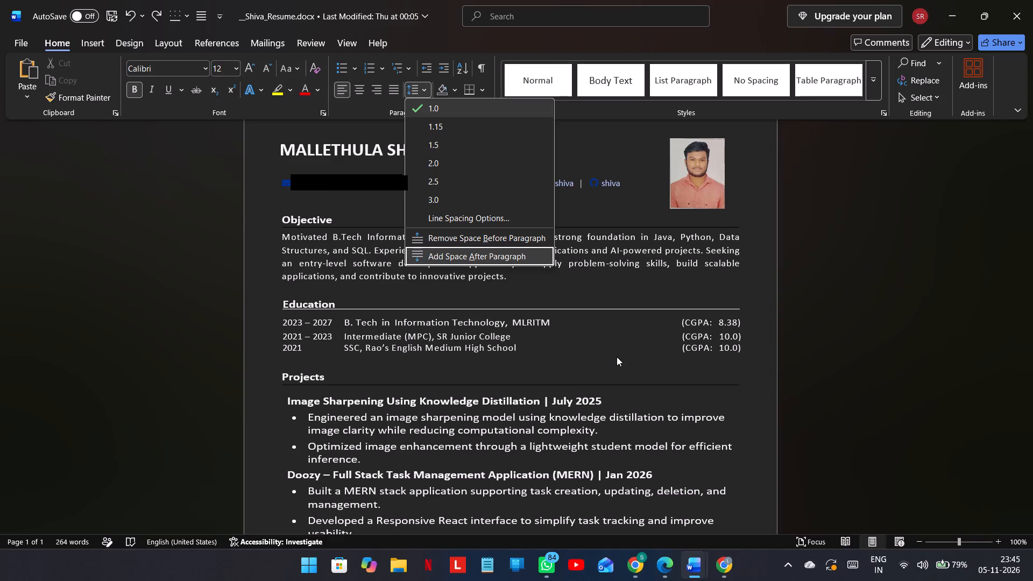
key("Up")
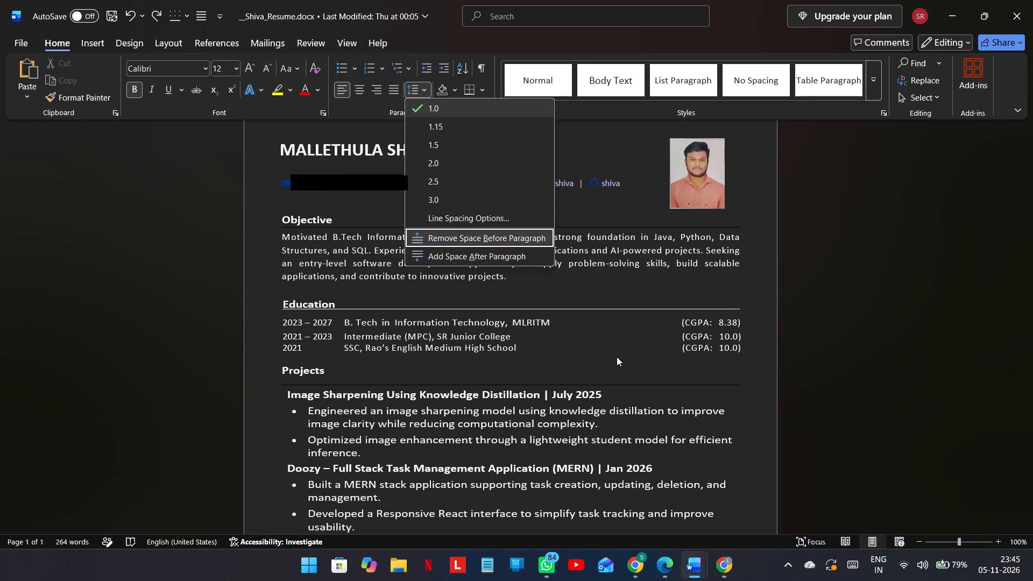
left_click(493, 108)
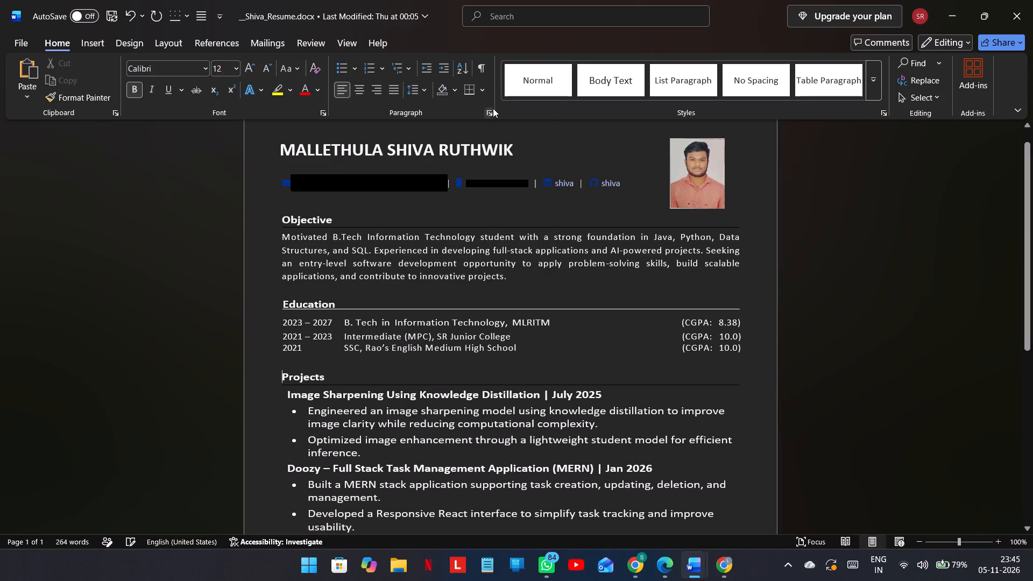
Add a new row below the SSC entry of the Education table and enter Experience in it.
left_click(742, 352)
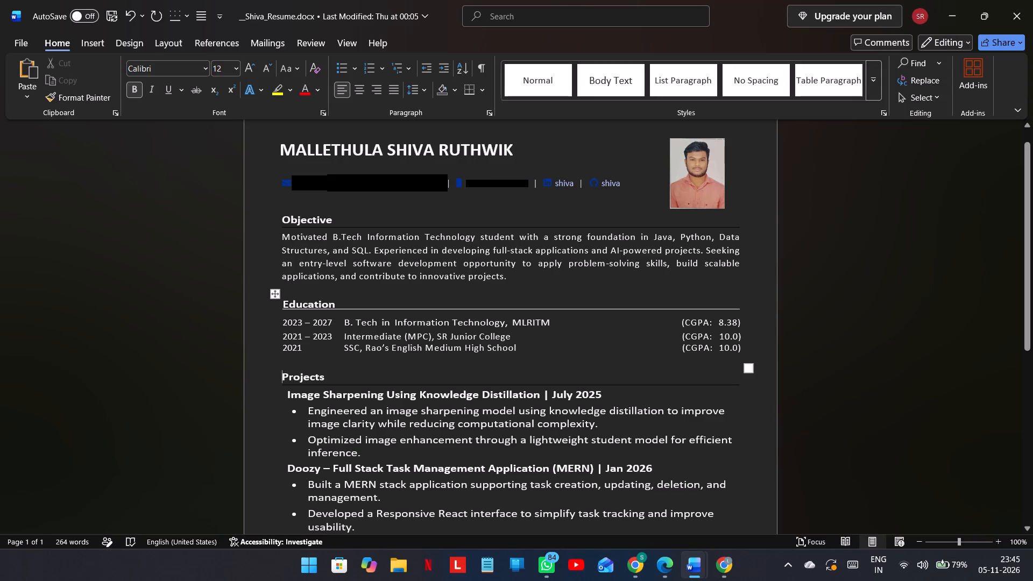
key("Left")
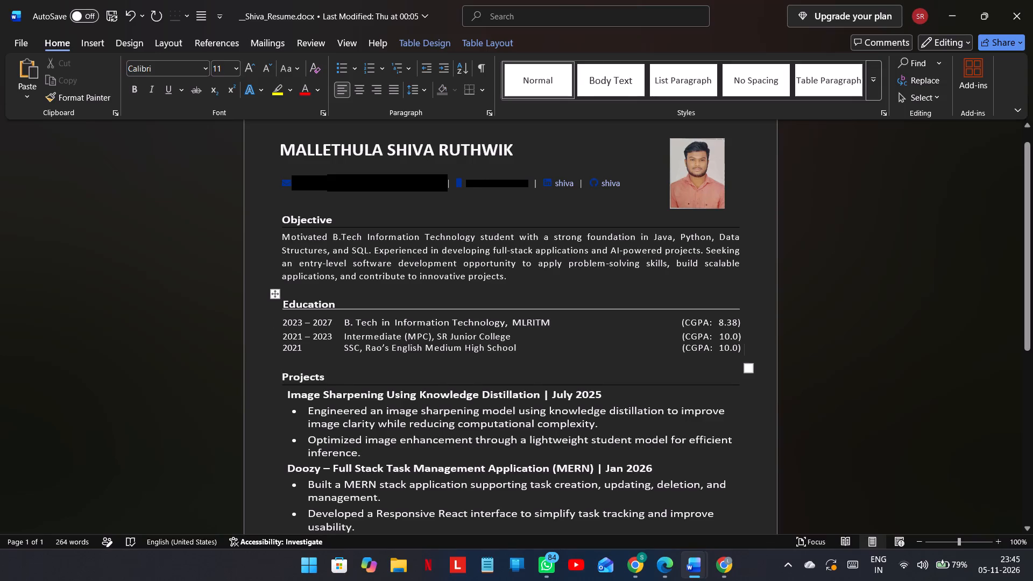
key("Return")
key("shift+e")
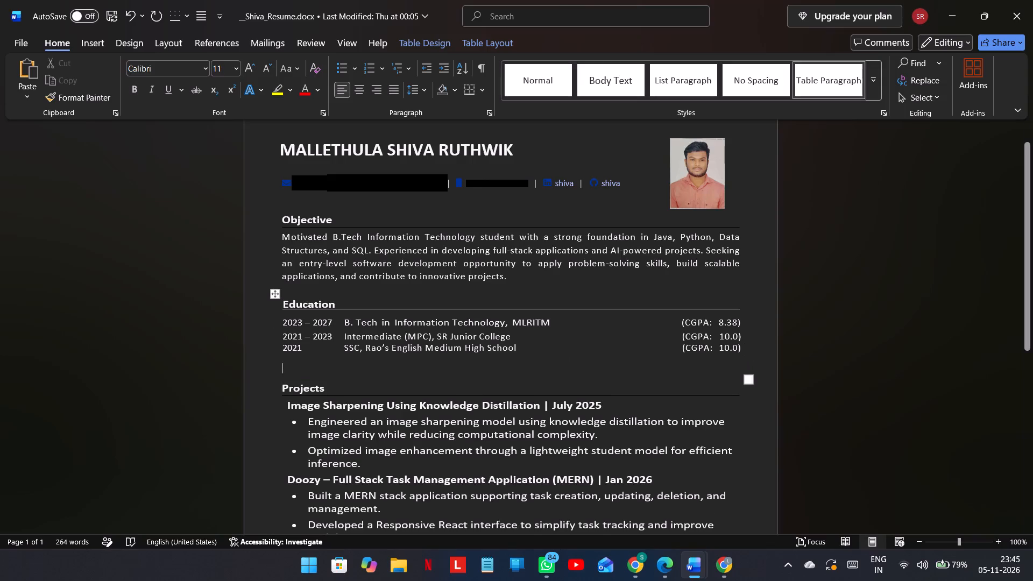
type("xperi")
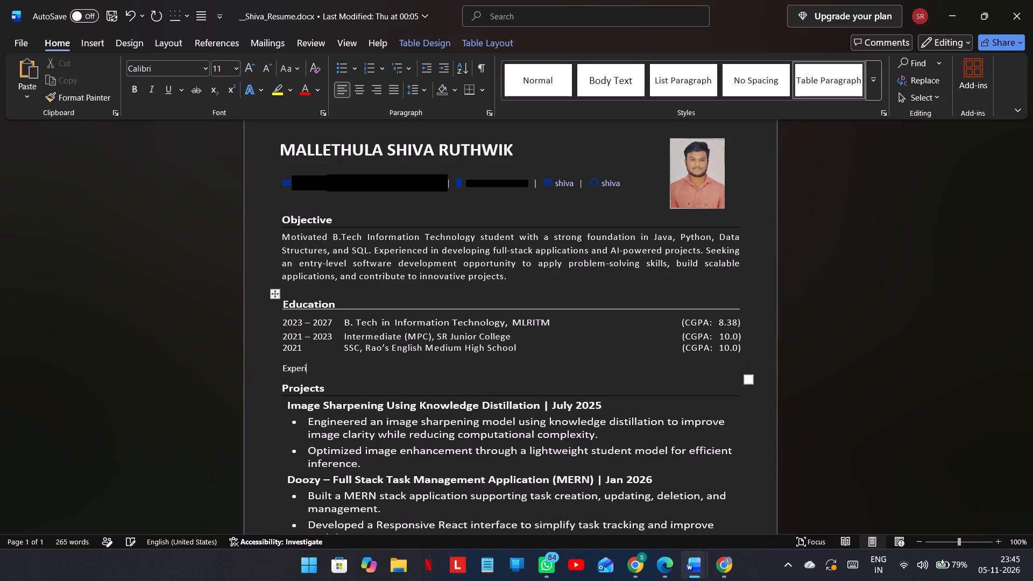
type("ence")
Format the new Experience heading as 12 pt bold.
double_click(314, 370)
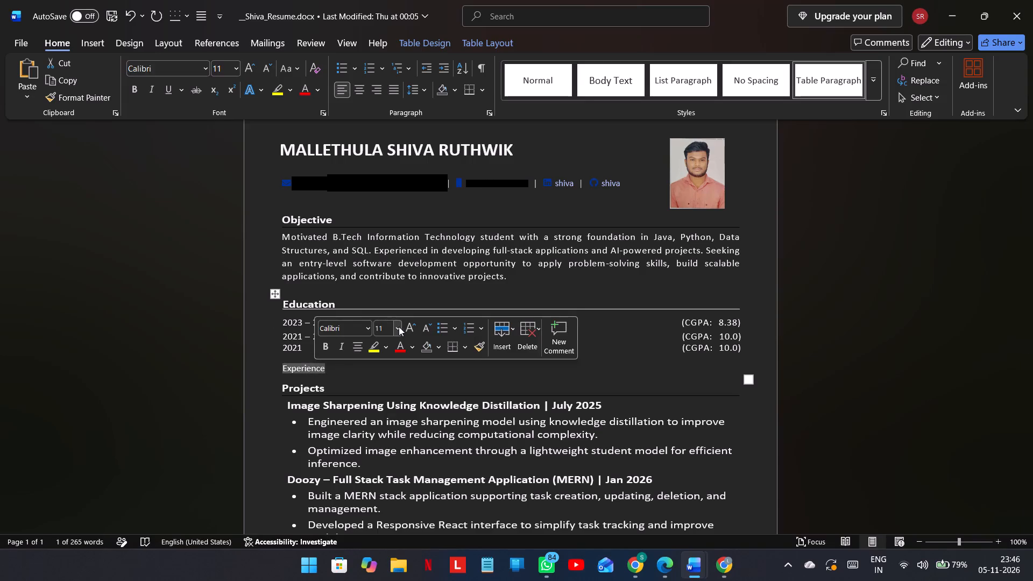
left_click(409, 325)
left_click(320, 345)
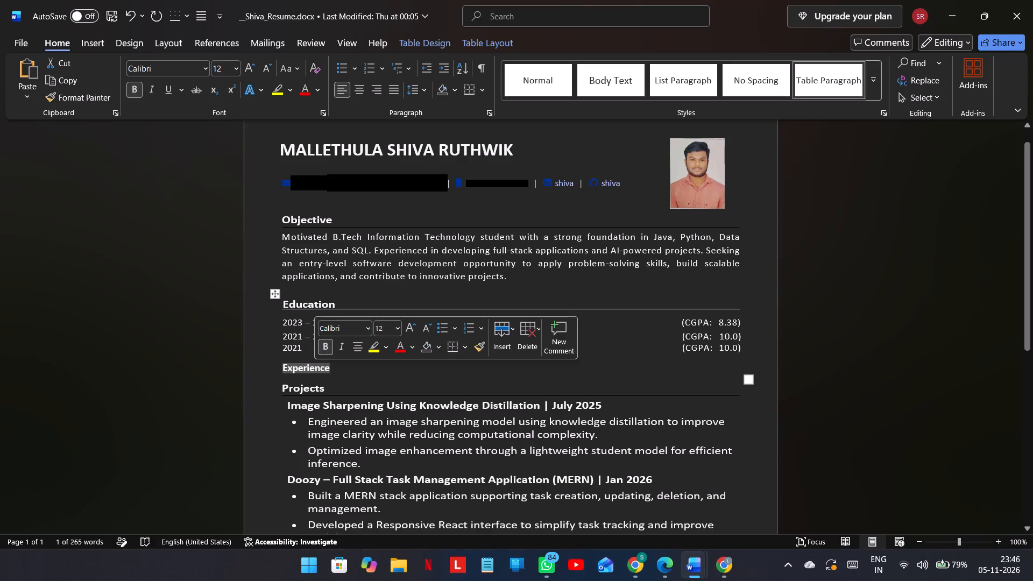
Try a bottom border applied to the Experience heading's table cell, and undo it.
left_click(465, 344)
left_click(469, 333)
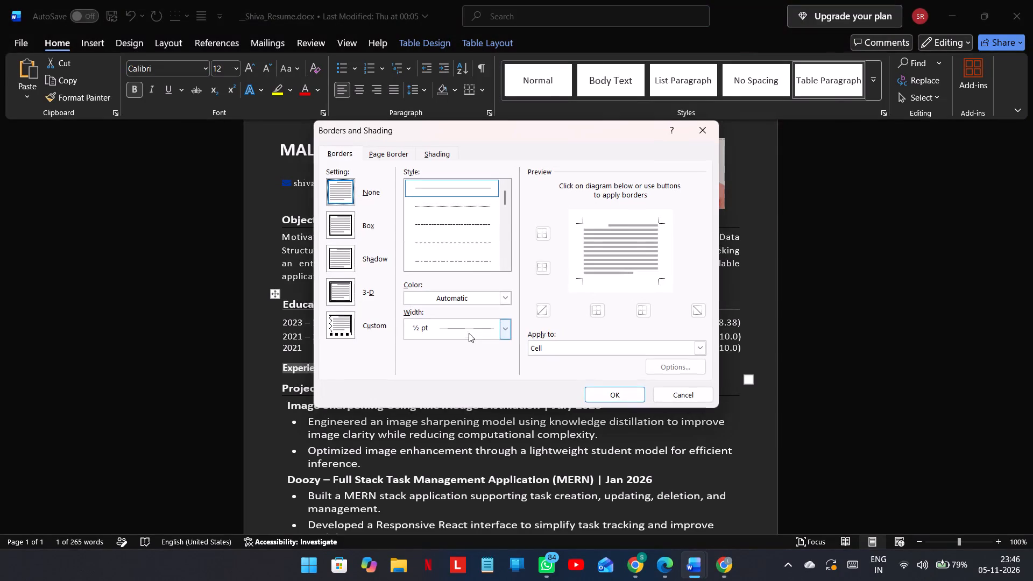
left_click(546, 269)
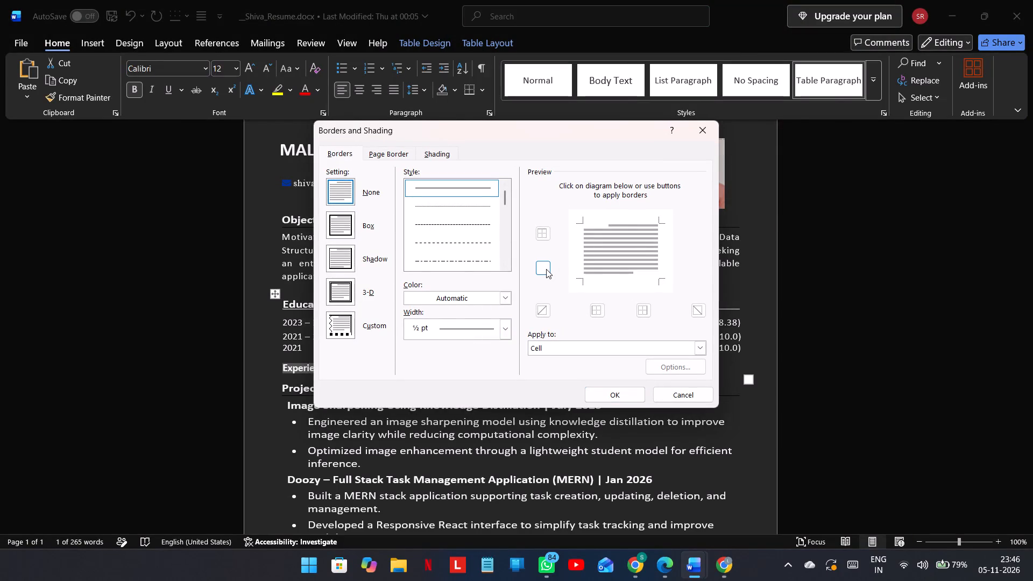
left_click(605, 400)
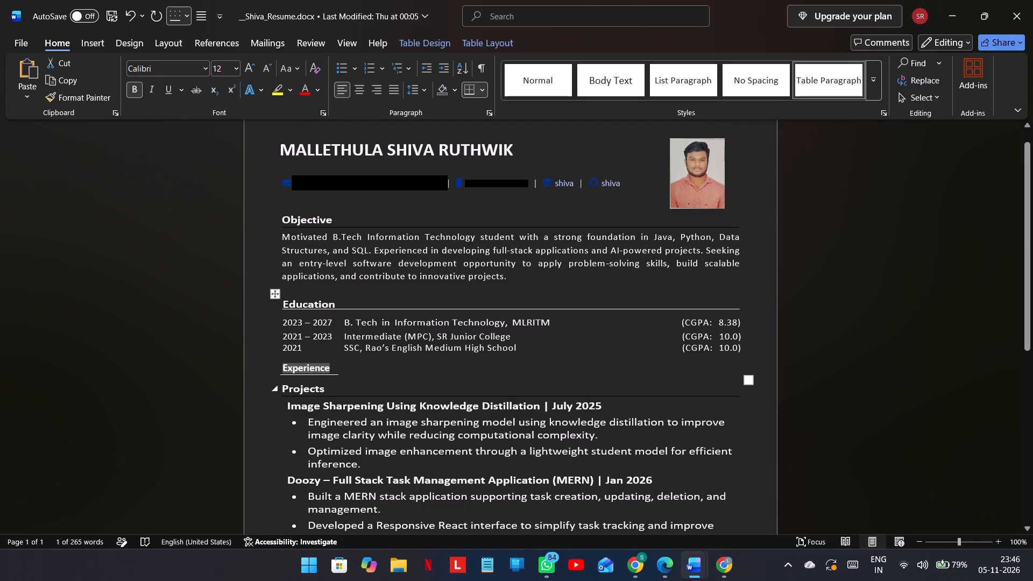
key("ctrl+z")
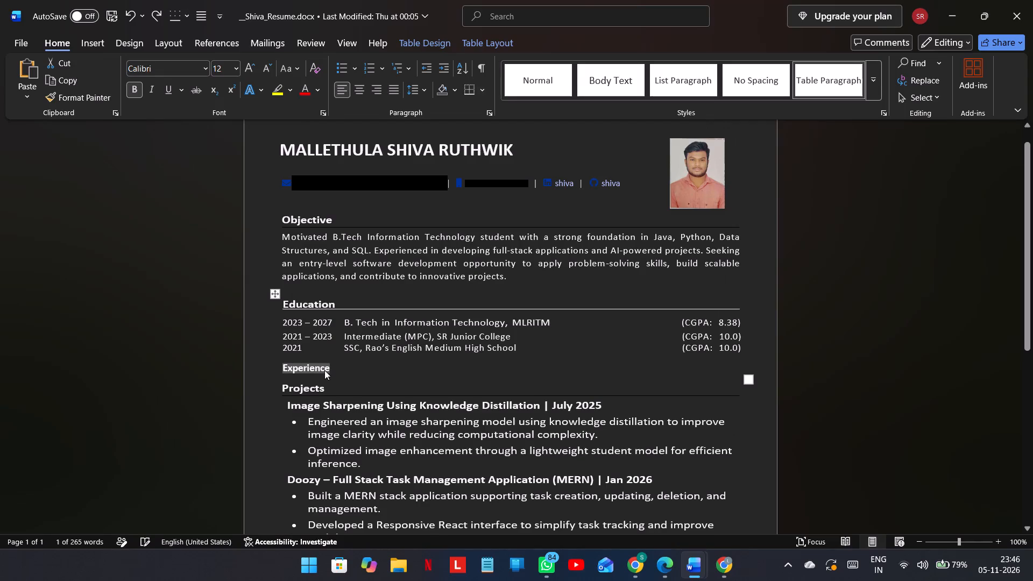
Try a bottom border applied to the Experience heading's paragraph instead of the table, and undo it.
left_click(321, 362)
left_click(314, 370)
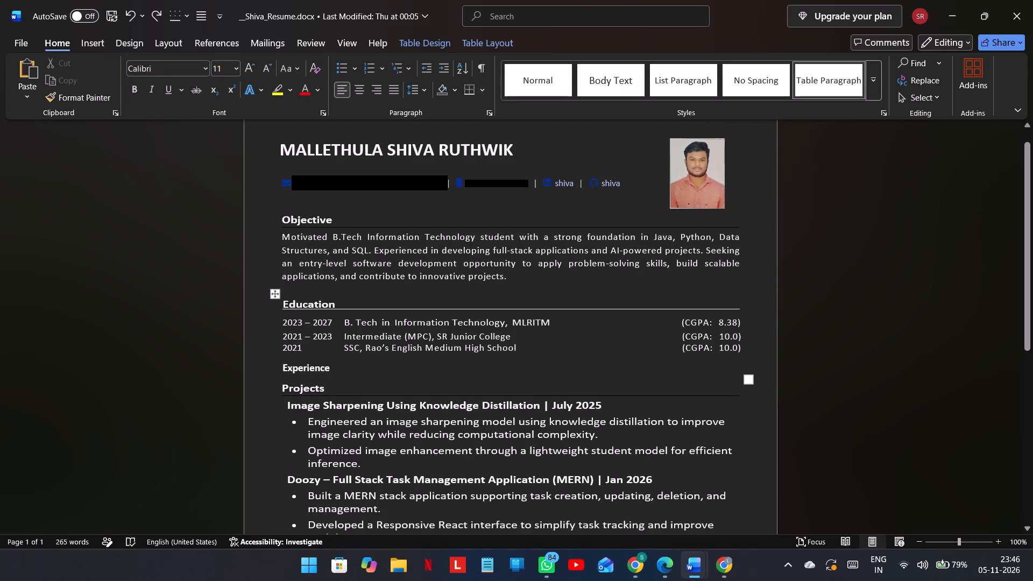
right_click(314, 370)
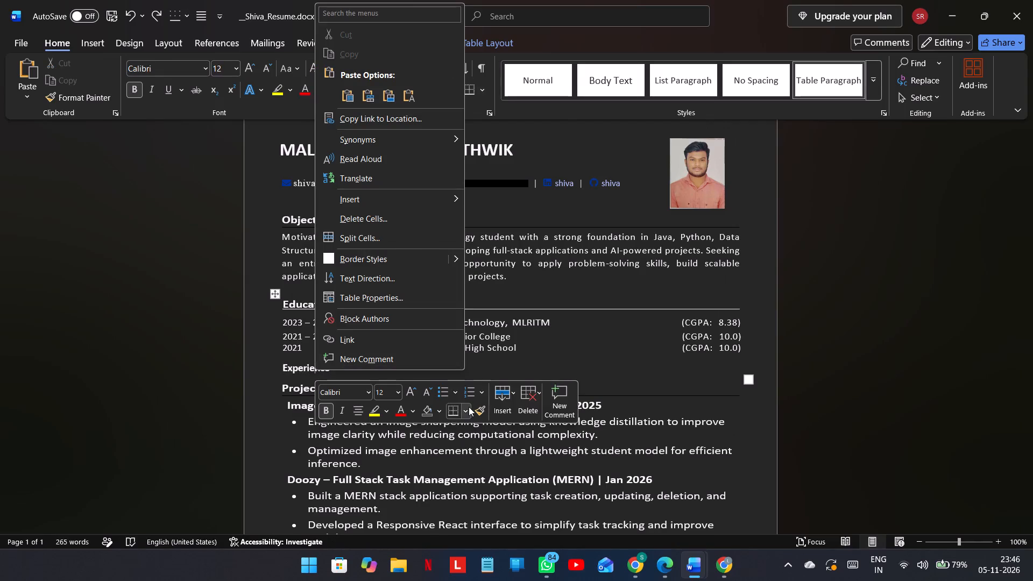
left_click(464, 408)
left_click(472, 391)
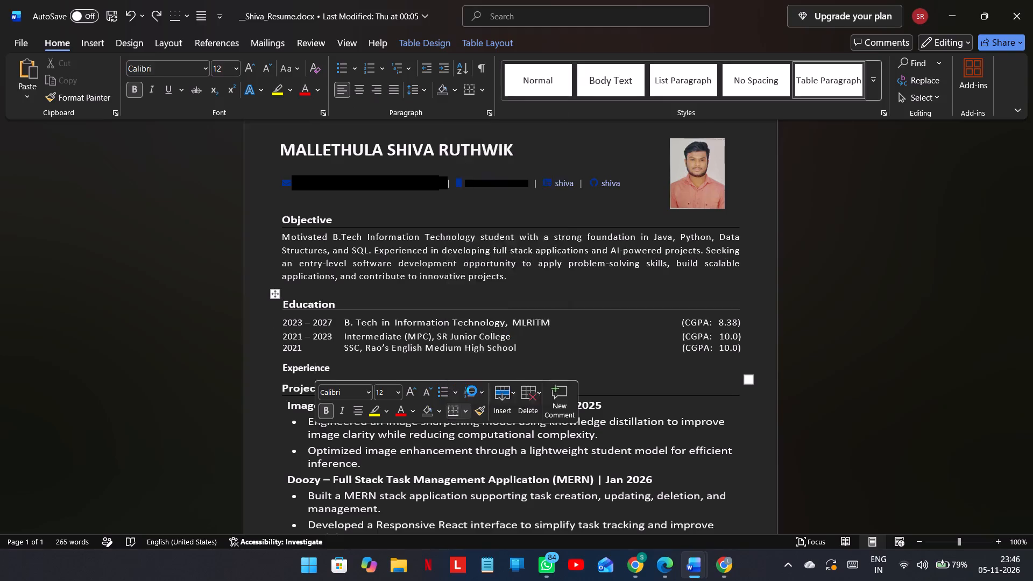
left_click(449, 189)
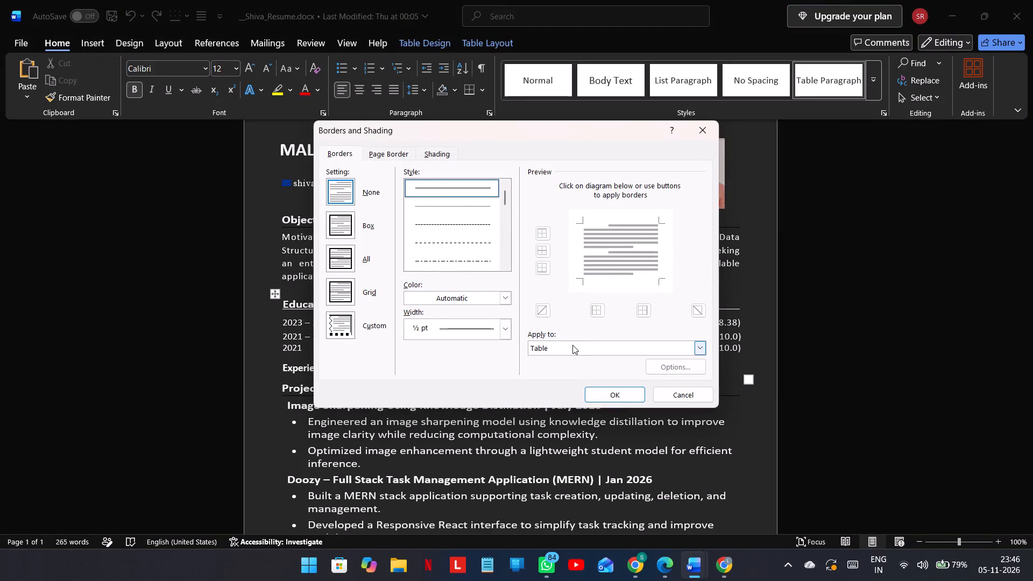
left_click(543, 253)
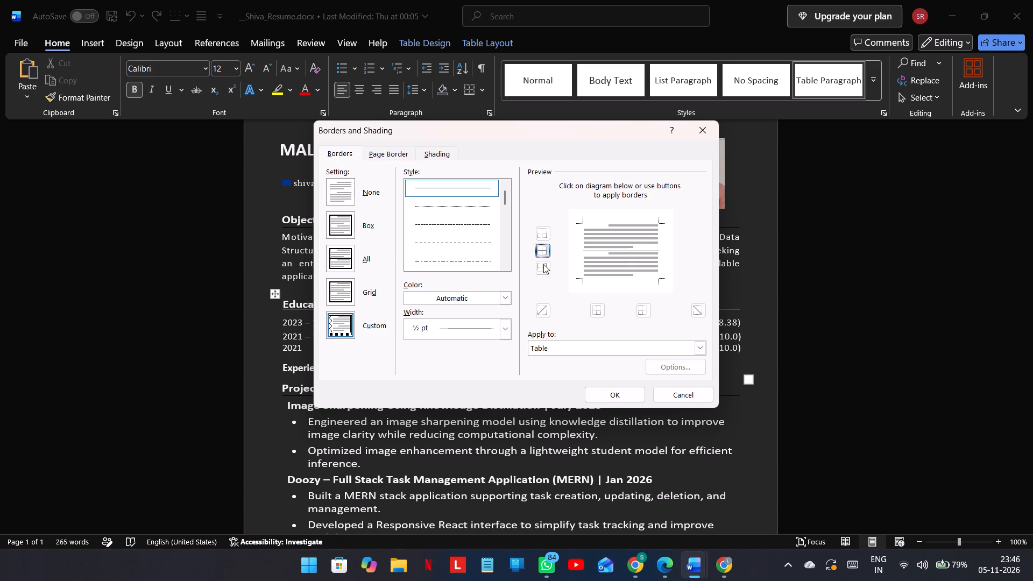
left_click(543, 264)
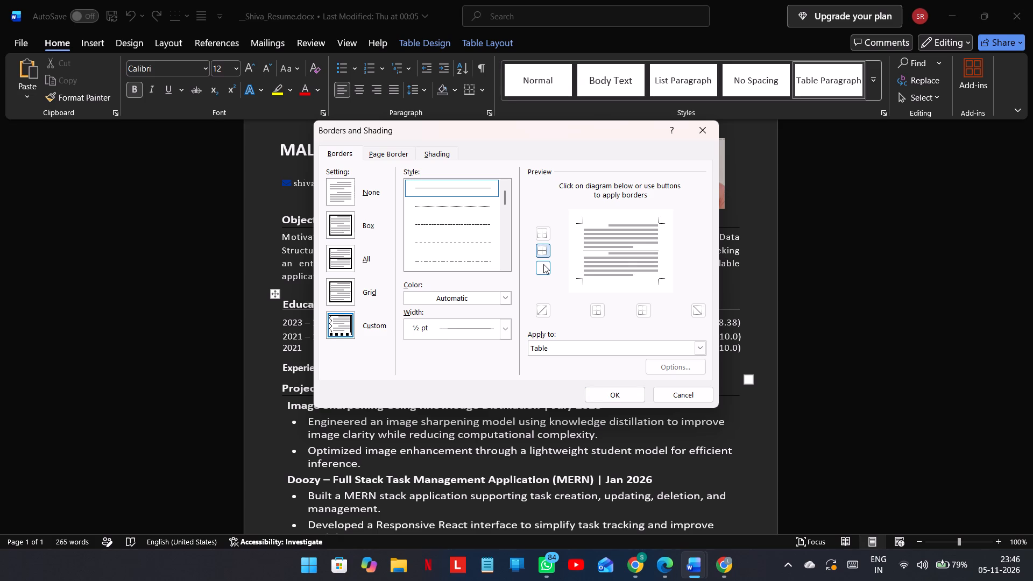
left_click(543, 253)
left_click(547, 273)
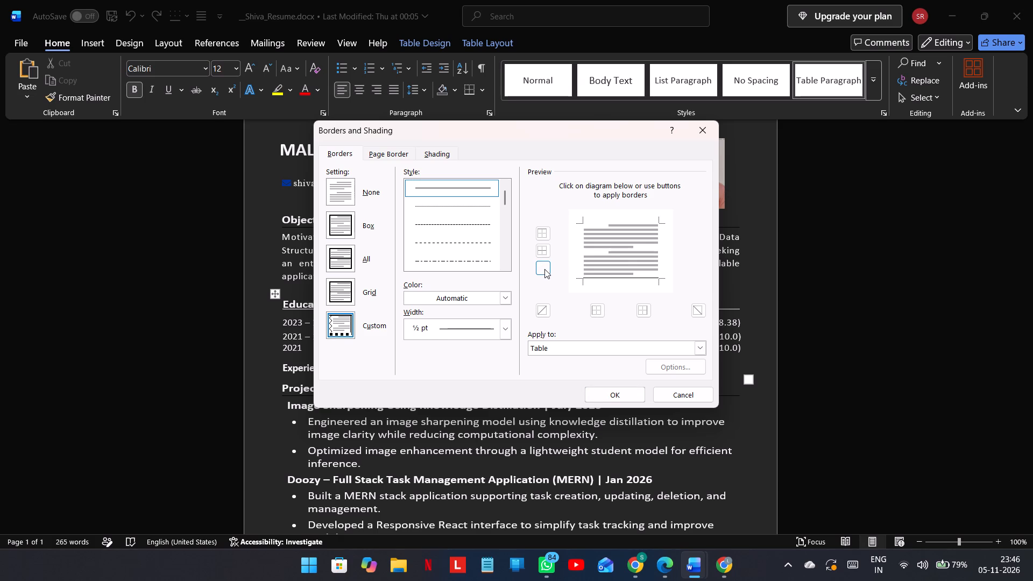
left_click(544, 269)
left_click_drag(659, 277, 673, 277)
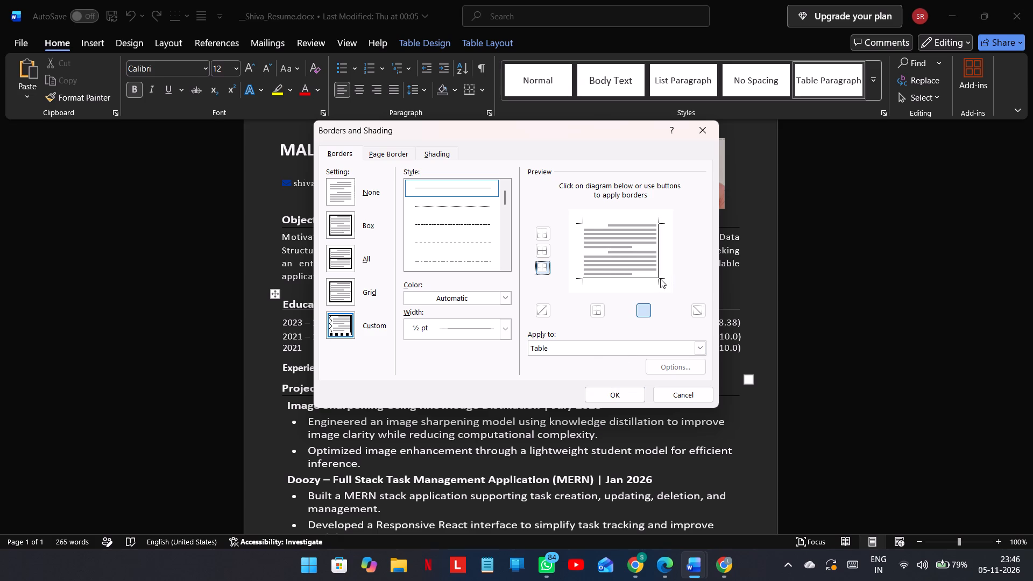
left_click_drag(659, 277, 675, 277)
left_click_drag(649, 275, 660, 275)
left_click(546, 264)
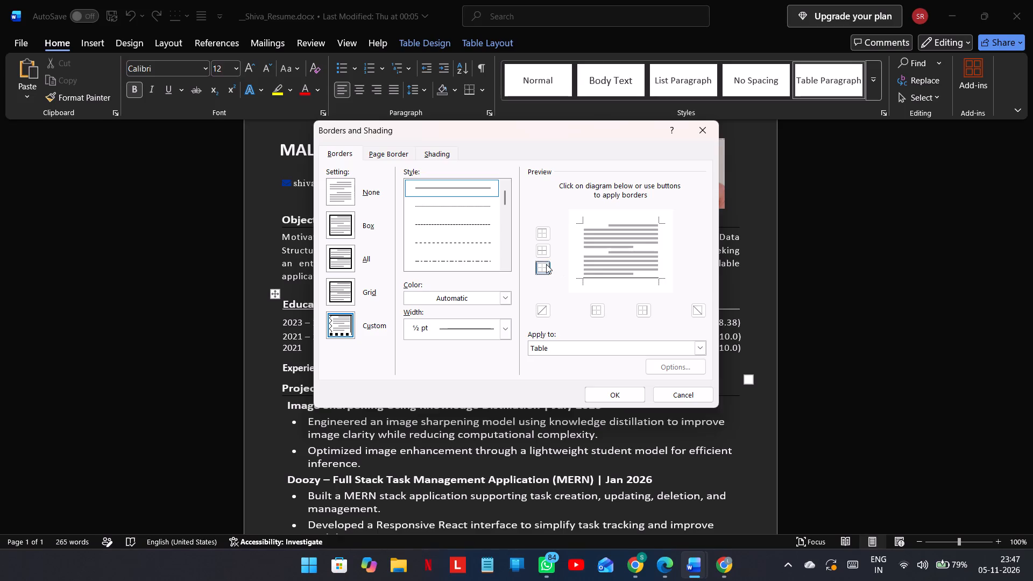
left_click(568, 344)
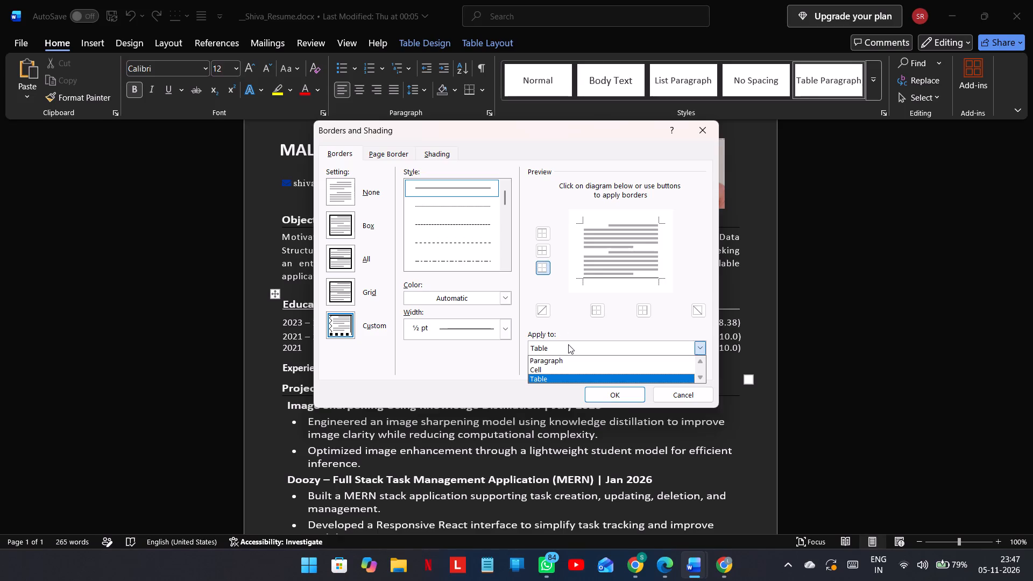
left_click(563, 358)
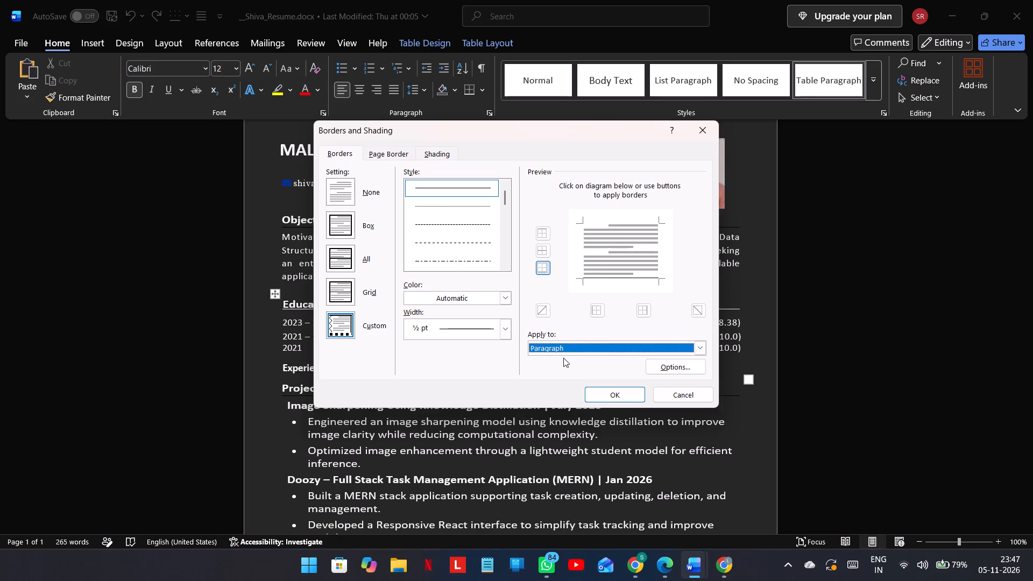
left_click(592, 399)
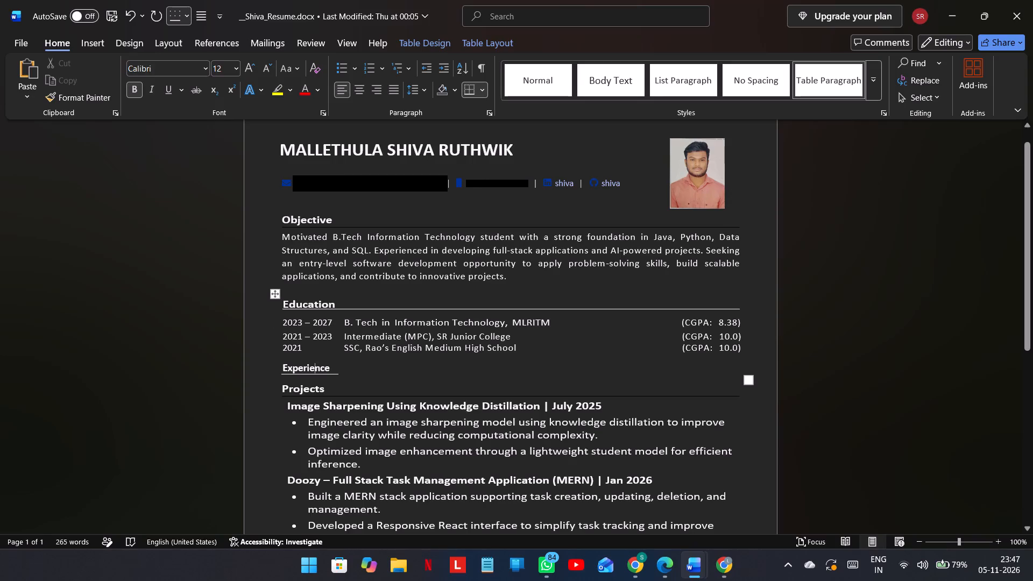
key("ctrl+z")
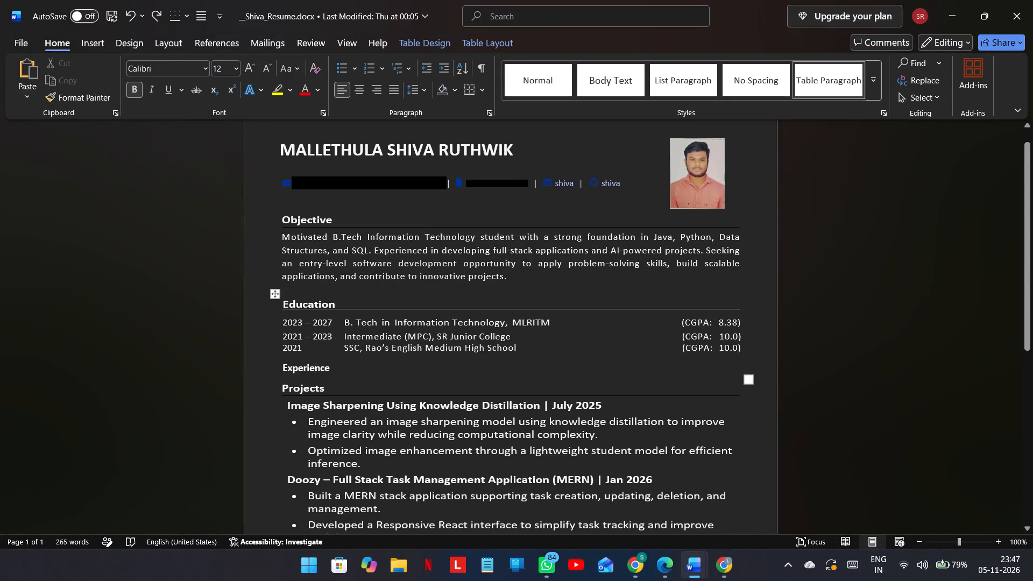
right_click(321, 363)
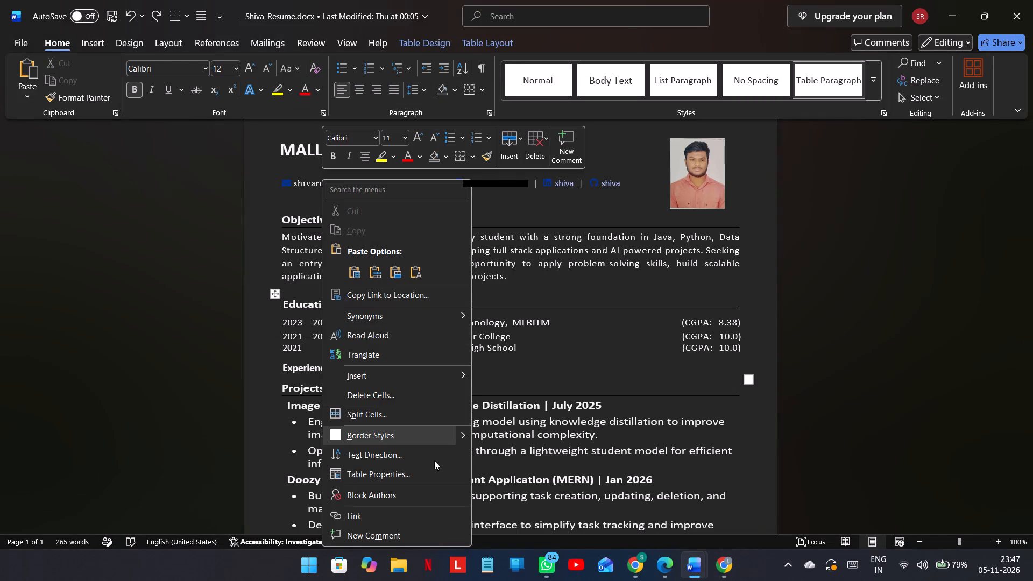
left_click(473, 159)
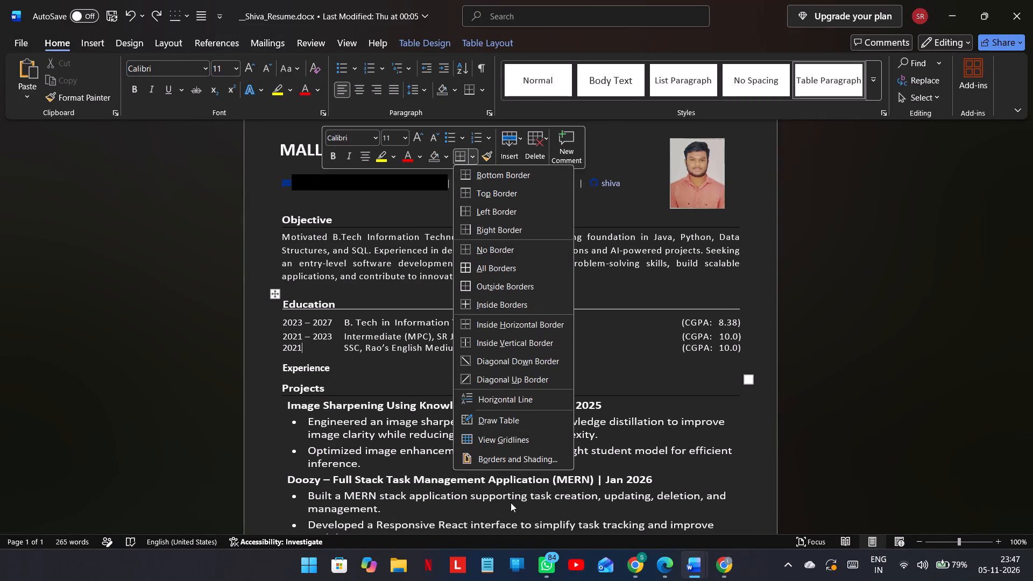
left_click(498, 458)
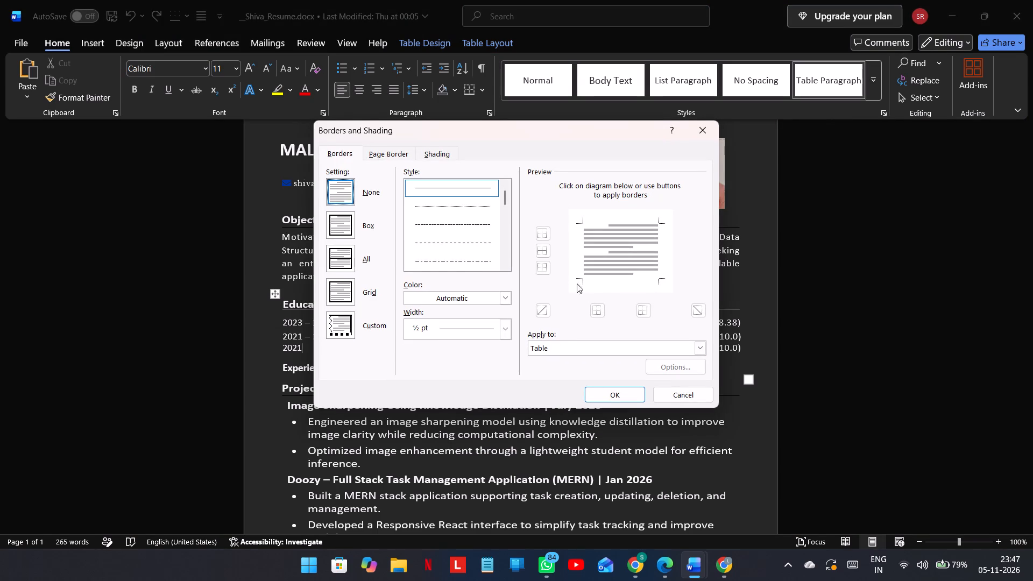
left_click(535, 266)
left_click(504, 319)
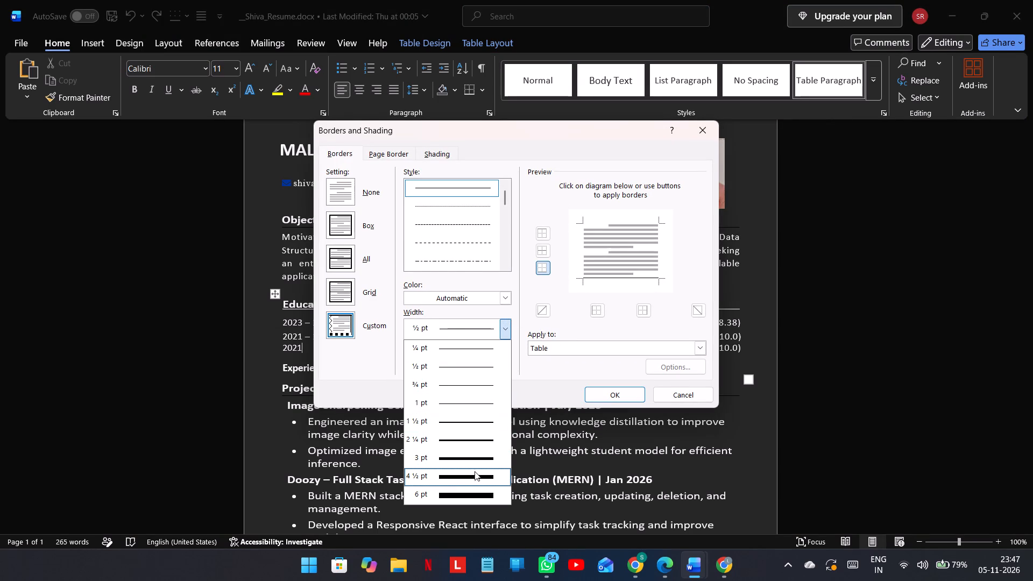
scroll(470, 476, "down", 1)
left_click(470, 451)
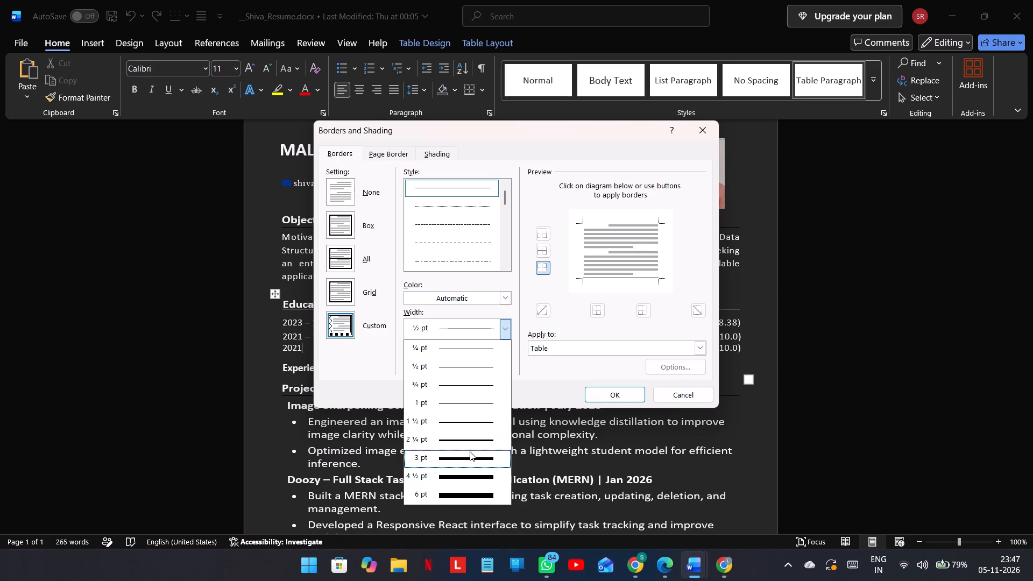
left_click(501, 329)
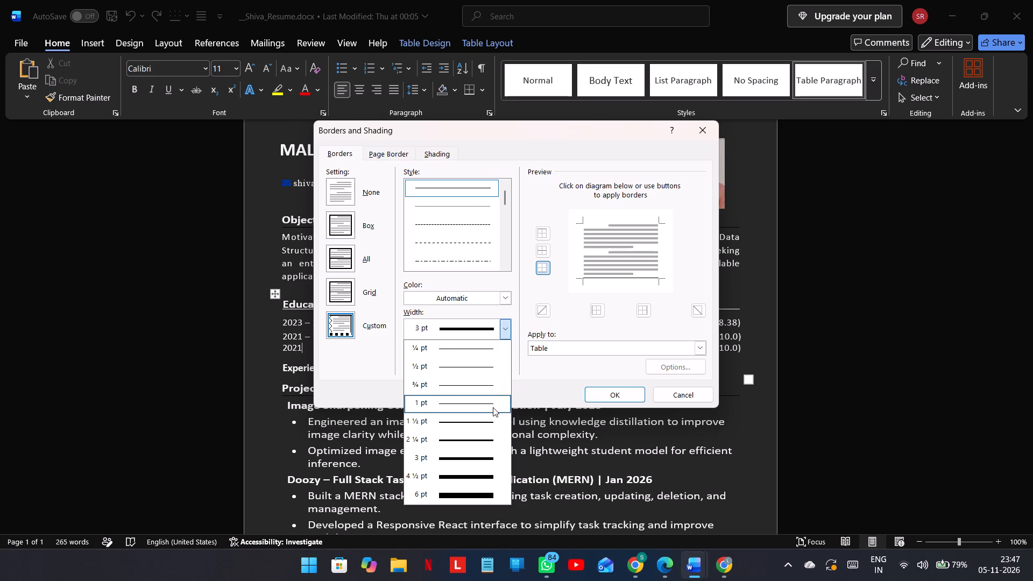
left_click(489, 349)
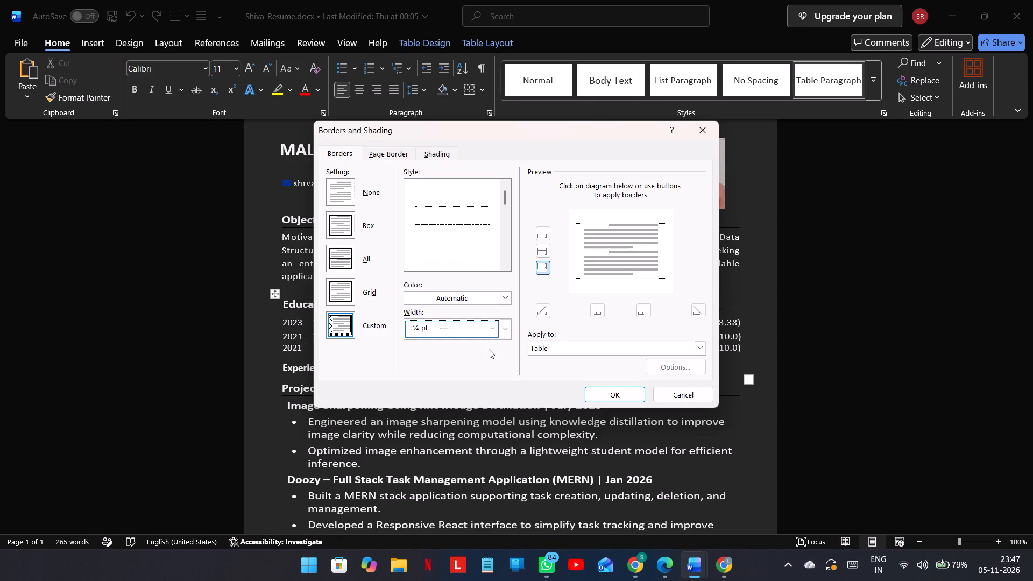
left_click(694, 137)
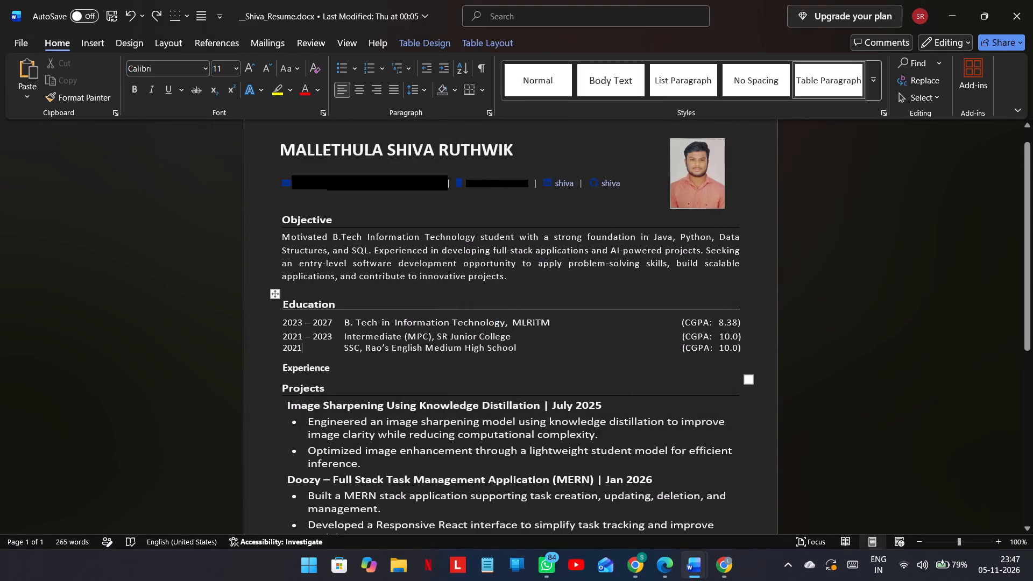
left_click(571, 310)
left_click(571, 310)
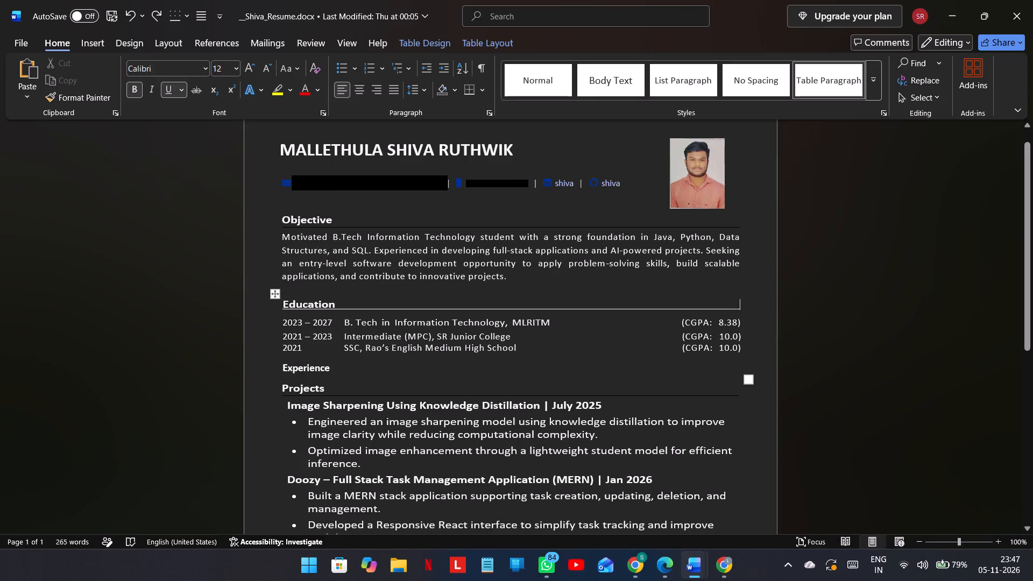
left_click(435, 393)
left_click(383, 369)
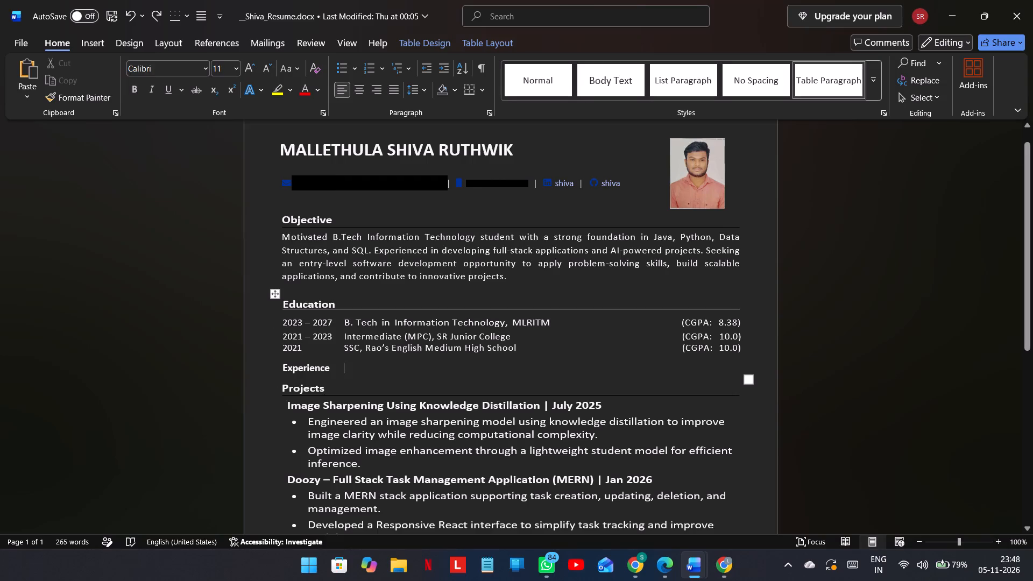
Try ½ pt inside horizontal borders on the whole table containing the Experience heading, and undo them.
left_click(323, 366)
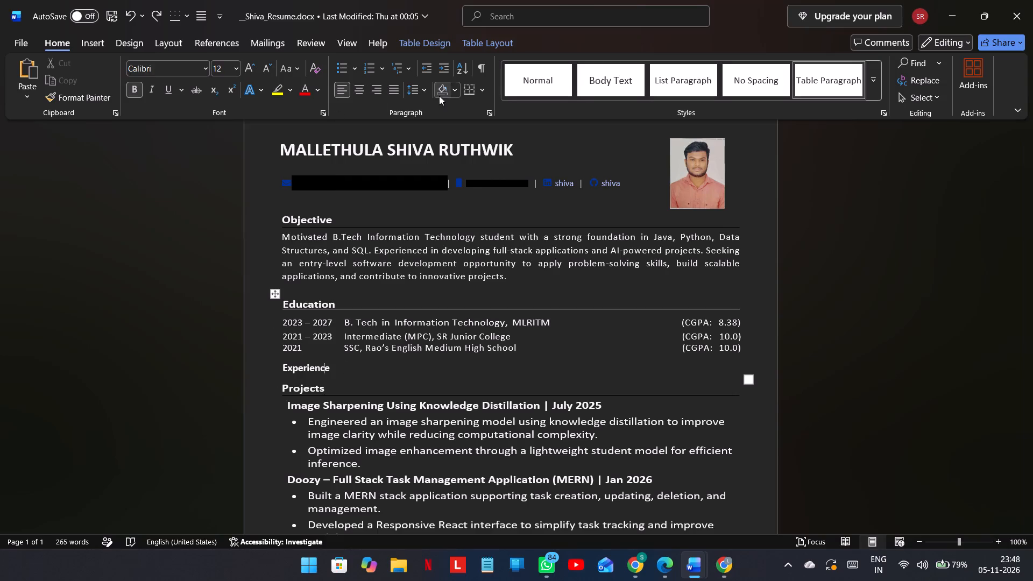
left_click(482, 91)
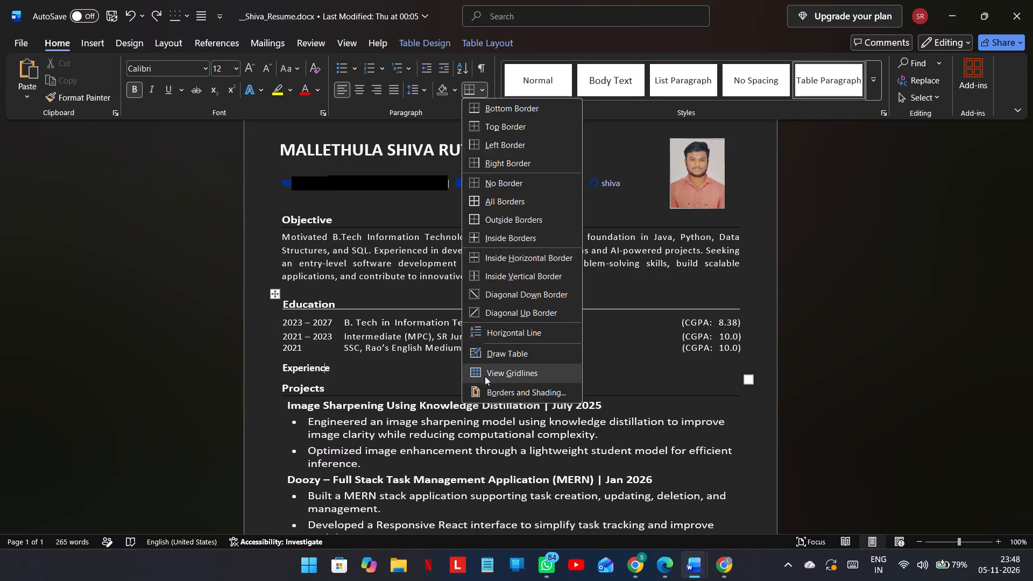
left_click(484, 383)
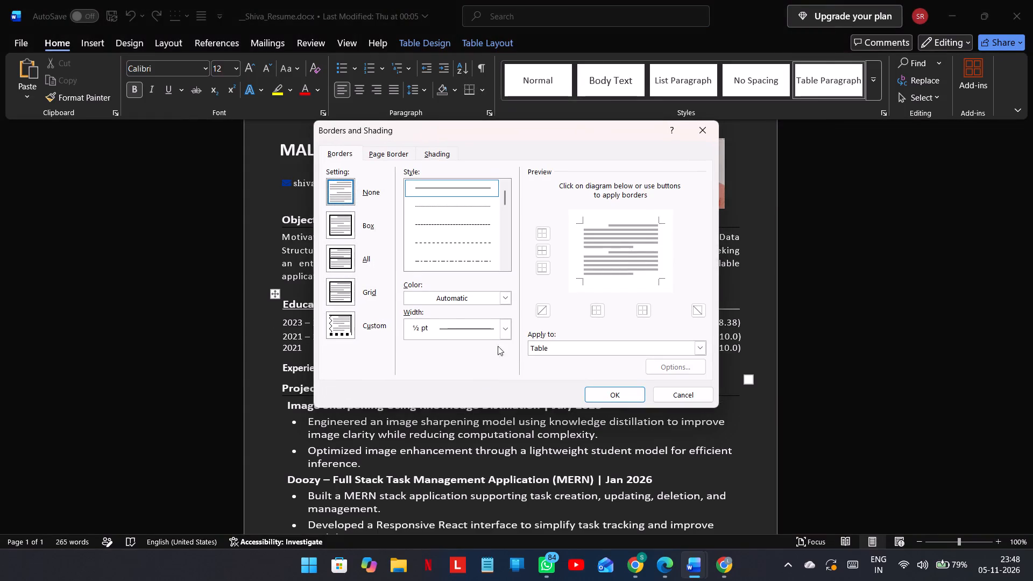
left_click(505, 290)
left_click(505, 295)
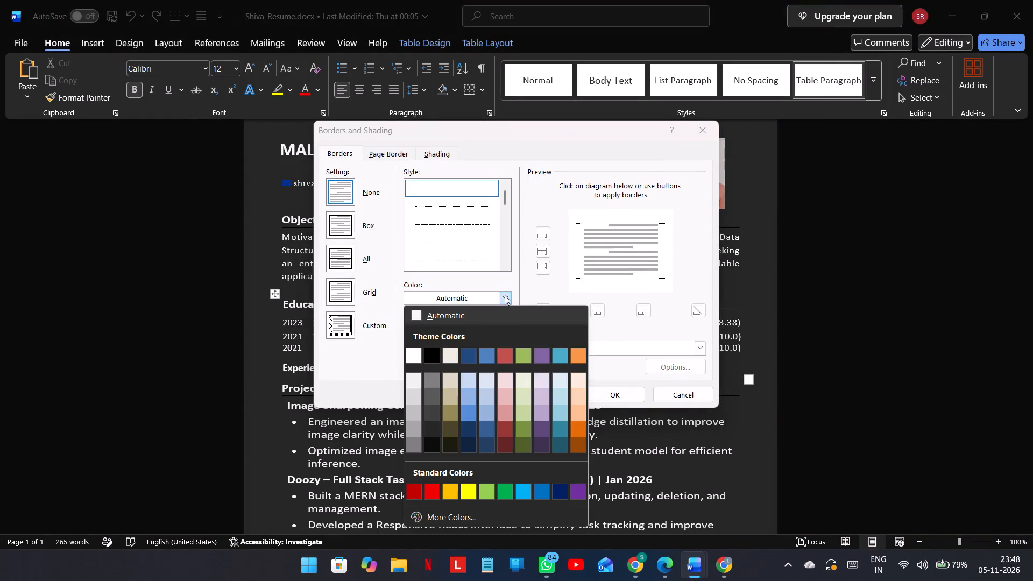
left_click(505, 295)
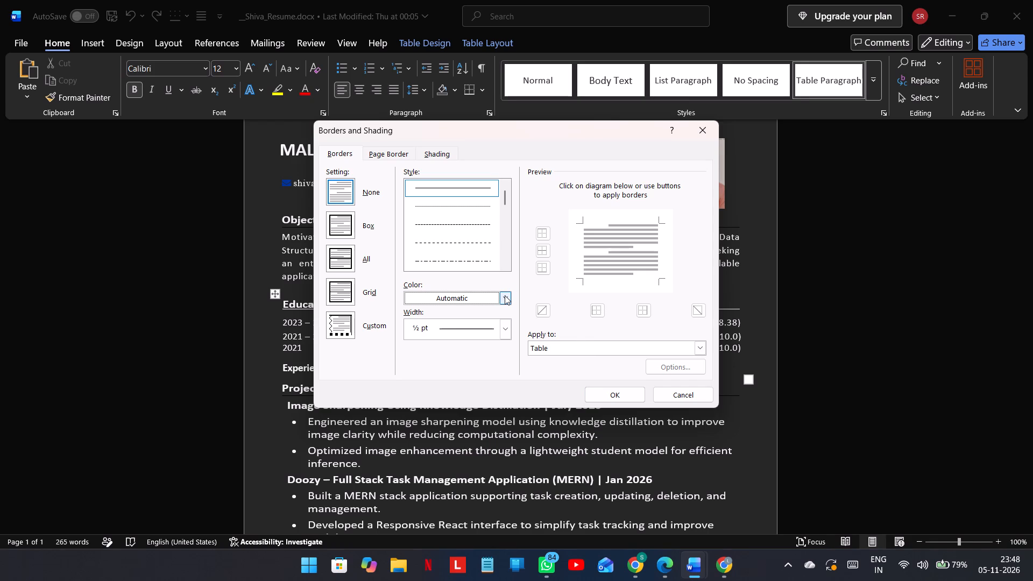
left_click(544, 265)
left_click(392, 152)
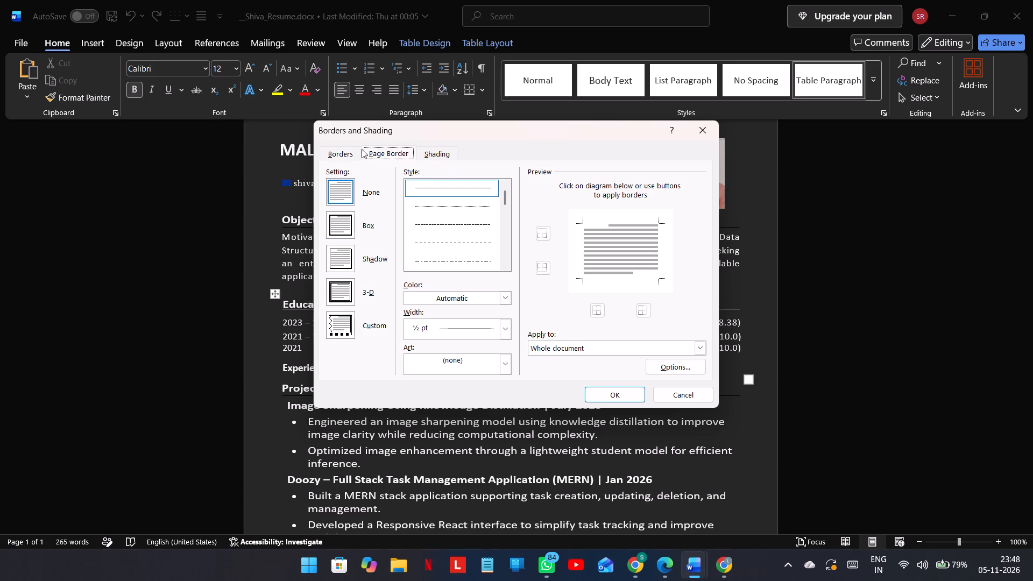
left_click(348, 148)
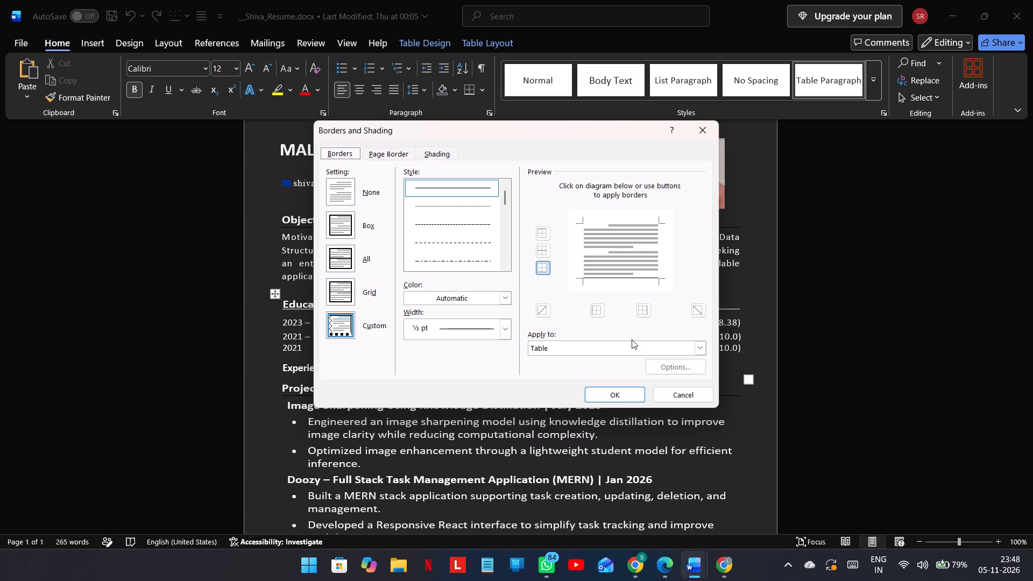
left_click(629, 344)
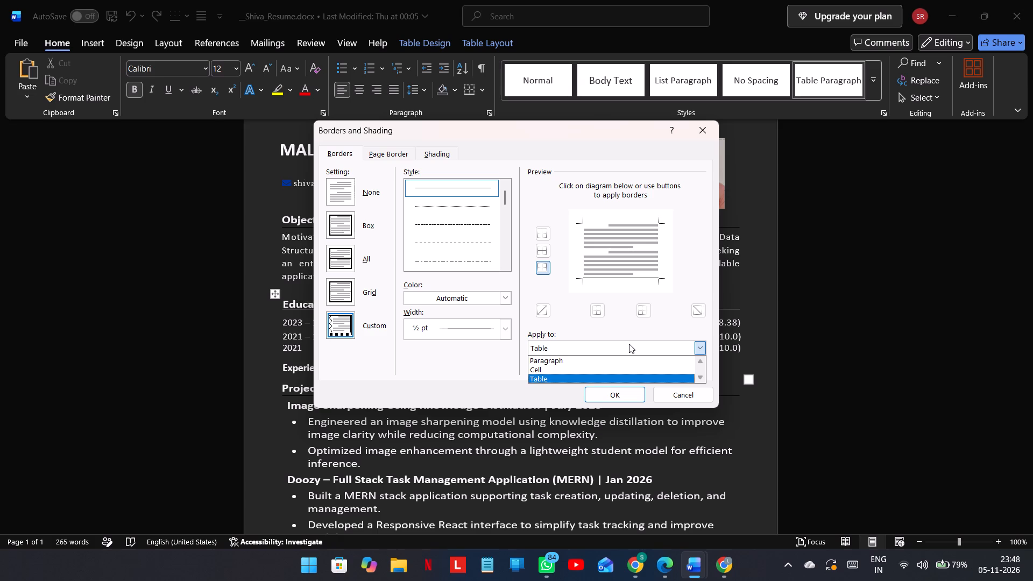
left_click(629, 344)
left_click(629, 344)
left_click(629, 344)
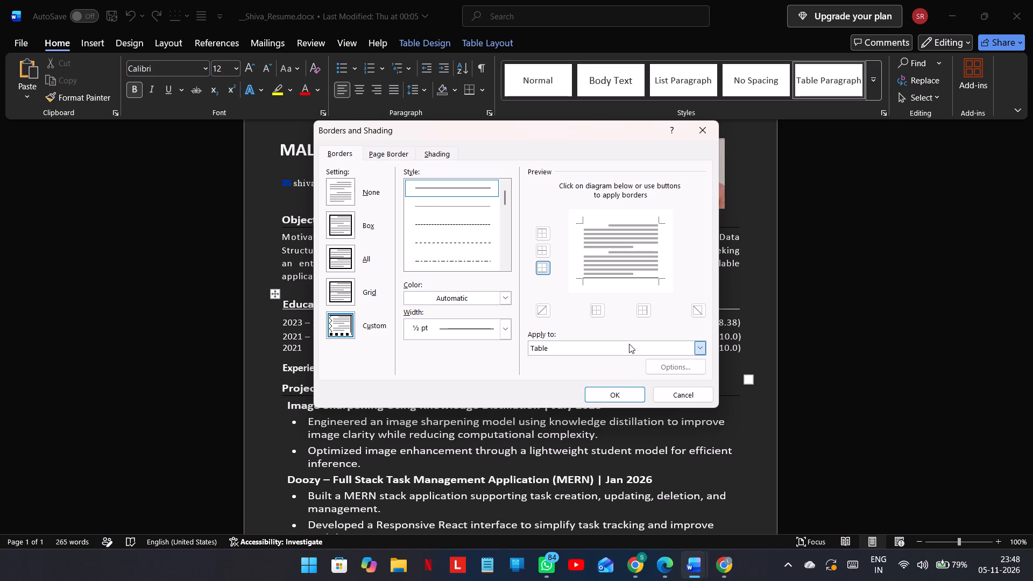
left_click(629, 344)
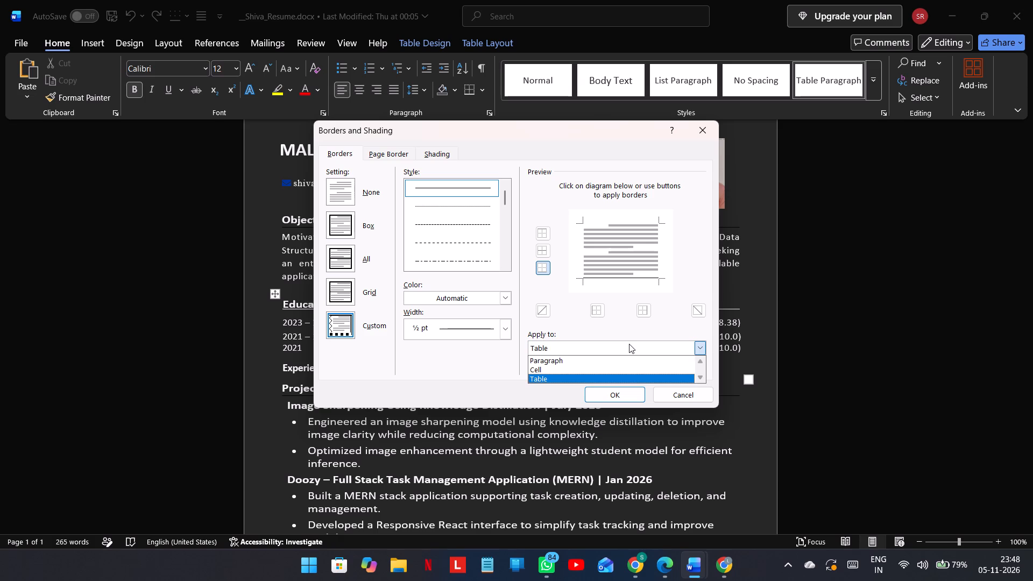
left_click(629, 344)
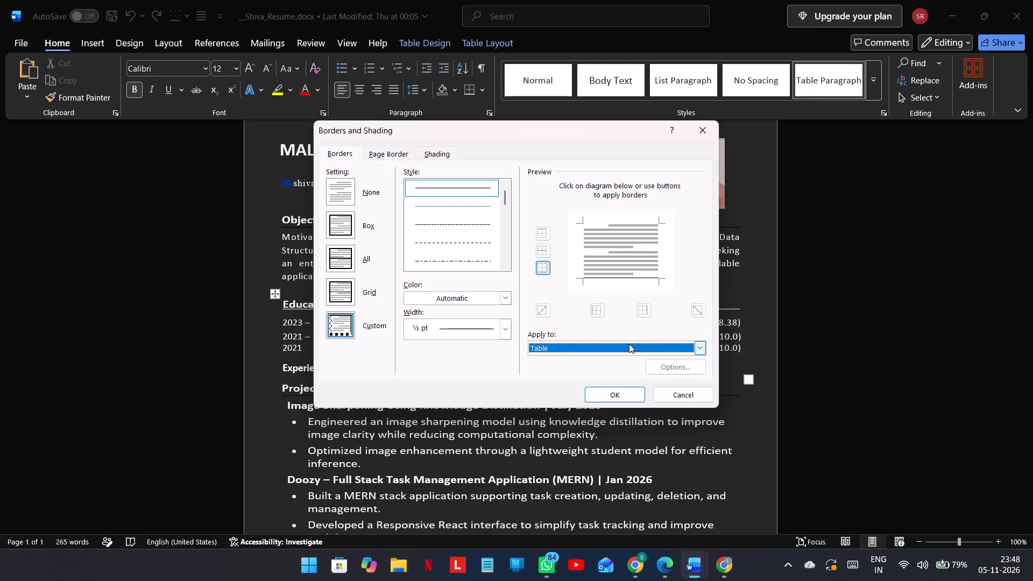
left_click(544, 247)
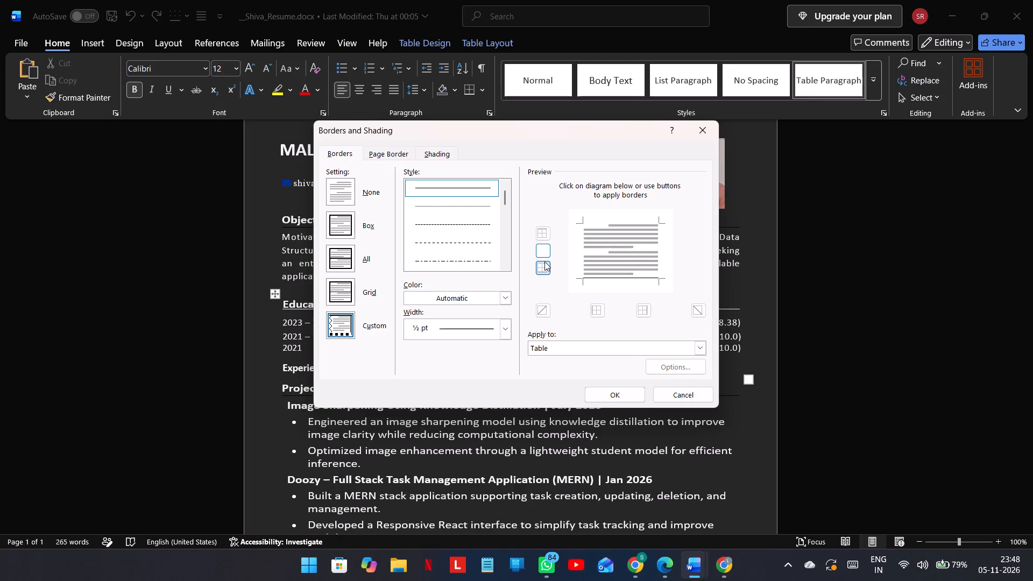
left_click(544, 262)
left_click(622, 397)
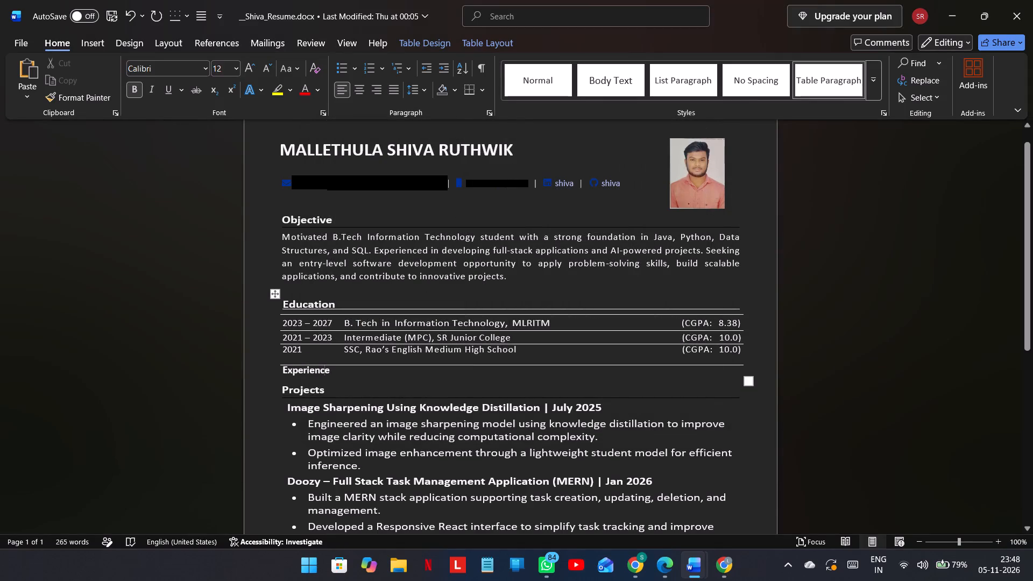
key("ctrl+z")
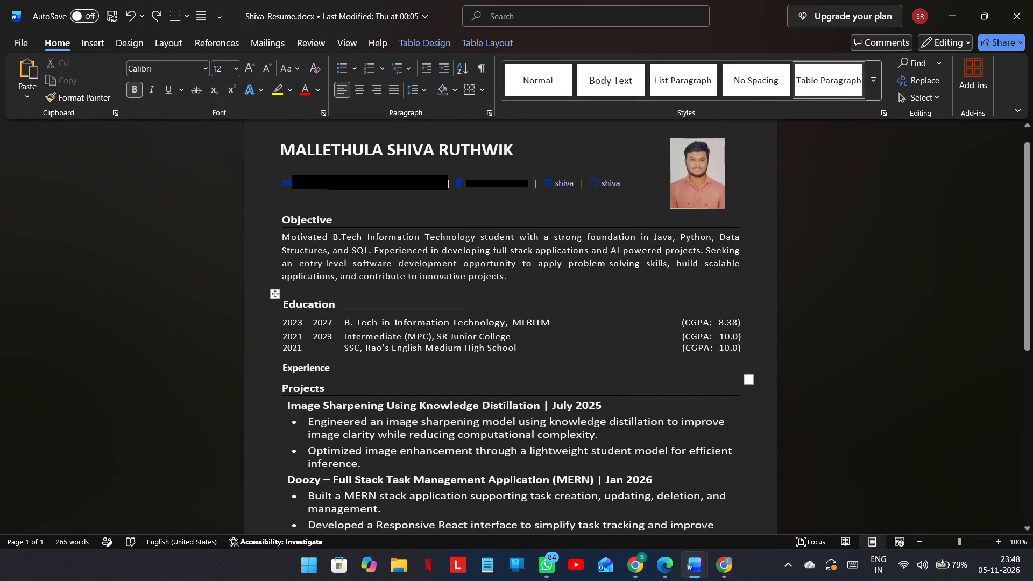
Display the table gridlines after adding an empty line below the Experience heading, and undo that empty line.
left_click(336, 371)
key("Return")
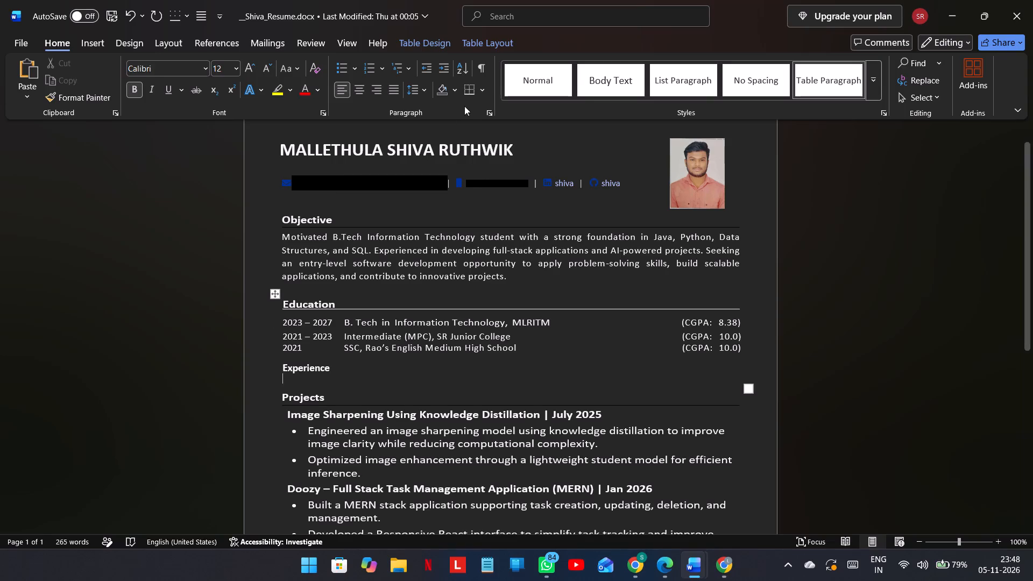
left_click(482, 87)
left_click(503, 382)
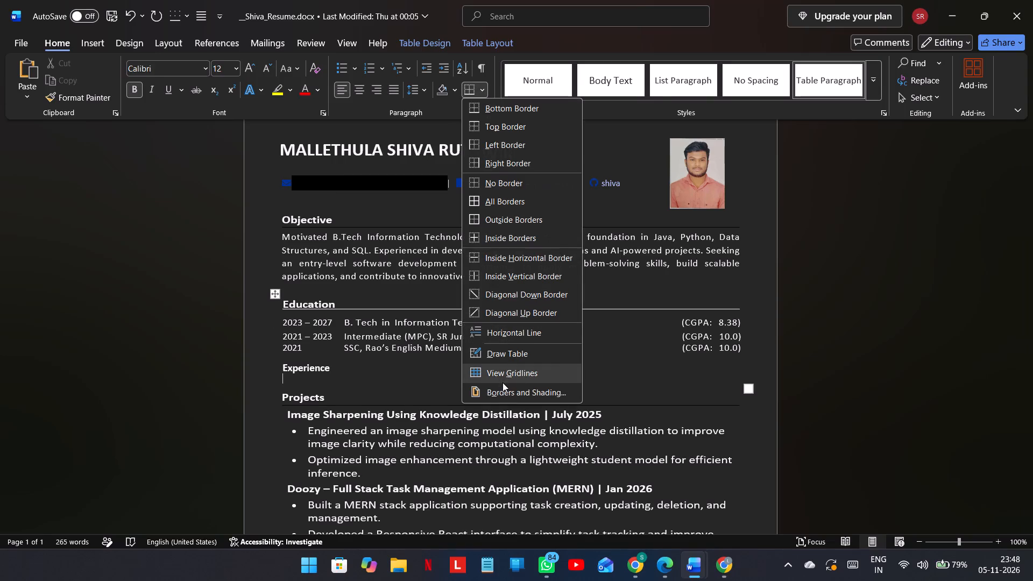
key("ctrl+z")
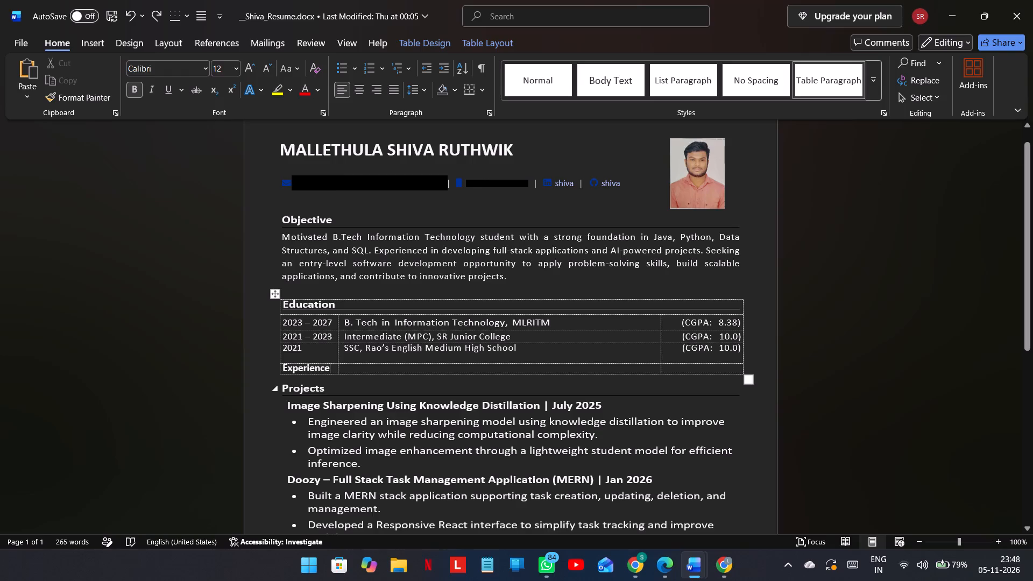
Undo the bold formatting of the Experience heading.
key("ctrl+z")
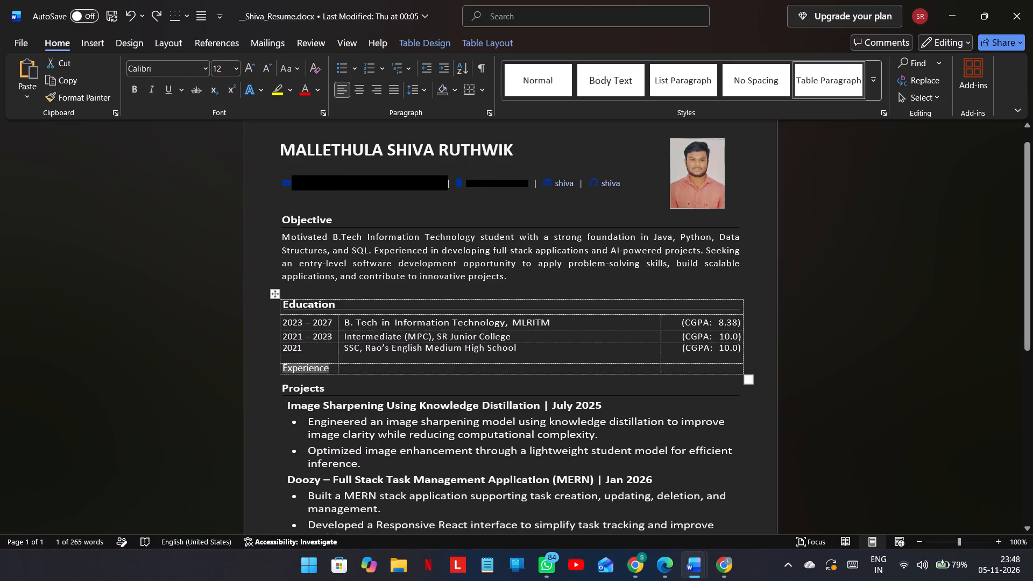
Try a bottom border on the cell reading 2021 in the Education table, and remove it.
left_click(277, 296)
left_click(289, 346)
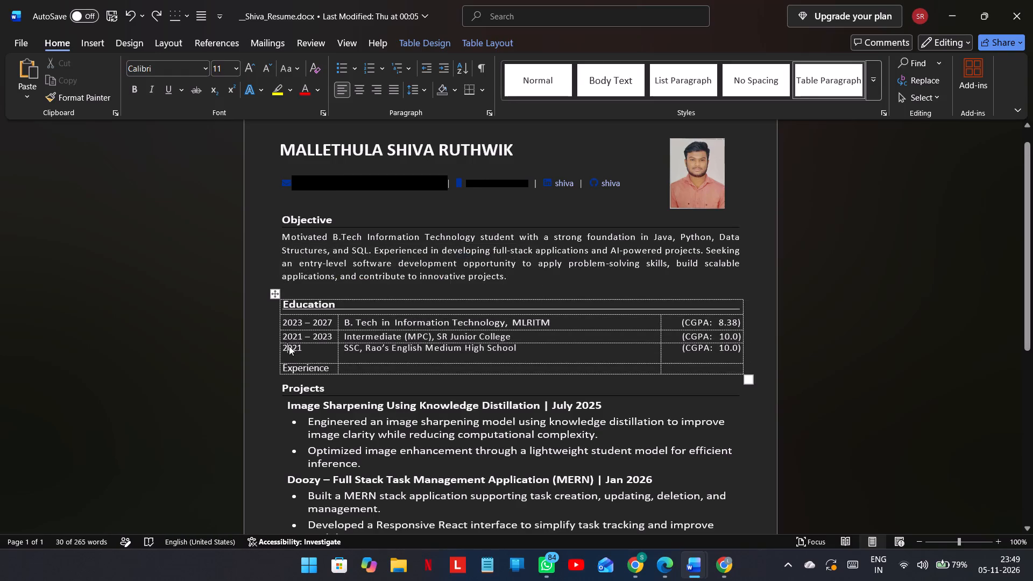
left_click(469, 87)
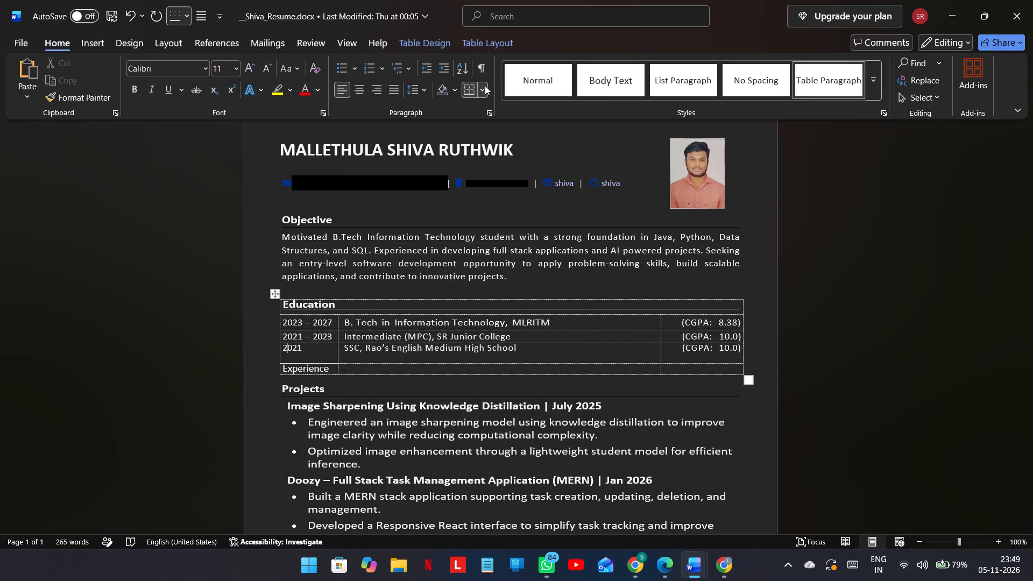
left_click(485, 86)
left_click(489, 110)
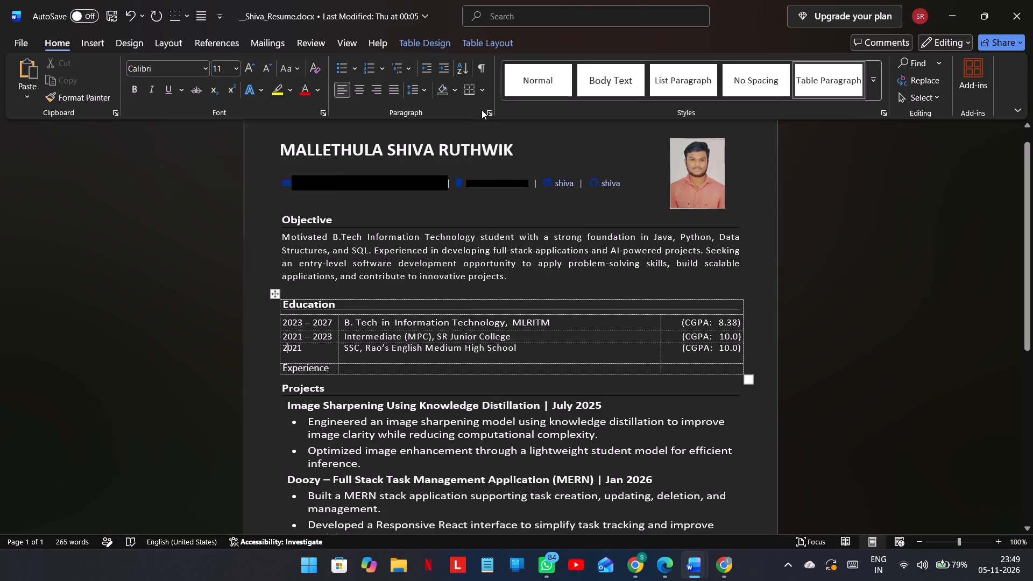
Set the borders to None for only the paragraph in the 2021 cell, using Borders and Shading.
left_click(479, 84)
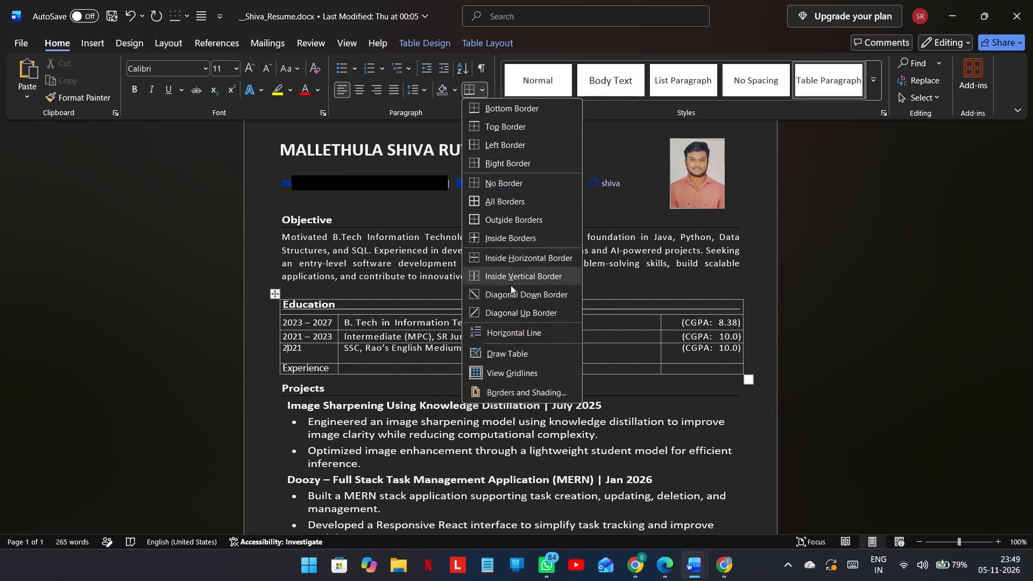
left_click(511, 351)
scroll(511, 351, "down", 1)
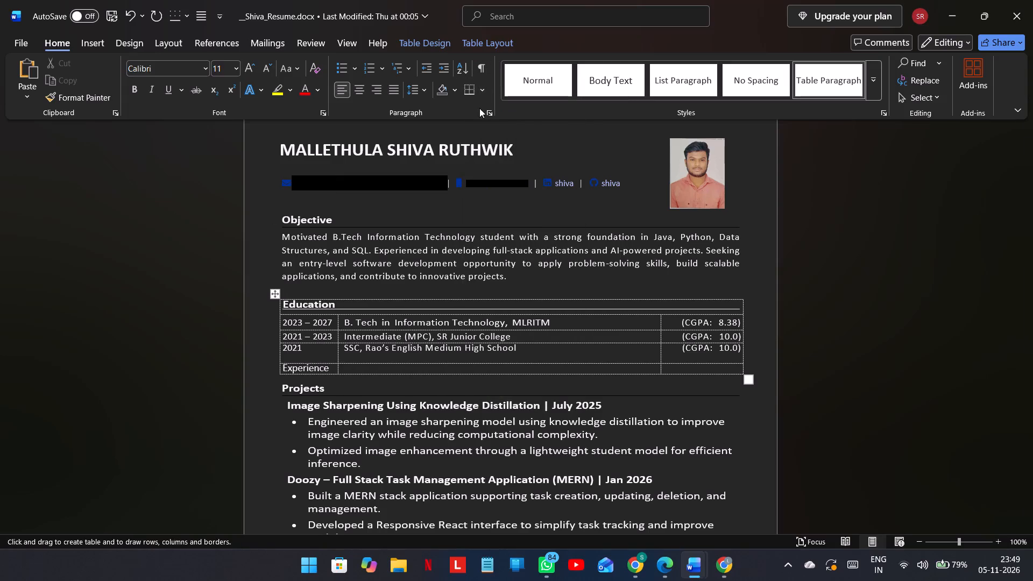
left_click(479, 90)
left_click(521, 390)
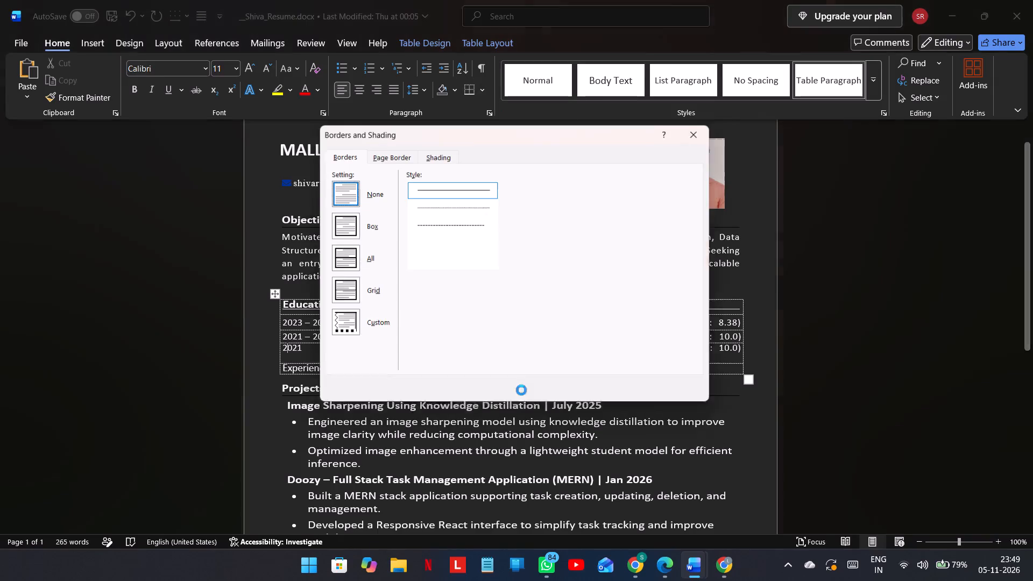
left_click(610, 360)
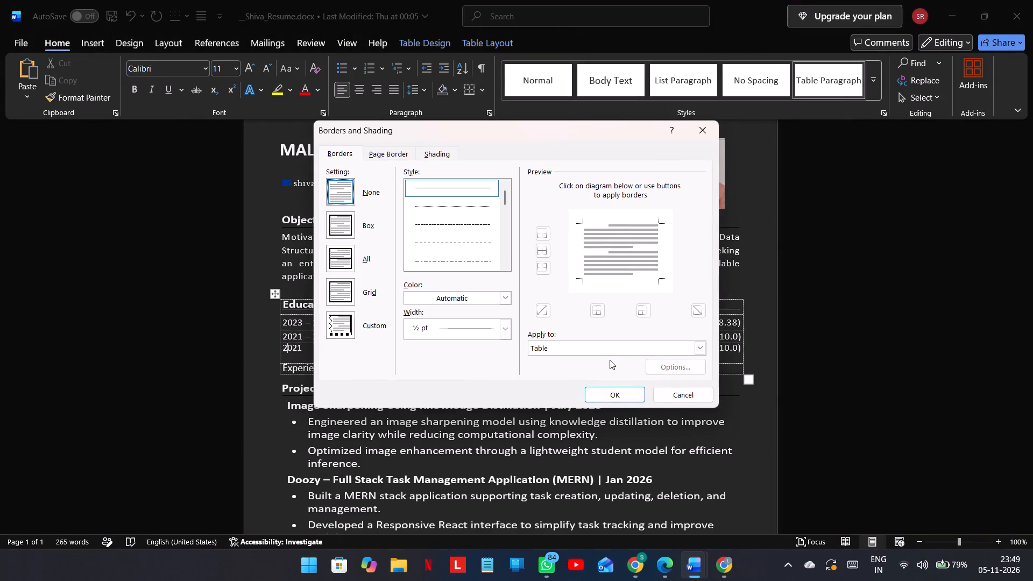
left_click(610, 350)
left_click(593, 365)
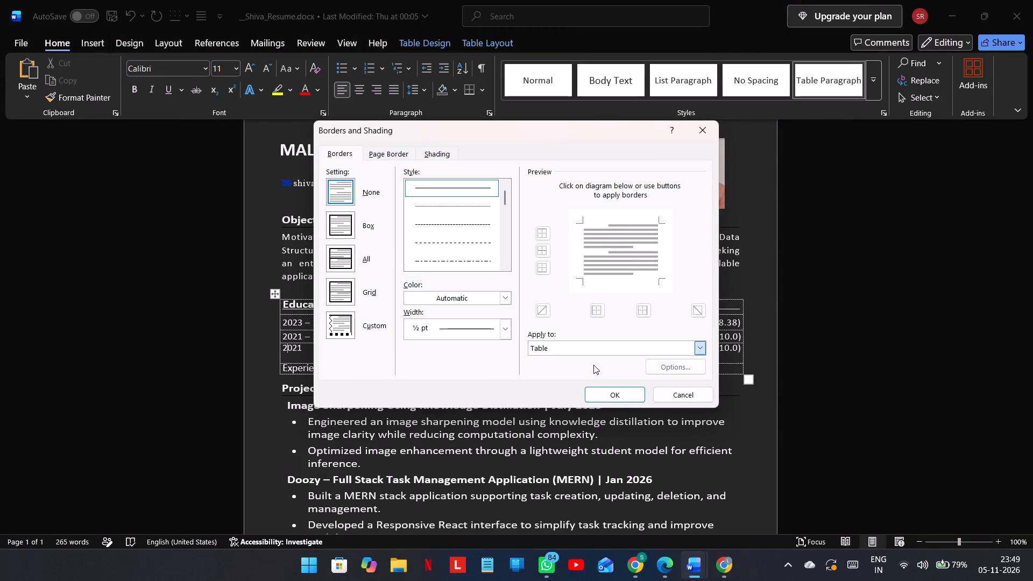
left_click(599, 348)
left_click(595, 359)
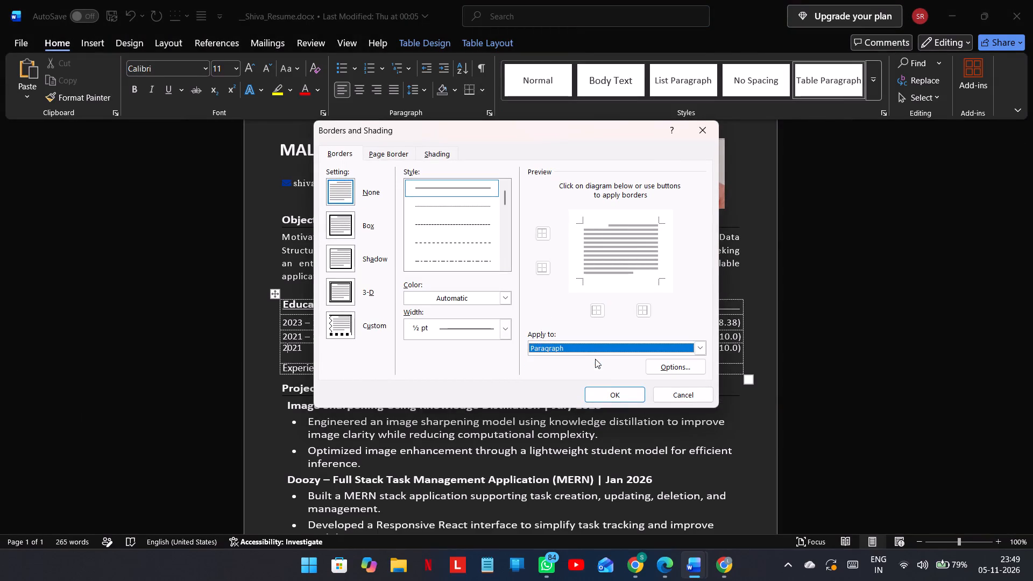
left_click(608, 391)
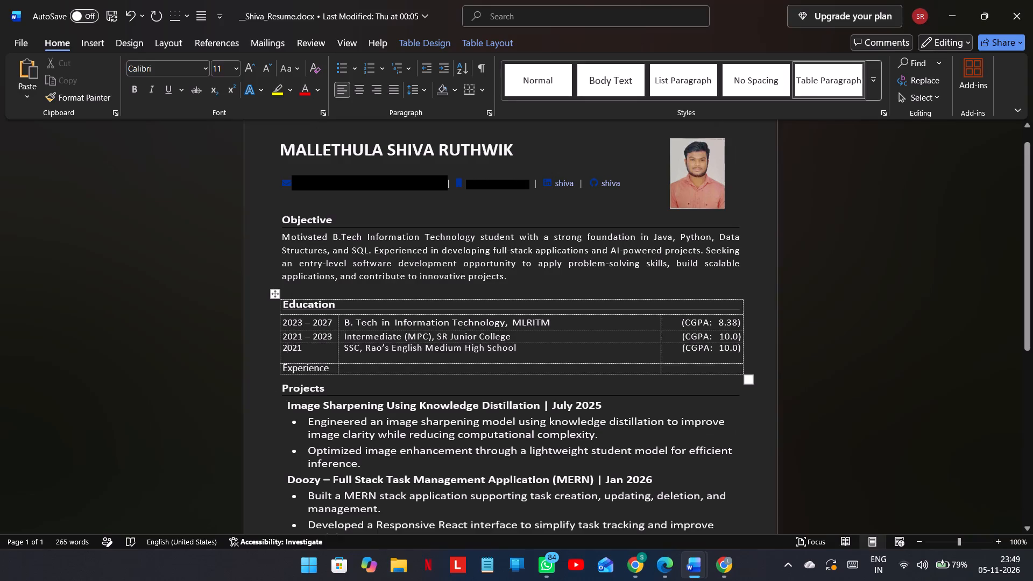
left_click(1032, 0)
left_click(536, 300)
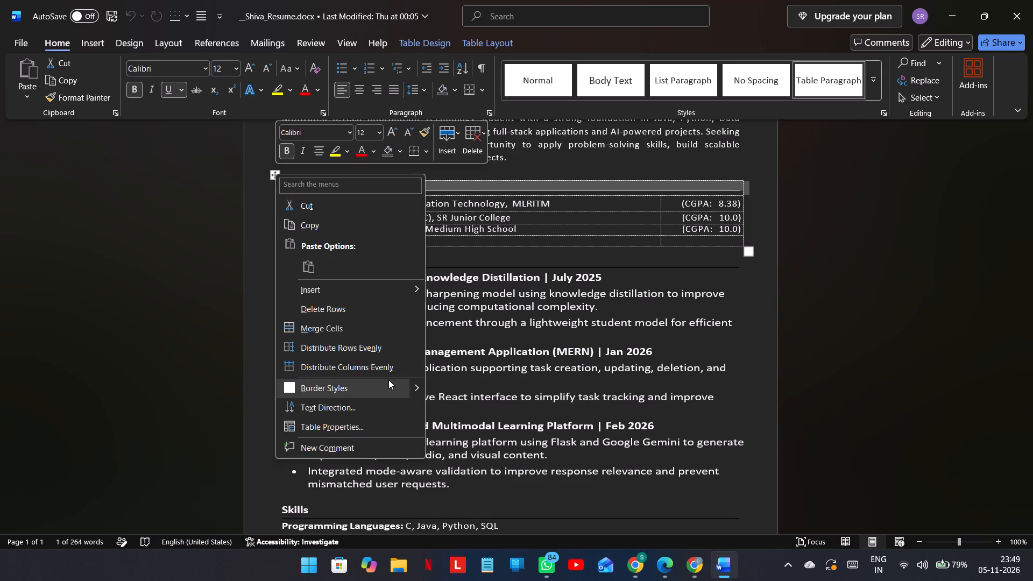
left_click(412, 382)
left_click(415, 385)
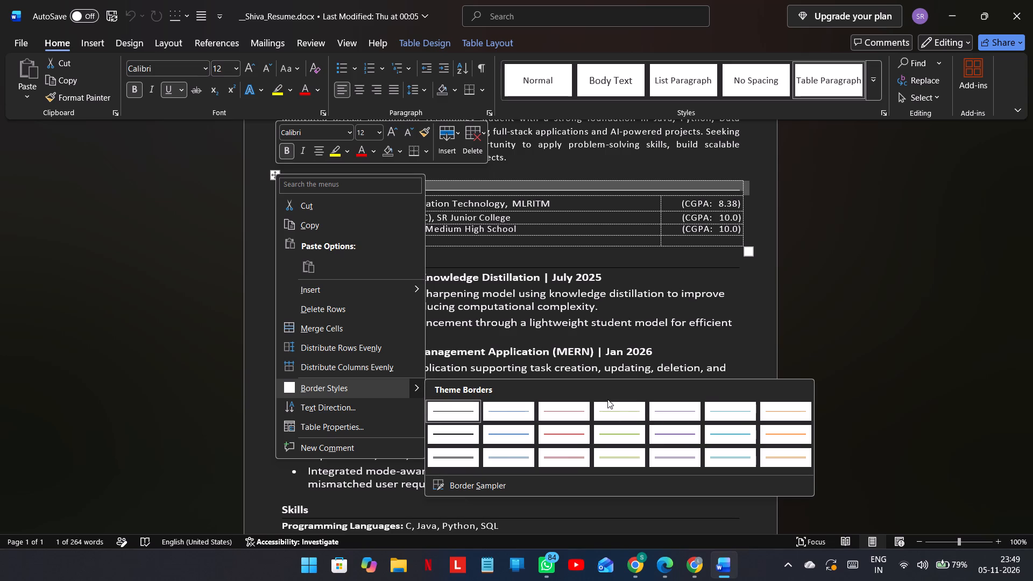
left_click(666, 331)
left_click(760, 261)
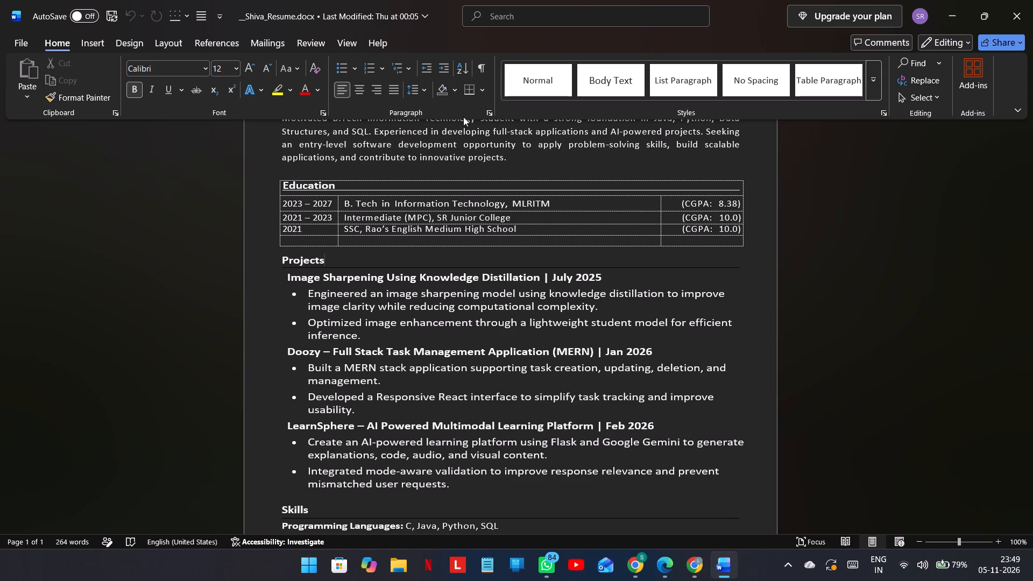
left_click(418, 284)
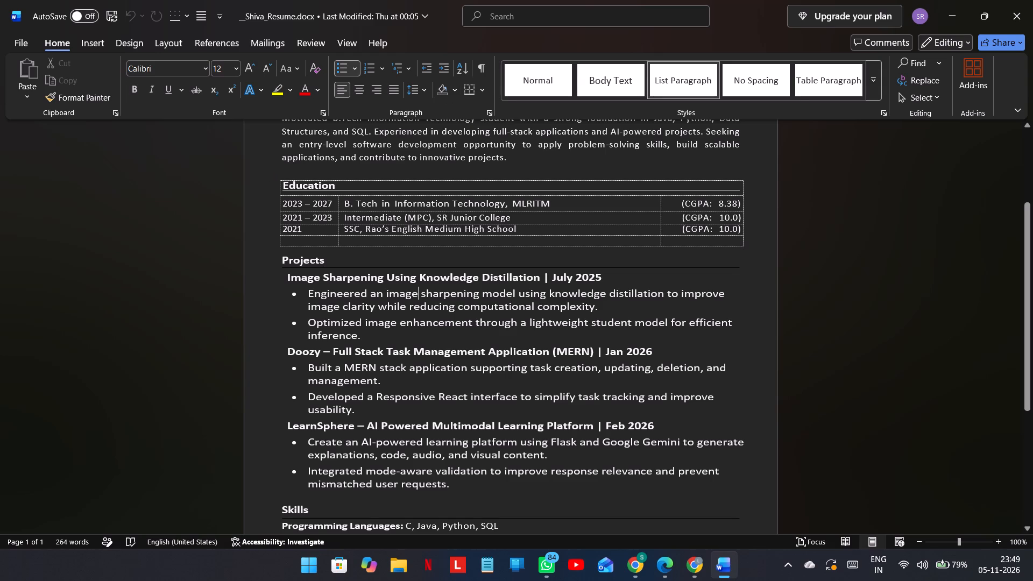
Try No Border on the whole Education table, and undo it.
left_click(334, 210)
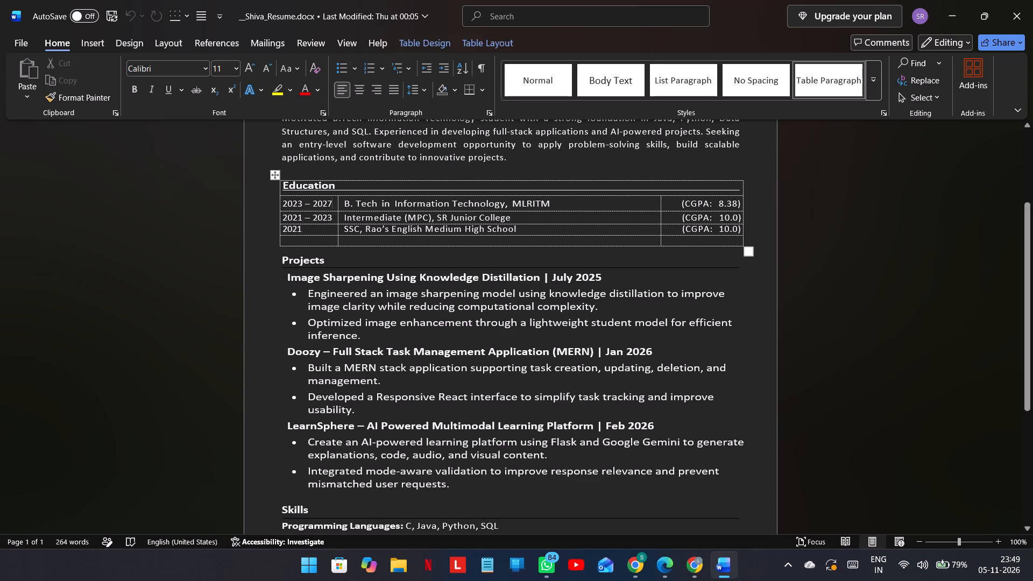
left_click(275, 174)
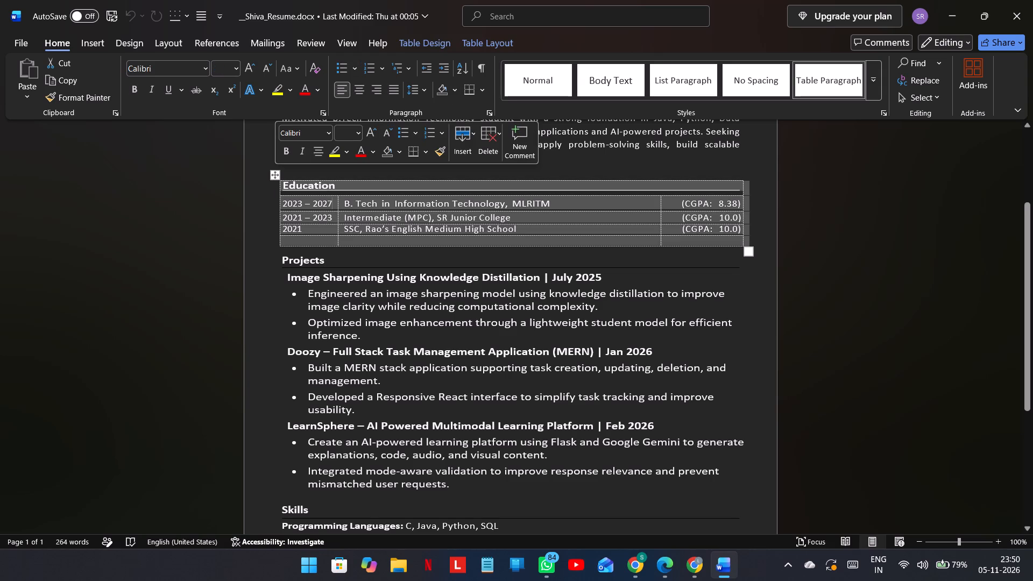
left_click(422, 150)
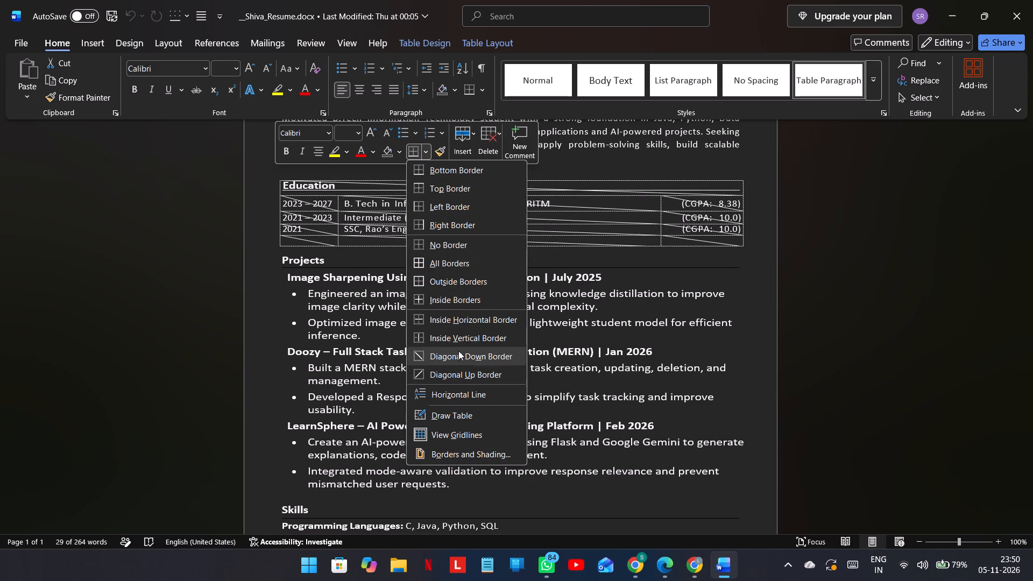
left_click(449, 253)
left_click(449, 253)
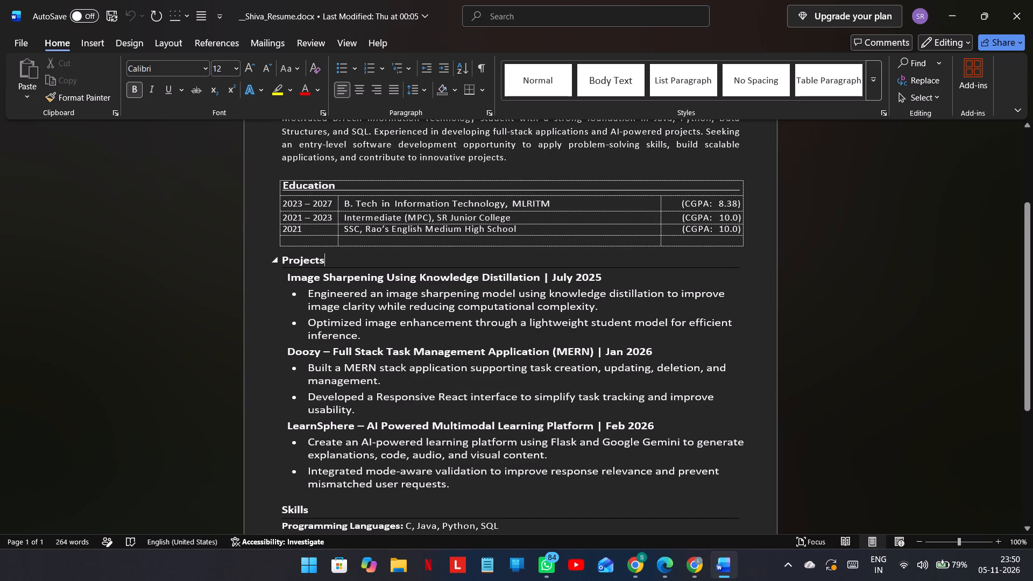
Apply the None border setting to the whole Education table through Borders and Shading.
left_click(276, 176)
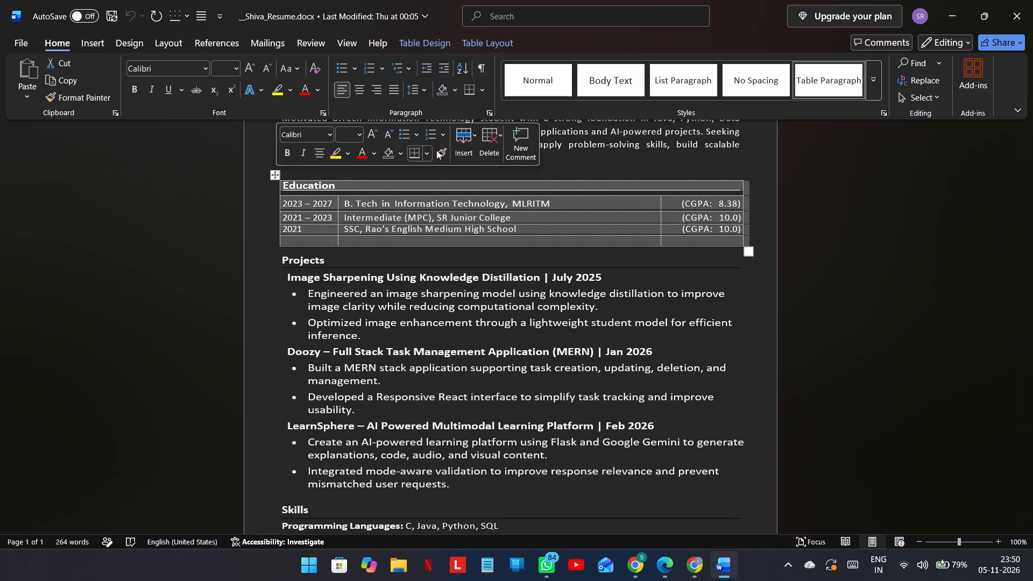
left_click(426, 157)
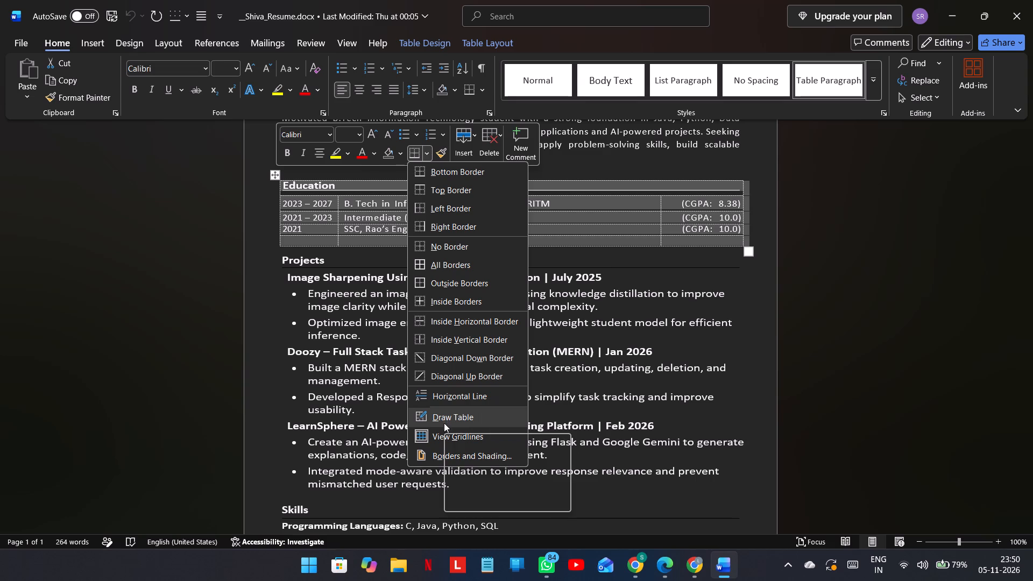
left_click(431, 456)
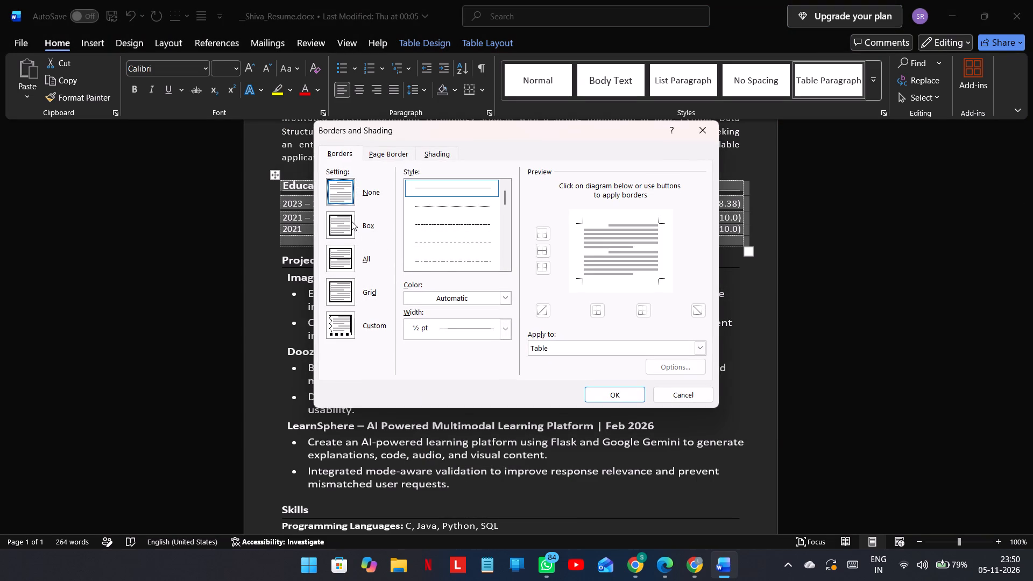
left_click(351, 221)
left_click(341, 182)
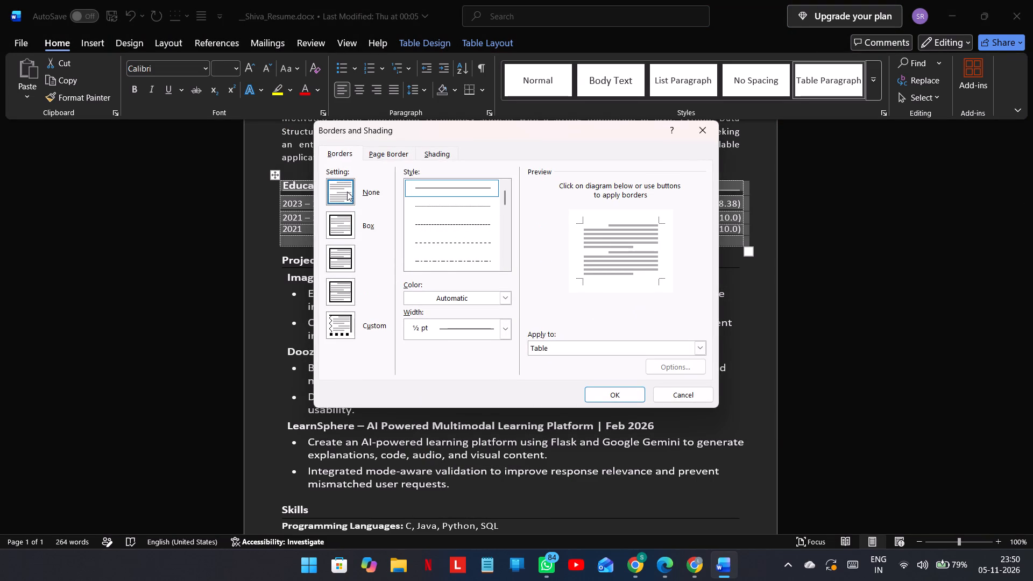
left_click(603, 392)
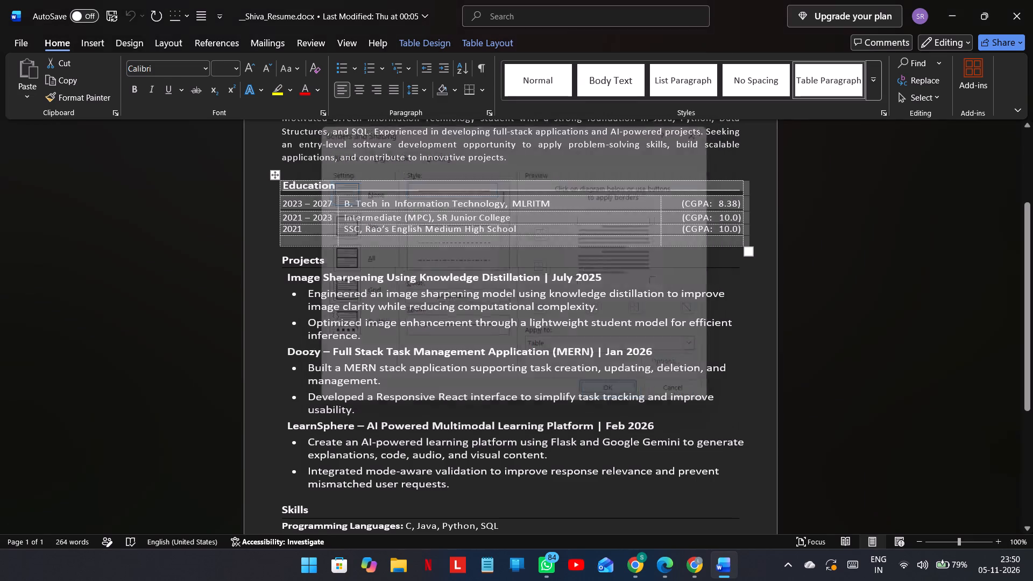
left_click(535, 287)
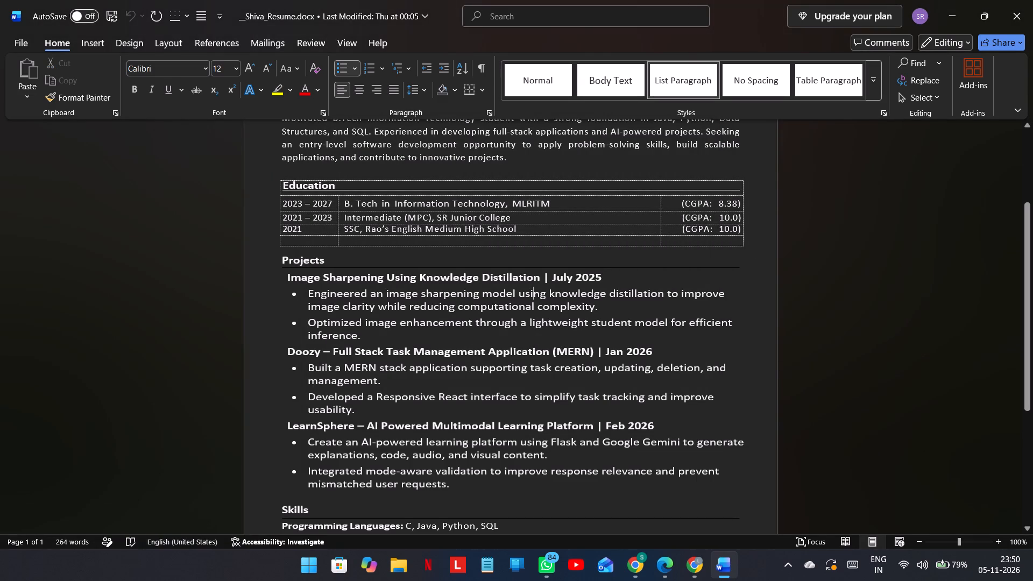
Close the resume, reopen __Shiva_Resume.docx from the desktop, and place the cursor at the Projects heading.
left_click(1032, 0)
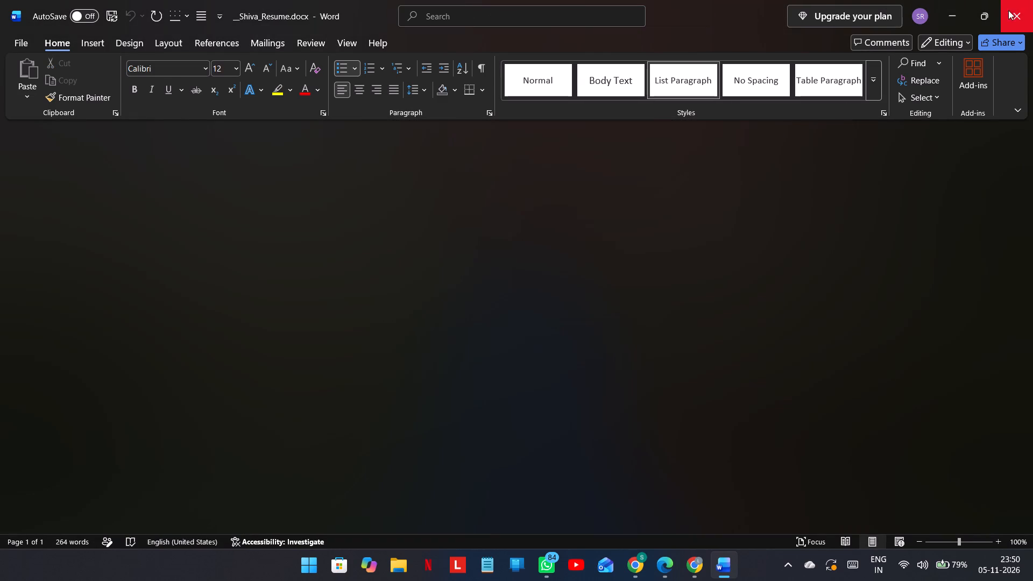
double_click(296, 23)
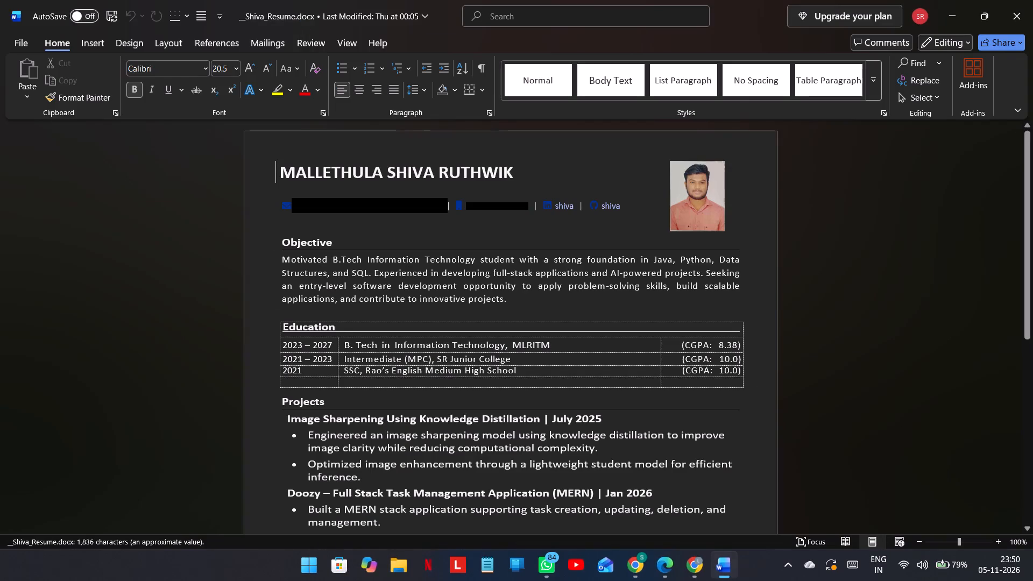
left_click(444, 402)
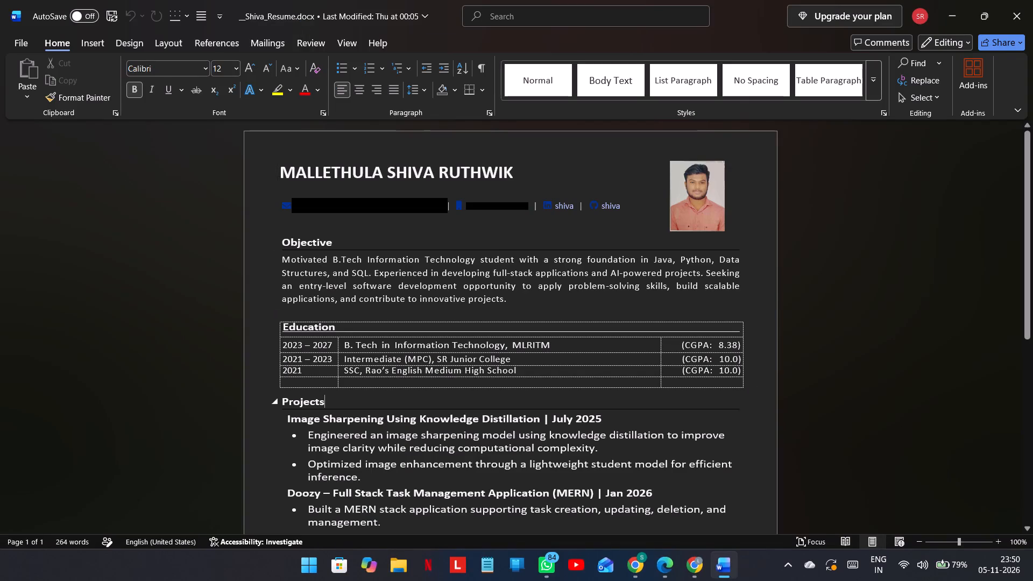
Select the whole Education table and turn off the display of table gridlines.
left_click(397, 374)
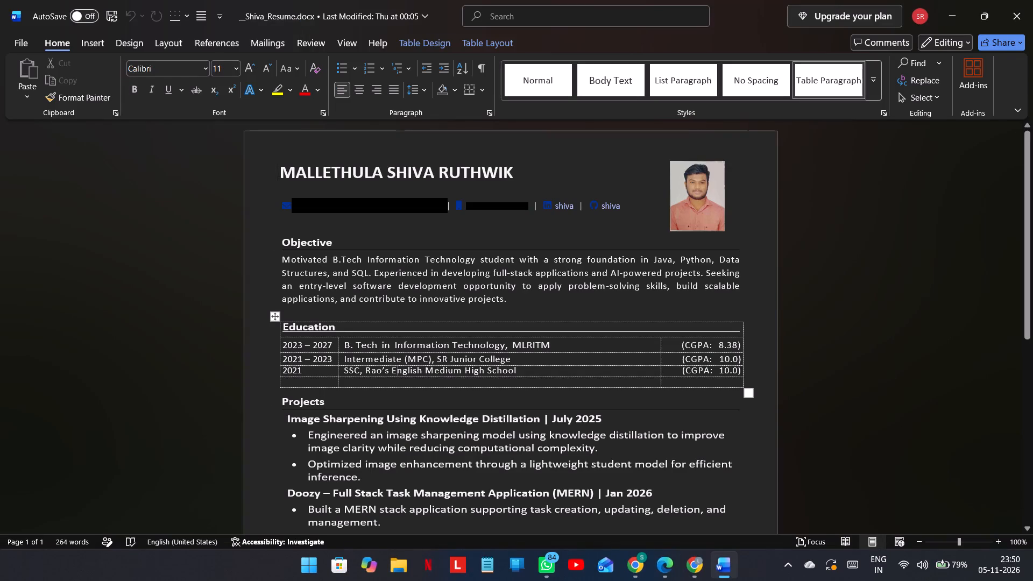
left_click(752, 398)
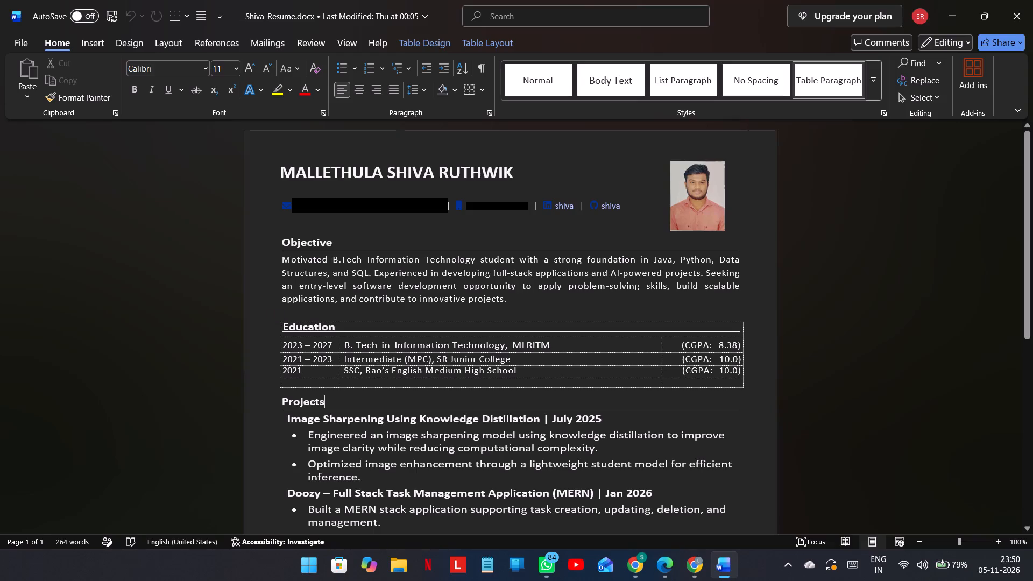
left_click(271, 316)
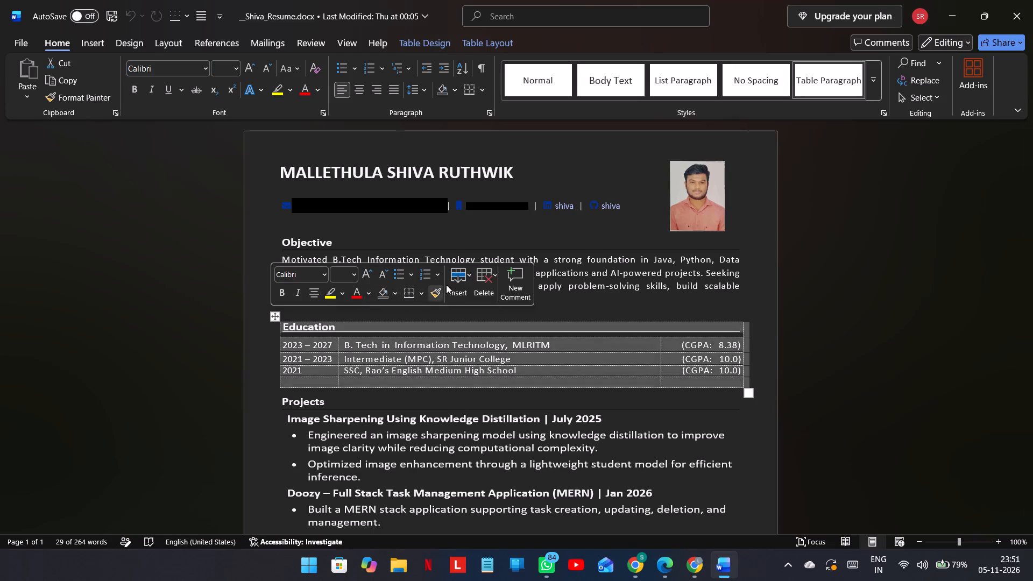
left_click(419, 290)
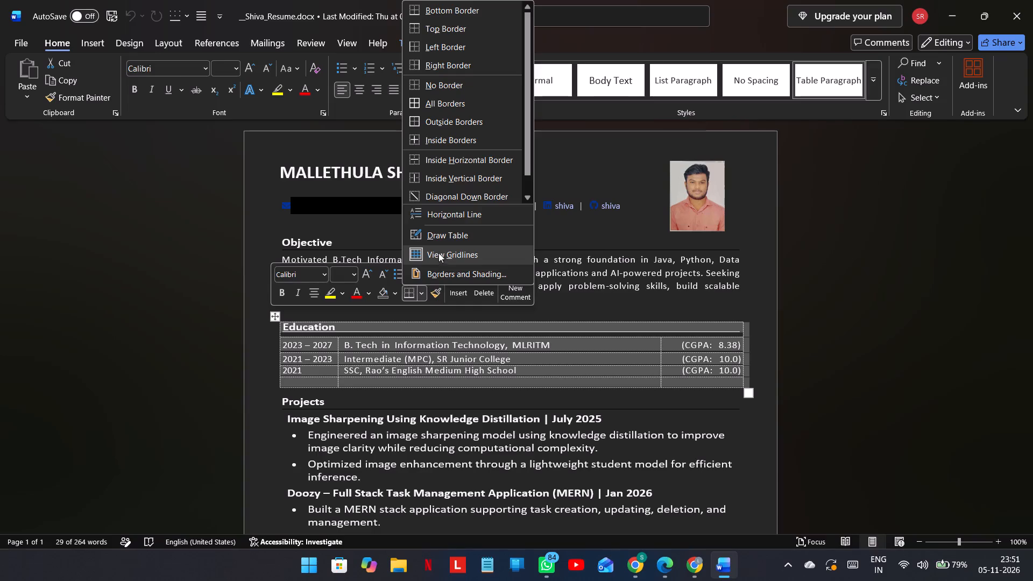
left_click(442, 251)
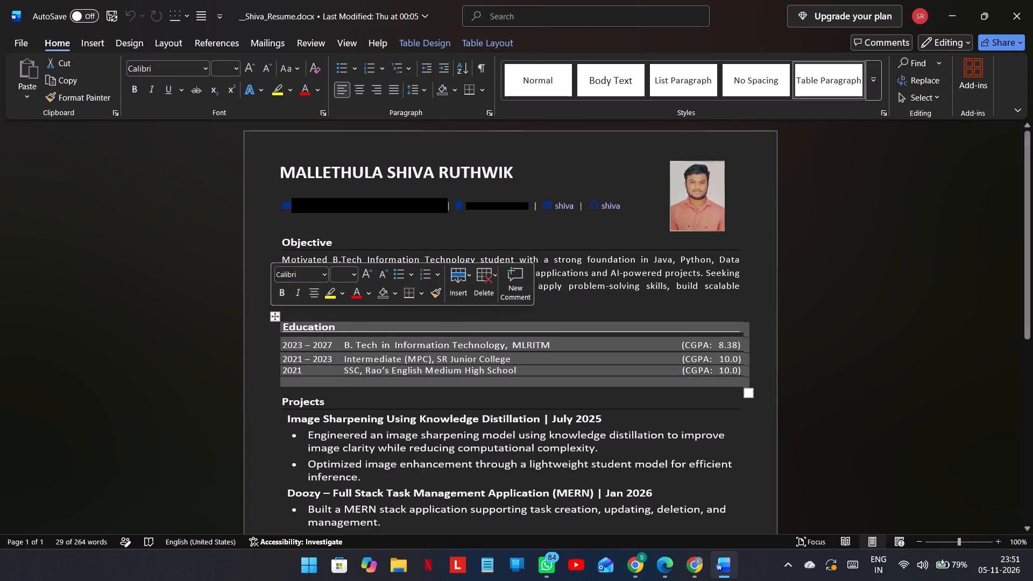
Delete the entire empty row below the SSC entry in the Education table.
left_click(346, 343)
left_click(312, 381)
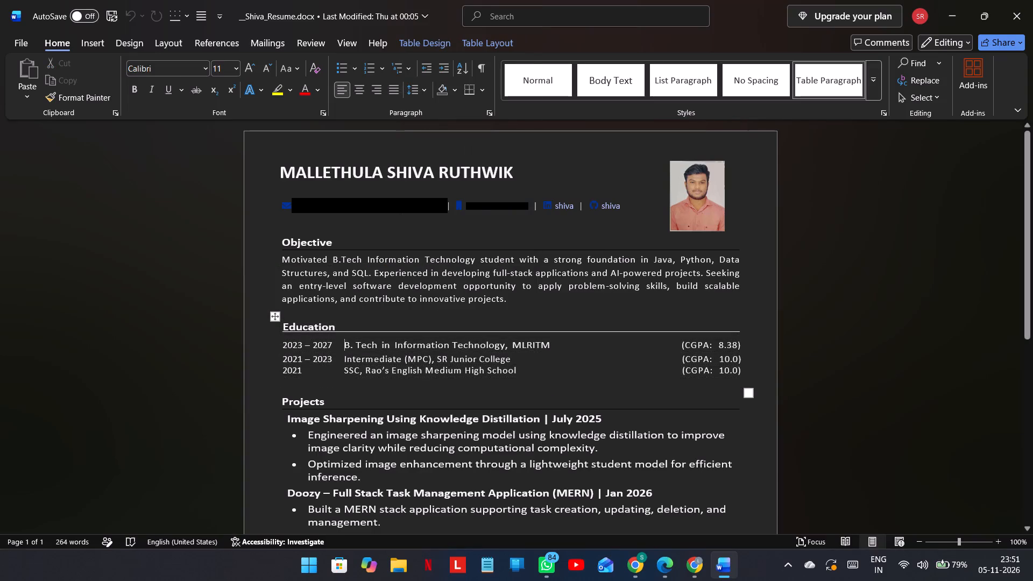
left_click(286, 377)
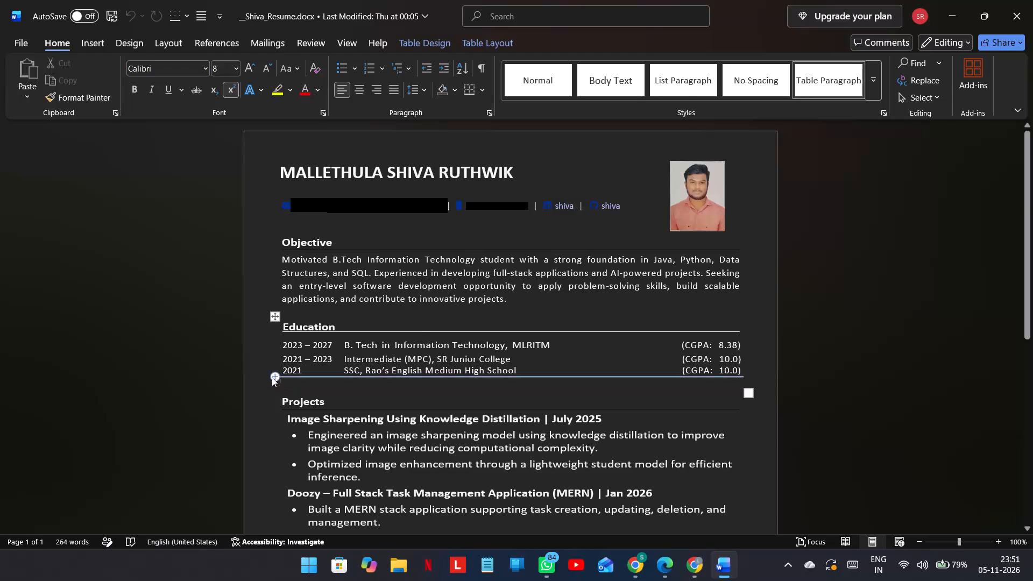
right_click(272, 377)
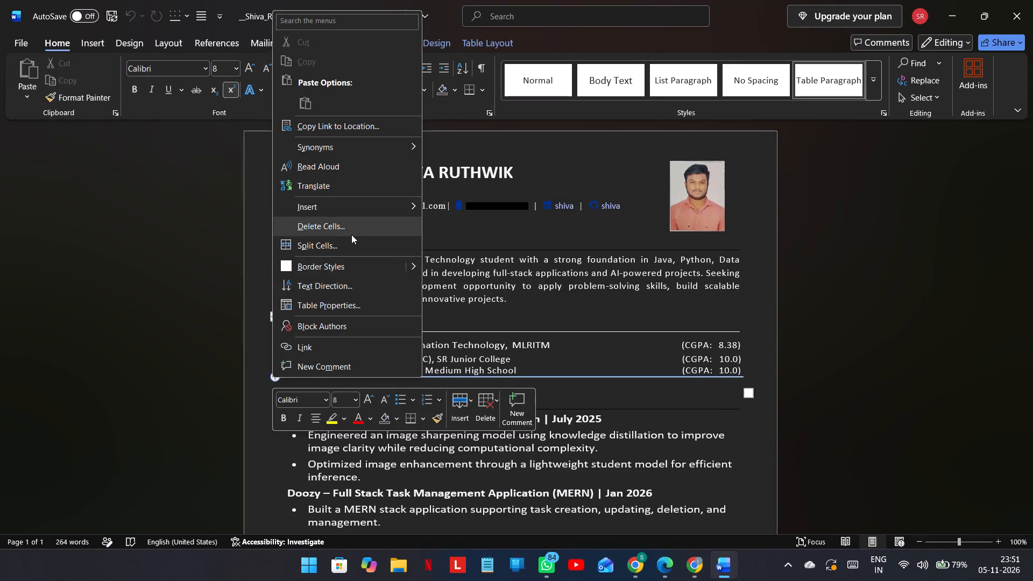
left_click(381, 220)
left_click(495, 268)
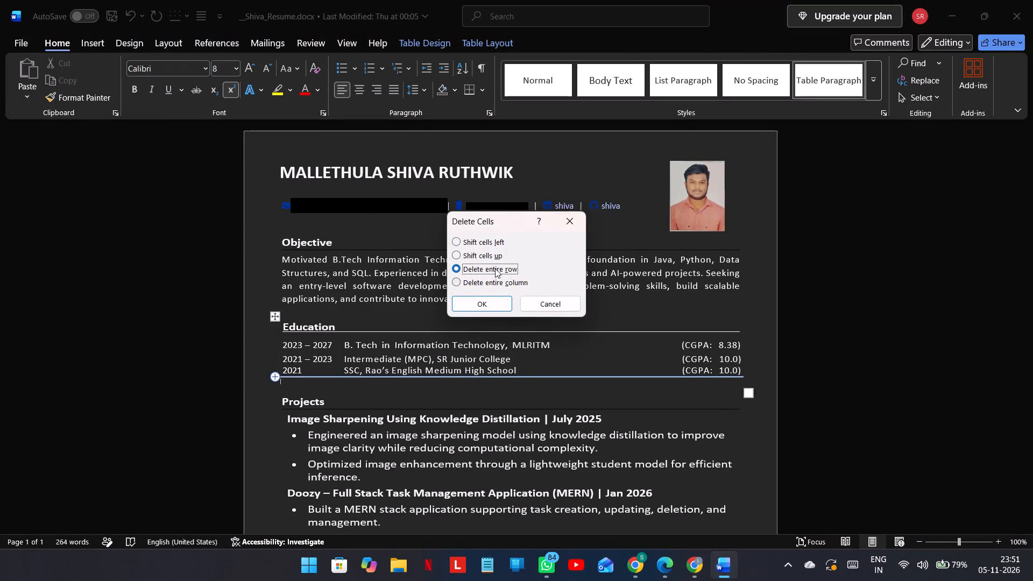
left_click(482, 301)
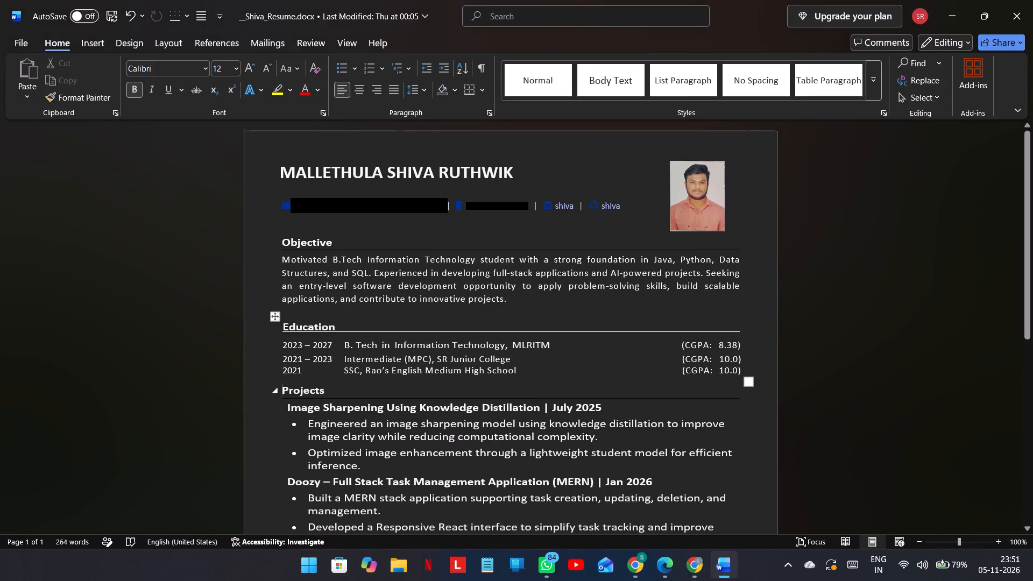
Add a new row at the end of the Education table and enter Experience on the second line of its first cell.
left_click(740, 367)
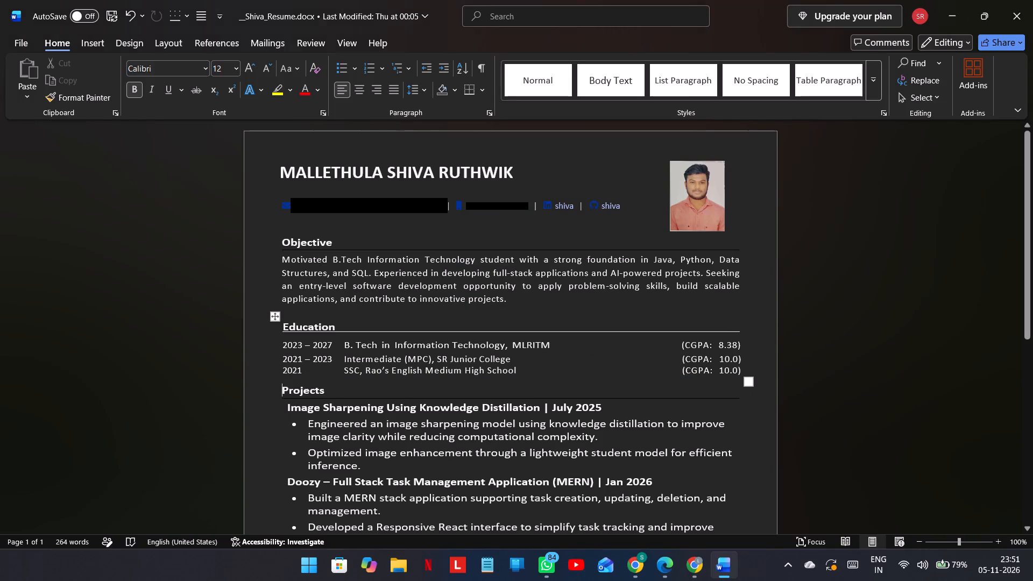
left_click(747, 372)
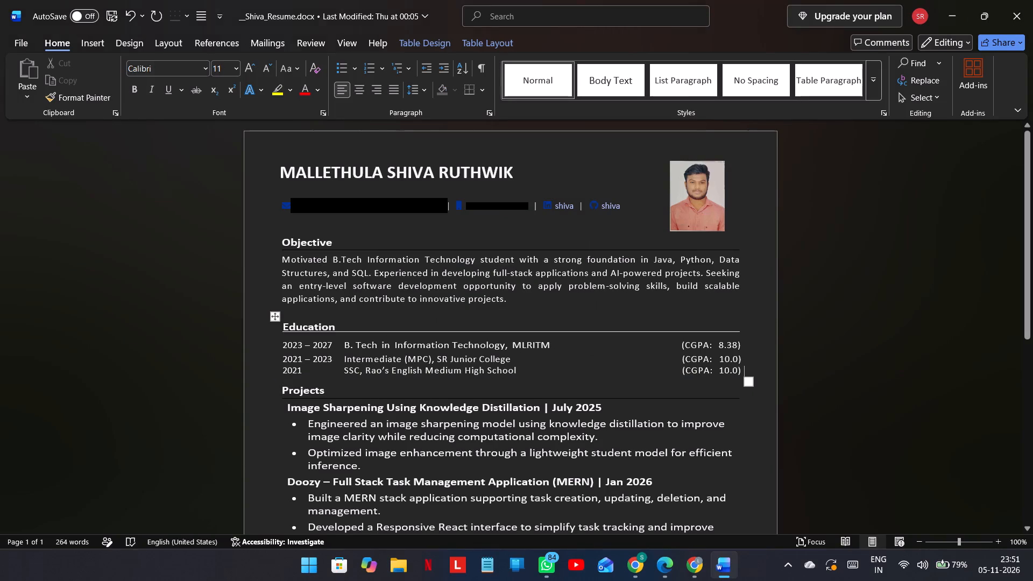
key("Return")
key("Down")
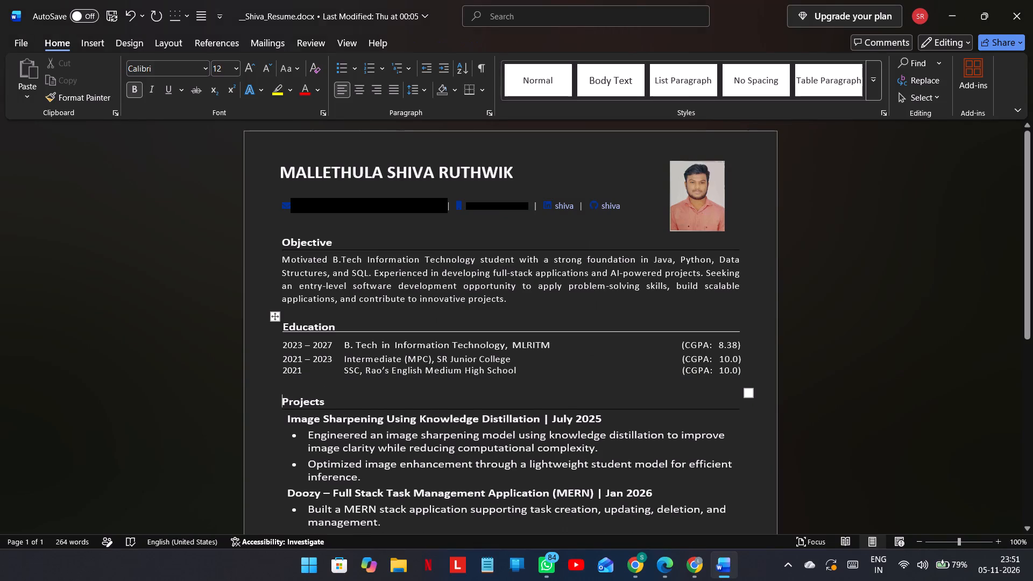
key("Up")
key("Return")
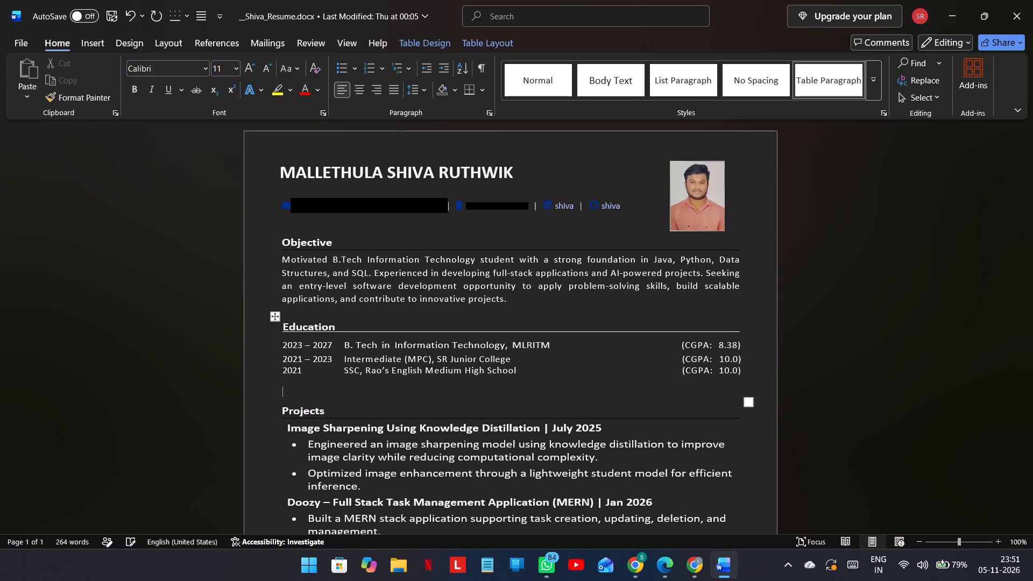
key("shift+e")
type("xperinece")
key("BackSpace")
key("BackSpace")
key("BackSpace")
key("BackSpace")
type("ence")
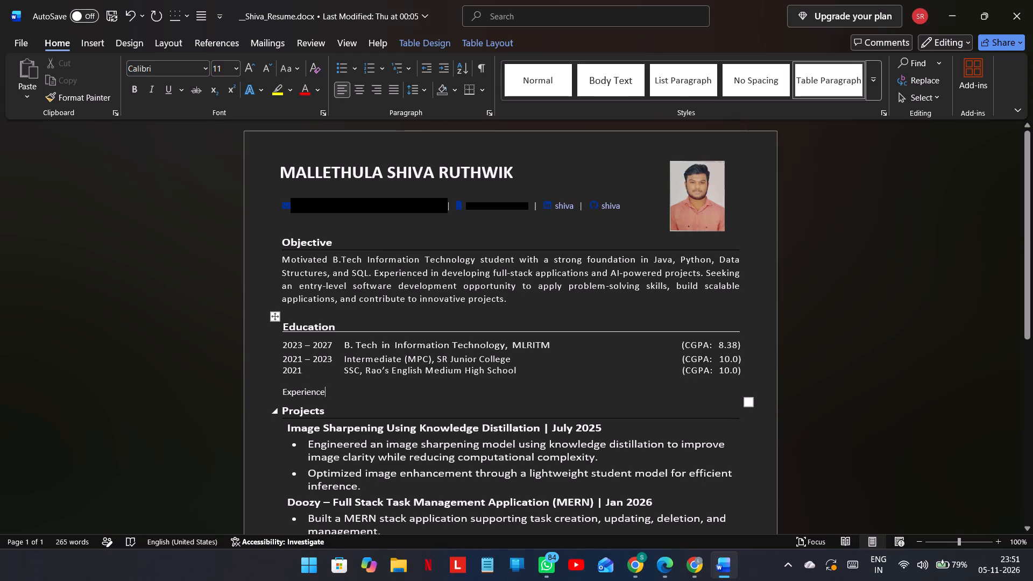
Format the word Experience as bold at 12 pt.
double_click(322, 397)
left_click(306, 386)
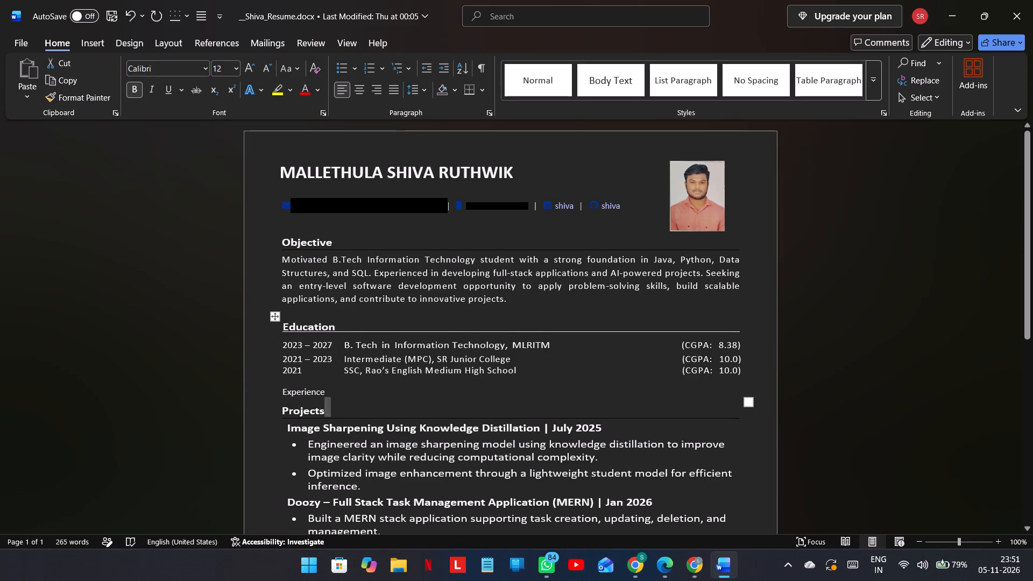
double_click(302, 391)
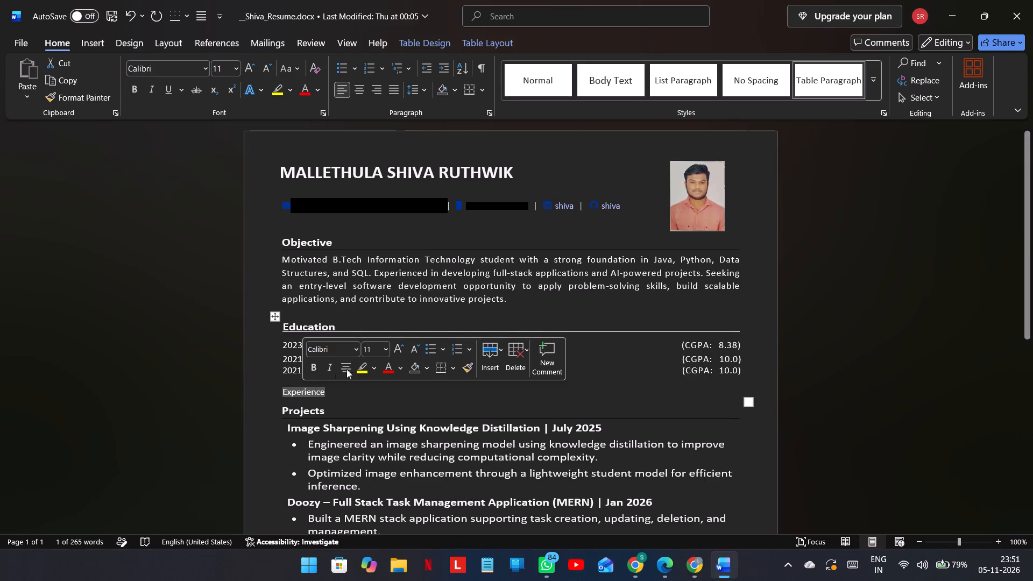
left_click(398, 348)
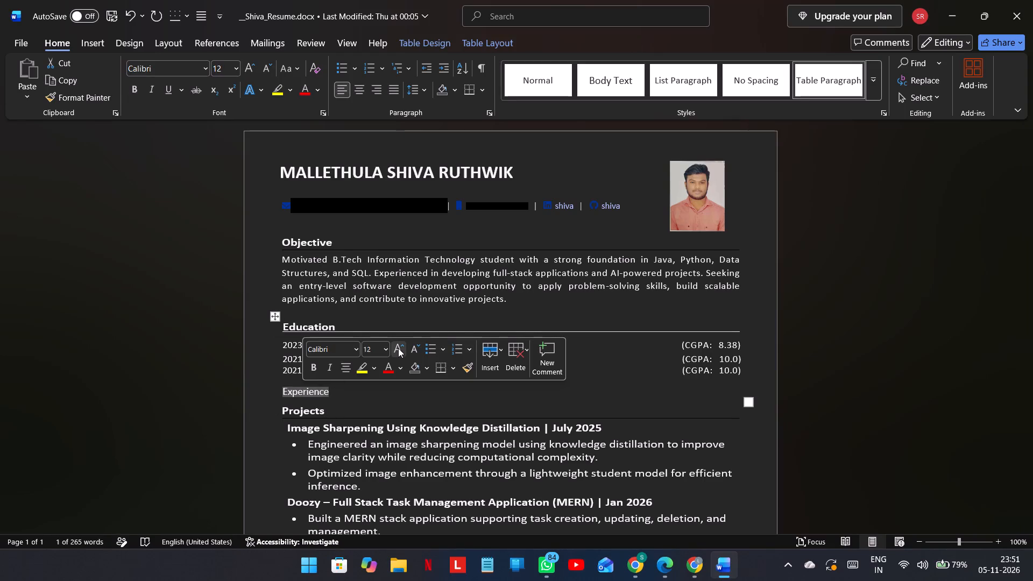
left_click(310, 360)
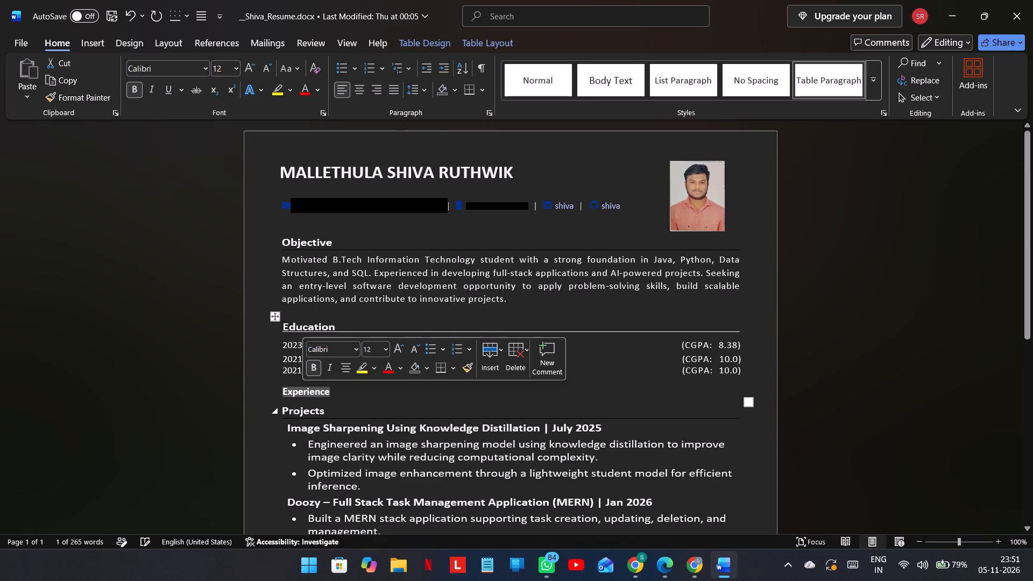
Apply a solid ½ pt bottom border to the whole Education table using Borders and Shading.
left_click(328, 399)
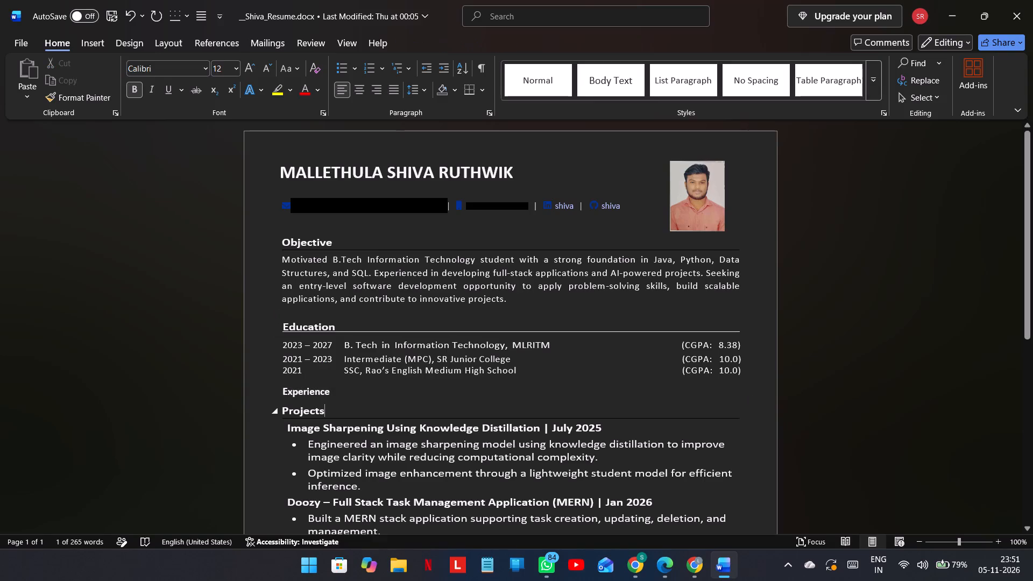
left_click(324, 396)
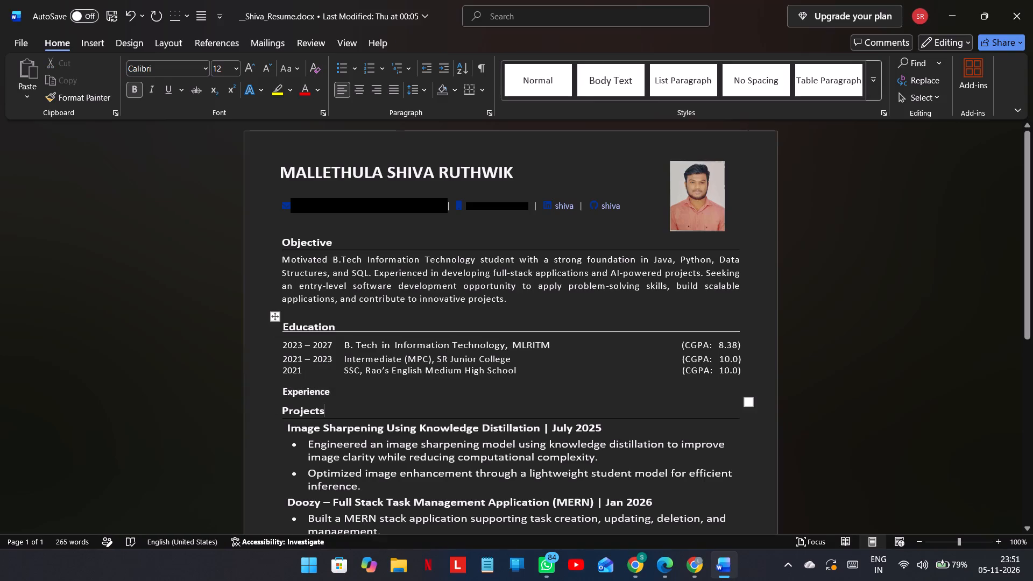
left_click(318, 392)
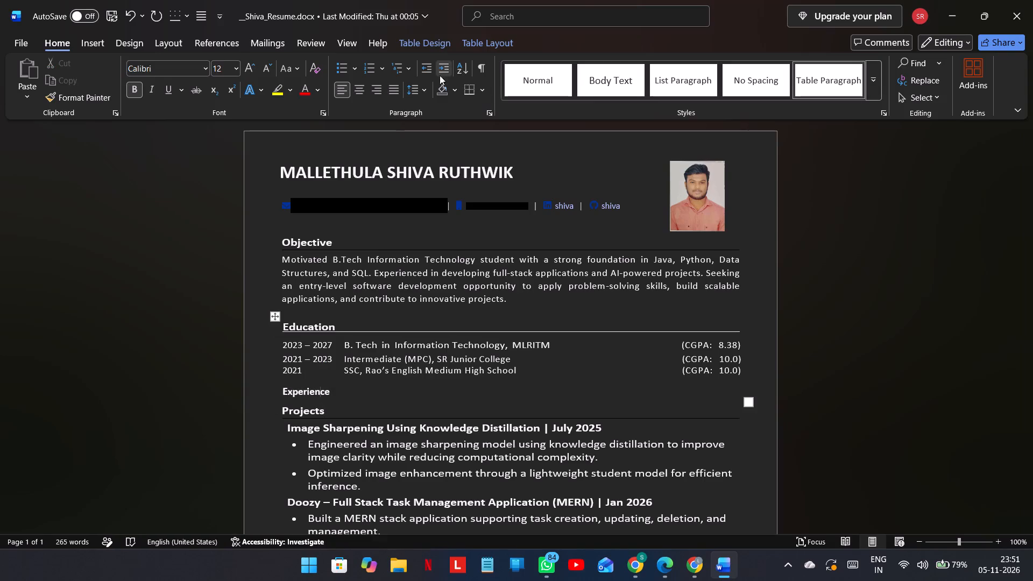
left_click(482, 90)
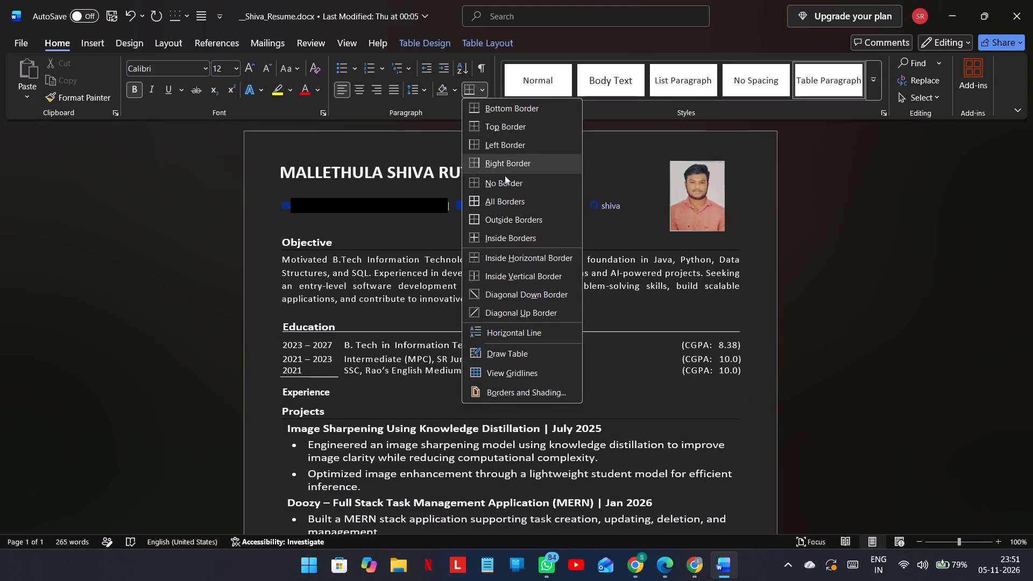
left_click(510, 398)
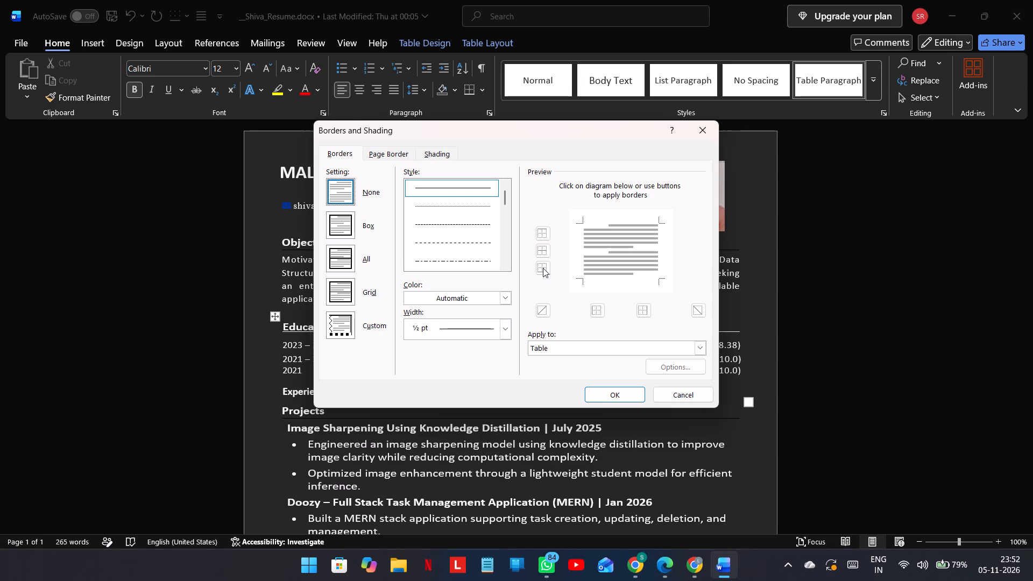
left_click(543, 268)
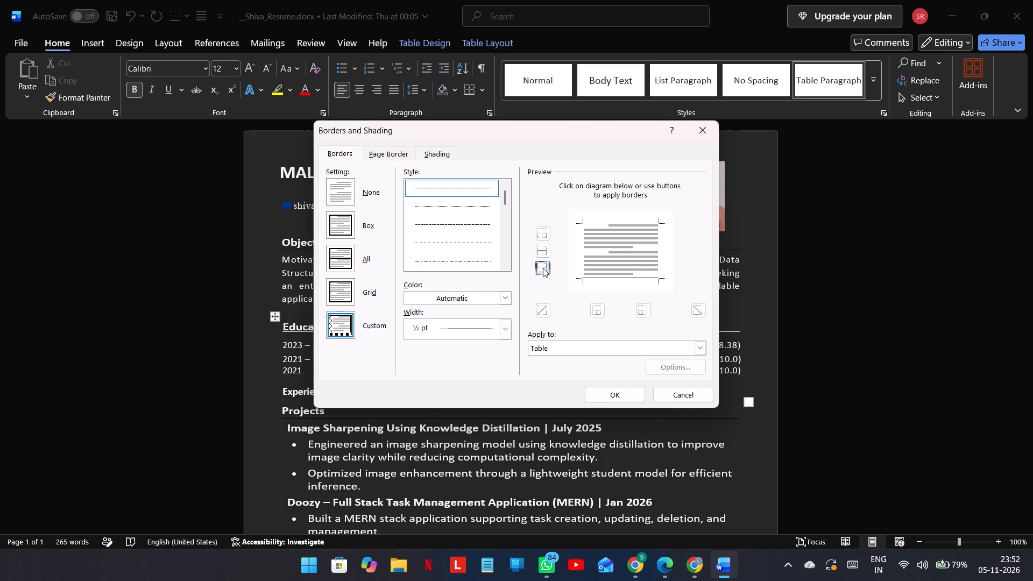
left_click(612, 400)
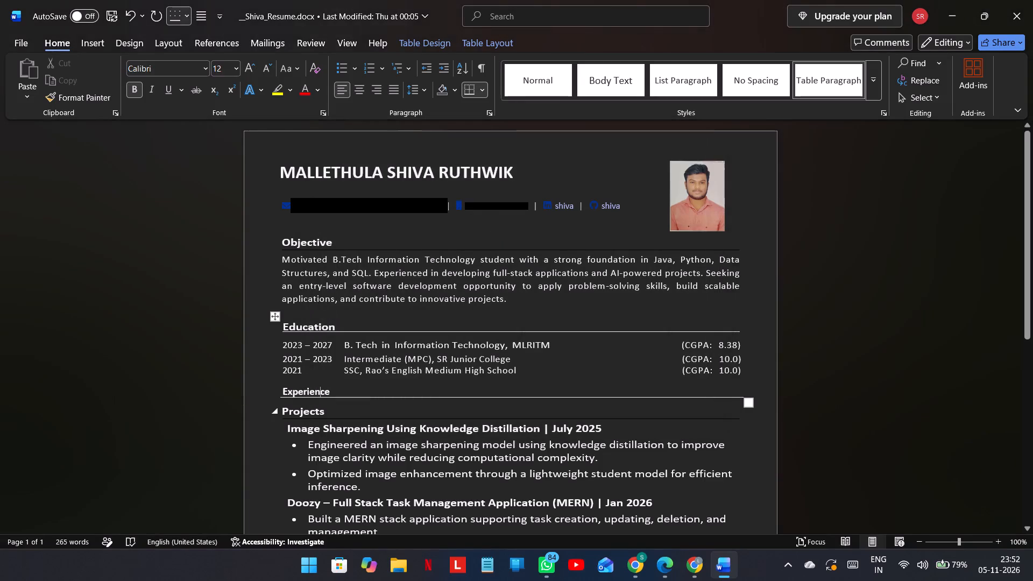
Add a blank line in the empty middle cell beside the Experience heading.
left_click(539, 388)
left_click(444, 411)
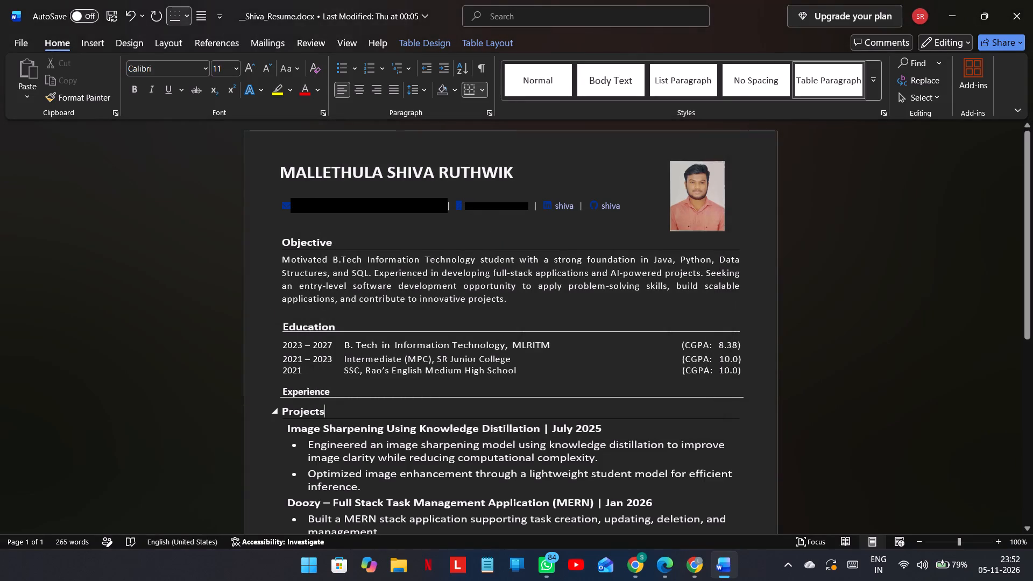
key("Up")
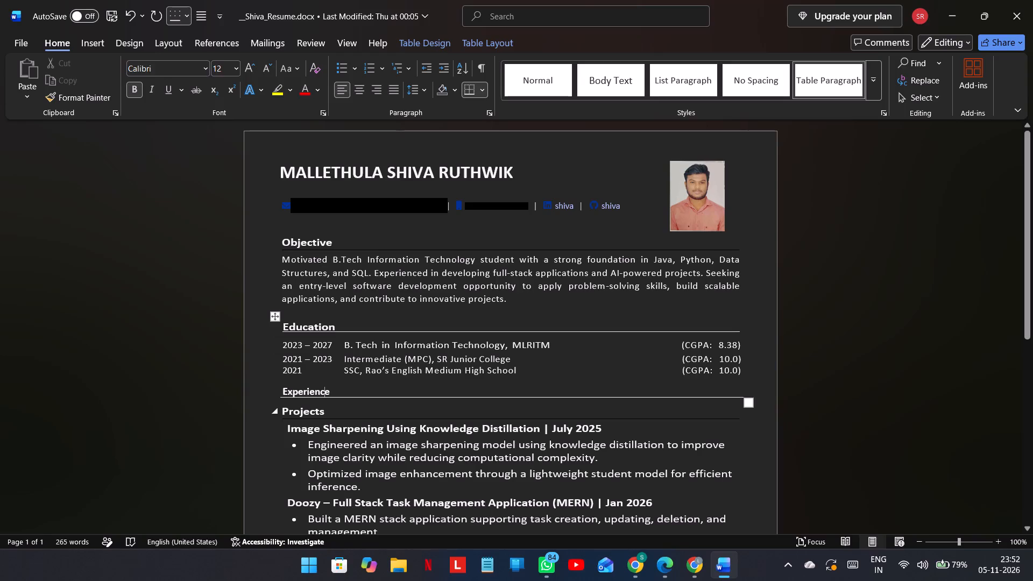
key("Left")
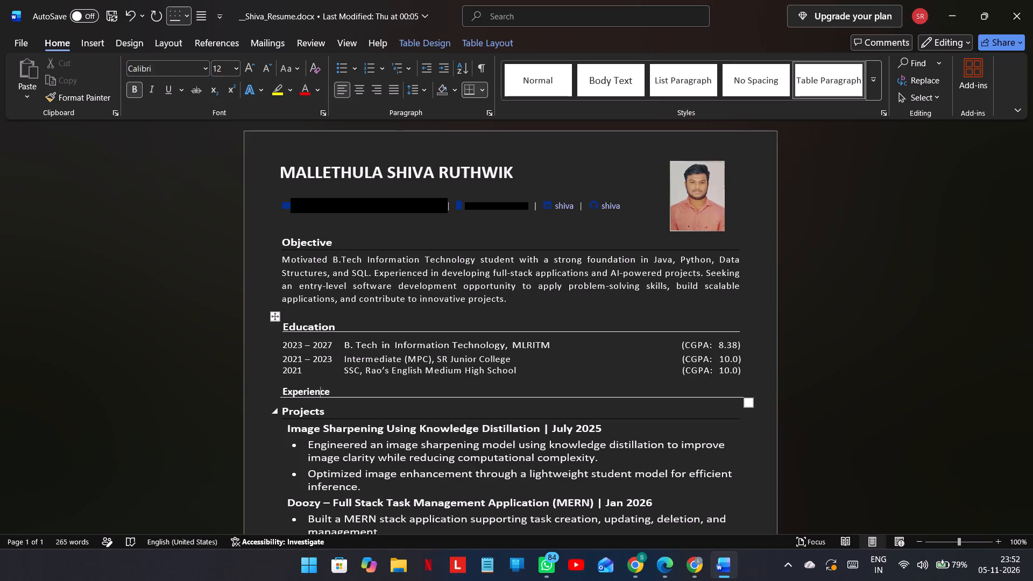
key("ctrl+Down")
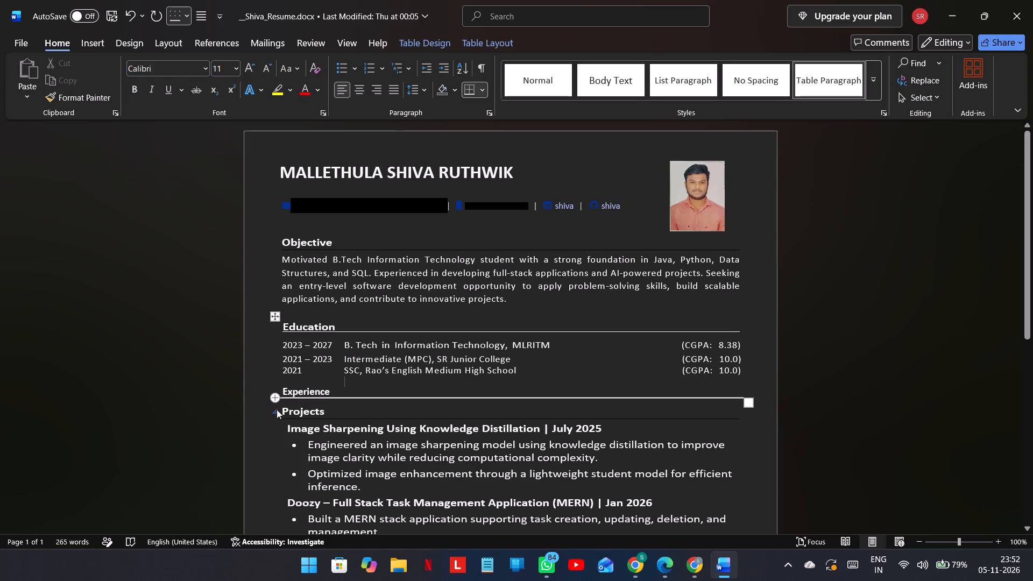
left_click(274, 409)
left_click(274, 409)
key("Return")
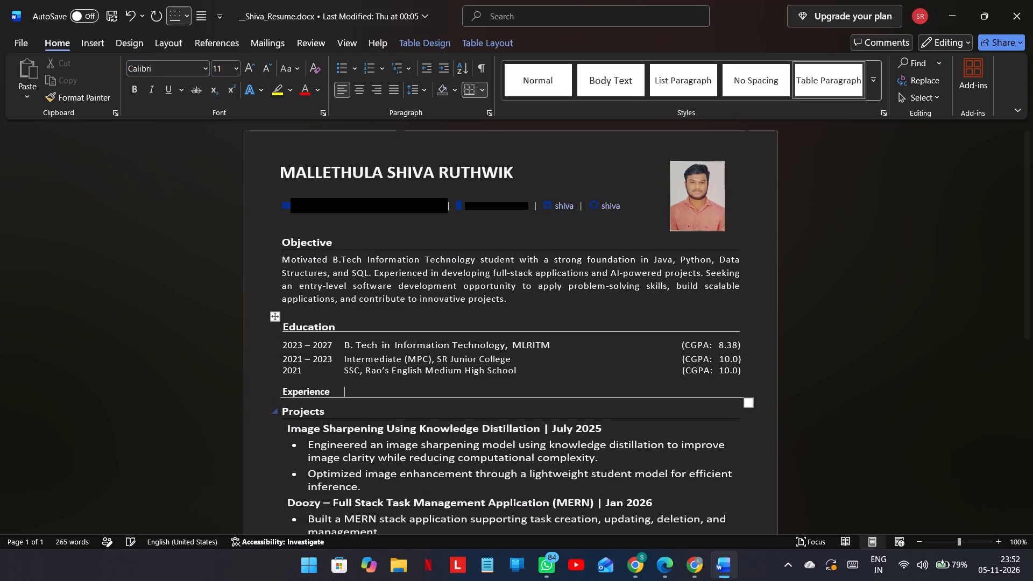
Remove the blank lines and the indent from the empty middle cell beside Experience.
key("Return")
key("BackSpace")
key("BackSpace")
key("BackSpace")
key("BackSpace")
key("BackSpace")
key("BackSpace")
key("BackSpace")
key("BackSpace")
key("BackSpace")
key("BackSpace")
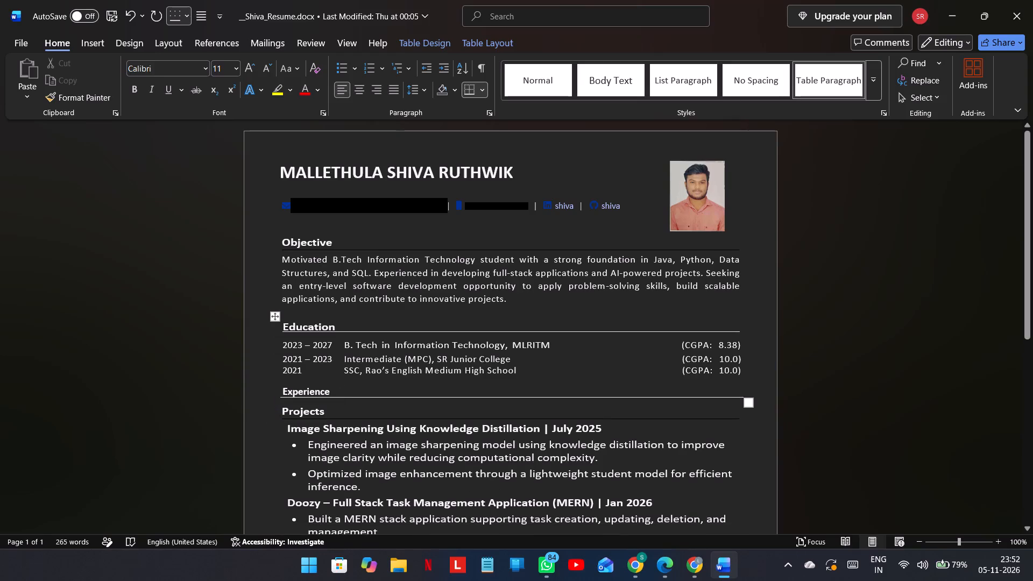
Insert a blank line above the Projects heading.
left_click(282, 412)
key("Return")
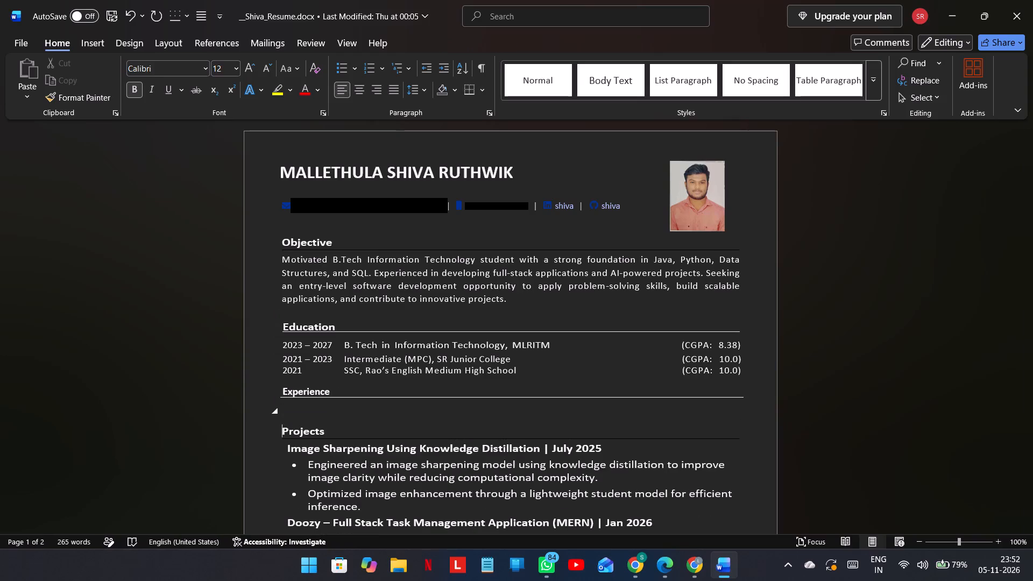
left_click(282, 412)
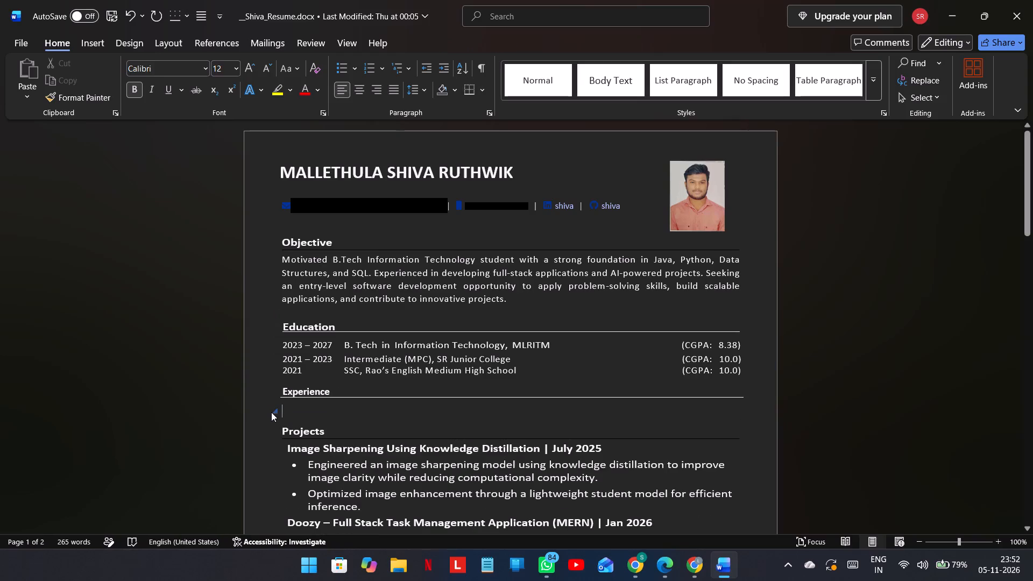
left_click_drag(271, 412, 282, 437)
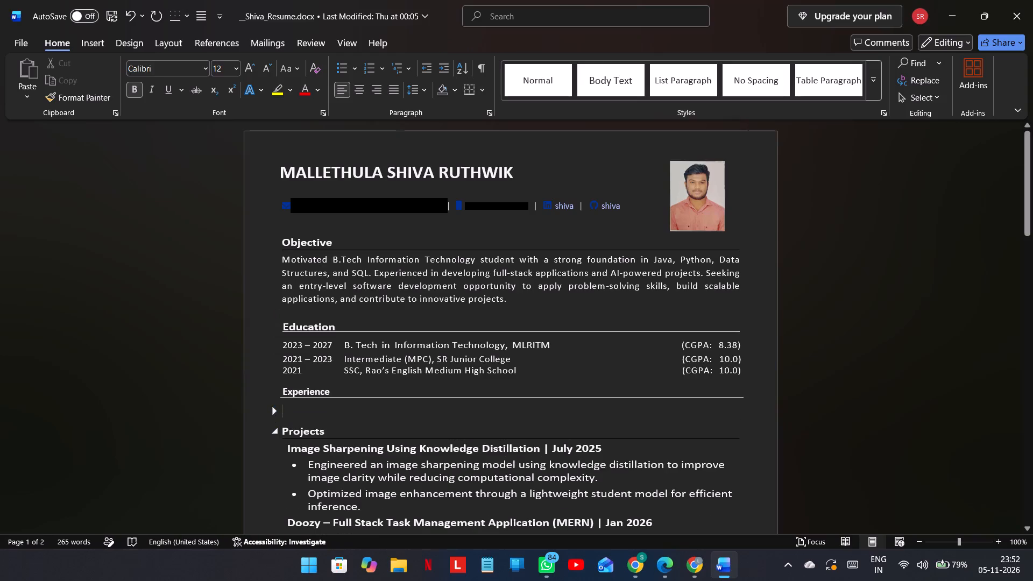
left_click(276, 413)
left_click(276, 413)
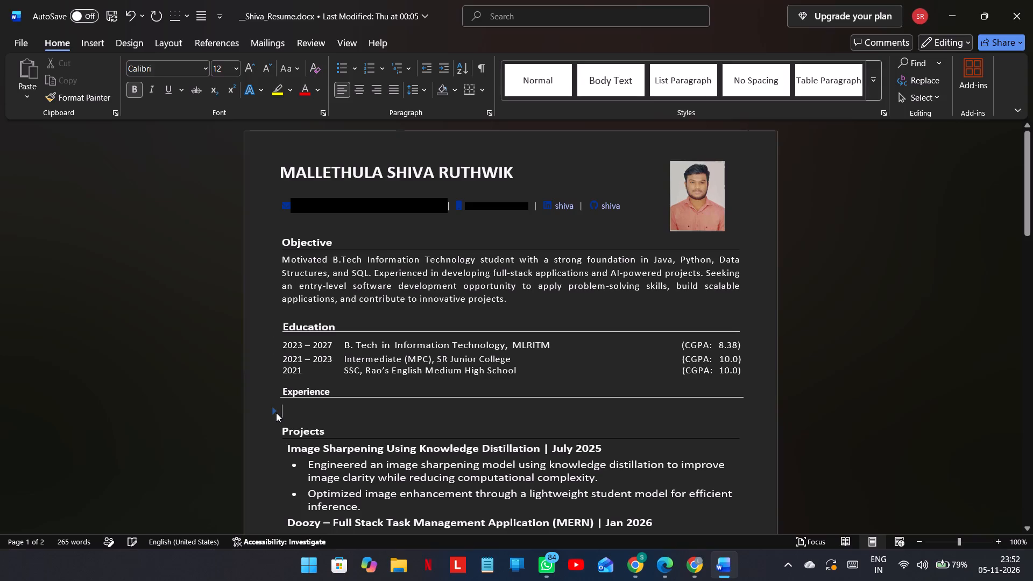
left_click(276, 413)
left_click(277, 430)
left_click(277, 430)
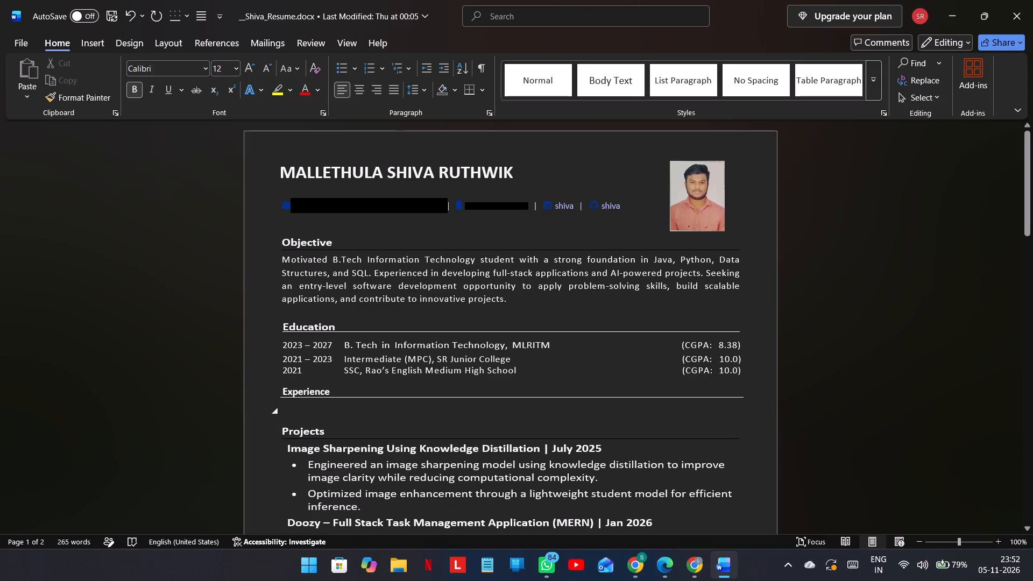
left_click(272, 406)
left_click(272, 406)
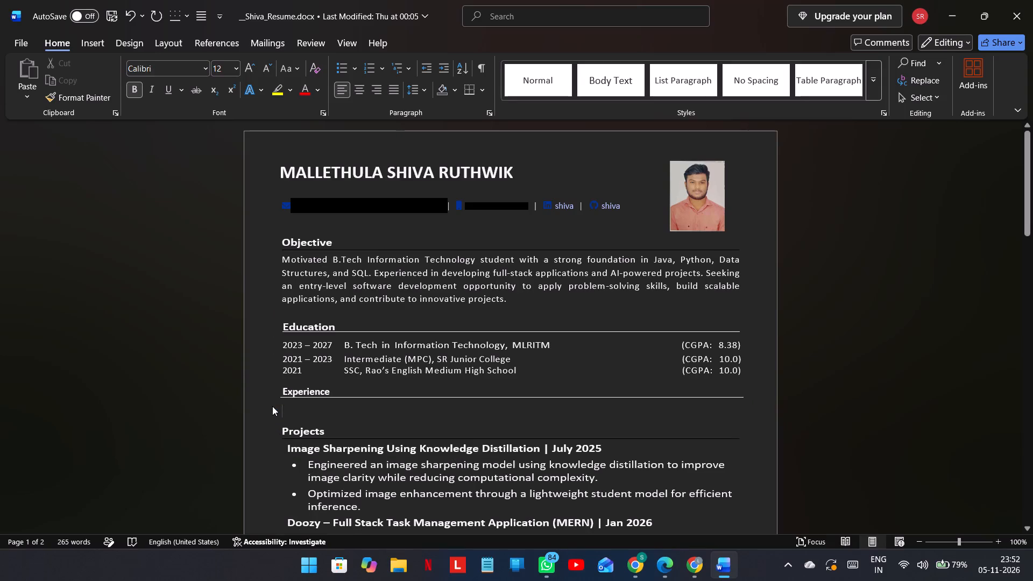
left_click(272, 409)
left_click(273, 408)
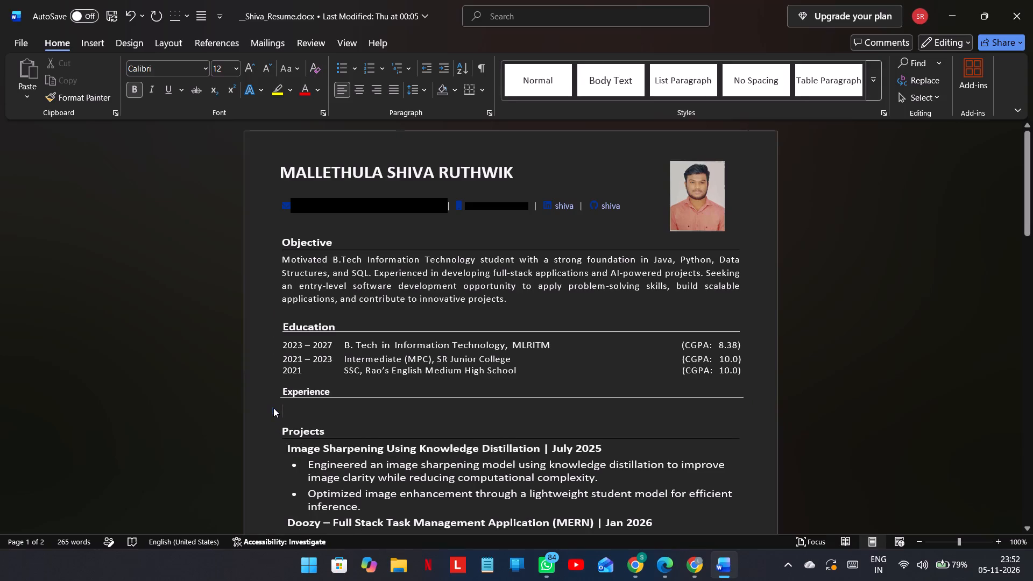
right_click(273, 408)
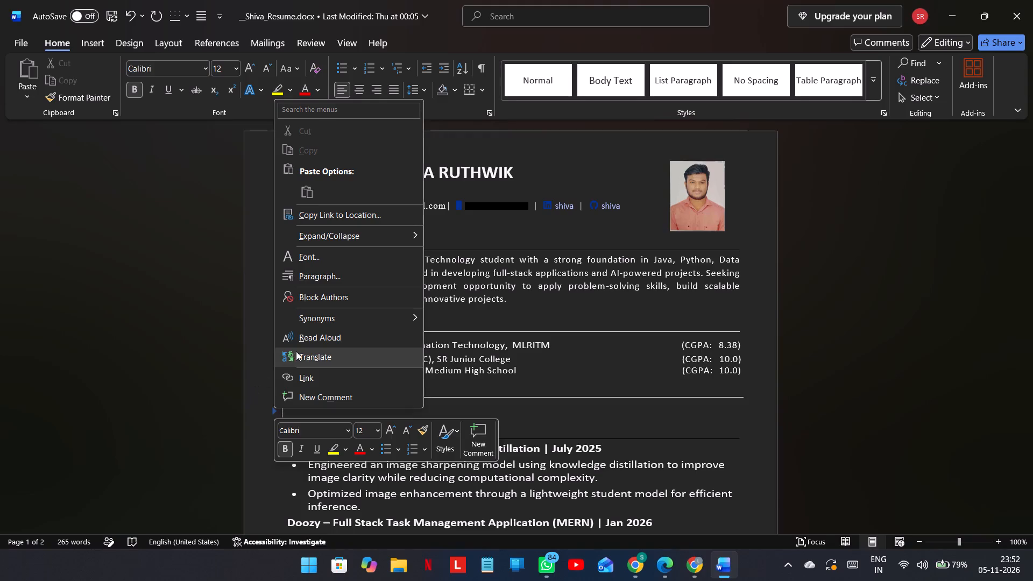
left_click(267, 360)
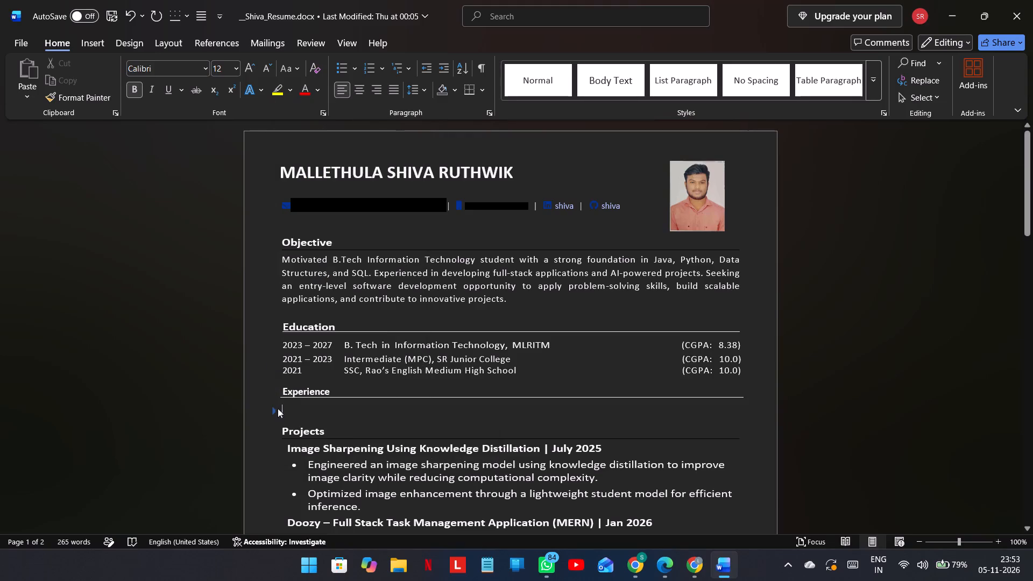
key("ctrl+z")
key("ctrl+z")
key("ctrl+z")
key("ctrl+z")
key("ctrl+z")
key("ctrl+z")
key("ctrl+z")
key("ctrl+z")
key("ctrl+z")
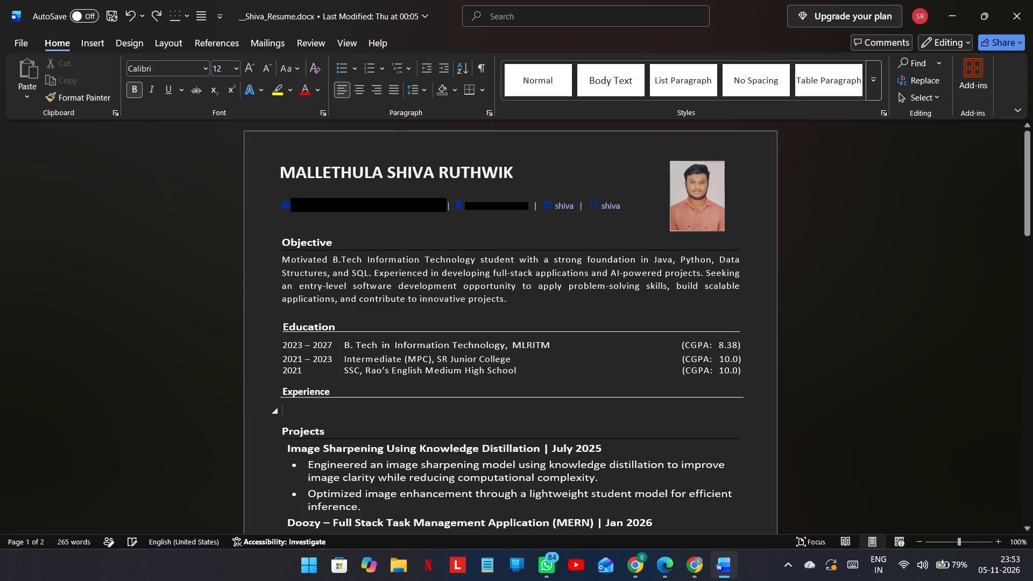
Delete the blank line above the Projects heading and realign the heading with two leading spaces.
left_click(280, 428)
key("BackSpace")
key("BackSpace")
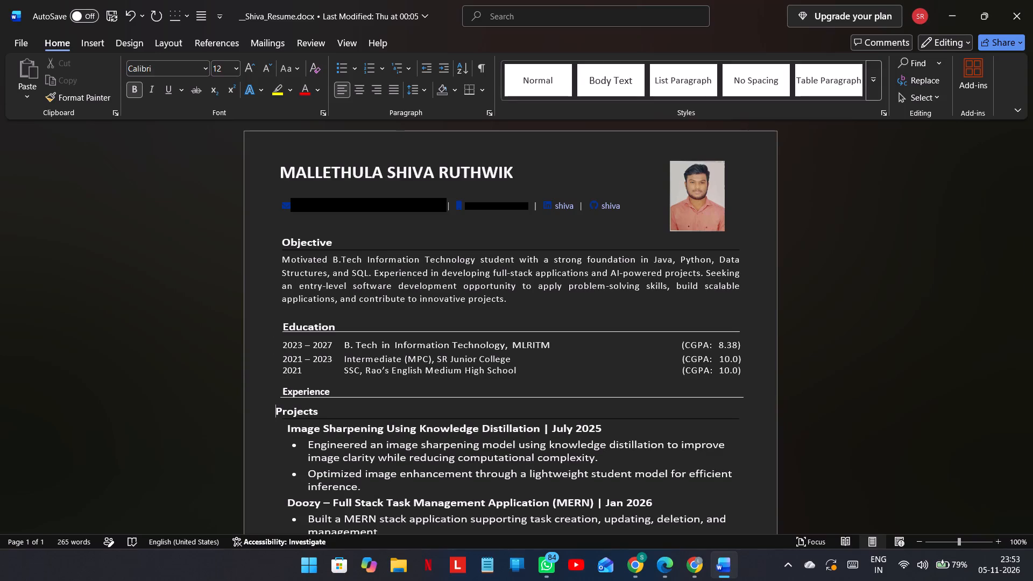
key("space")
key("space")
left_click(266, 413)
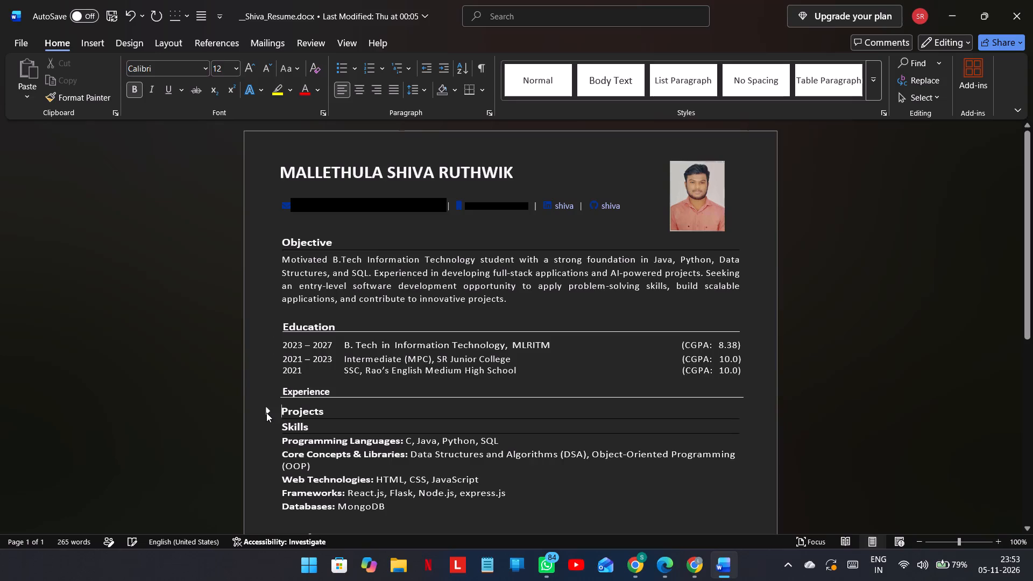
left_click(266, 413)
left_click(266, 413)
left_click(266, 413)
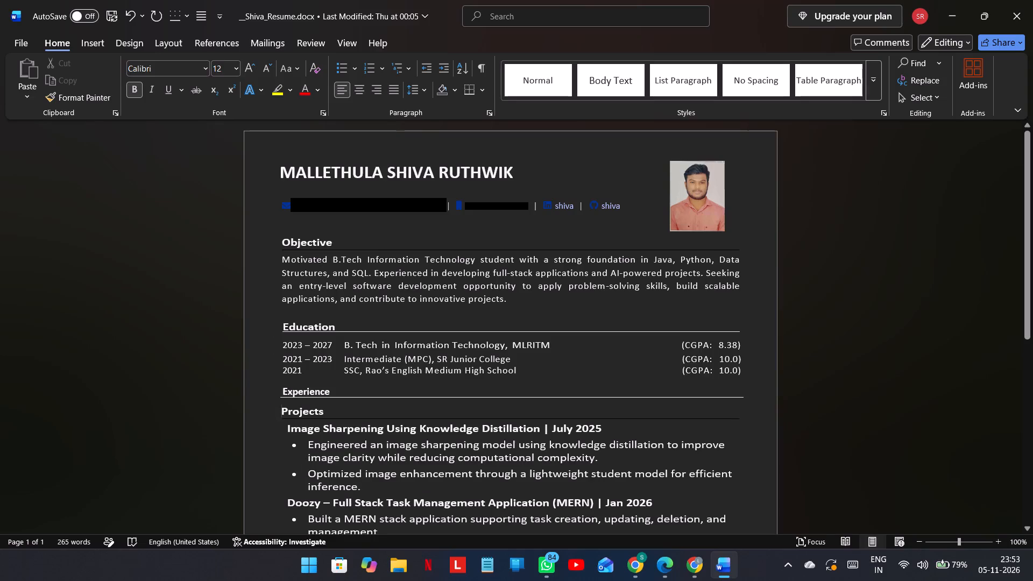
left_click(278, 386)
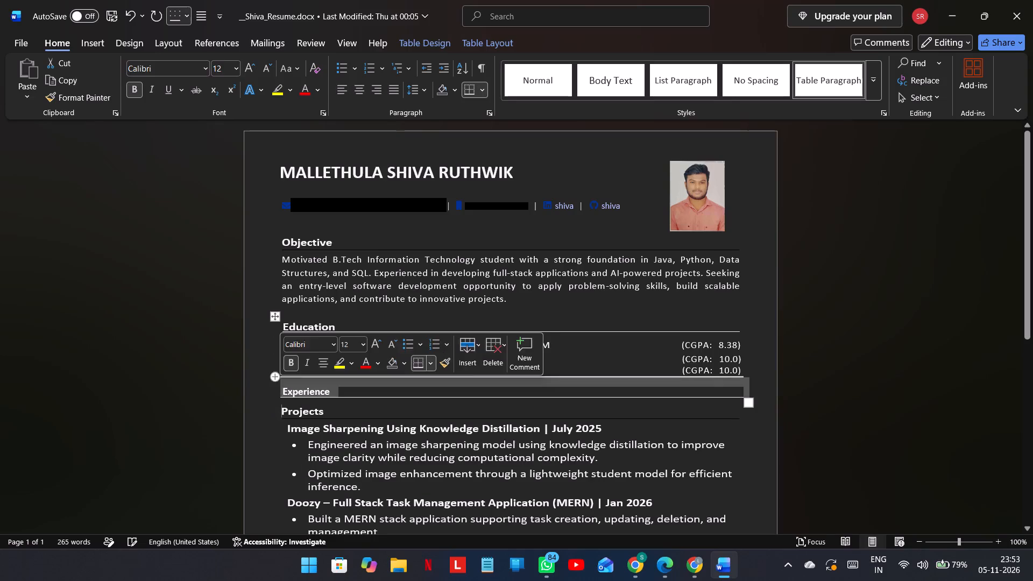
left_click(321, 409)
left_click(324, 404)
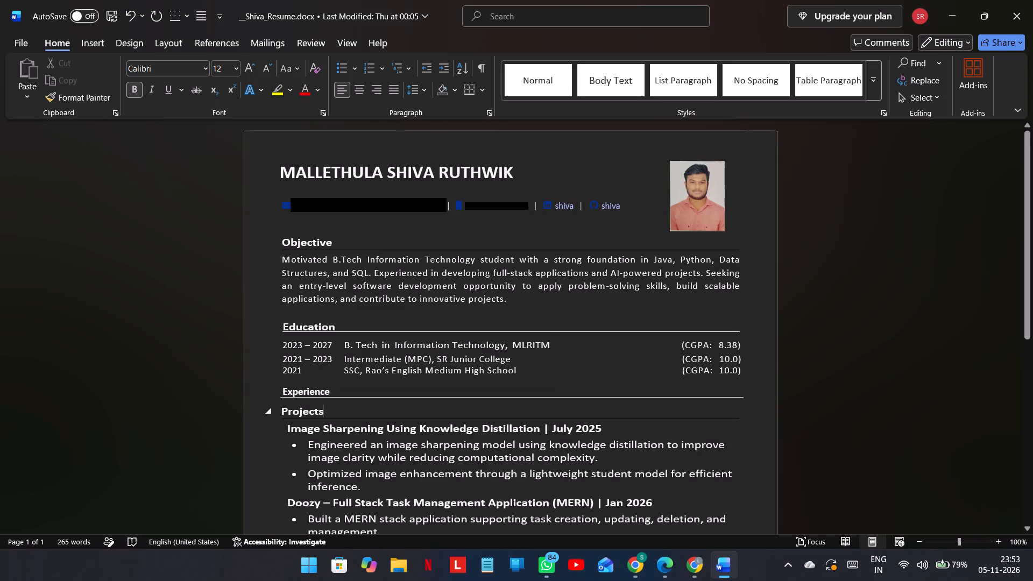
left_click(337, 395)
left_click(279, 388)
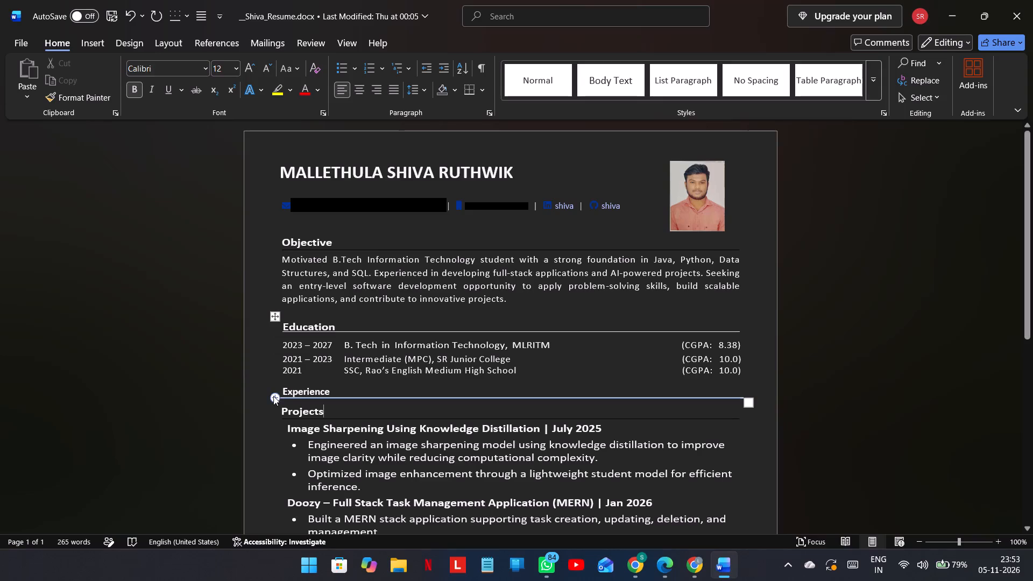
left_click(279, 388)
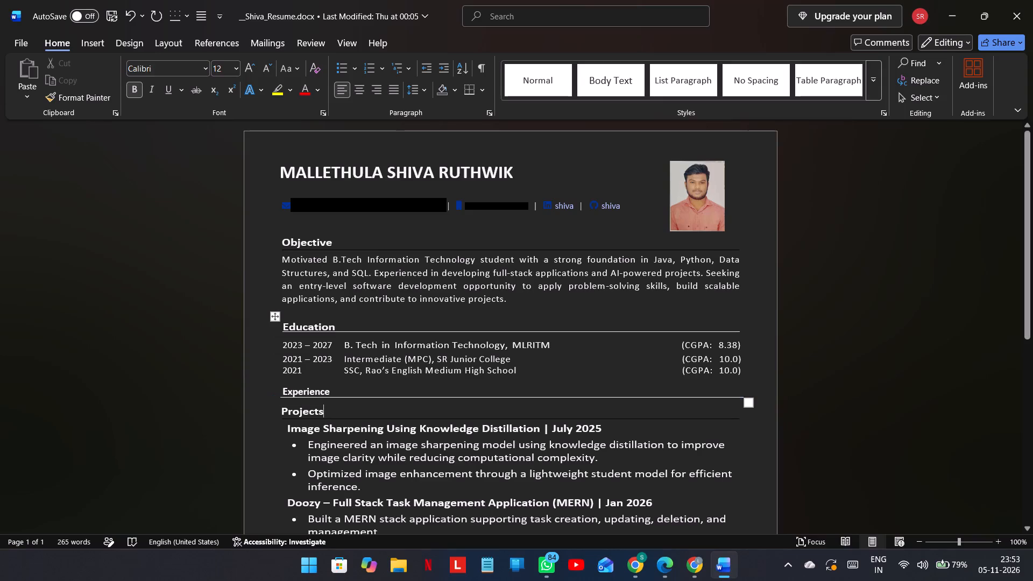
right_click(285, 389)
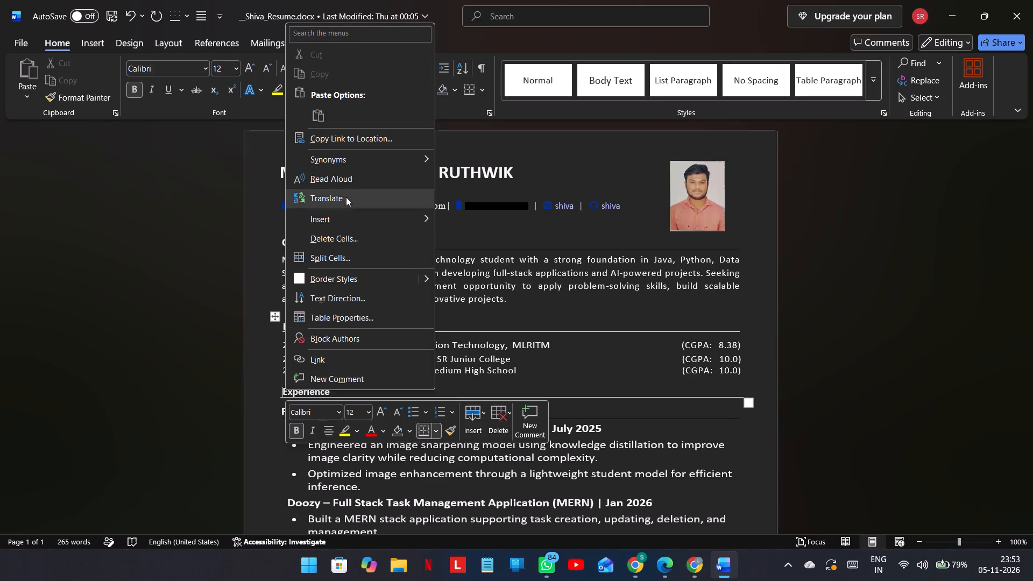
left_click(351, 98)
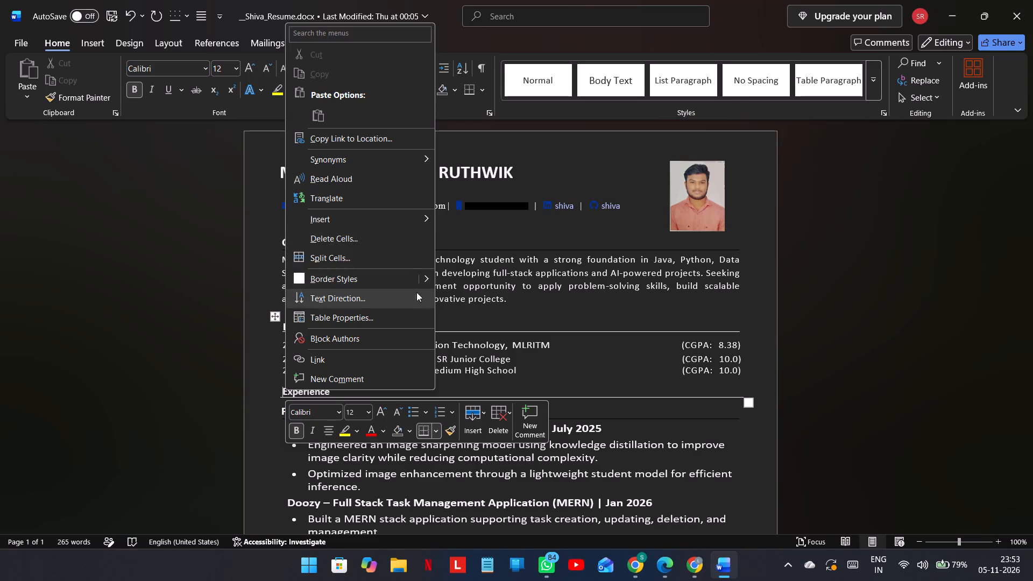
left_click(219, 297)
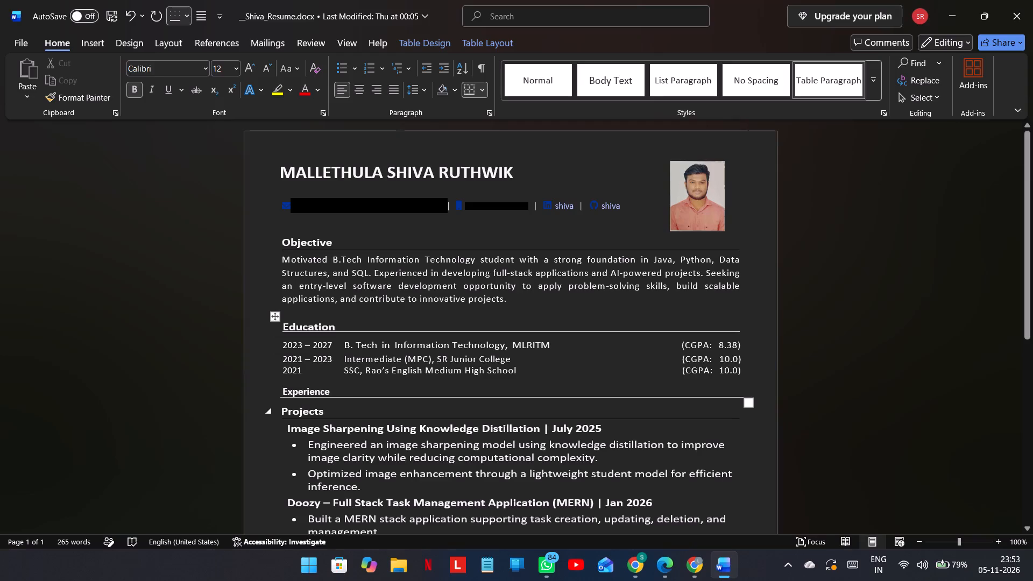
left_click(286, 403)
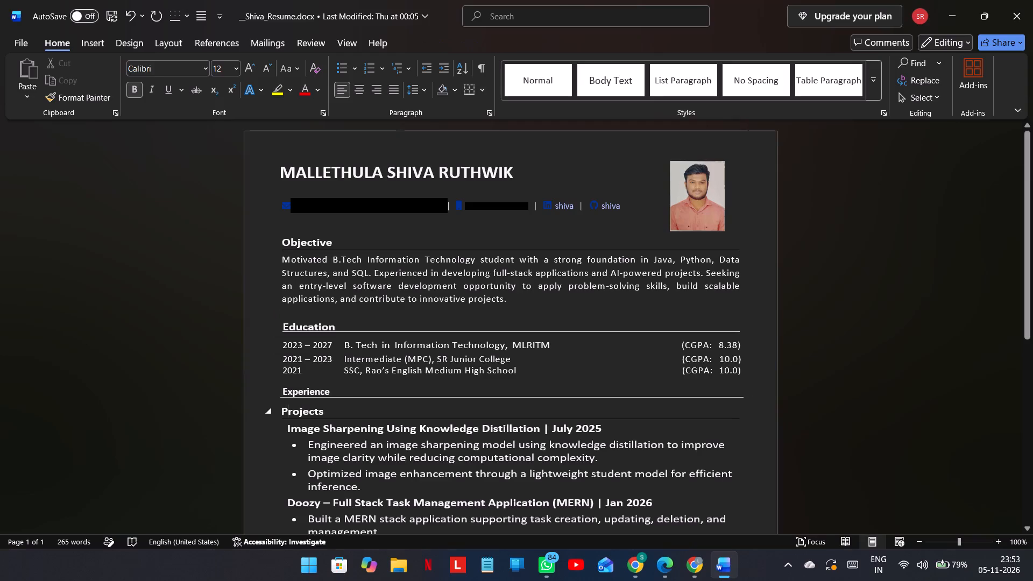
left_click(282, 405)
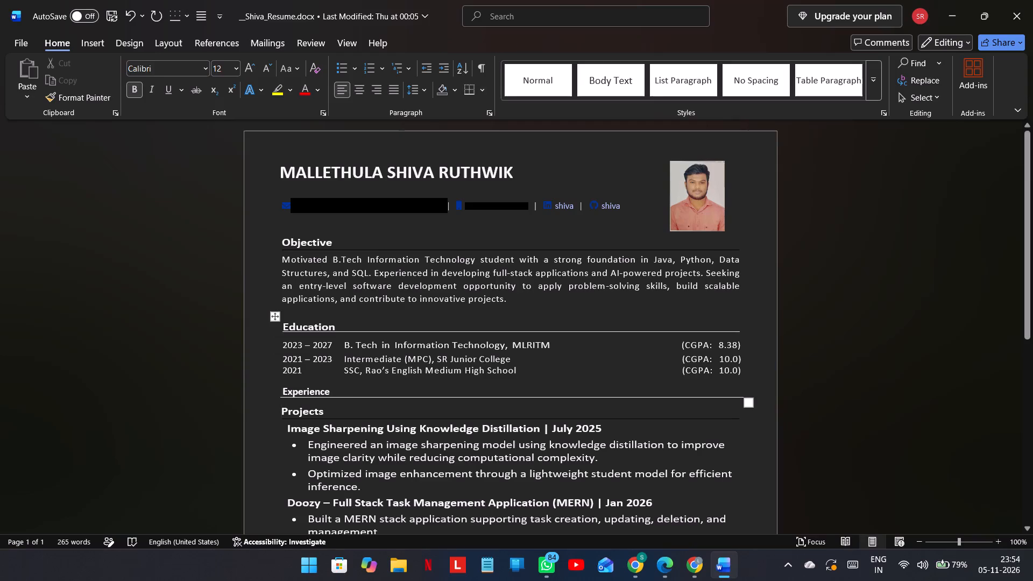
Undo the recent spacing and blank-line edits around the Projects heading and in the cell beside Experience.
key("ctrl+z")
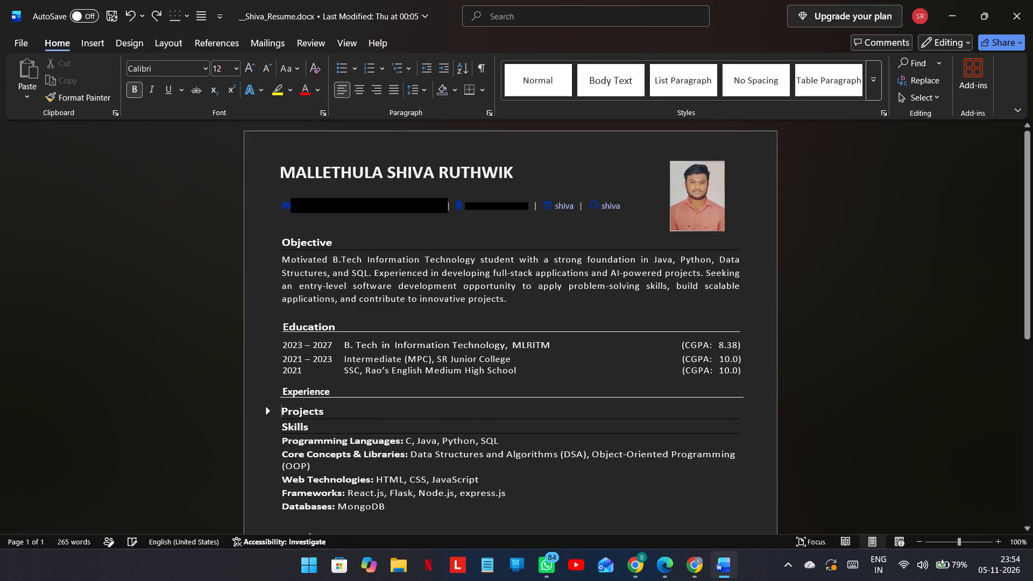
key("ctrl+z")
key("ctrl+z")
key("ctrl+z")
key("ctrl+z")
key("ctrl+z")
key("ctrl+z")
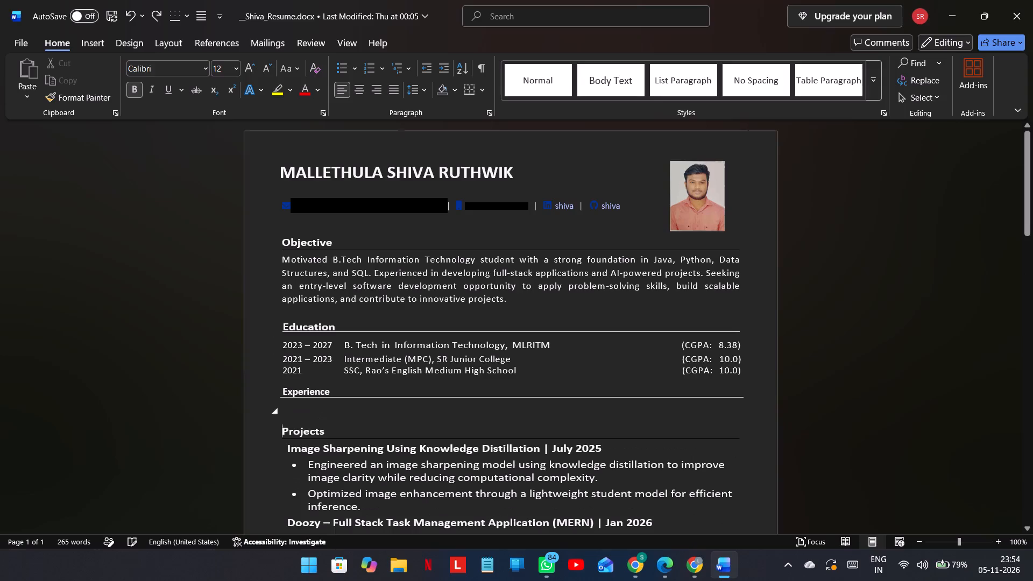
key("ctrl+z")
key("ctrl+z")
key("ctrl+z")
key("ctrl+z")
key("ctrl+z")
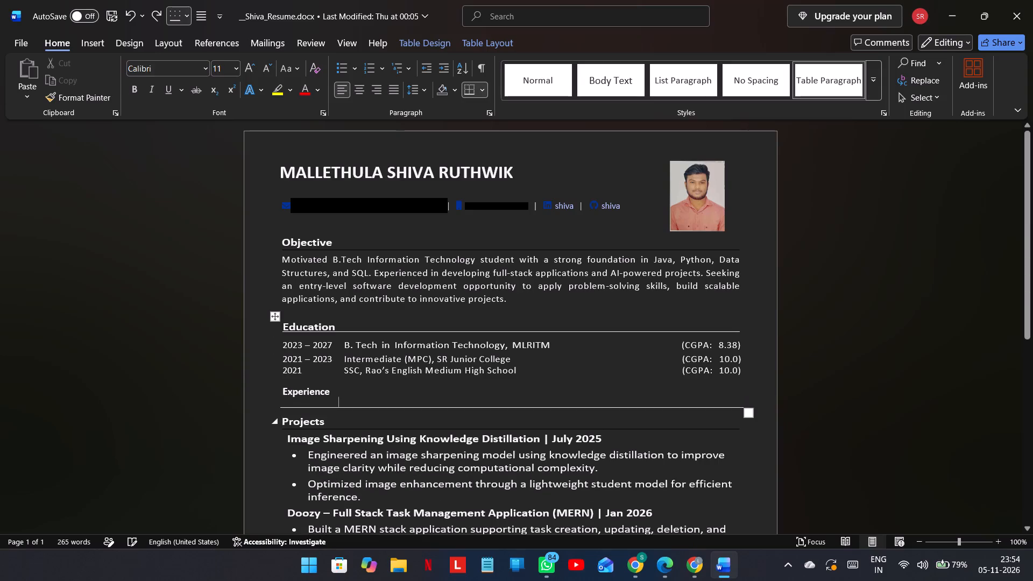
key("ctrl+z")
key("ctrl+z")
Undo further back to before the word Experience was made bold, including the Education table's bottom border.
key("ctrl+z")
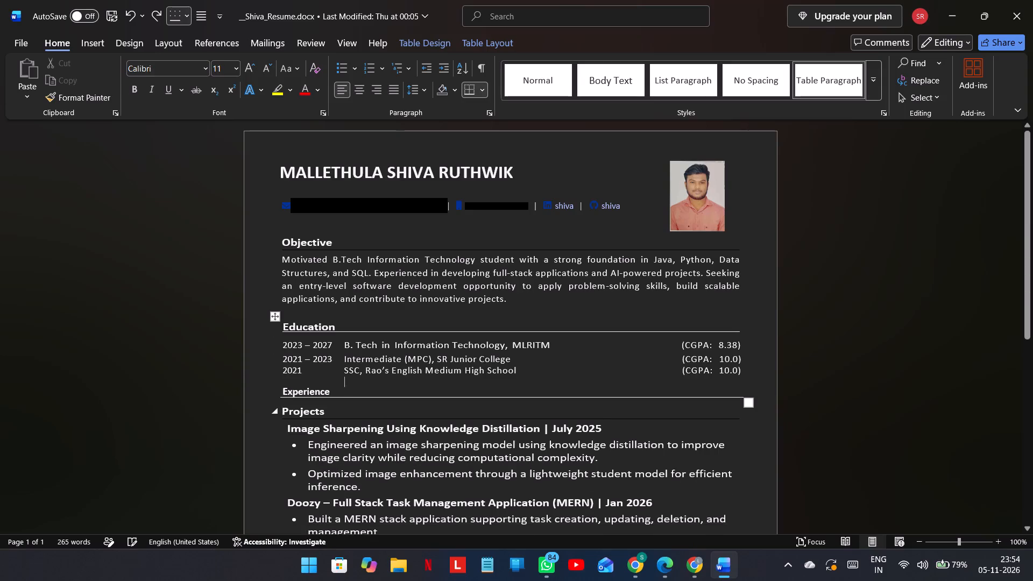
key("ctrl+z")
key("ctrl+z")
key("ctrl+z")
key("ctrl+z")
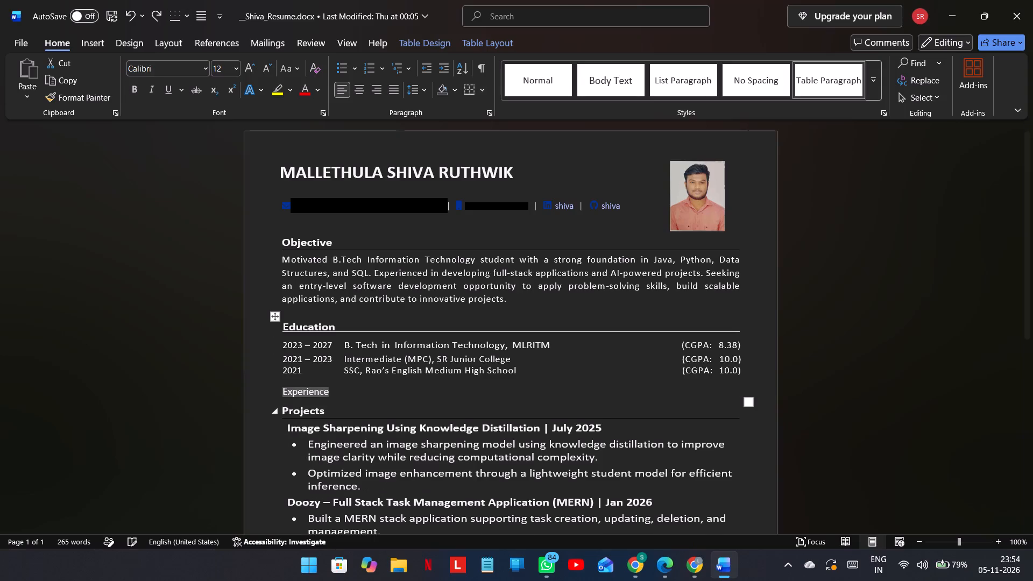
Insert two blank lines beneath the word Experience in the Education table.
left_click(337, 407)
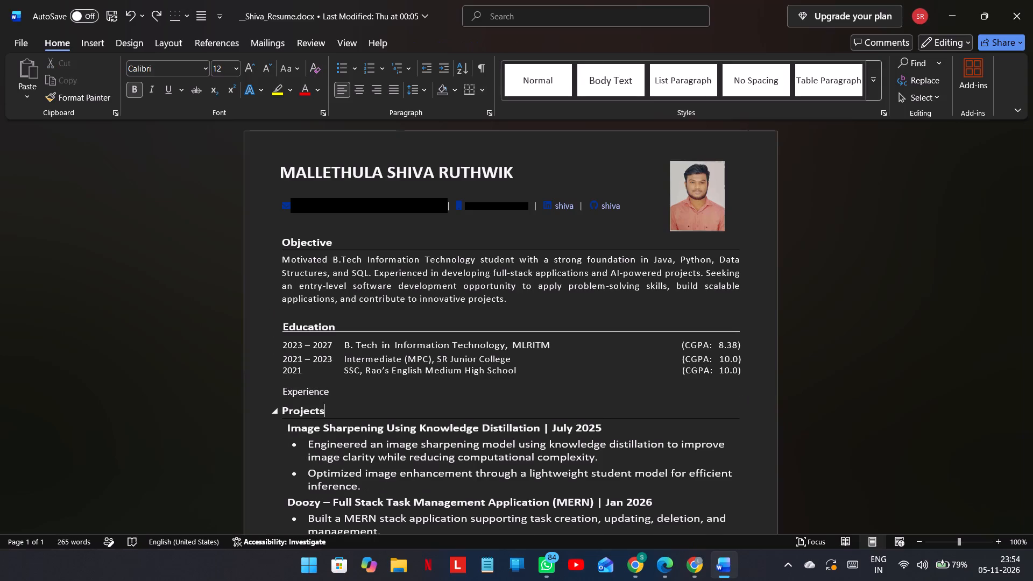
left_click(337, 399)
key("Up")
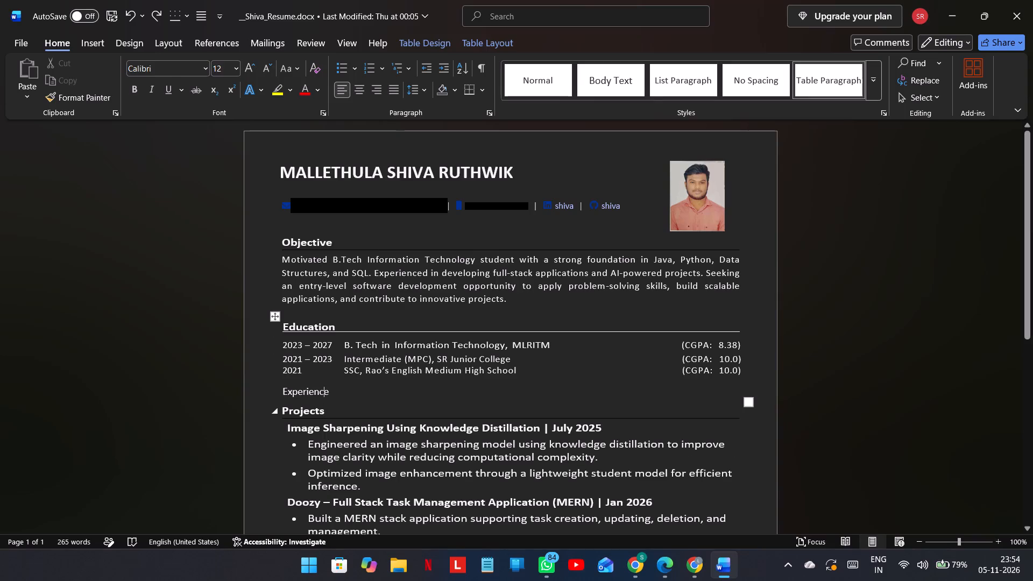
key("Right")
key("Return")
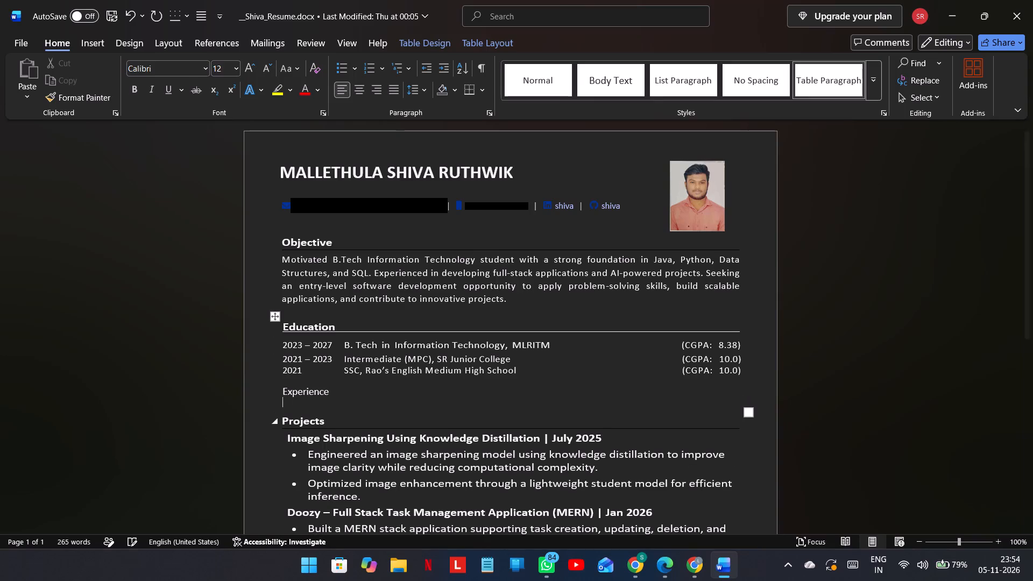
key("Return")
Make the word Experience bold.
left_click(308, 391)
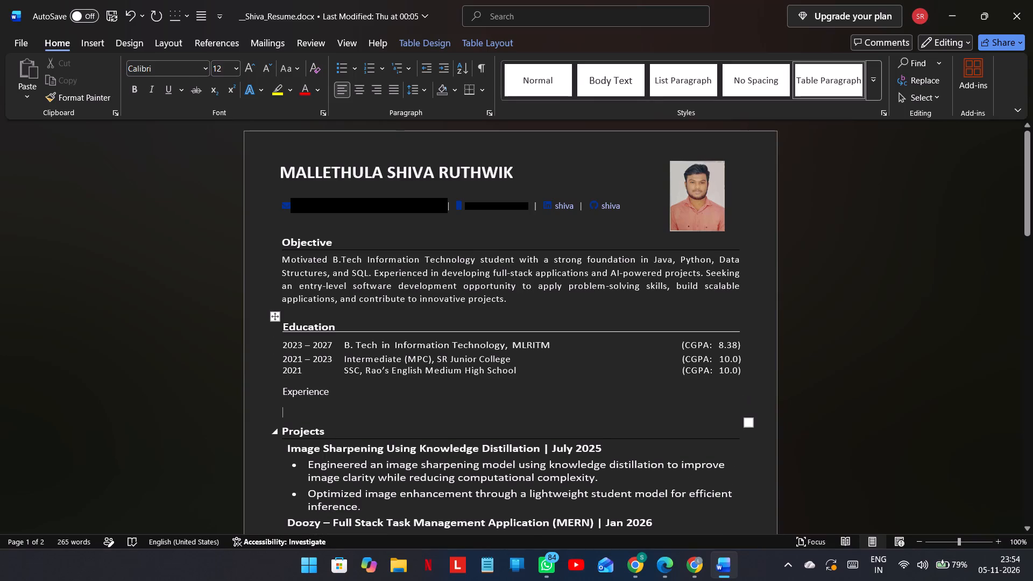
right_click(308, 391)
double_click(308, 391)
double_click(308, 391)
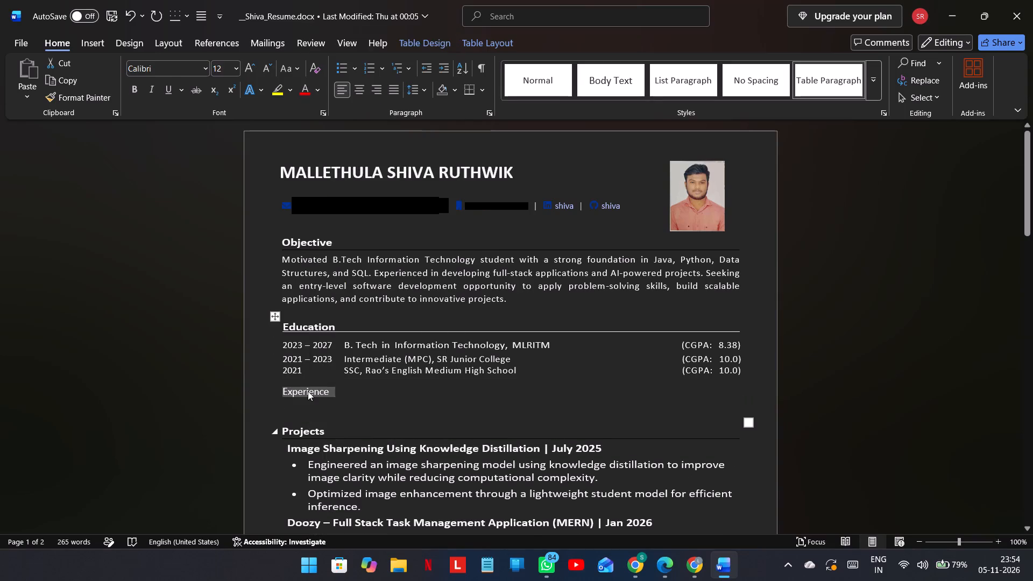
left_click(320, 369)
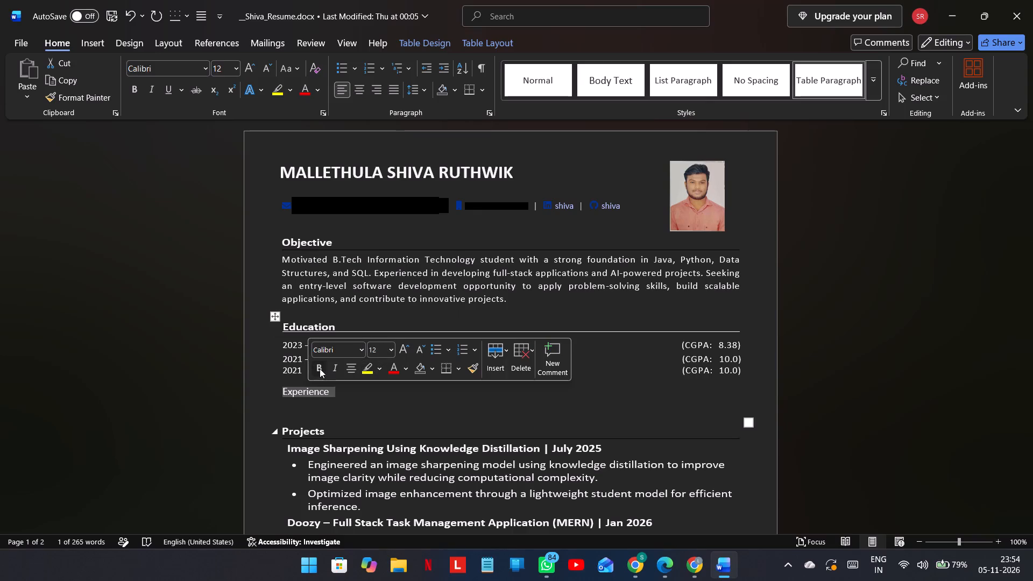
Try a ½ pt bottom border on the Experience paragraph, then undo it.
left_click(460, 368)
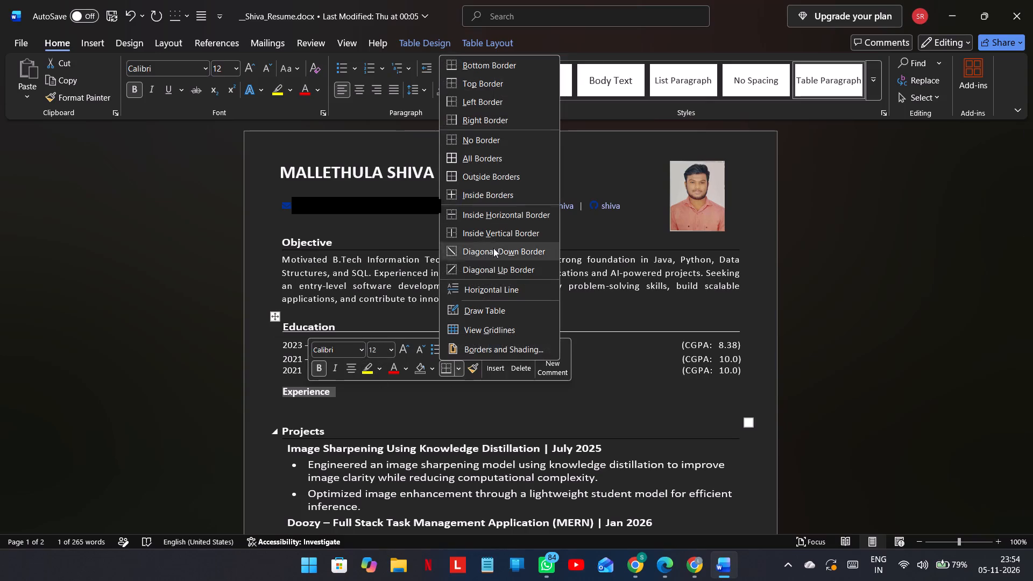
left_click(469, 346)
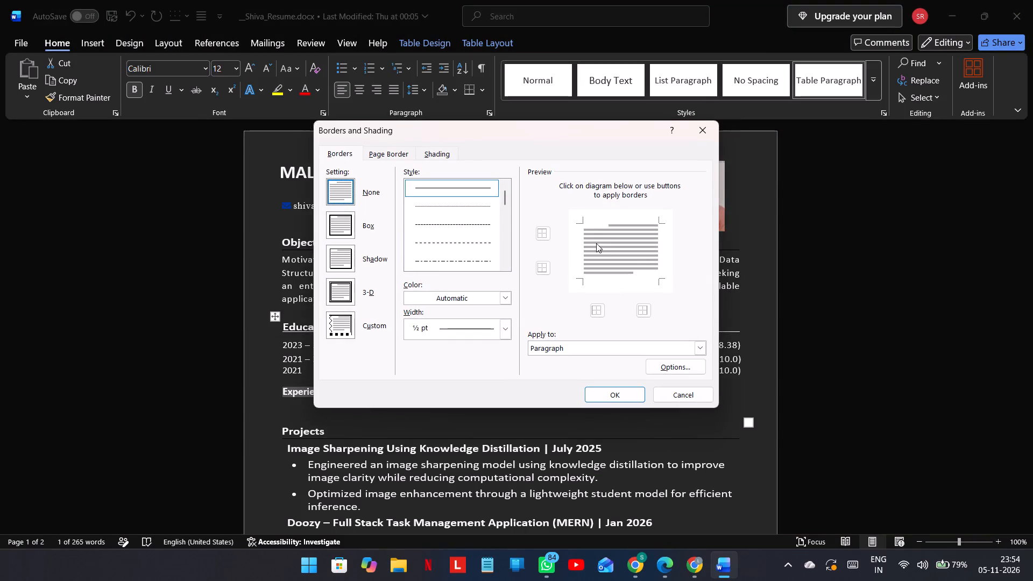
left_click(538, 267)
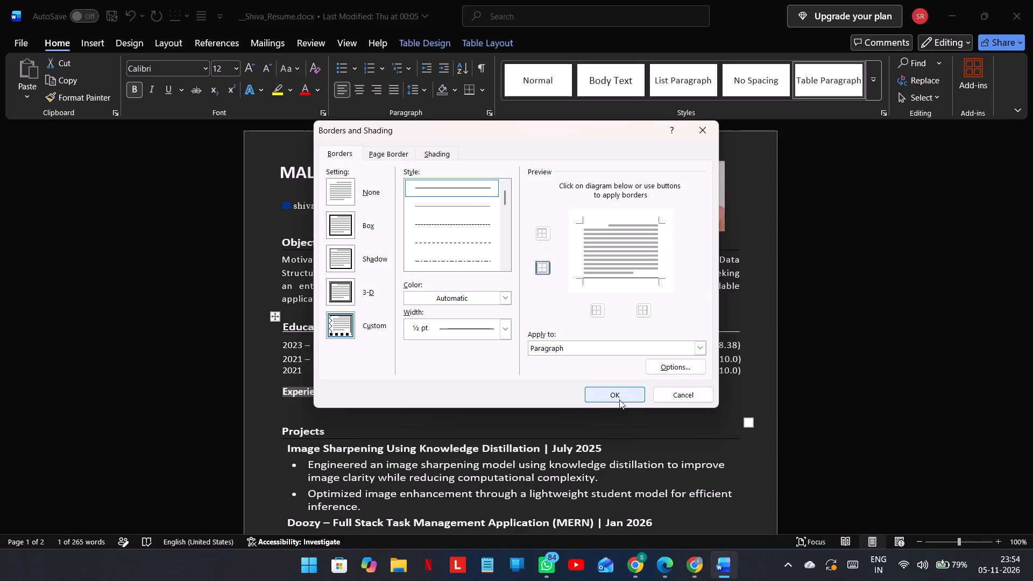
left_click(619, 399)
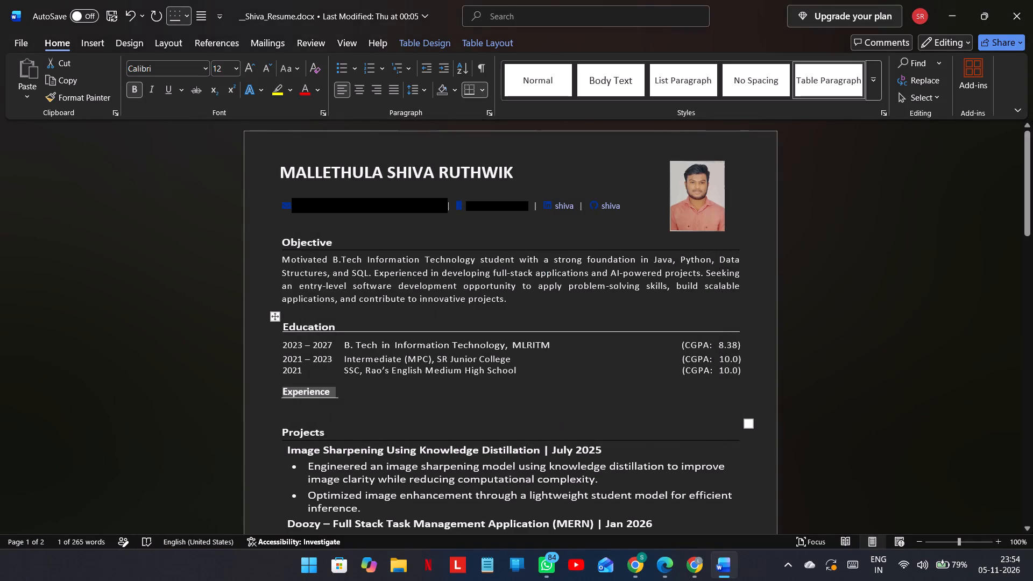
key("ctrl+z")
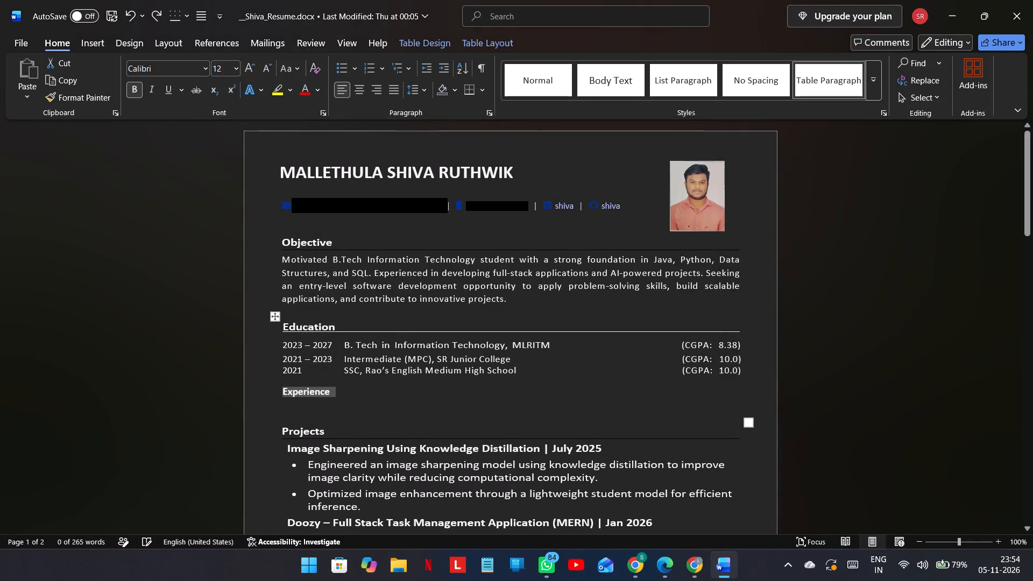
Add a ½ pt solid bottom border to the whole table that holds Education and Experience.
left_click(329, 392)
left_click(324, 392)
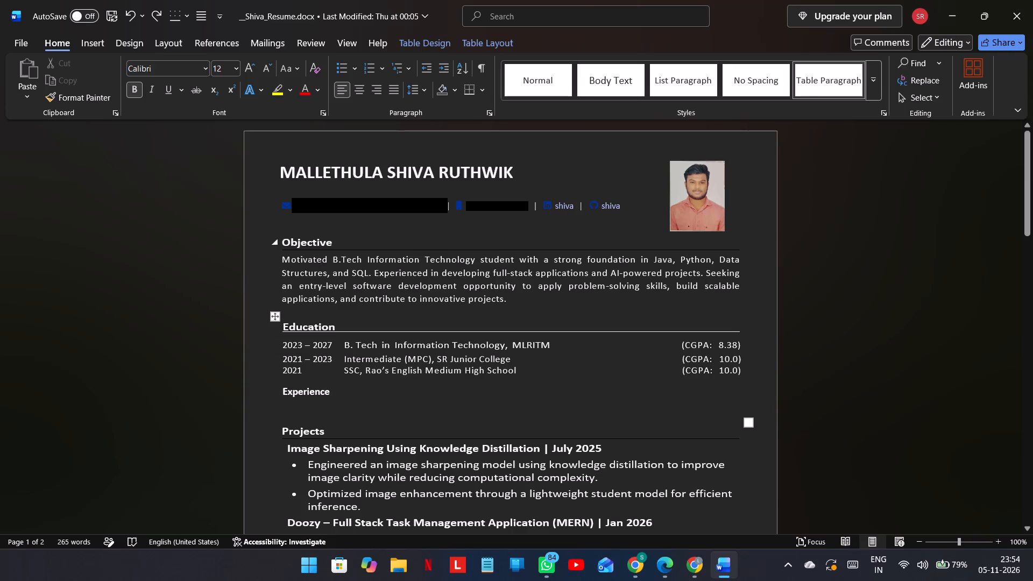
left_click(478, 91)
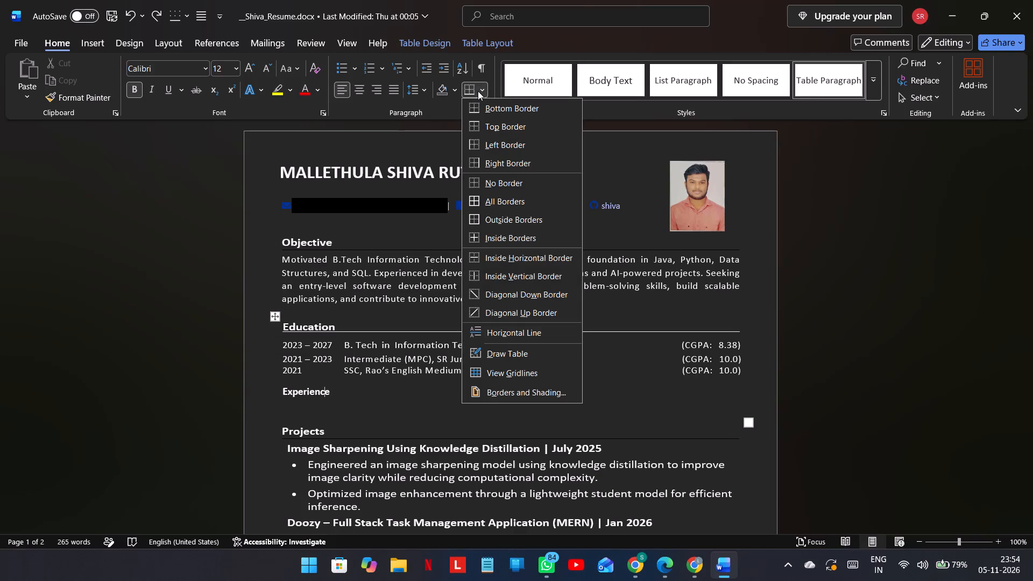
left_click(479, 391)
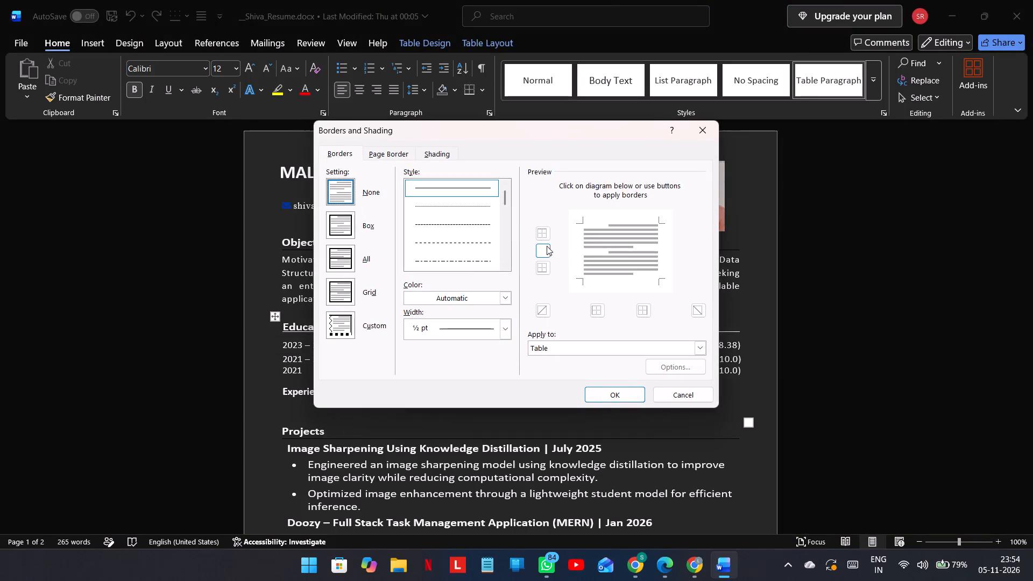
left_click(542, 266)
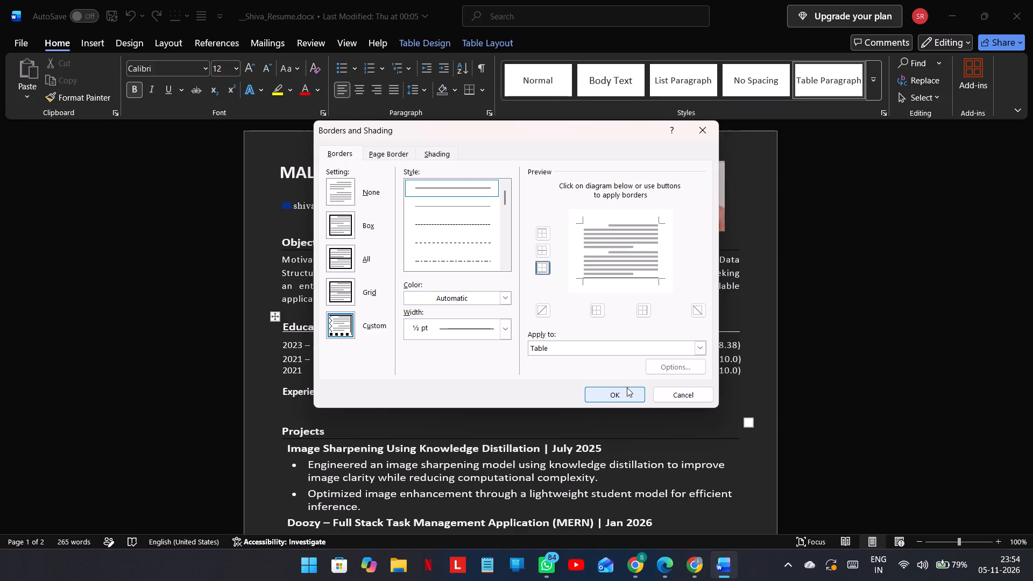
left_click(627, 387)
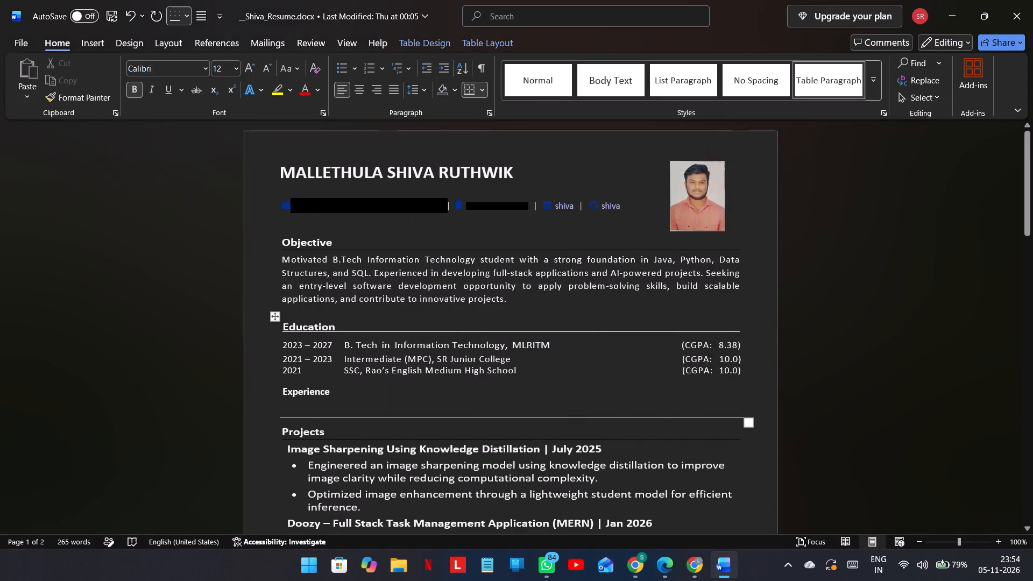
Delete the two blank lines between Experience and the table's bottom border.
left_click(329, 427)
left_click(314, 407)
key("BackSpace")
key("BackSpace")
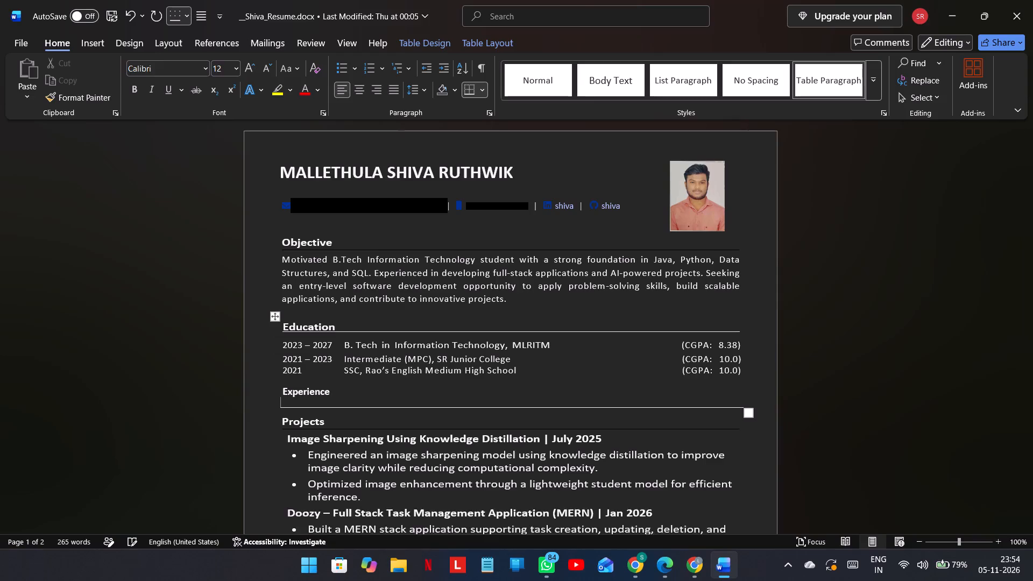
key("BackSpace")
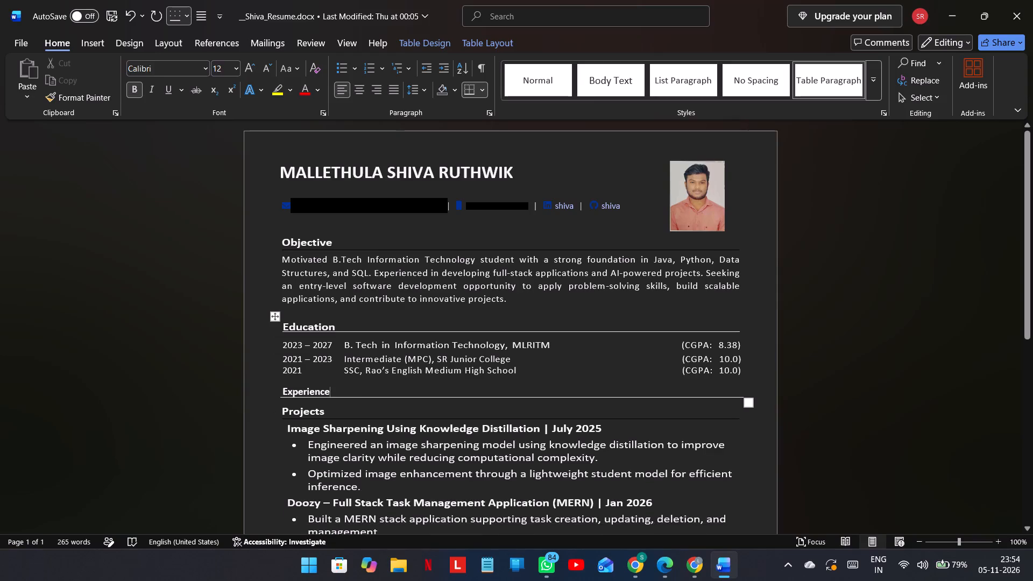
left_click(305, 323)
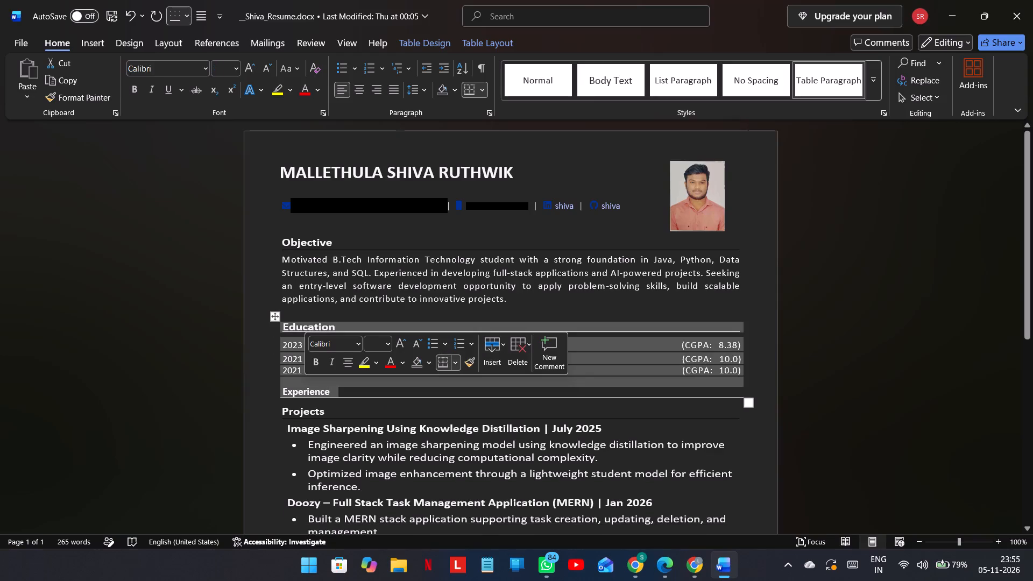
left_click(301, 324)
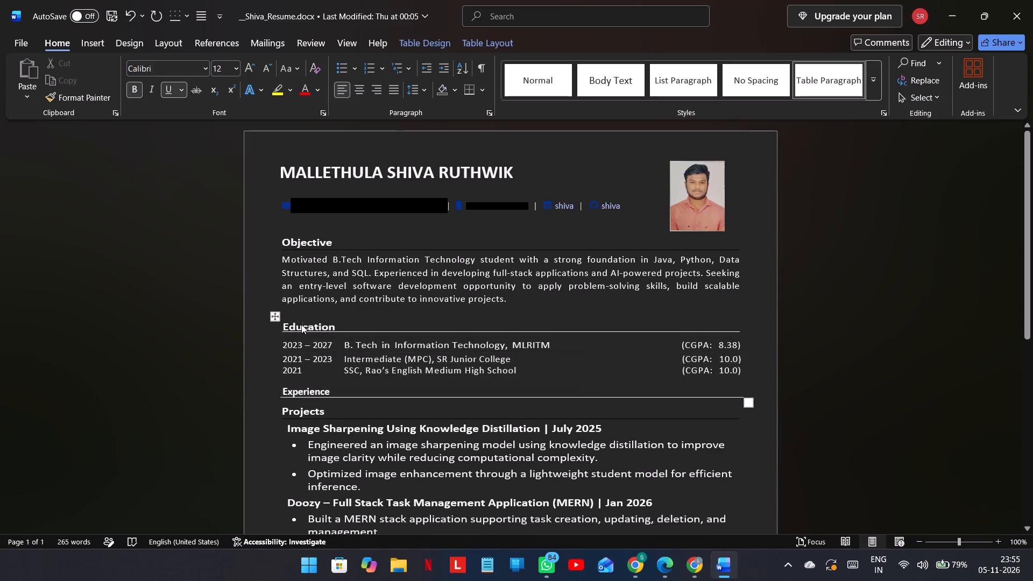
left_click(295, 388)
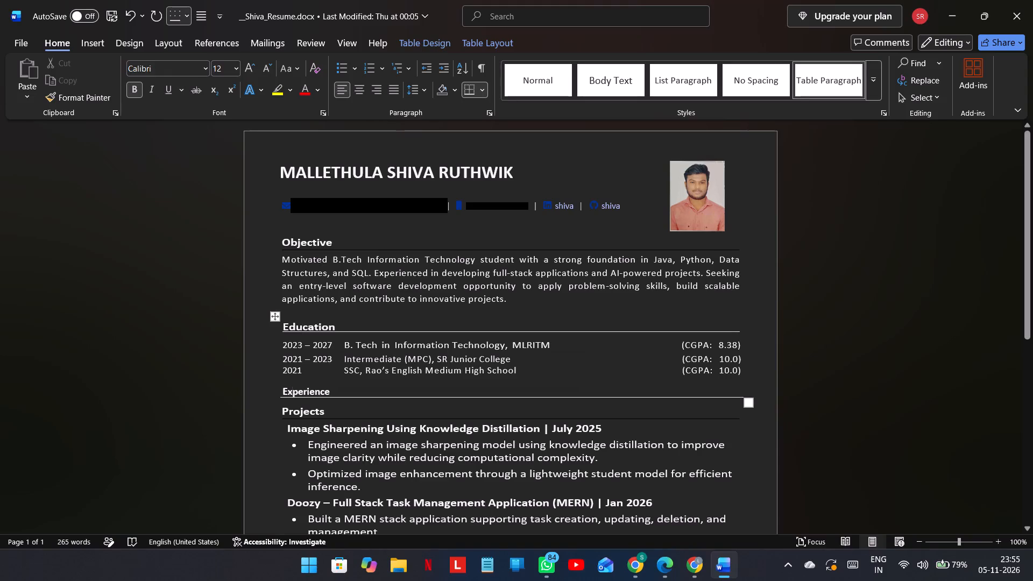
Insert a blank line above the Projects heading and place the cursor in it.
left_click(291, 401)
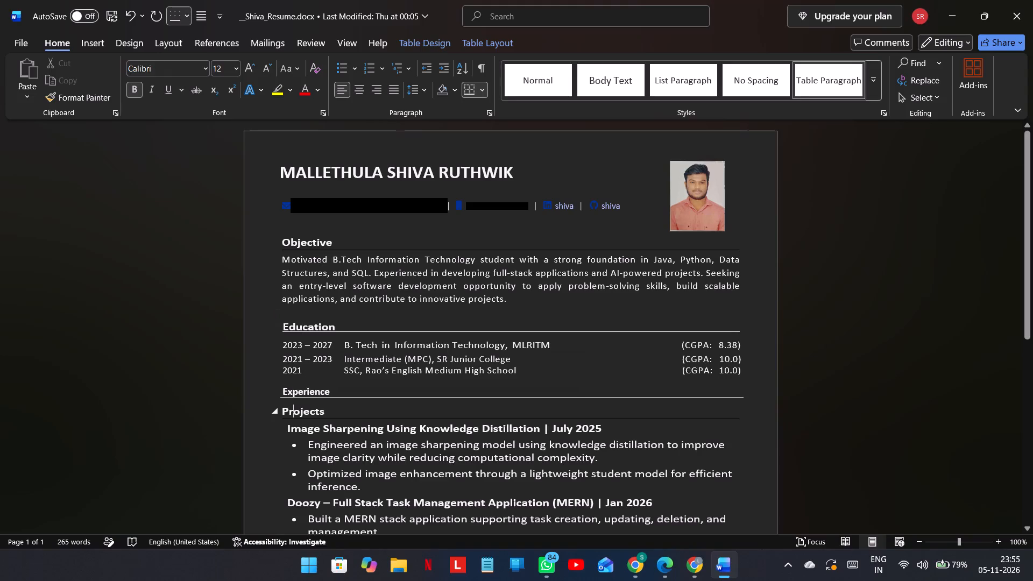
left_click(281, 409)
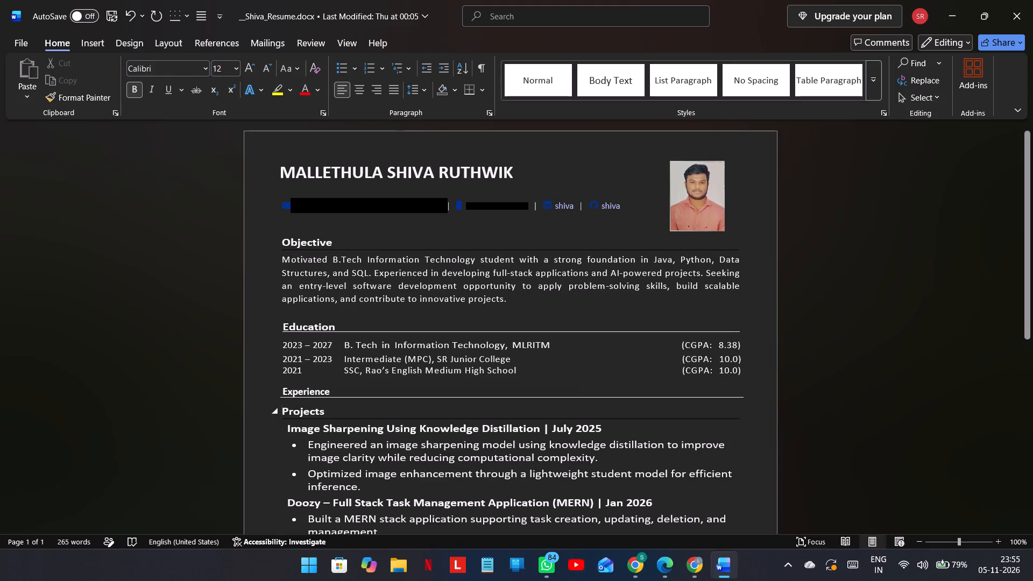
key("Return")
left_click(297, 403)
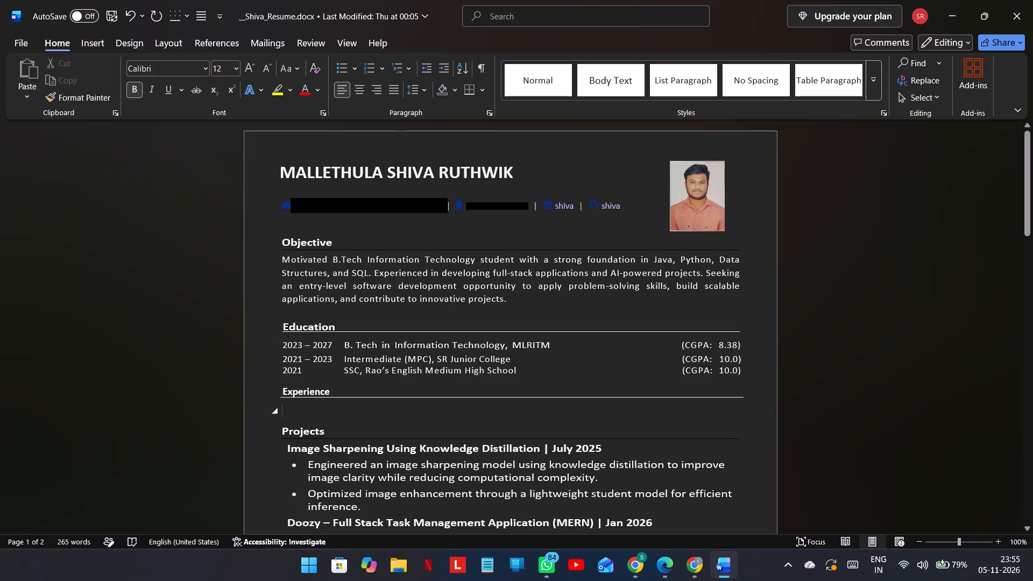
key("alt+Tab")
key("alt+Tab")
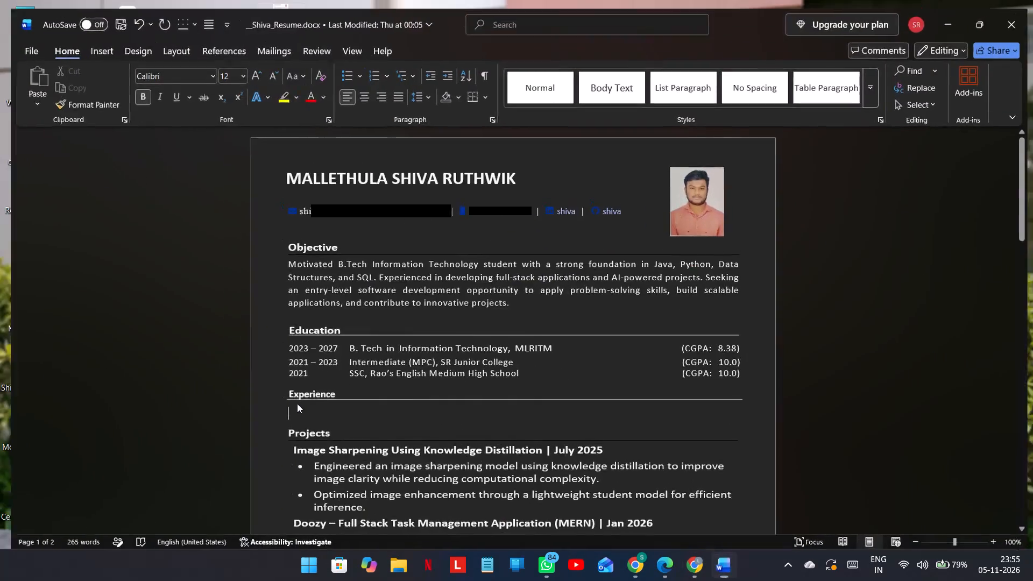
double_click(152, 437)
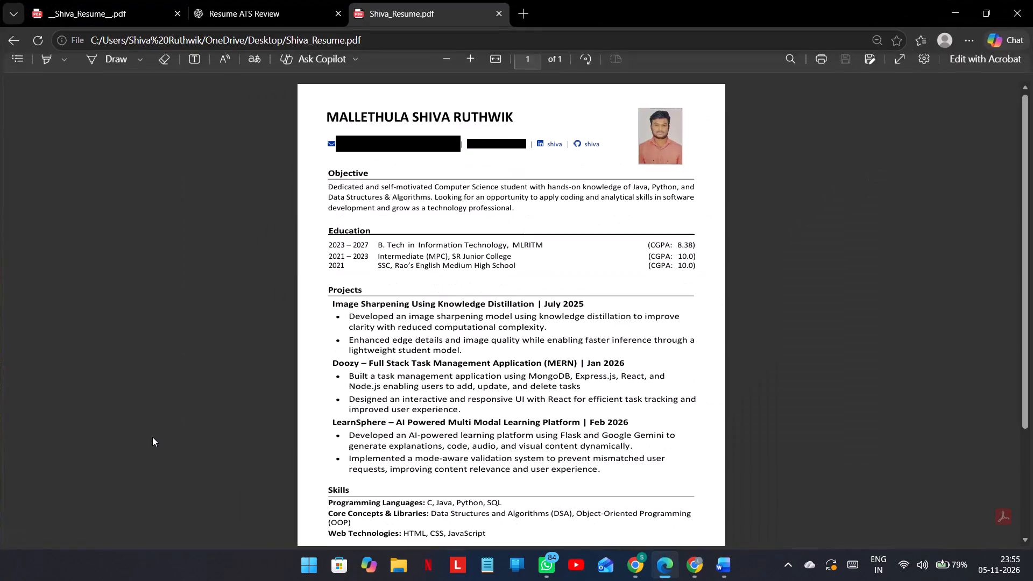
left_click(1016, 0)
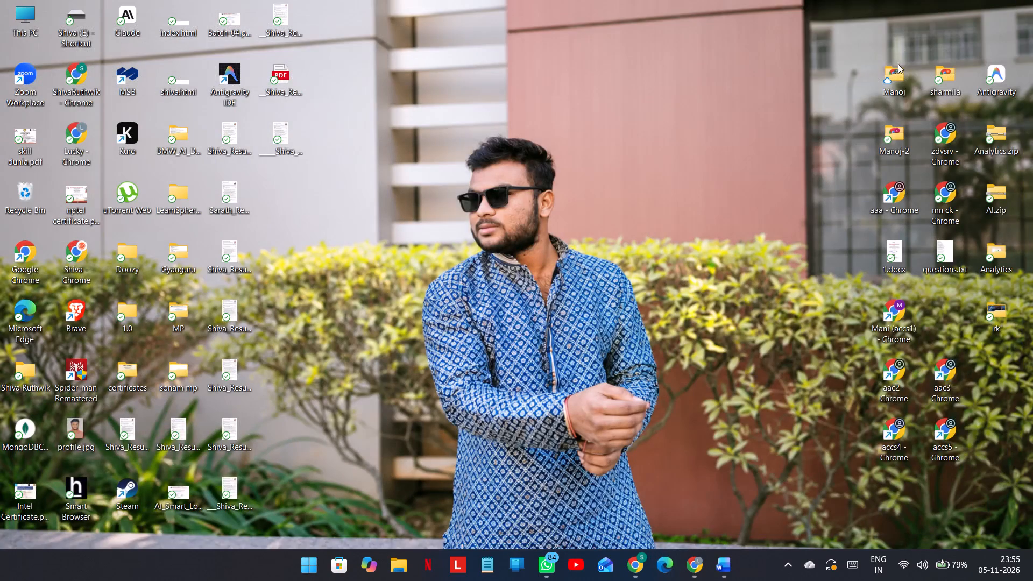
Open Shiva_Resume__.docx from the desktop and copy the DevOps Internship Certification – InspireLeap entry with its date and two bullets.
double_click(176, 426)
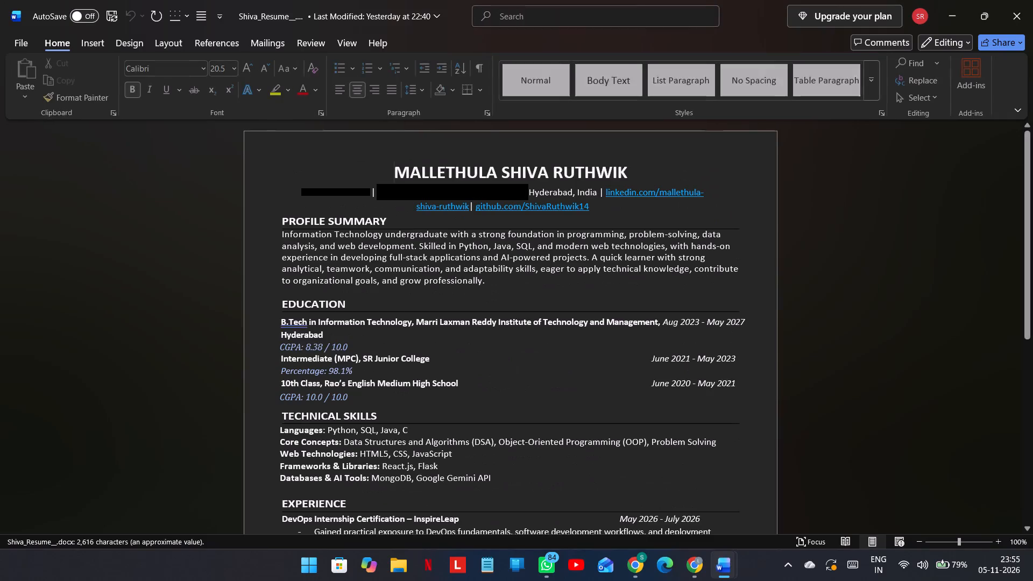
scroll(311, 372, "down", 1)
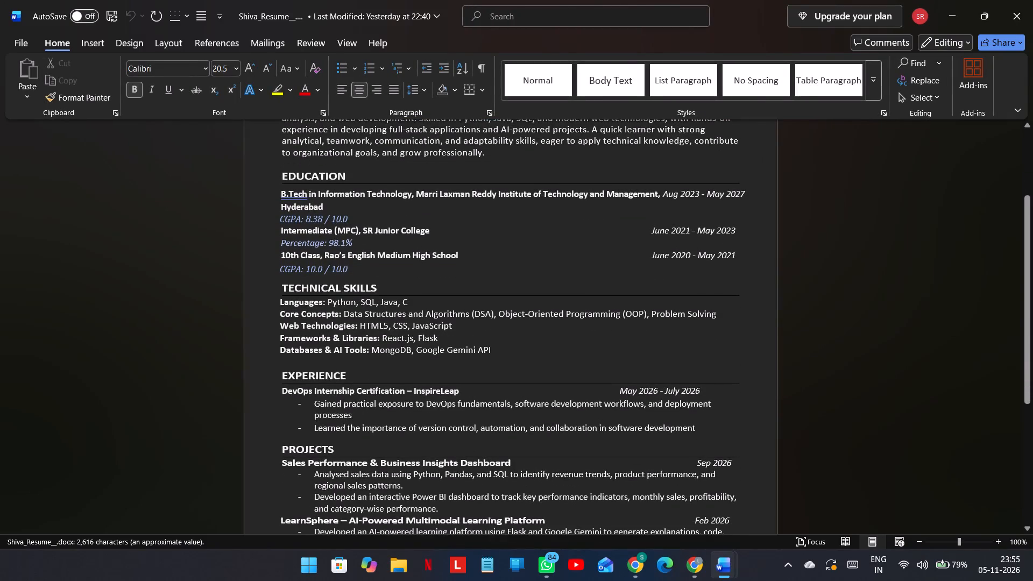
left_click_drag(280, 391, 739, 426)
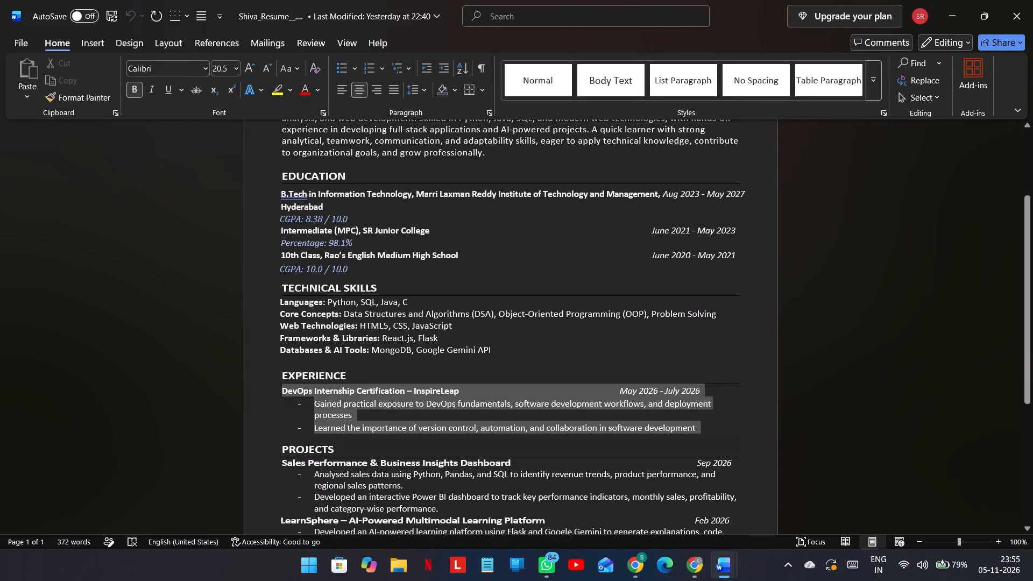
left_click_drag(739, 426, 715, 428)
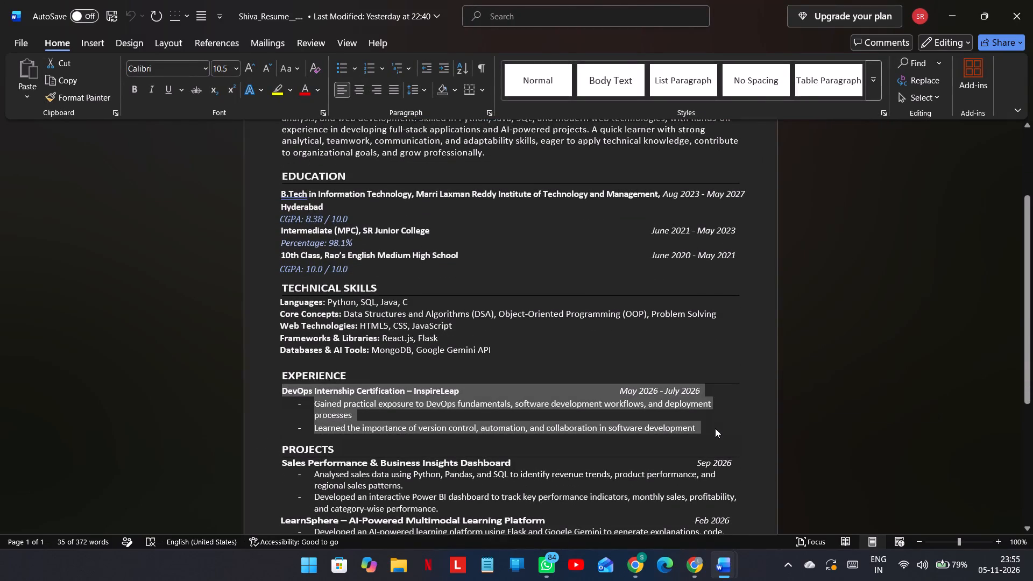
key("ctrl+c")
Paste the copied internship entry beneath Experience in __Shiva_Resume.docx and delete the leftover blank line above Projects.
key("alt+Tab")
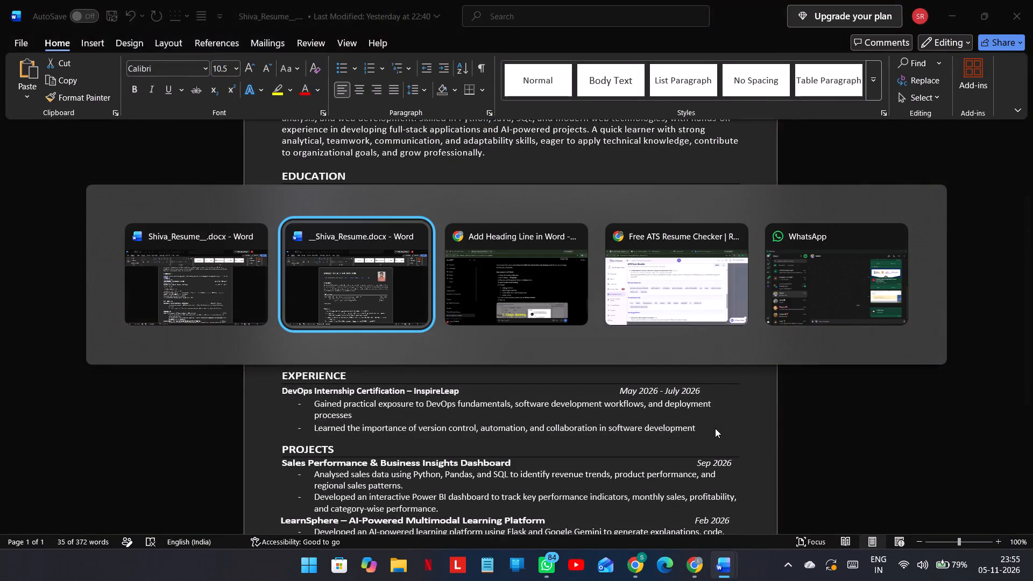
key("ctrl+v")
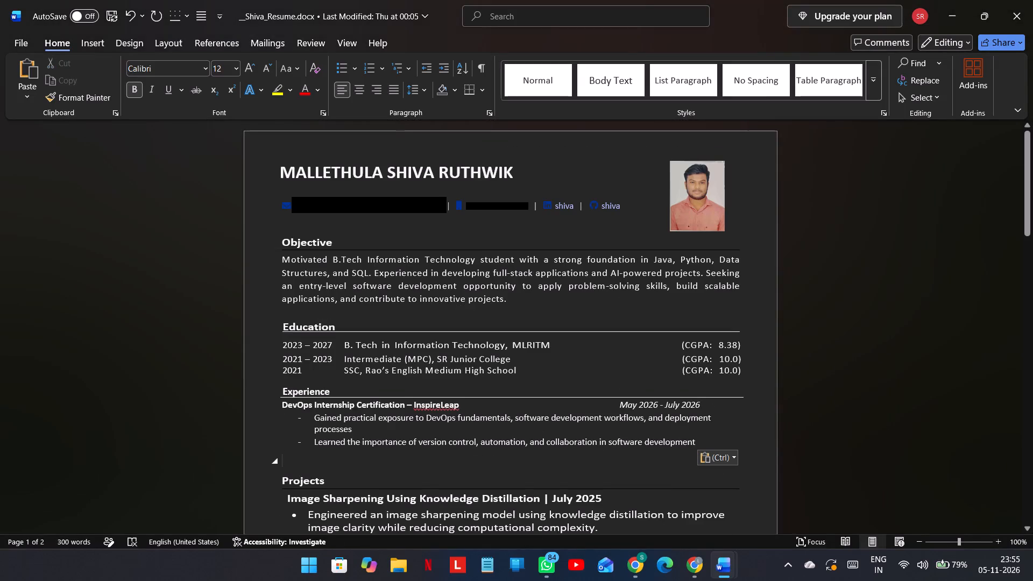
key("BackSpace")
key("BackSpace")
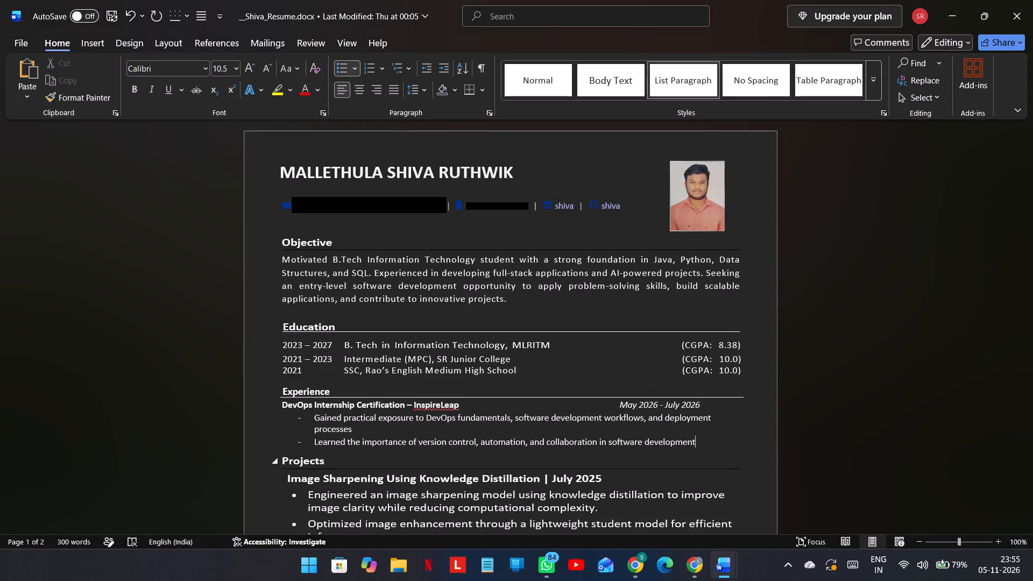
Clear the spelling flag on InspireLeap in the internship title line.
scroll(428, 459, "down", 1)
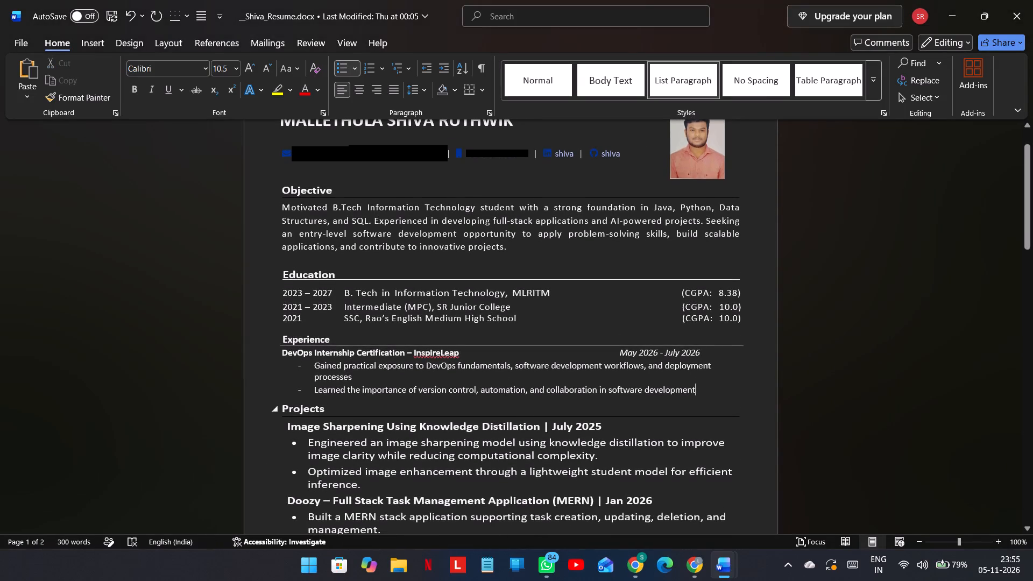
left_click(428, 349)
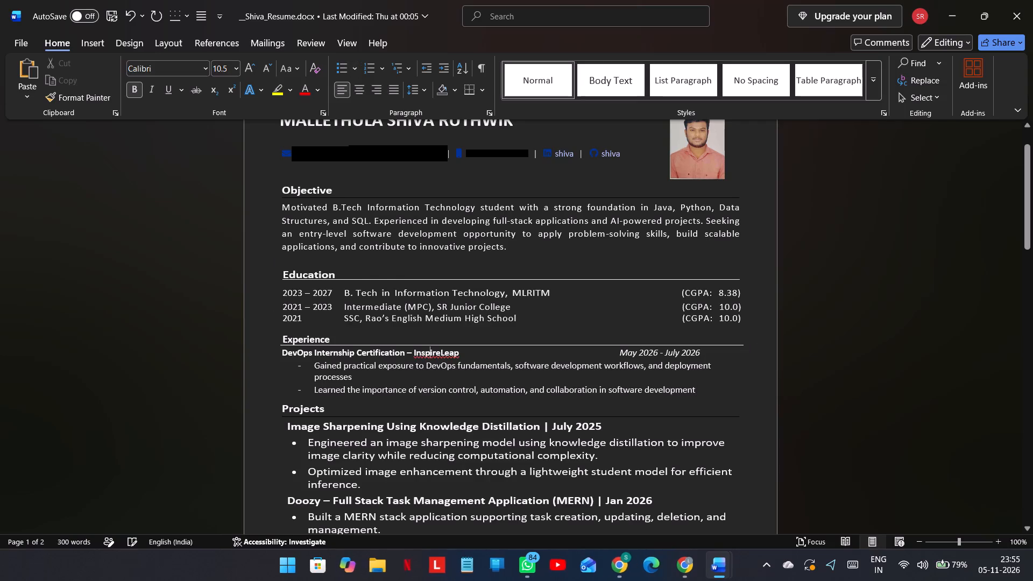
right_click(428, 349)
left_click(413, 117)
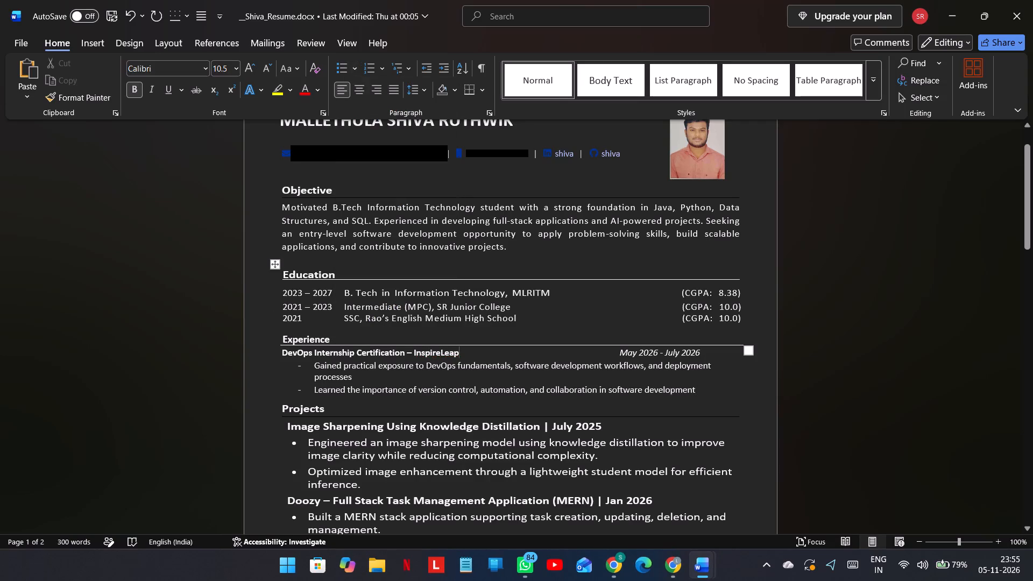
Replace the italic date range on the internship title line with "| May 2026" directly after InspireLeap.
left_click_drag(618, 355, 697, 353)
key("BackSpace")
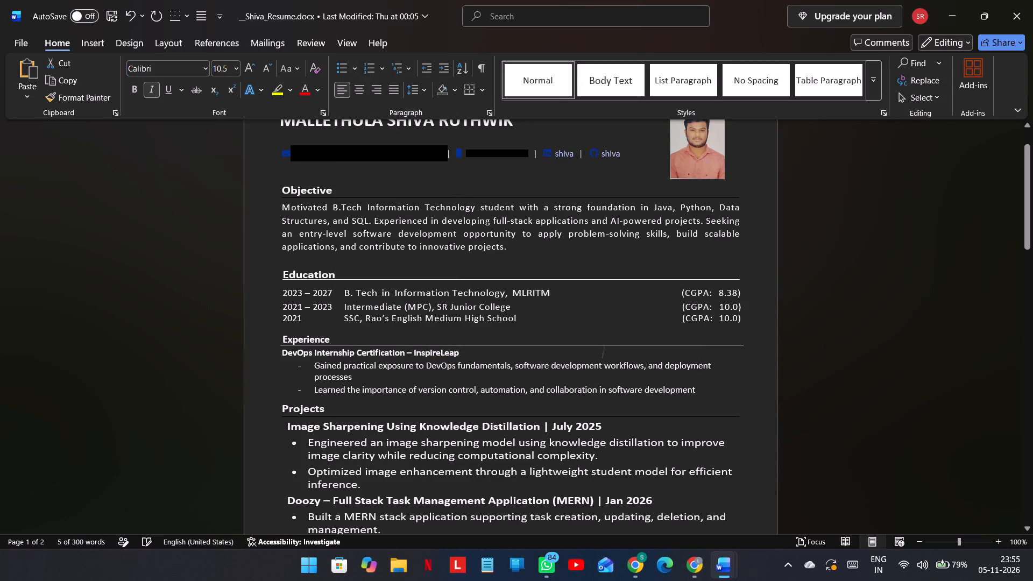
left_click(463, 357)
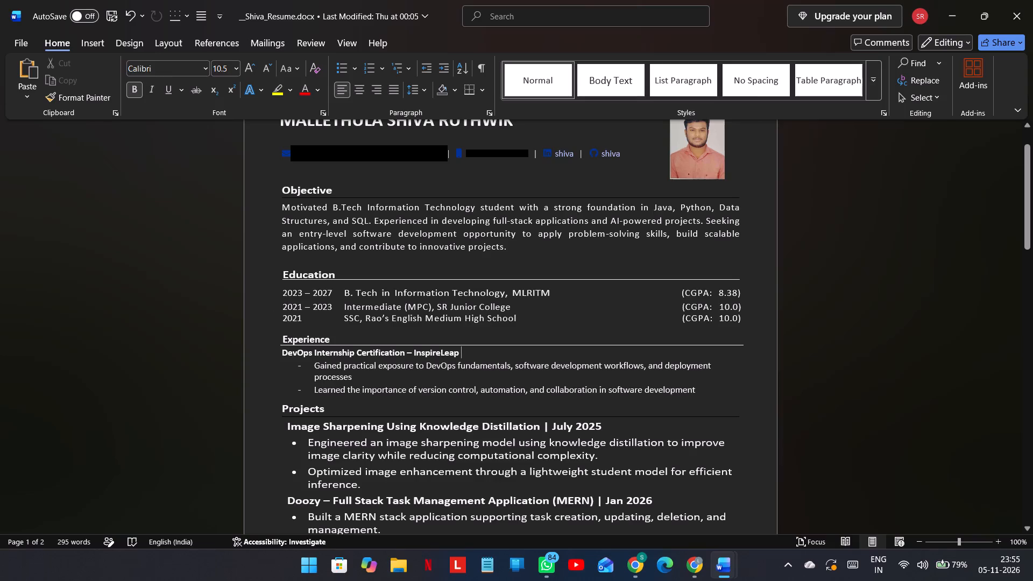
key("shift+bar")
key("space")
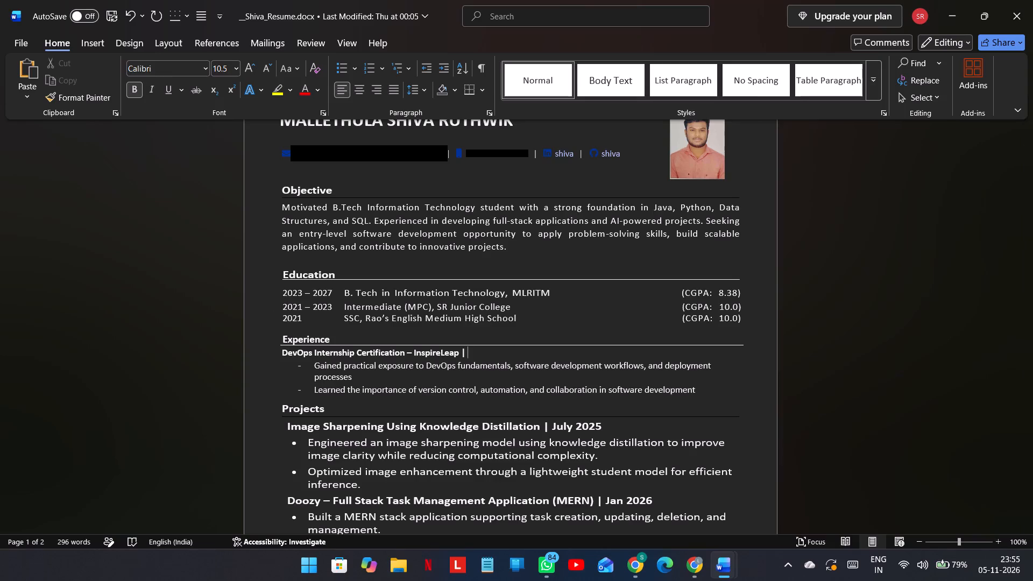
type("May")
key("space")
type("@02")
key("BackSpace")
key("BackSpace")
key("BackSpace")
type("2026")
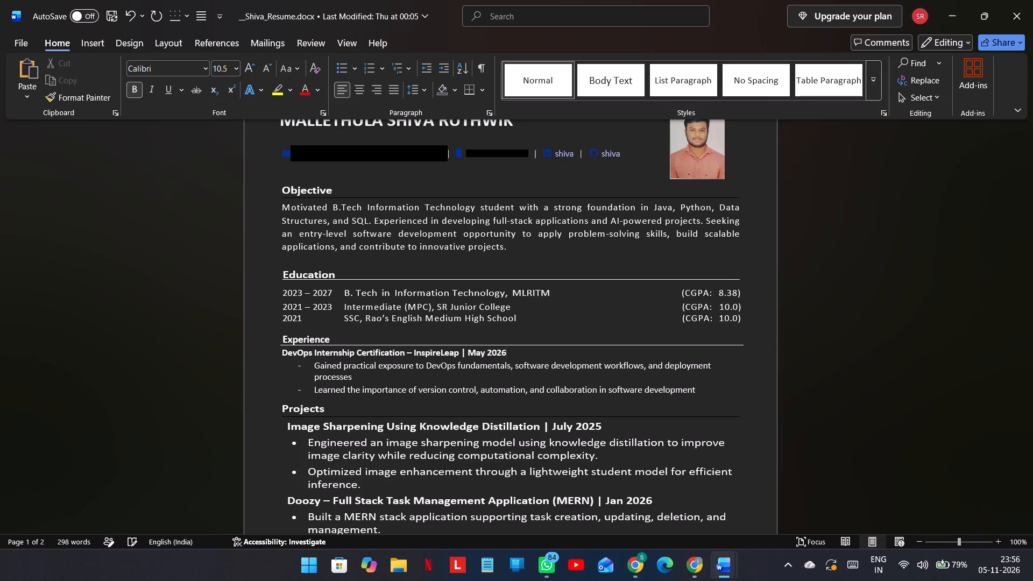
Reduce the font size of all three project entries and their bullets under Projects to 11.
scroll(463, 357, "down", 3)
scroll(463, 357, "up", 2)
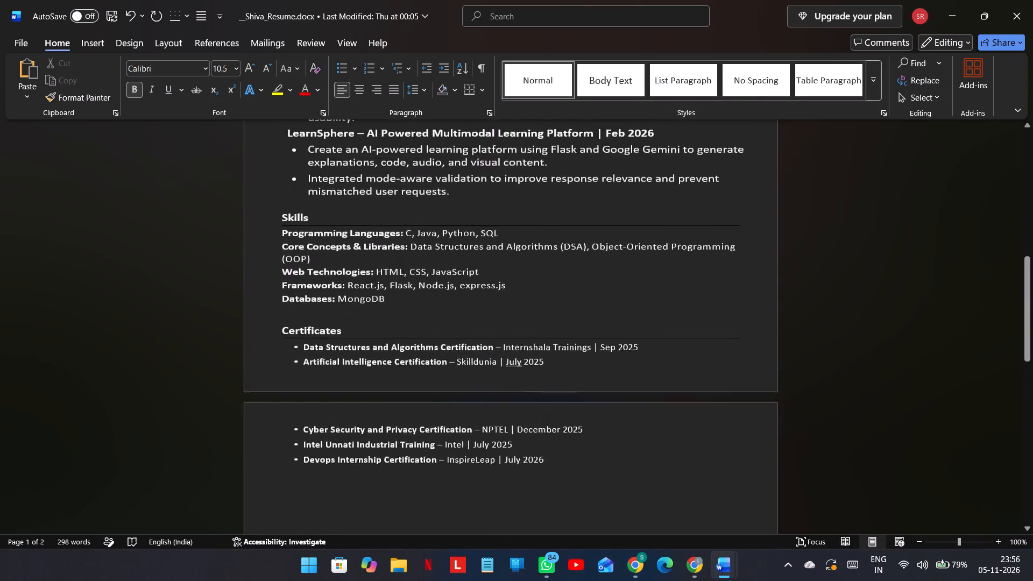
scroll(463, 357, "up", 3)
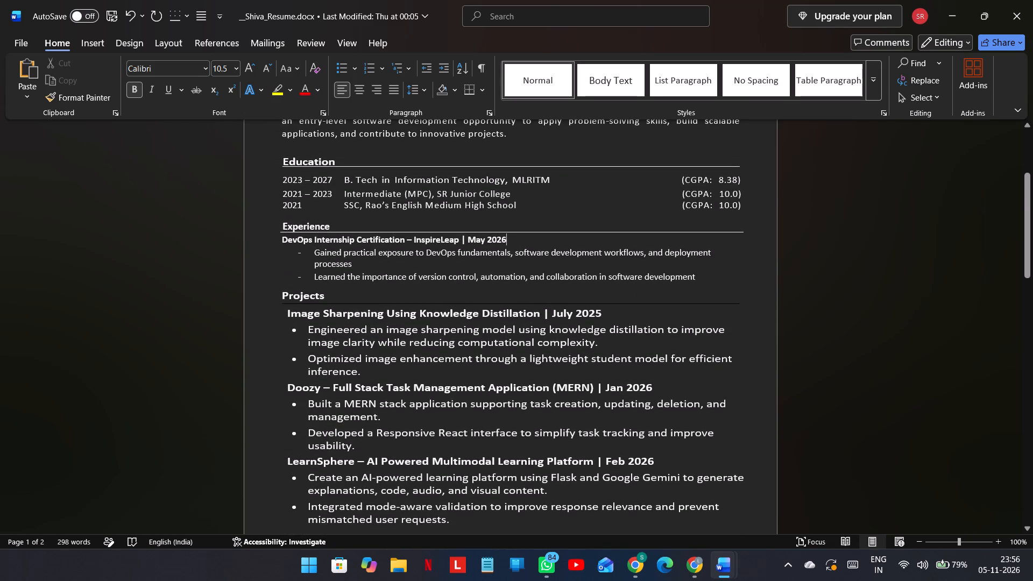
left_click(352, 253)
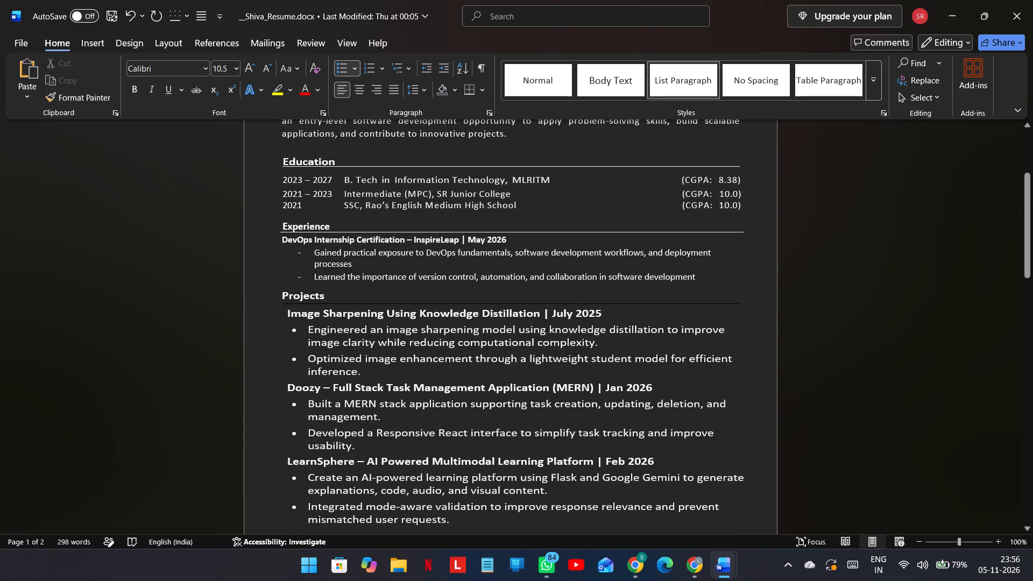
left_click(334, 280)
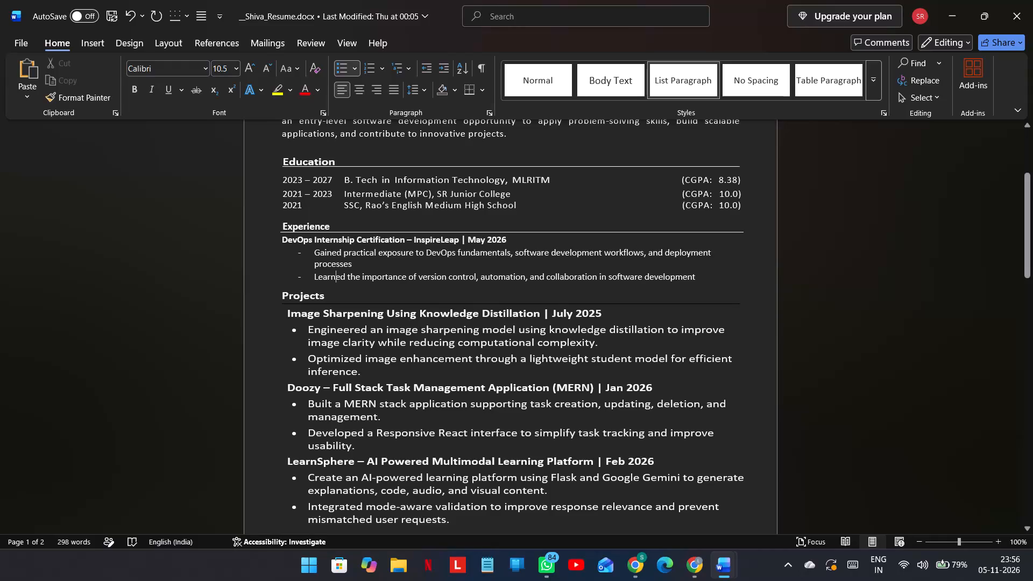
left_click_drag(286, 316, 431, 531)
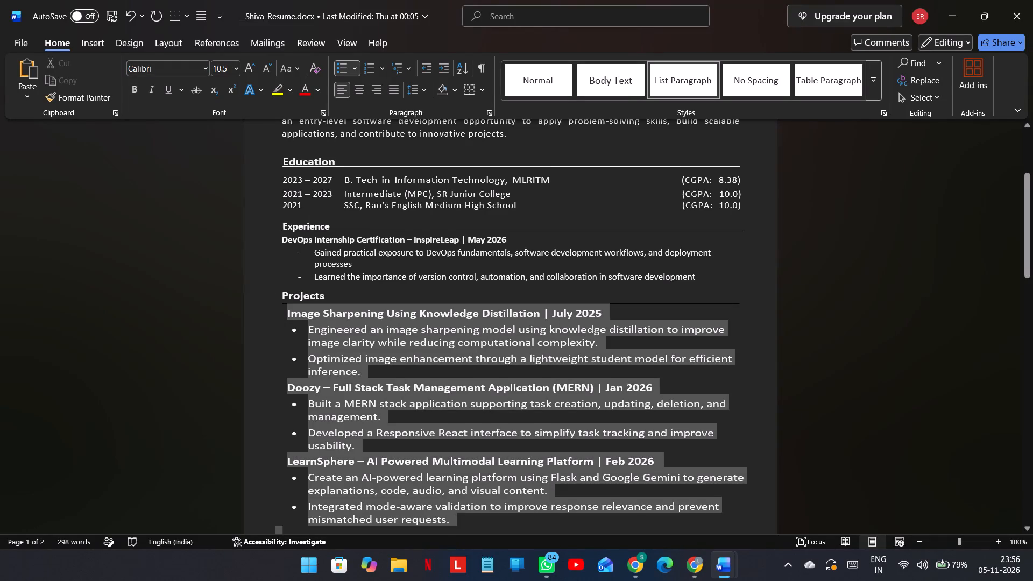
left_click_drag(431, 531, 454, 451)
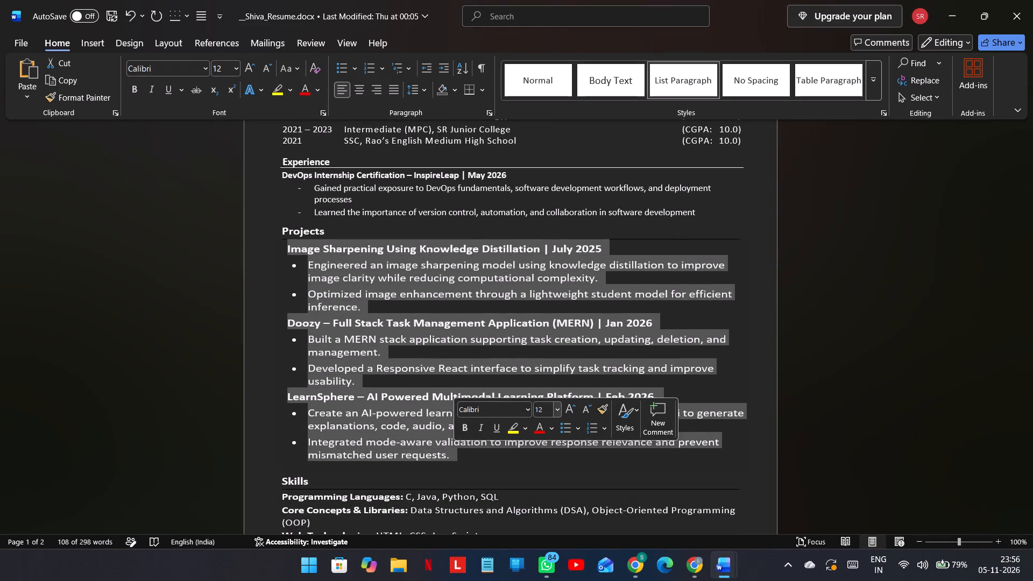
left_click(584, 409)
left_click(399, 440)
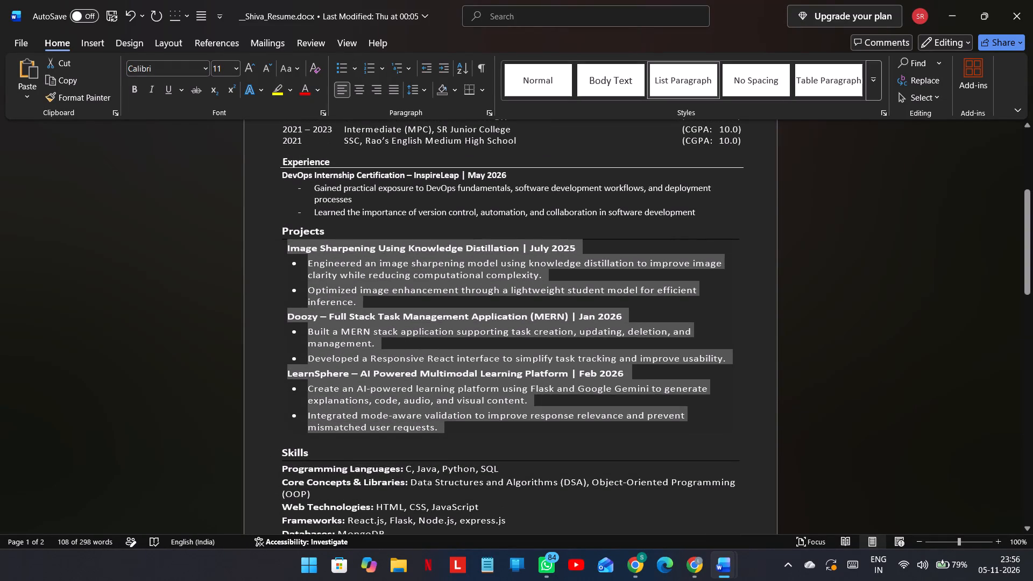
Check the page layout and compare the font formatting of the Education, Experience and Projects headings and their entries.
scroll(399, 440, "down", 2)
scroll(399, 440, "up", 1)
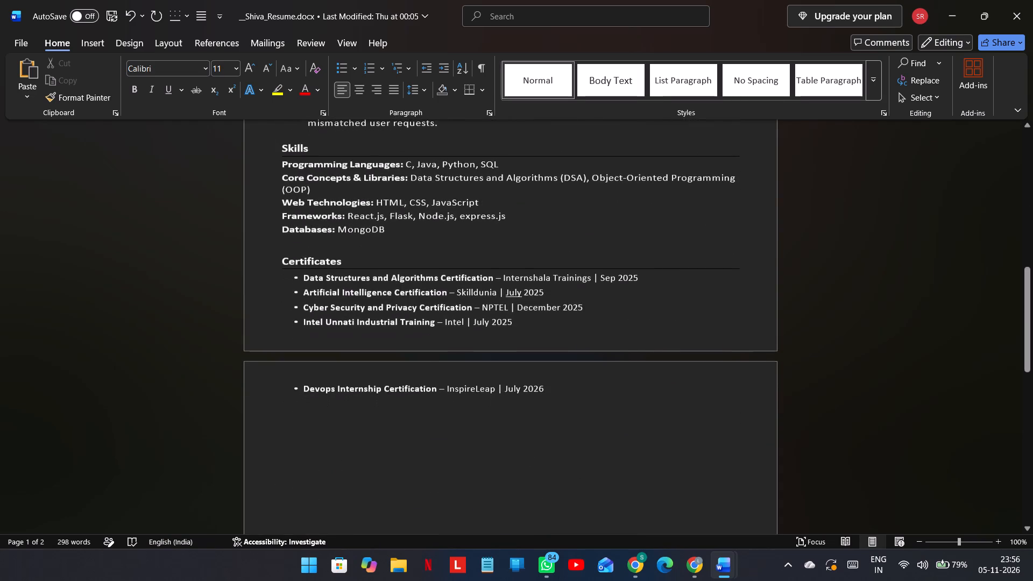
scroll(399, 440, "up", 2)
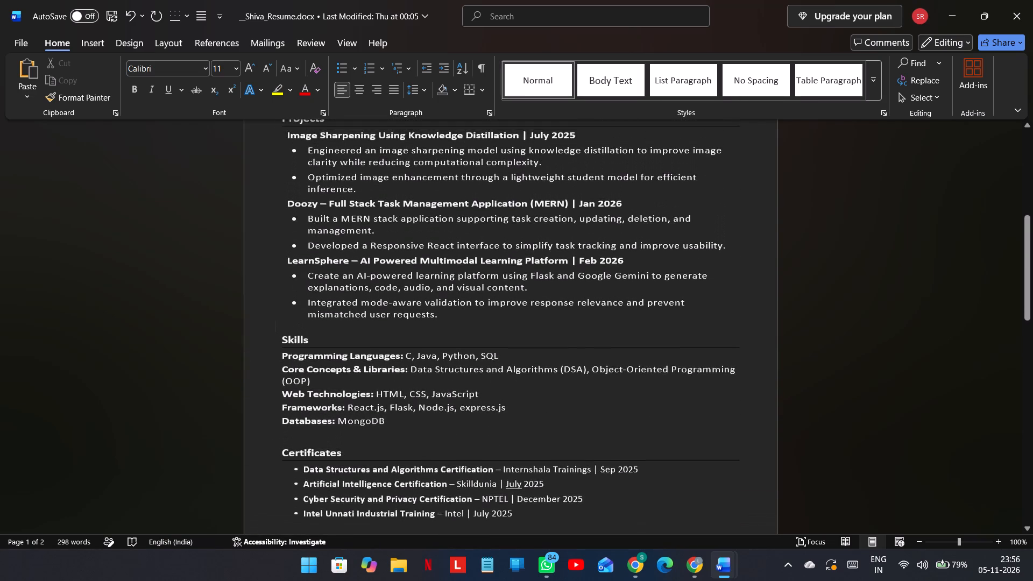
scroll(399, 440, "up", 1)
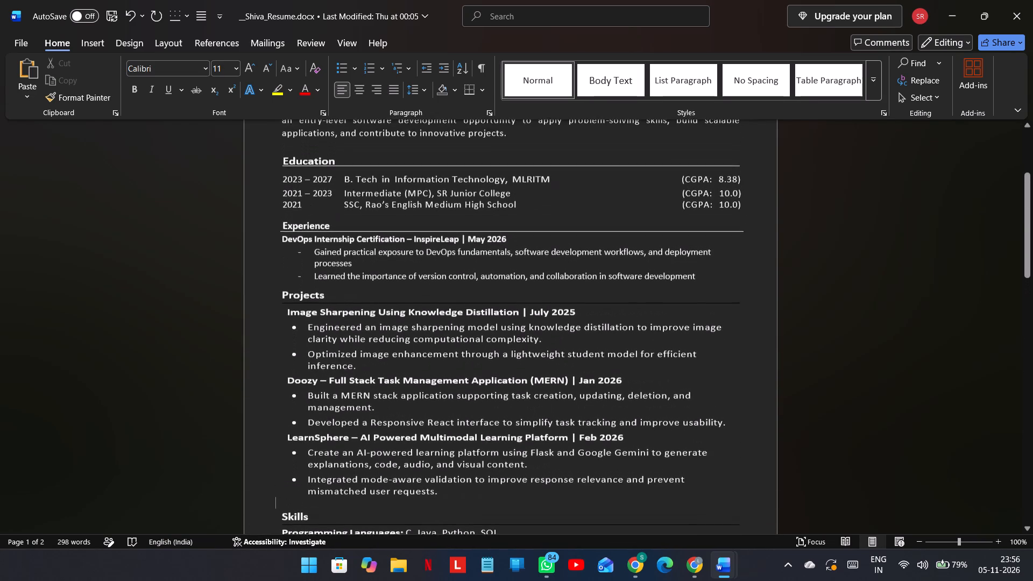
scroll(399, 440, "up", 1)
left_click(343, 274)
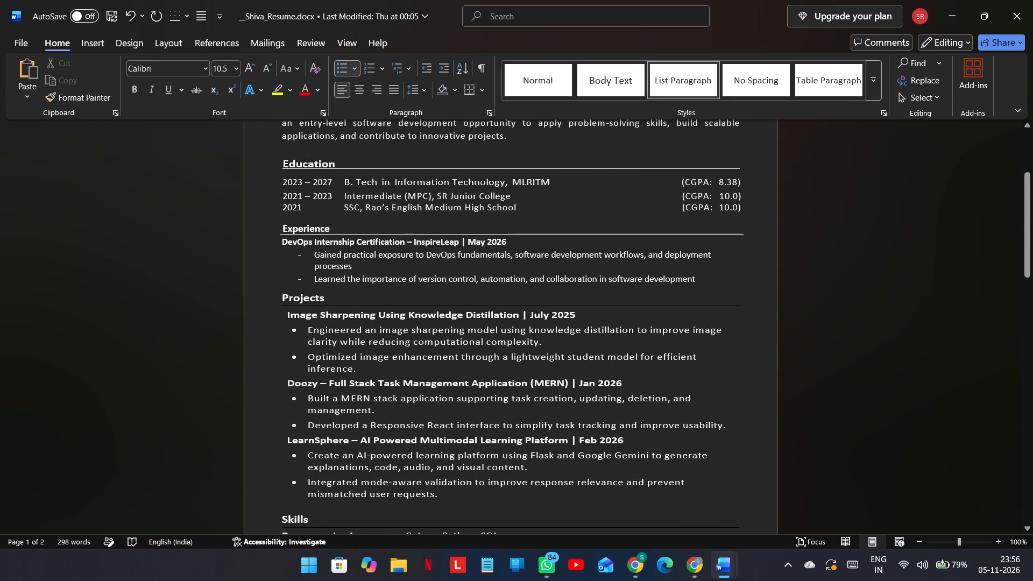
left_click(341, 242)
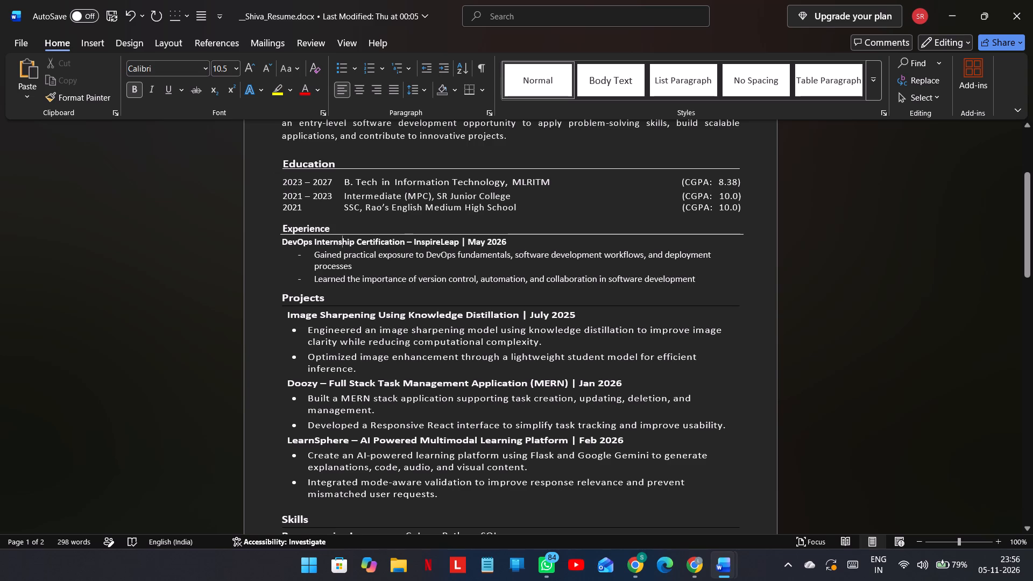
left_click(300, 310)
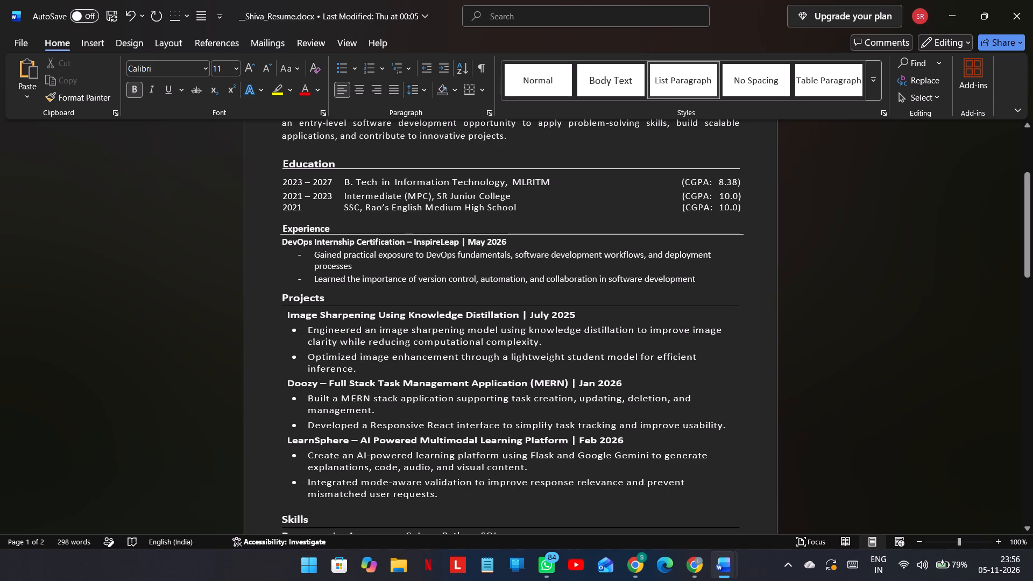
left_click(310, 231)
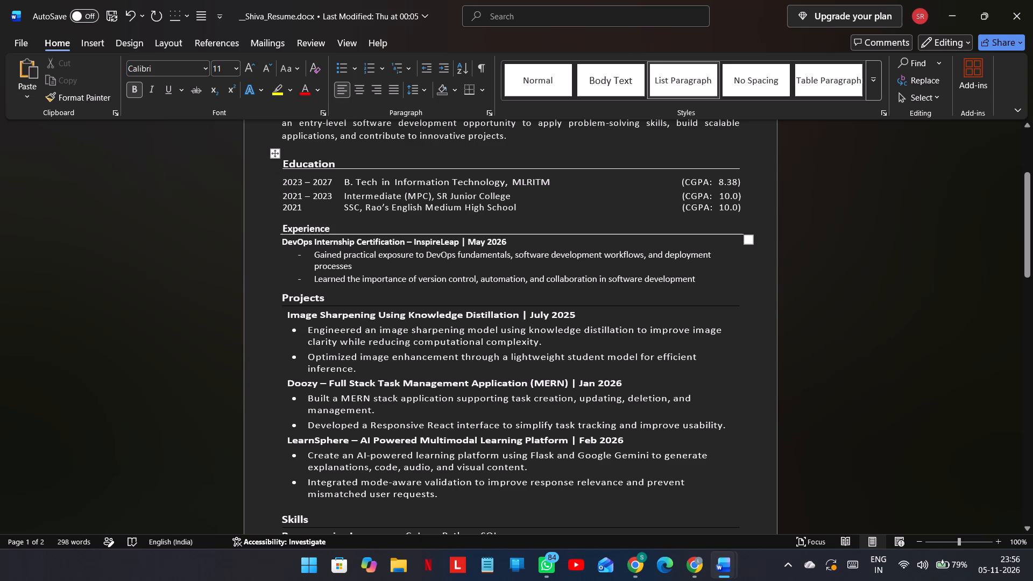
left_click(310, 162)
left_click(294, 293)
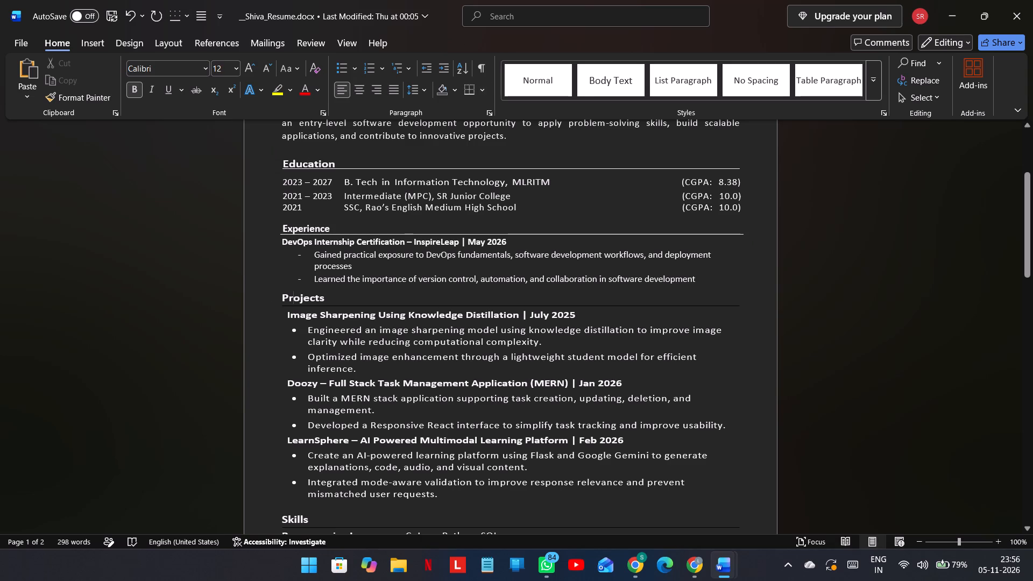
left_click(322, 229)
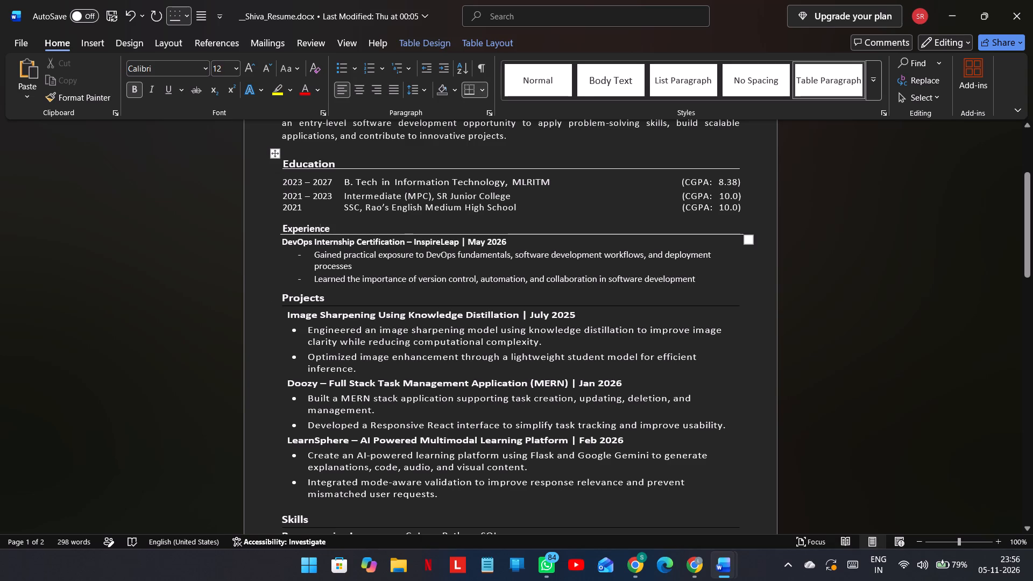
left_click(304, 300)
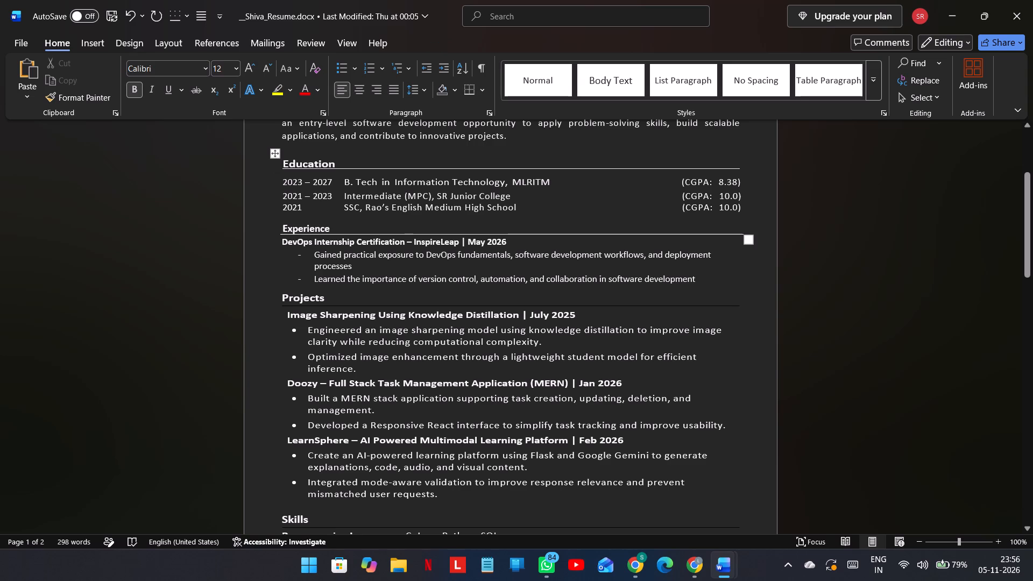
left_click(303, 233)
left_click(310, 226)
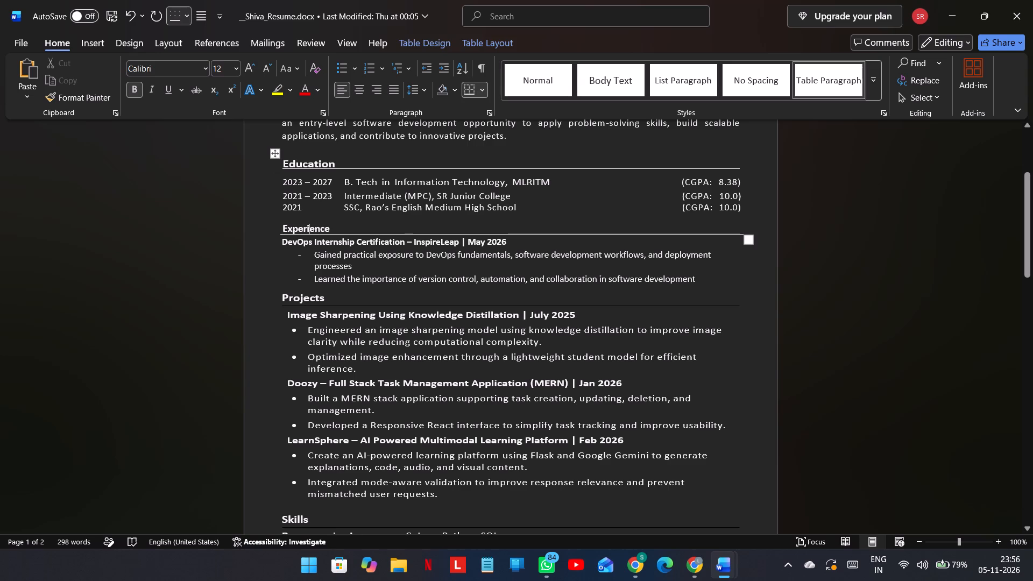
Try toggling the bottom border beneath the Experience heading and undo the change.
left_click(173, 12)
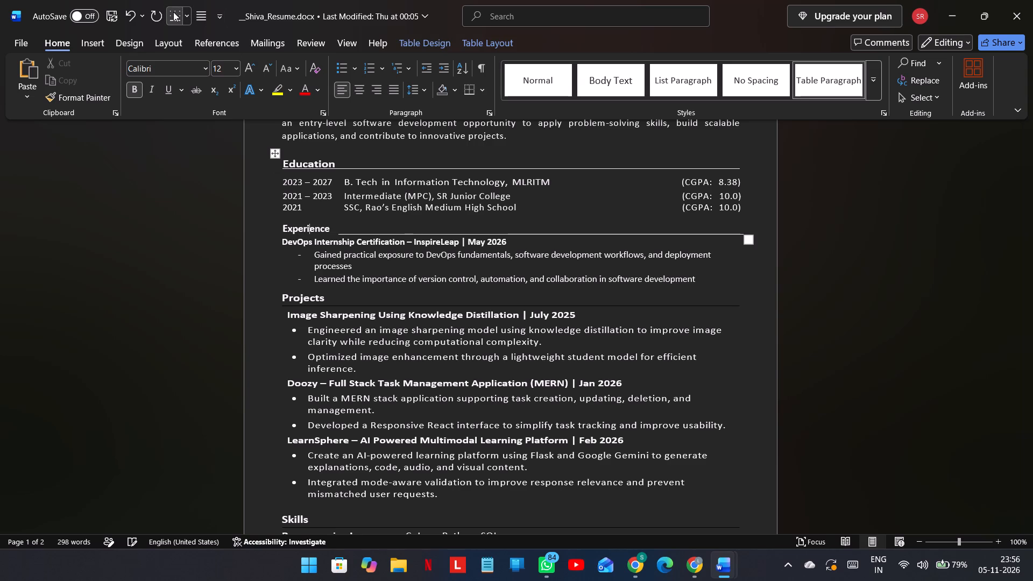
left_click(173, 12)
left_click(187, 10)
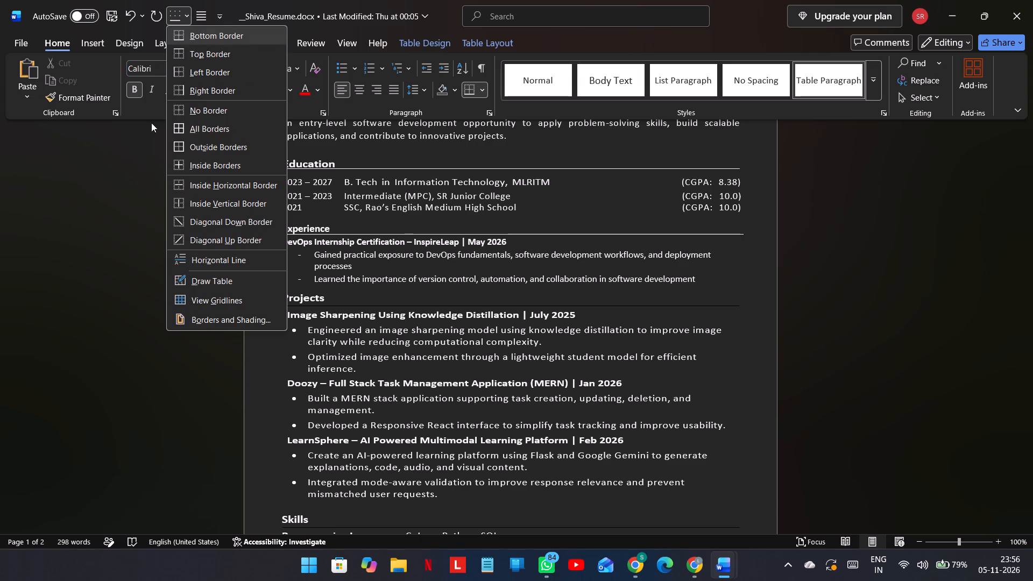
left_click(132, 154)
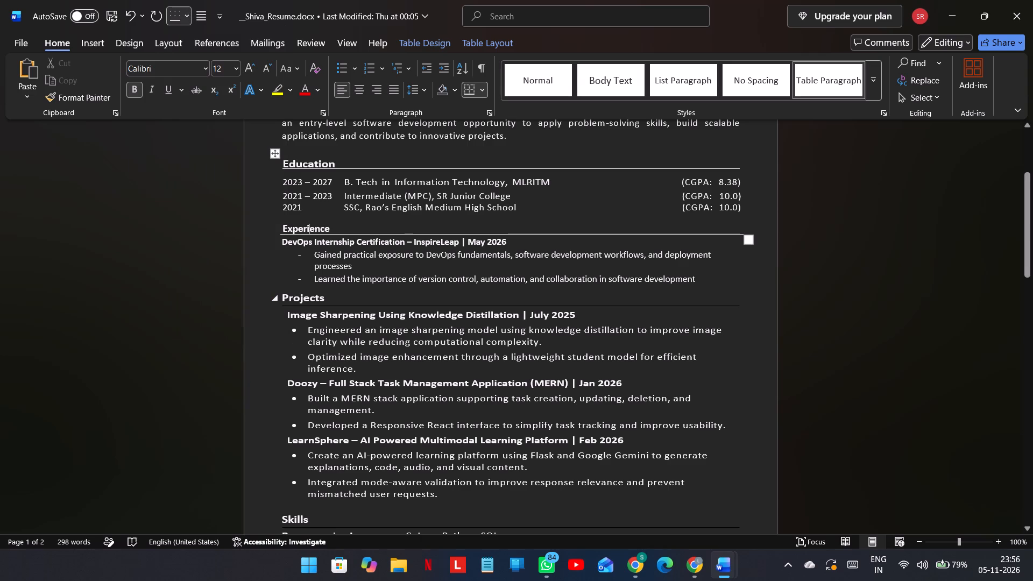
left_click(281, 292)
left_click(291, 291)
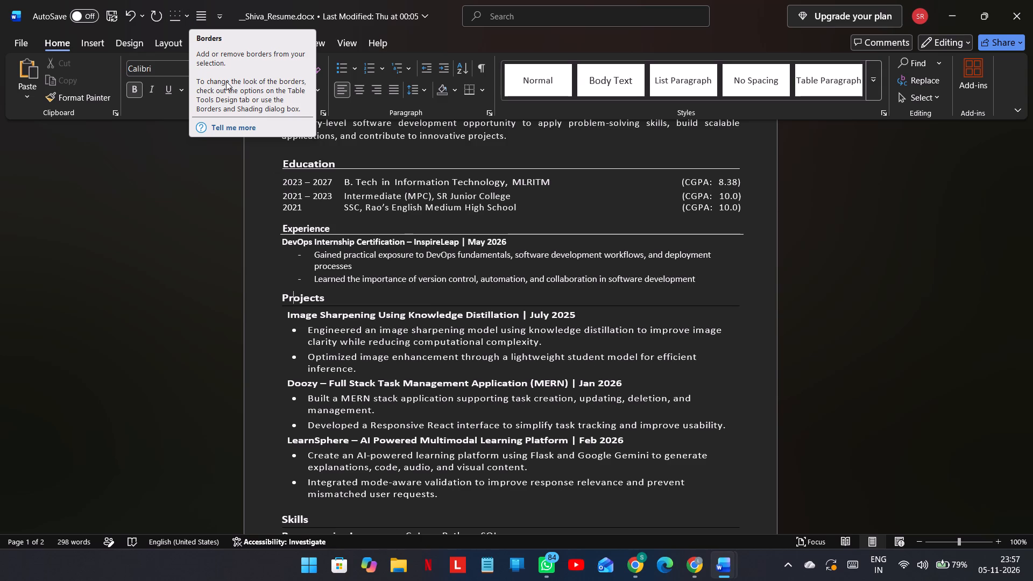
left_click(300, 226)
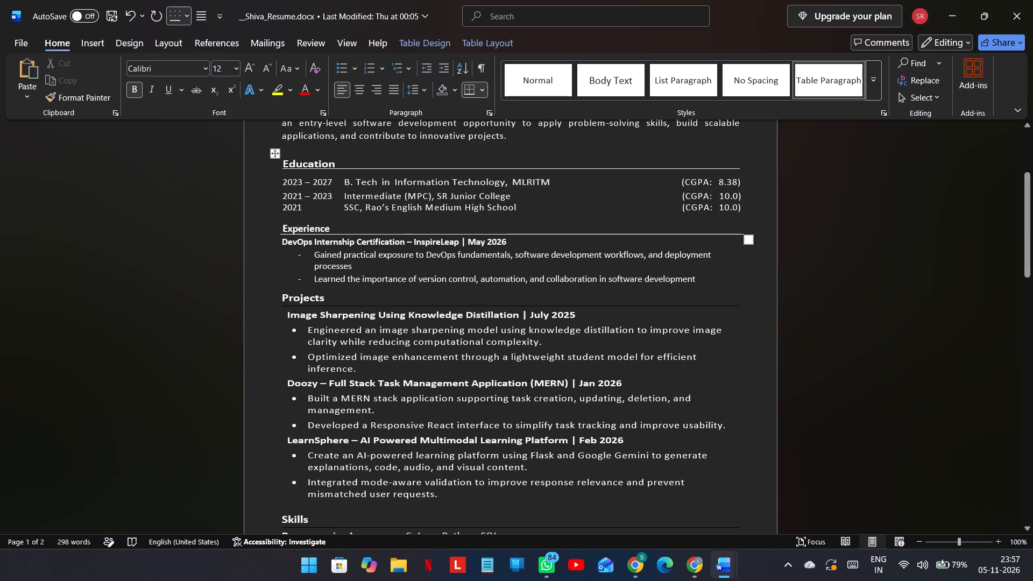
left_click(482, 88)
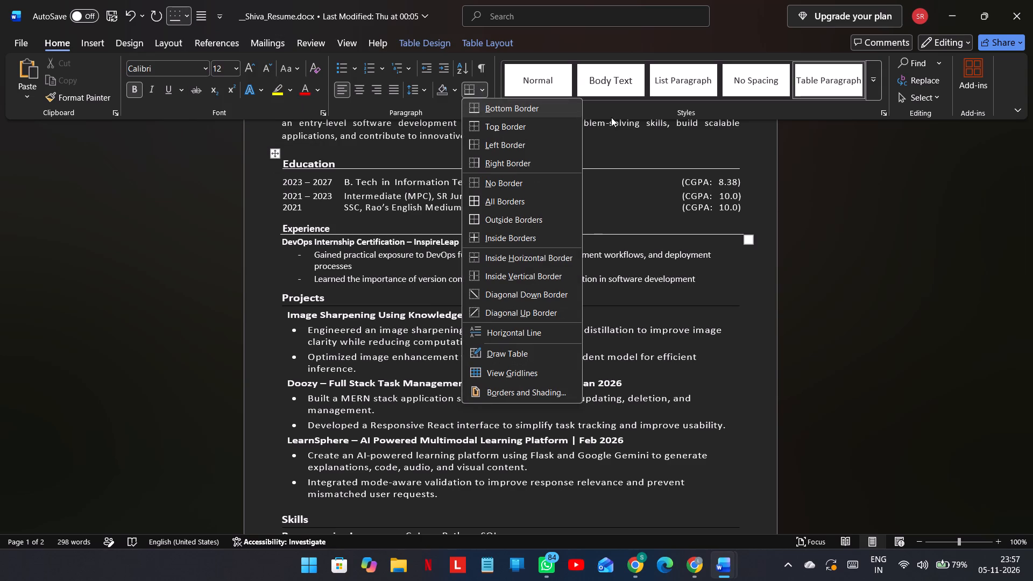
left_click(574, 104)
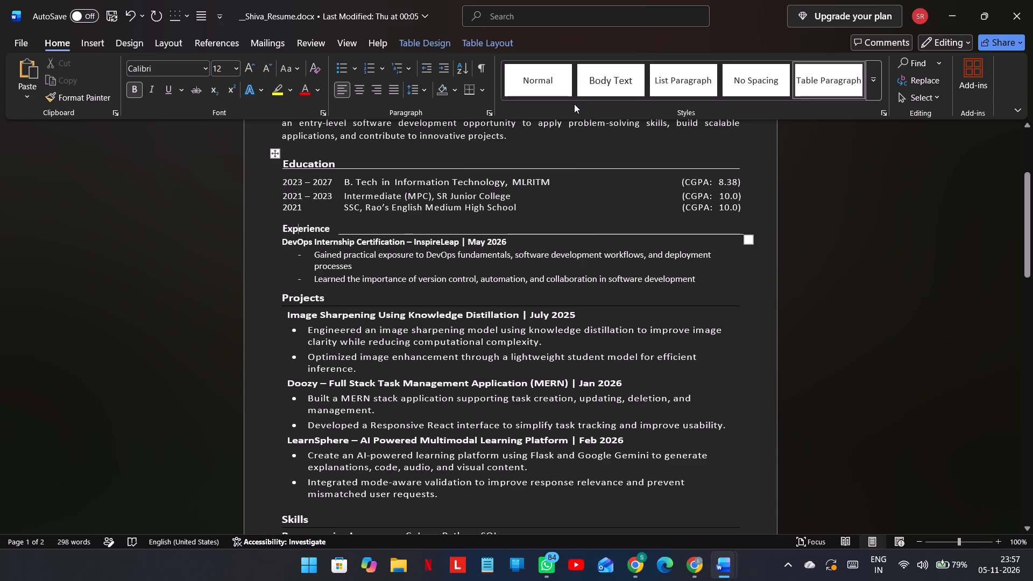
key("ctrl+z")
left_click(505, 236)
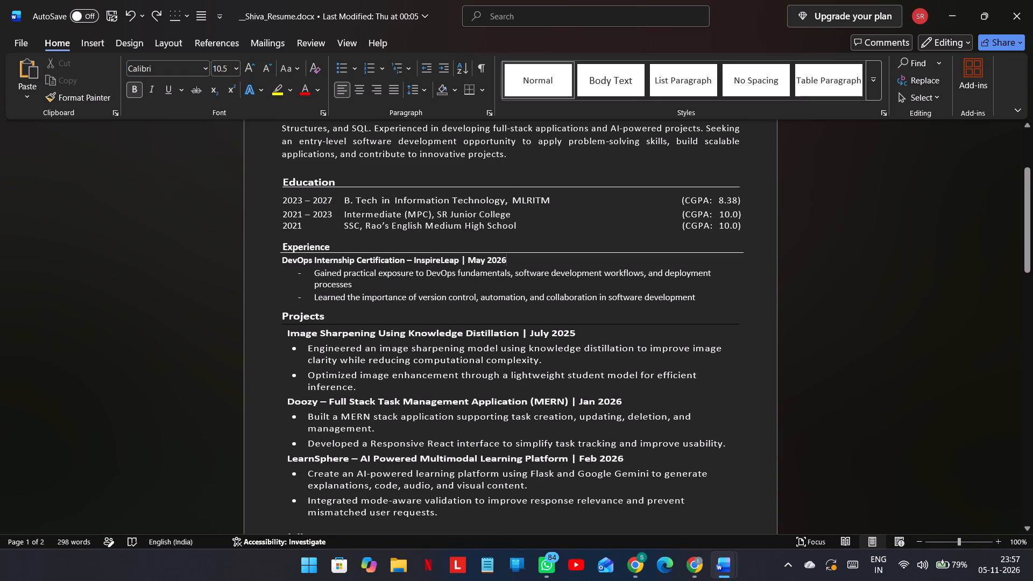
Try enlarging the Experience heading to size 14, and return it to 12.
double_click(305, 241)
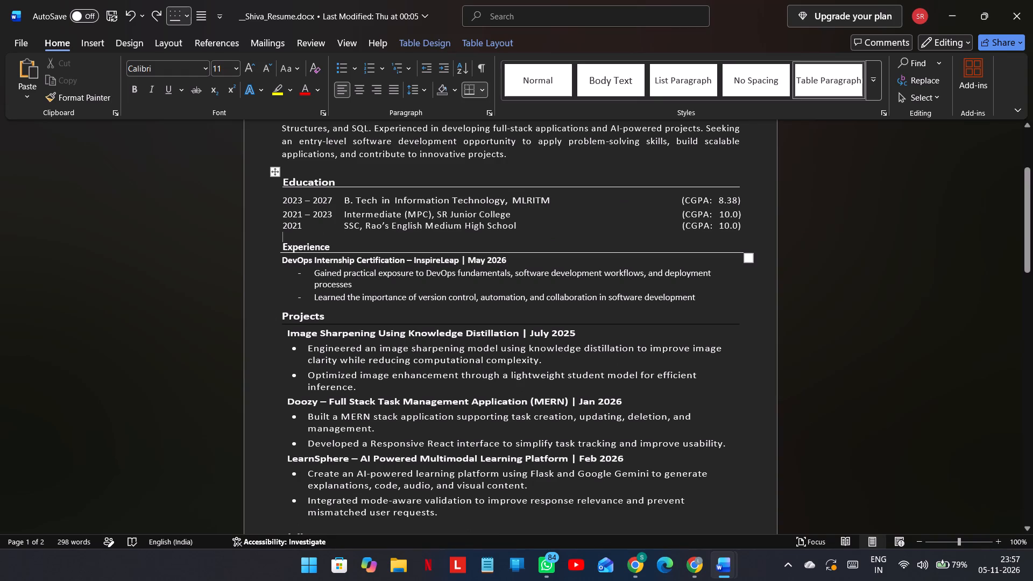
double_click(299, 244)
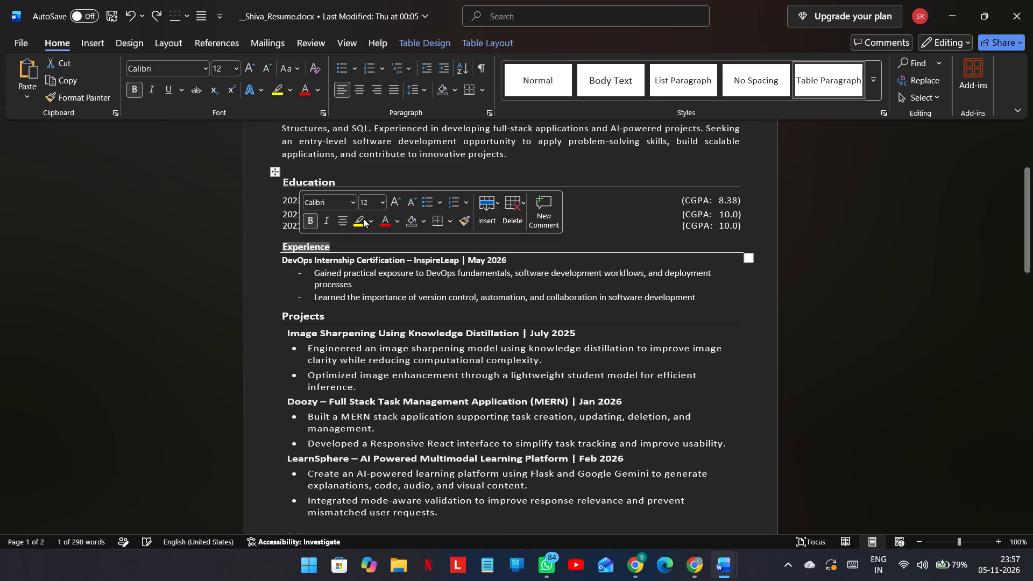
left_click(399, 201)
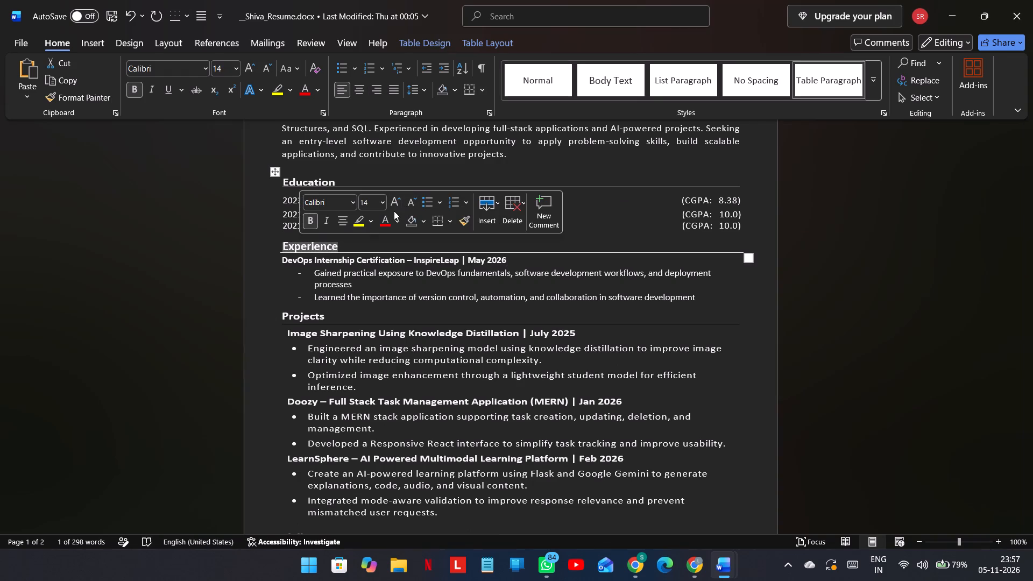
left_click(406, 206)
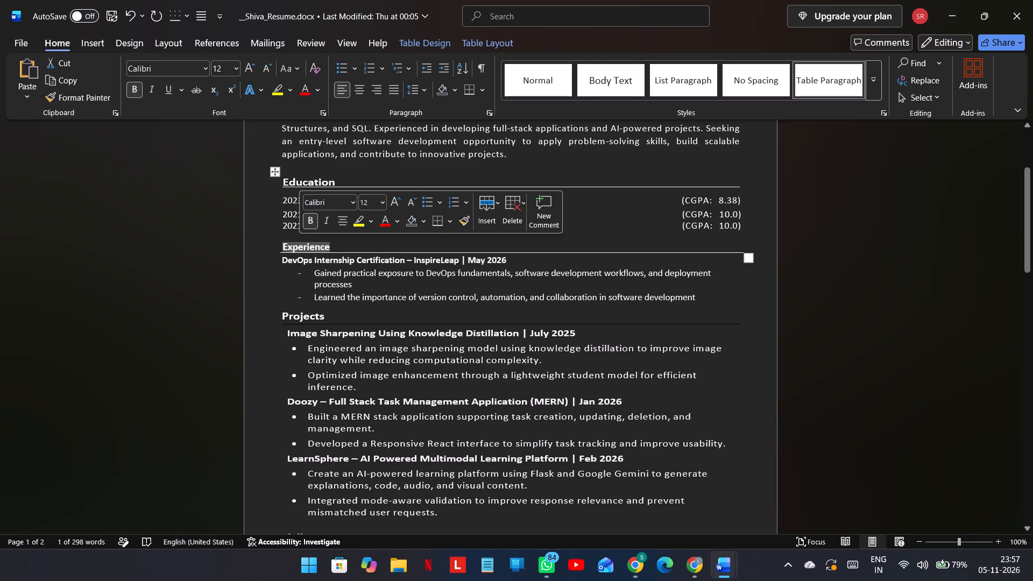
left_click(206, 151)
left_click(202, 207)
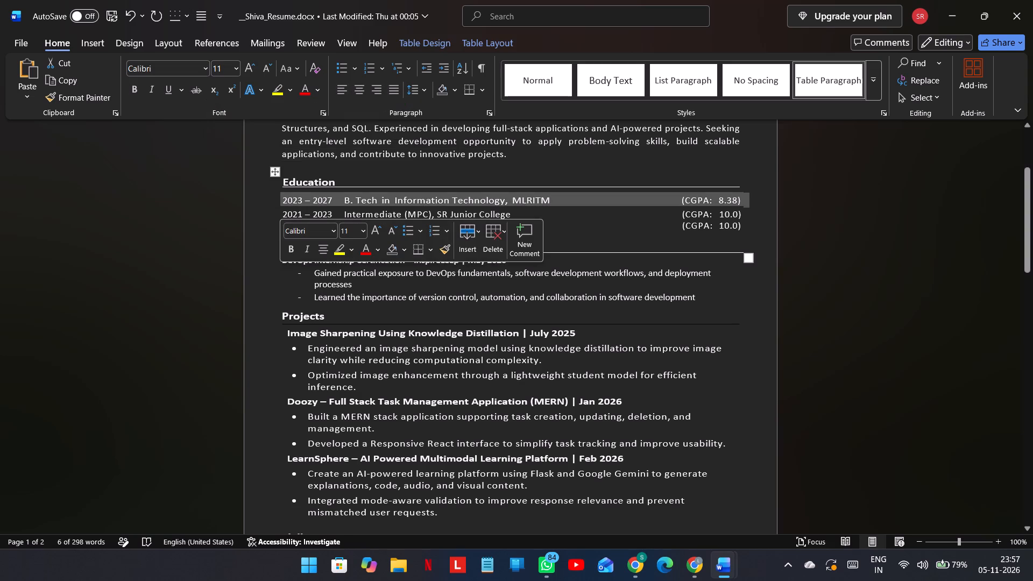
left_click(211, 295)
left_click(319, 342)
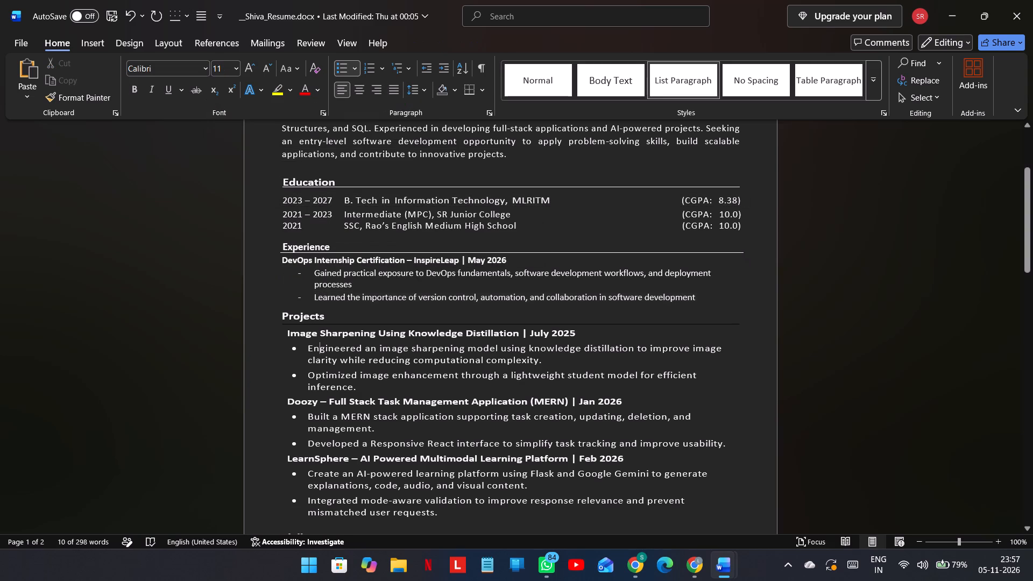
Remove the blank line between the Databases entry under Skills and the Certificates heading, and check the page layout.
scroll(394, 377, "down", 3)
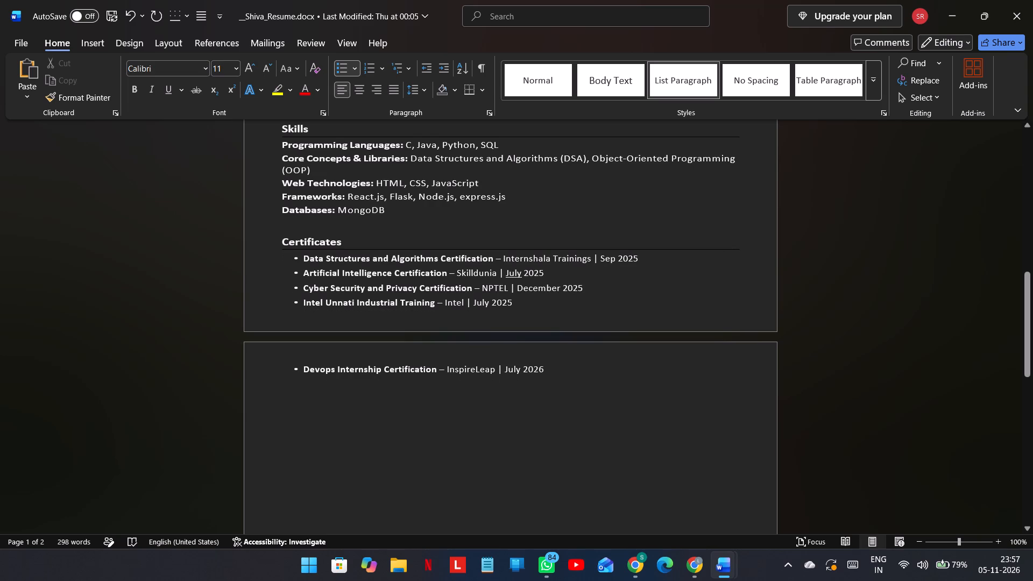
scroll(394, 377, "up", 1)
left_click(342, 348)
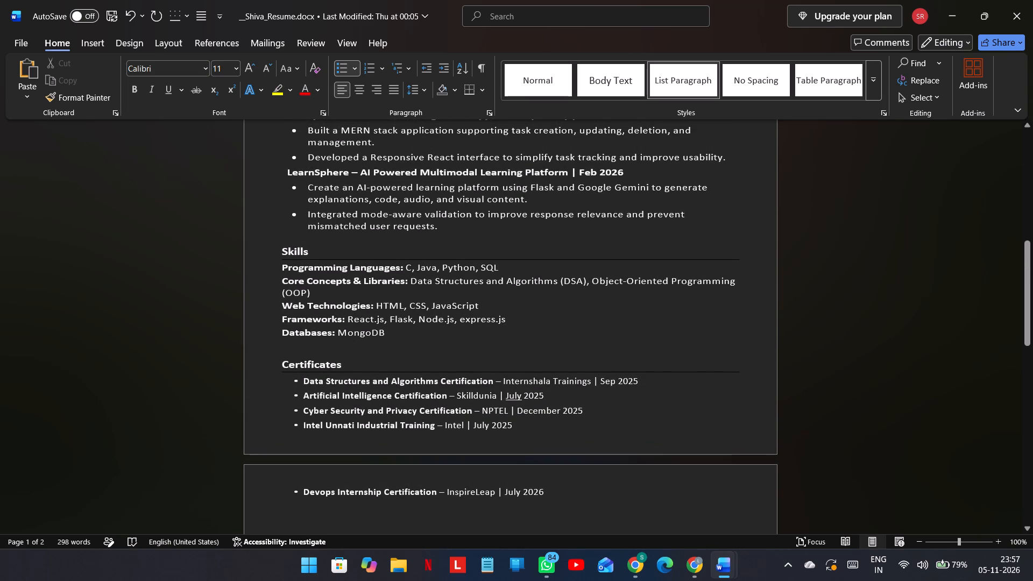
key("BackSpace")
key("BackSpace")
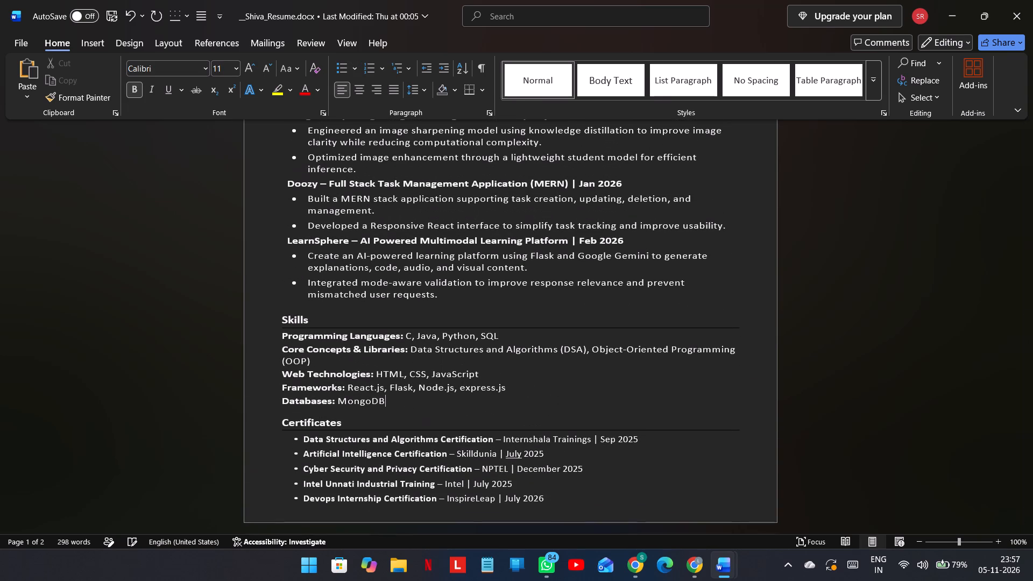
scroll(342, 348, "down", 1)
scroll(342, 348, "up", 1)
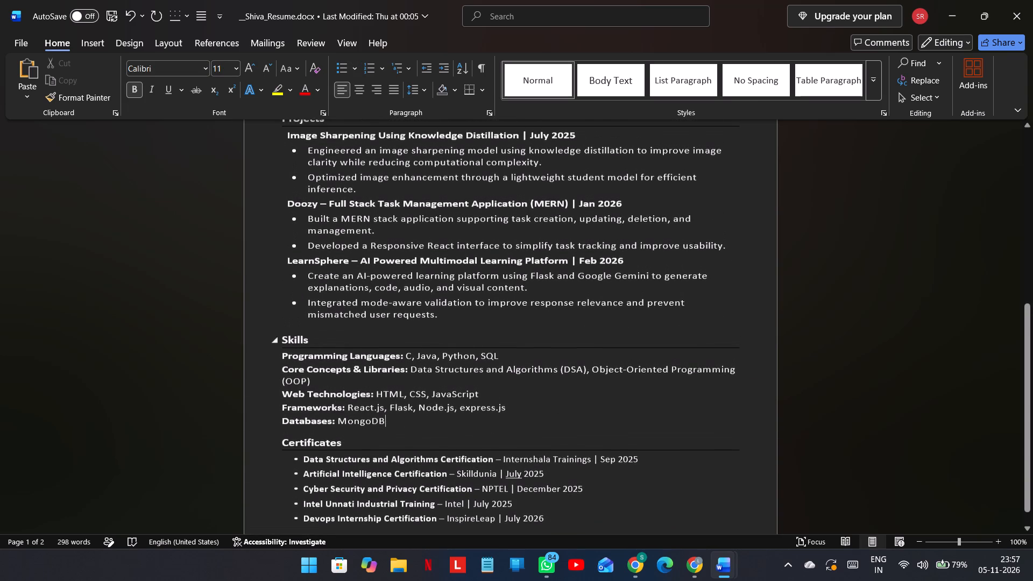
scroll(342, 348, "up", 1)
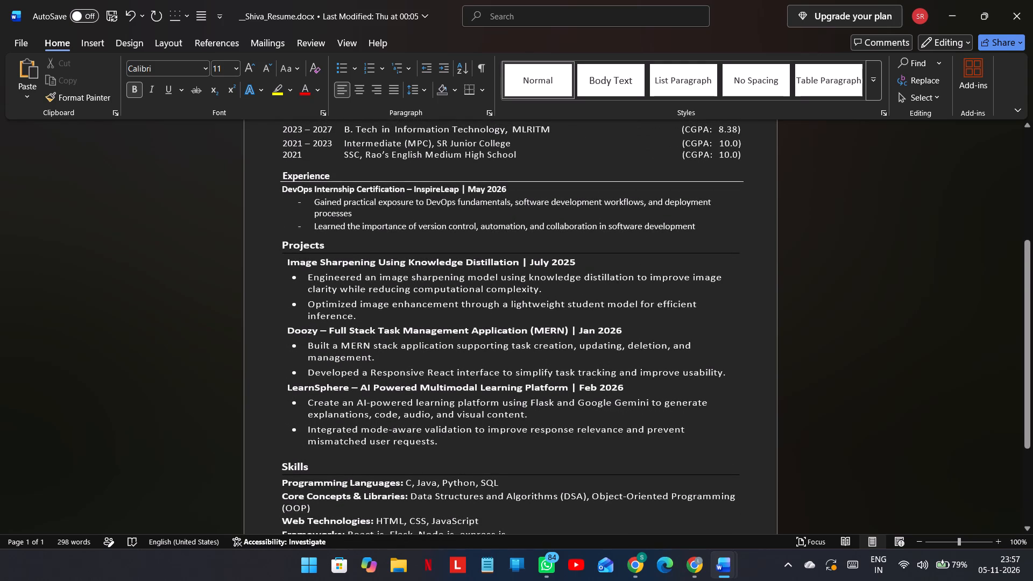
scroll(342, 348, "up", 1)
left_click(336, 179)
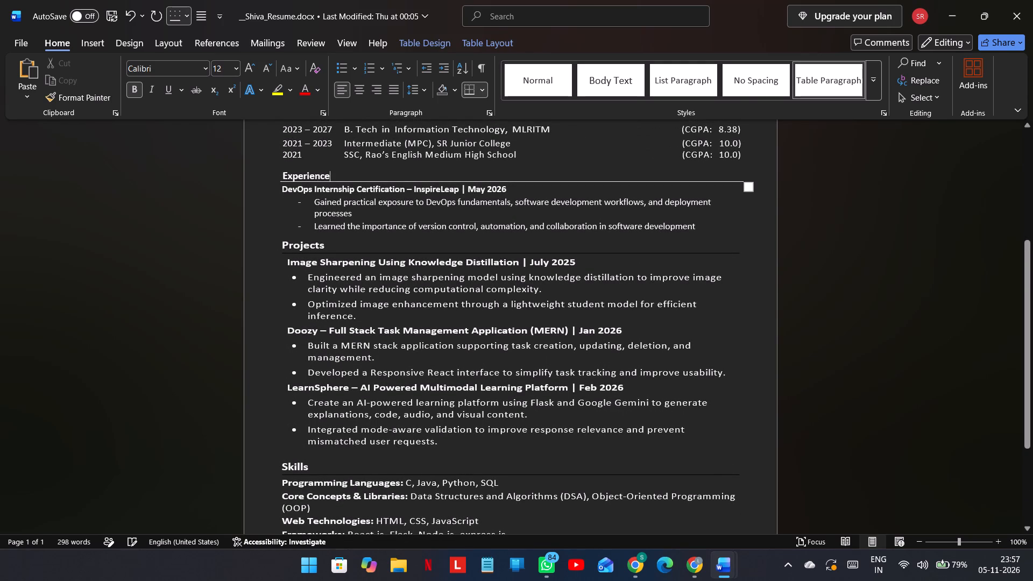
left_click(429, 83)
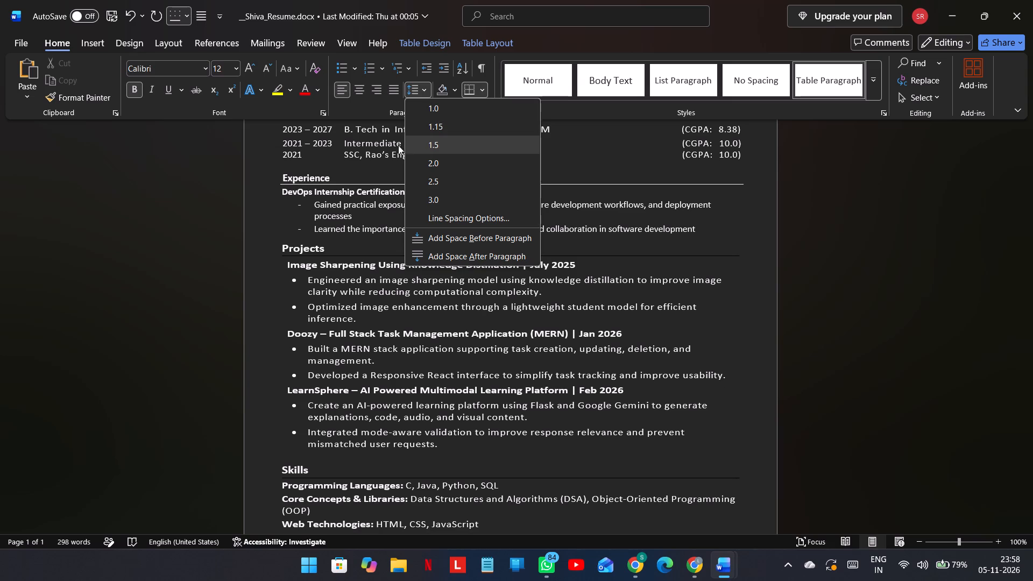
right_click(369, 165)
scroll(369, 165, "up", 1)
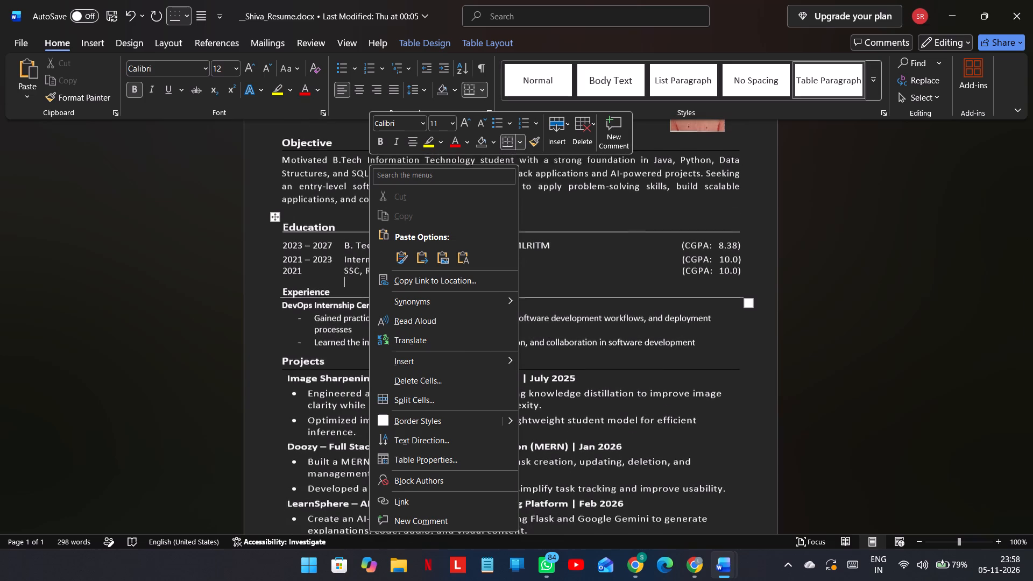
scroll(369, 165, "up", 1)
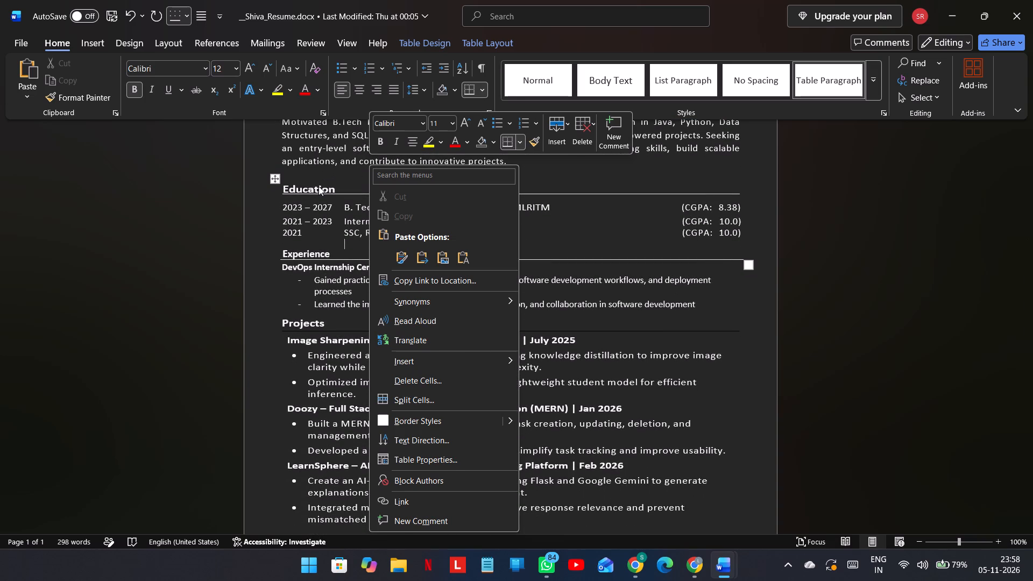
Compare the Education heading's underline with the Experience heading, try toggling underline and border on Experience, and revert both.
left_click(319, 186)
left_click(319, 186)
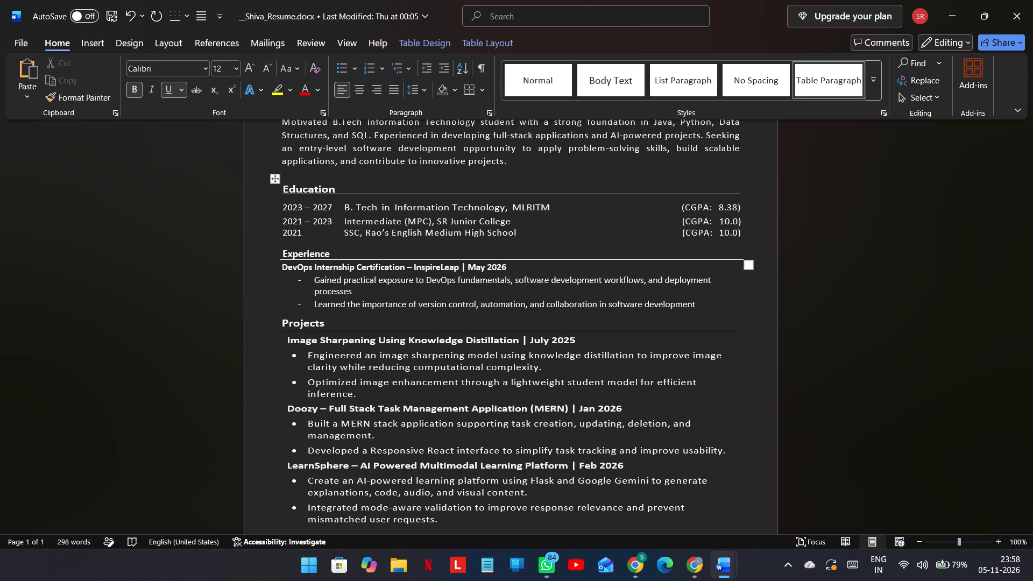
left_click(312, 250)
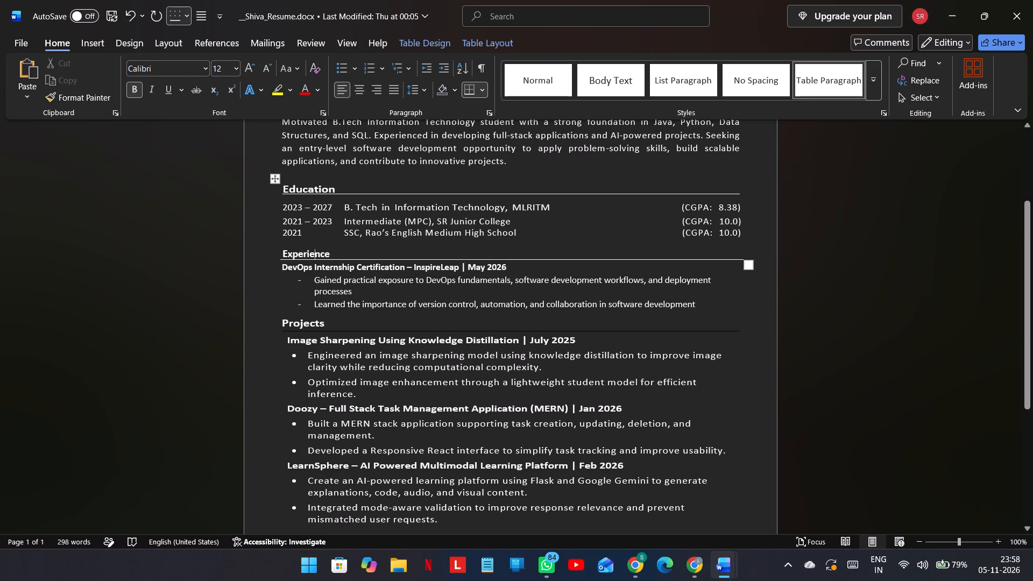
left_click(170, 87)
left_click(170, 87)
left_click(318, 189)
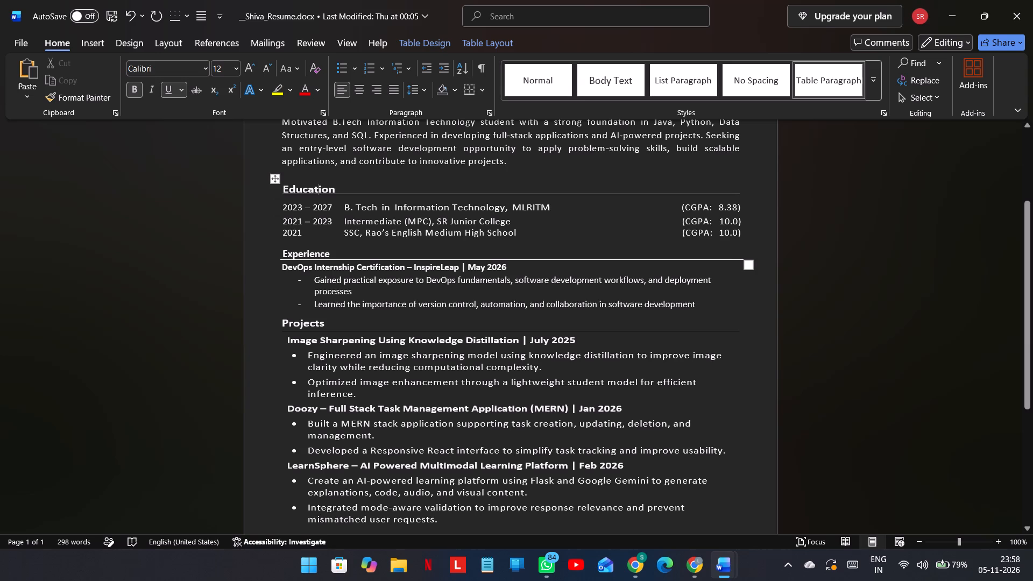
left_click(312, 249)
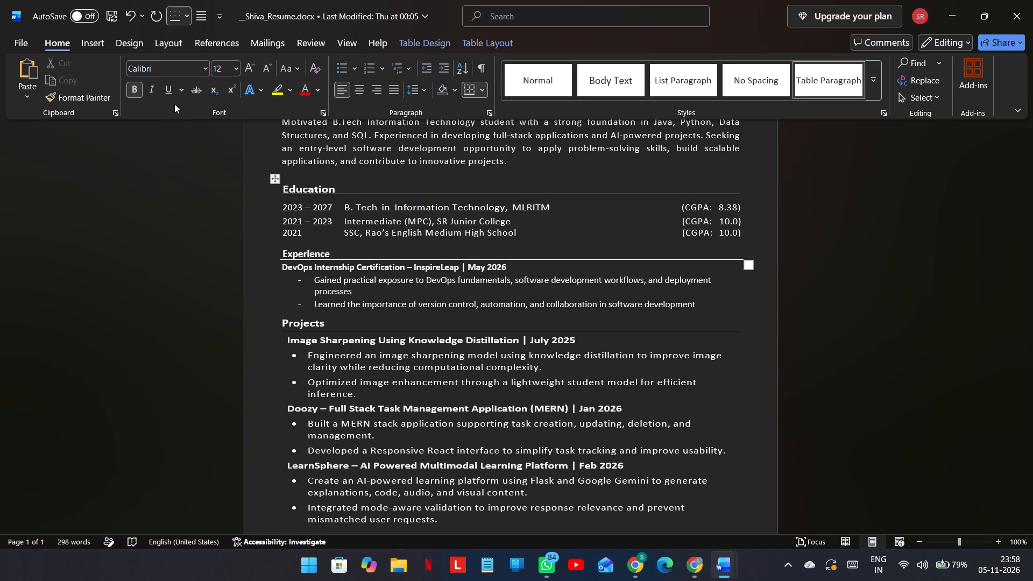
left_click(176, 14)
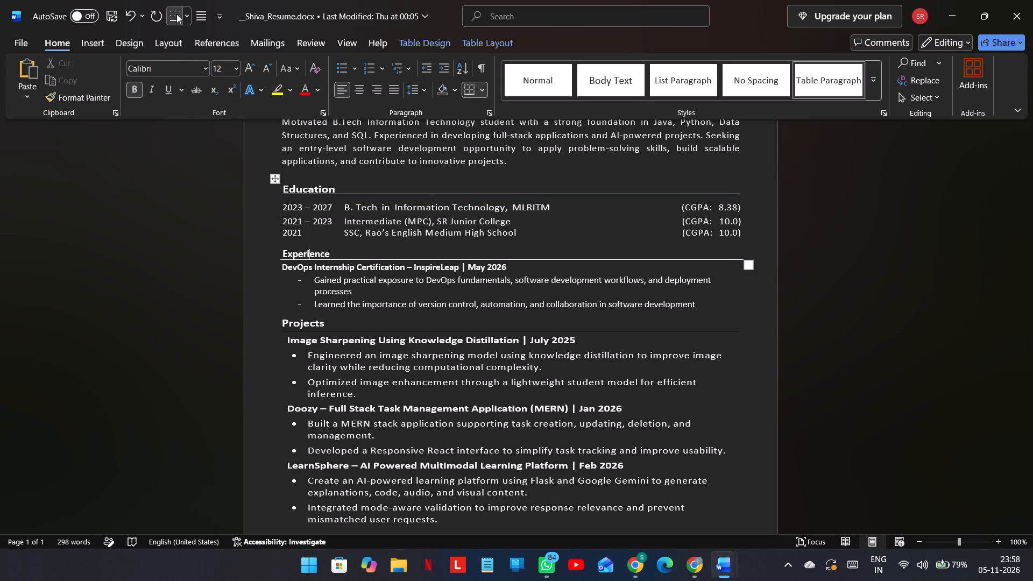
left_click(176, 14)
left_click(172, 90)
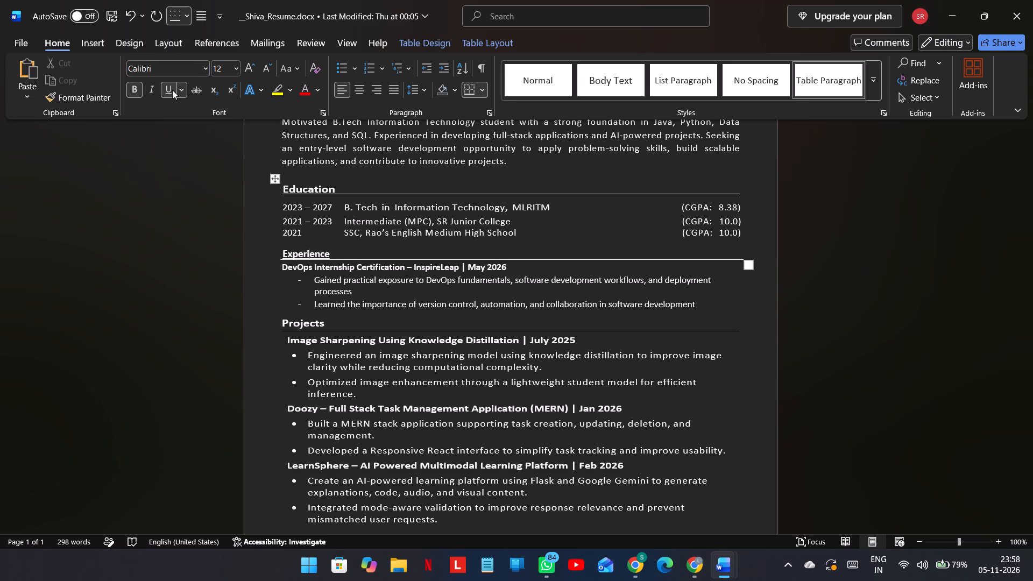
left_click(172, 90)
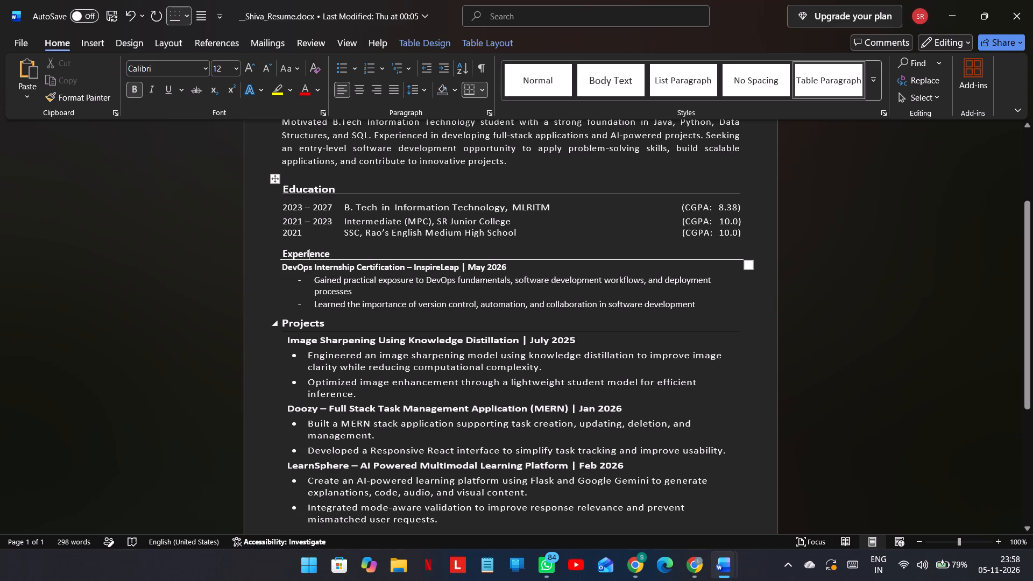
Delete the heading text "Experience" above the DevOps internship entry, keeping the line beneath it.
scroll(303, 314, "down", 2)
scroll(303, 314, "up", 1)
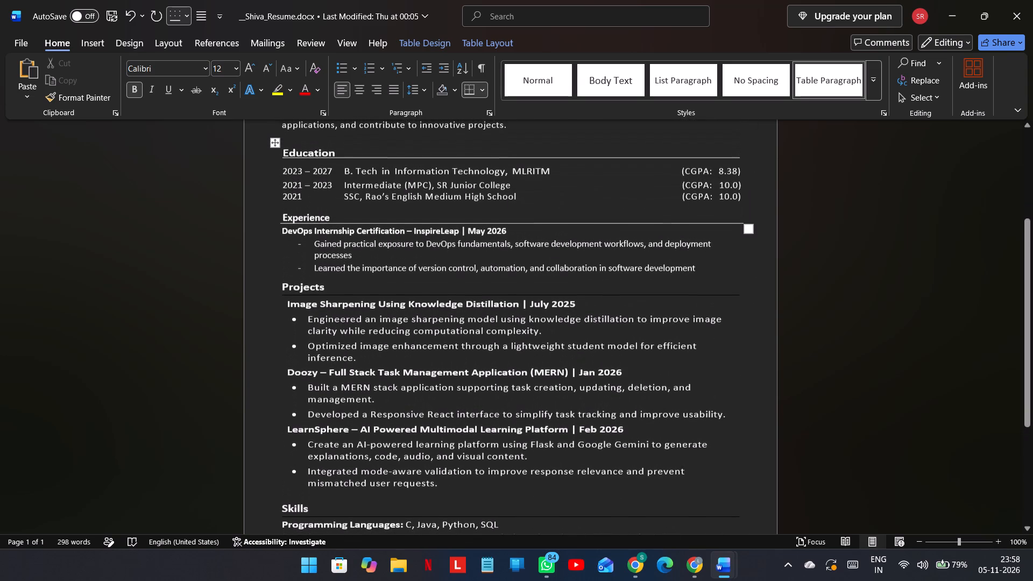
left_click(330, 219)
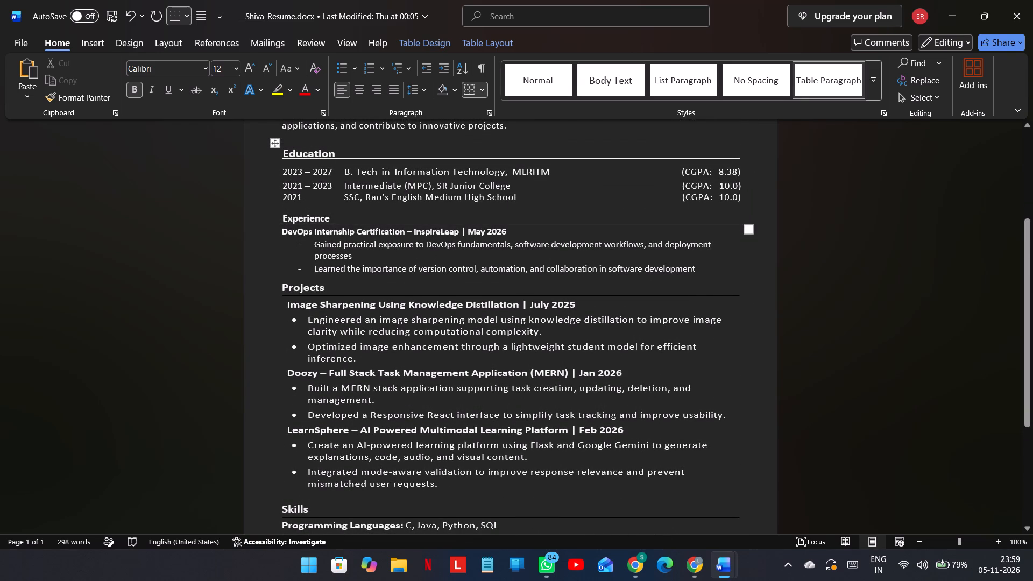
key("BackSpace")
key("BackSpace")
key("BackSpace")
key("BackSpace")
key("BackSpace")
key("BackSpace")
key("BackSpace")
key("BackSpace")
key("BackSpace")
key("BackSpace")
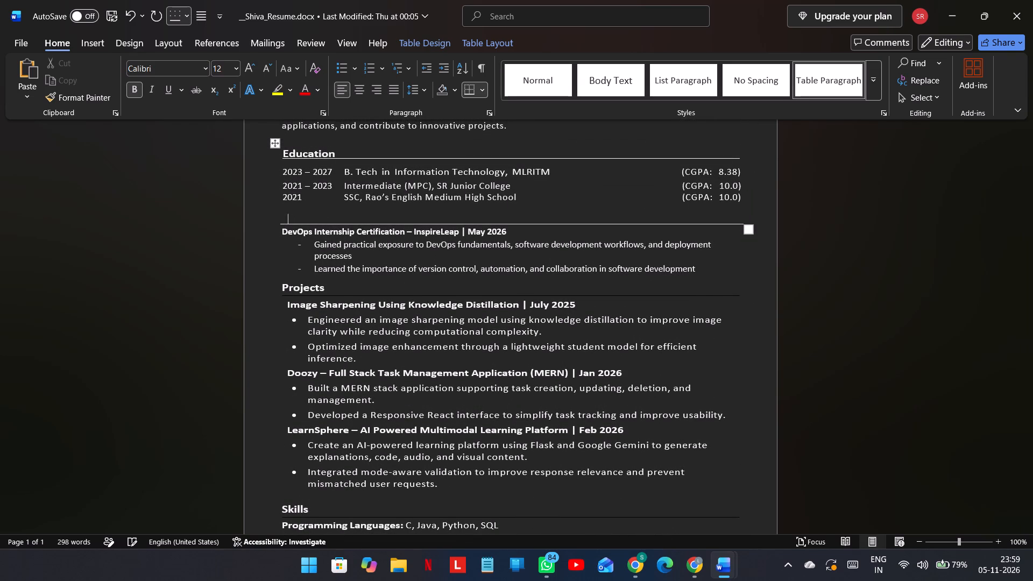
Copy text from the Projects heading into the empty heading line above the DevOps internship entry and complete it as "Projects".
double_click(294, 286)
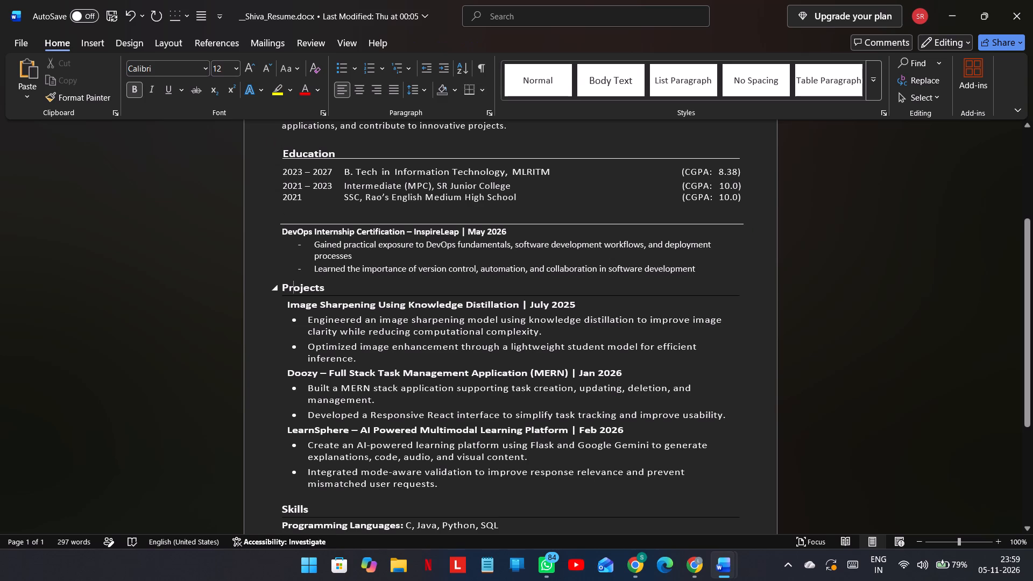
left_click(294, 286)
left_click_drag(327, 283, 282, 288)
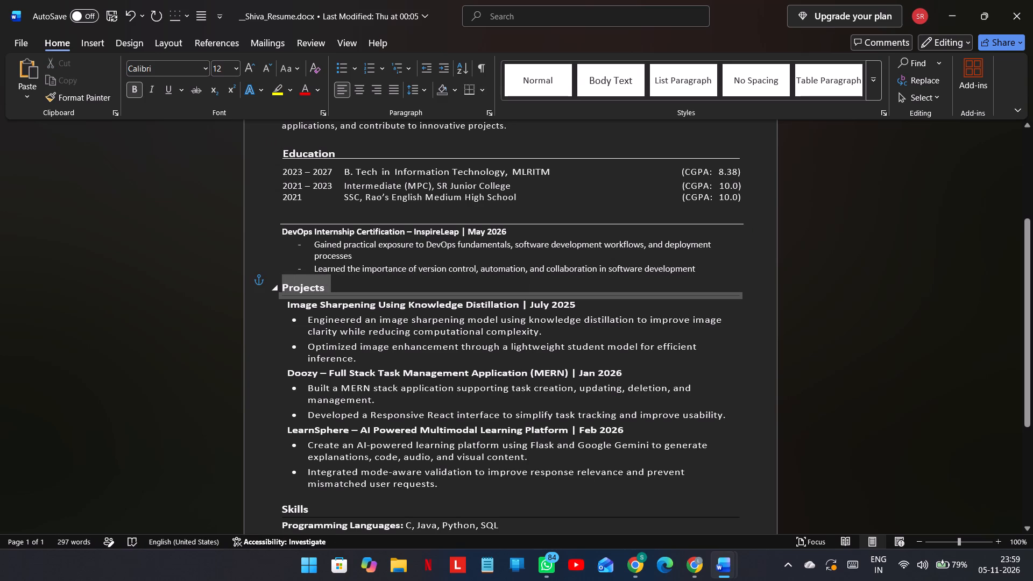
left_click_drag(282, 288, 288, 287)
left_click(281, 286)
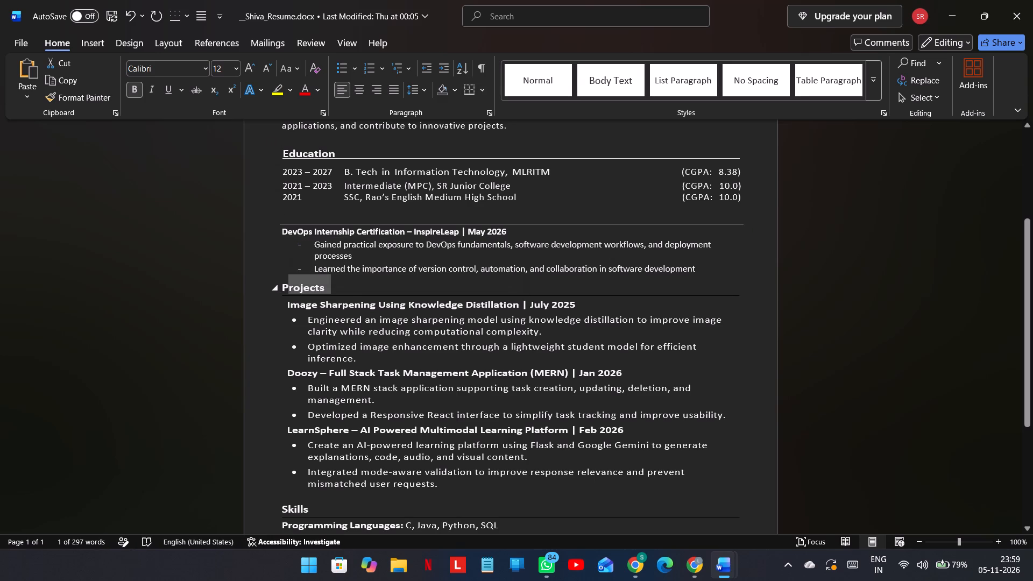
double_click(281, 286)
double_click(281, 286)
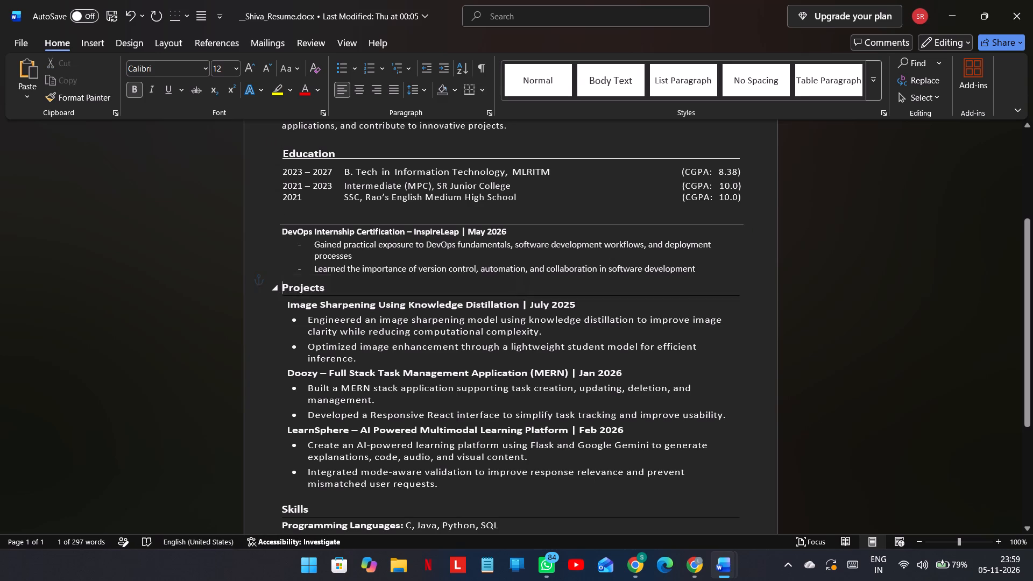
left_click(281, 286)
left_click(281, 286)
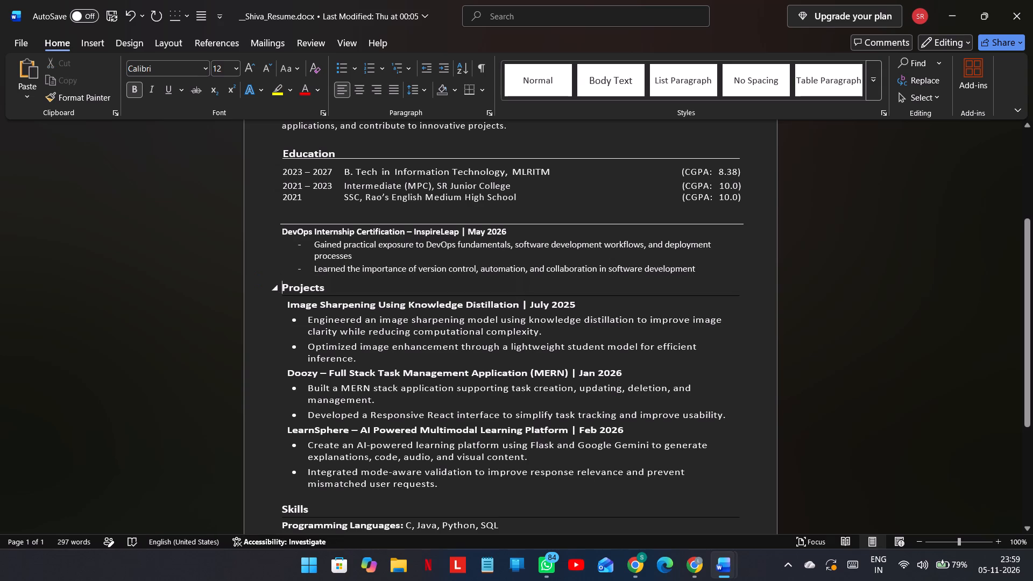
left_click_drag(281, 286, 324, 287)
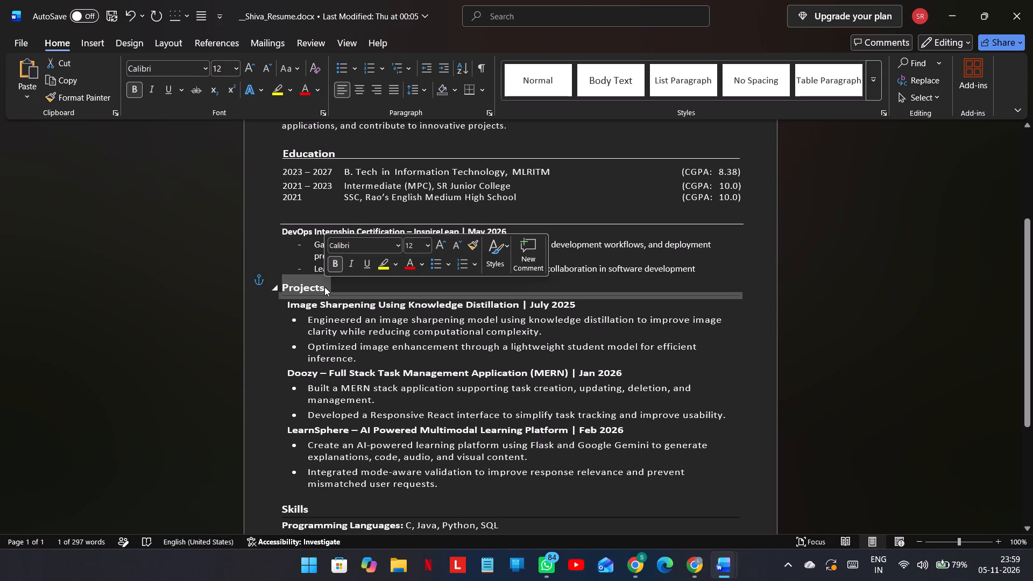
left_click(324, 287)
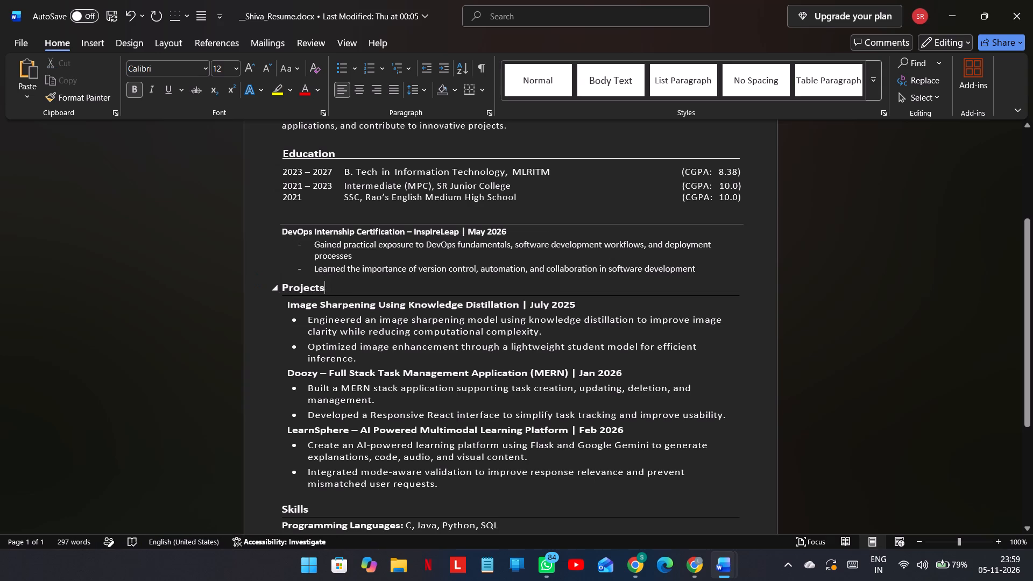
left_click_drag(281, 287, 312, 288)
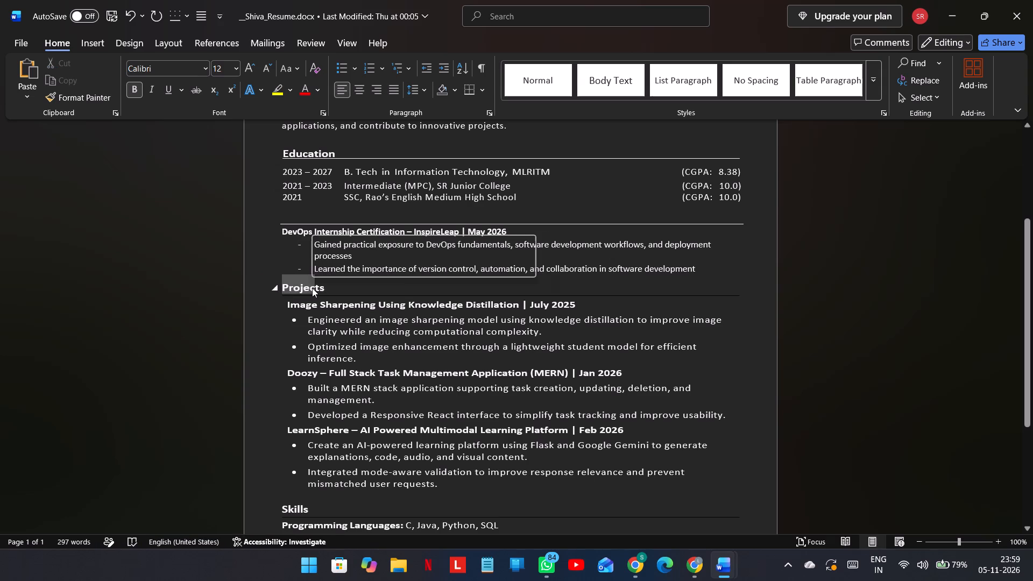
key("ctrl+c")
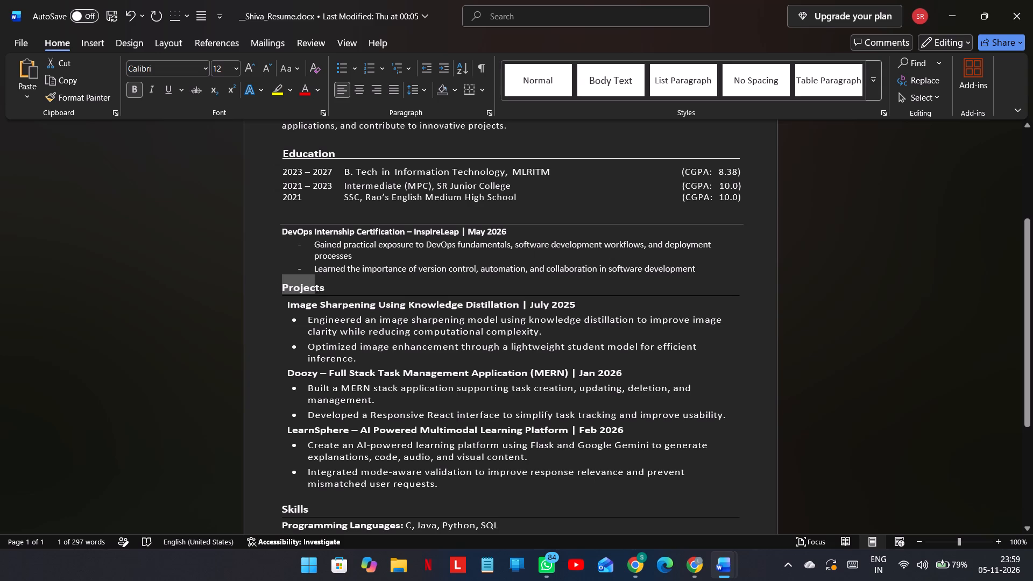
left_click(298, 219)
key("ctrl+v")
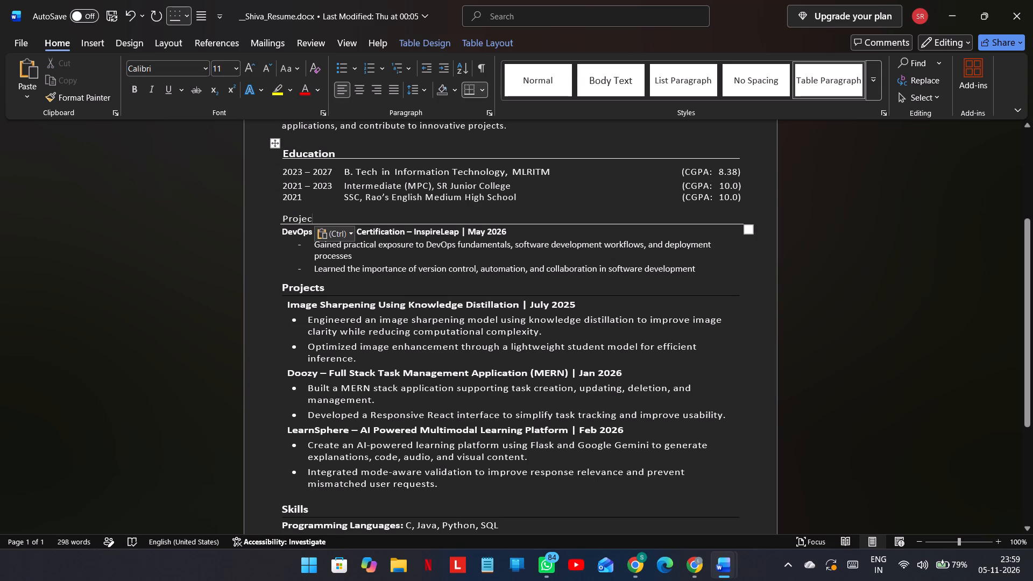
key("BackSpace")
key("BackSpace")
key("BackSpace")
key("BackSpace")
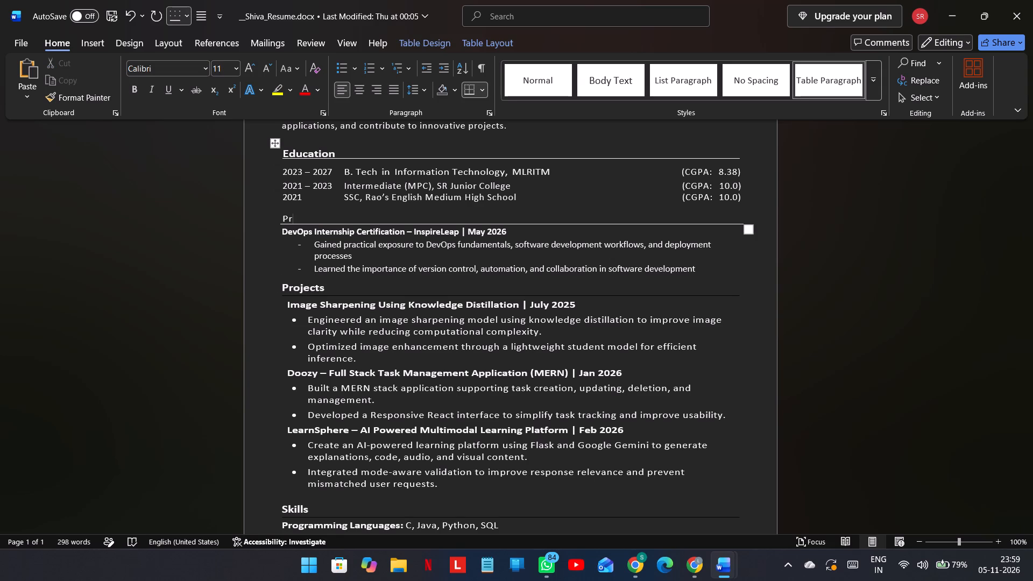
key("BackSpace")
key("r")
key("o")
type("ject")
key("s")
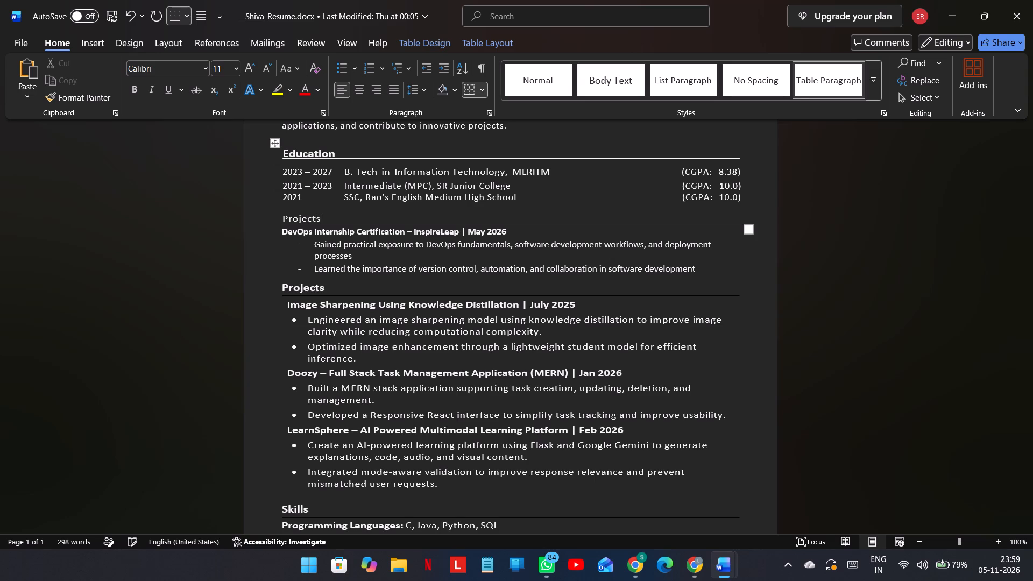
Format the copied "Projects" text above the DevOps internship entry as bold at size 12.
left_click(305, 218)
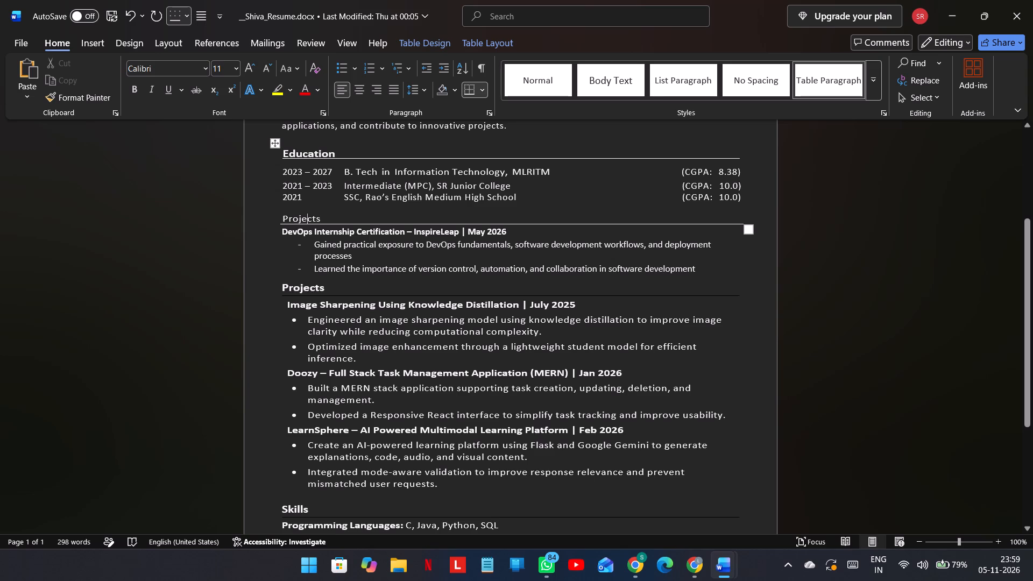
double_click(305, 218)
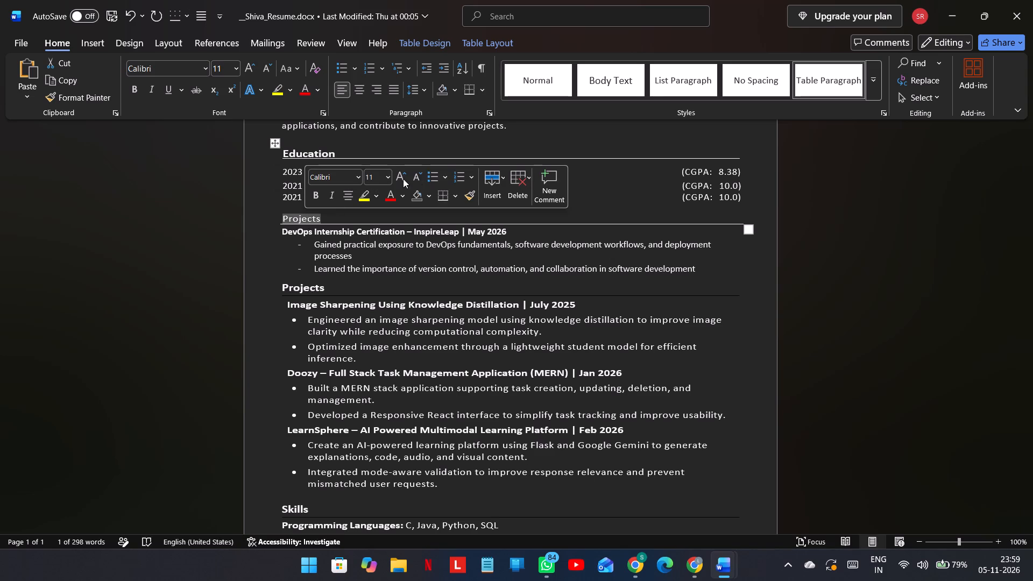
left_click(402, 177)
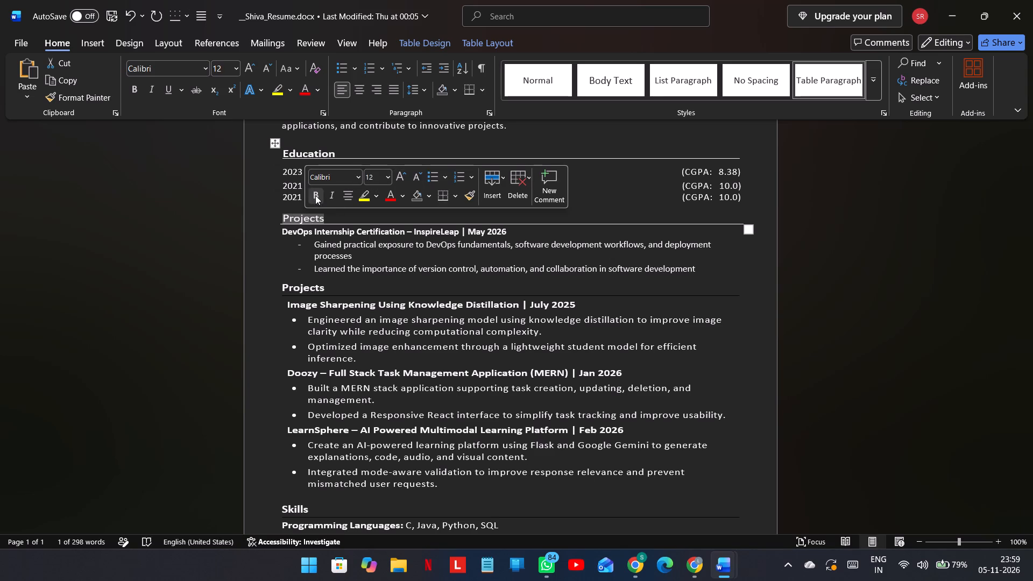
left_click(315, 193)
left_click(316, 221)
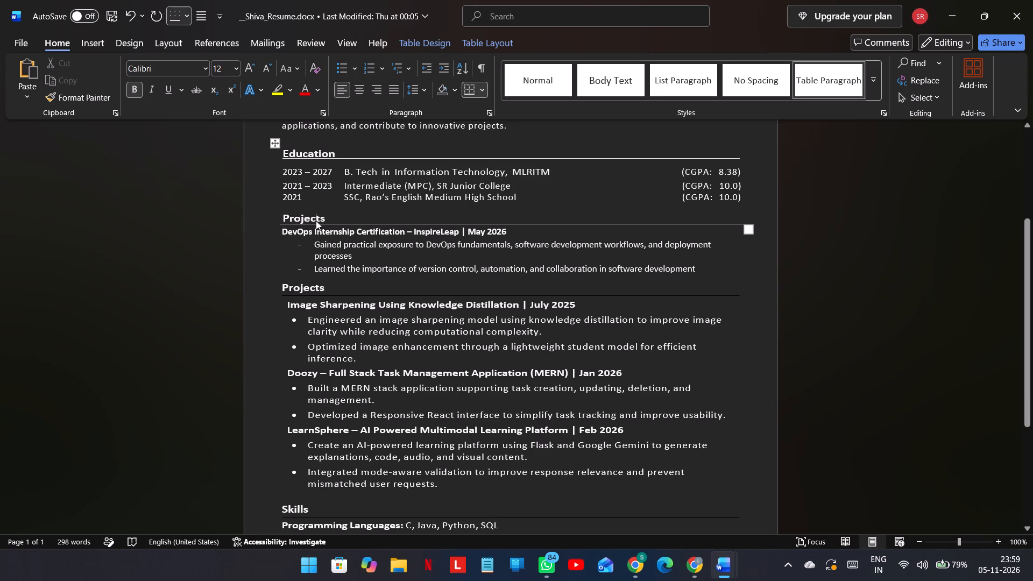
Replace the "Projects" text above the DevOps internship entry with the heading "Expereience", keeping its formatting.
left_click(327, 217)
key("BackSpace")
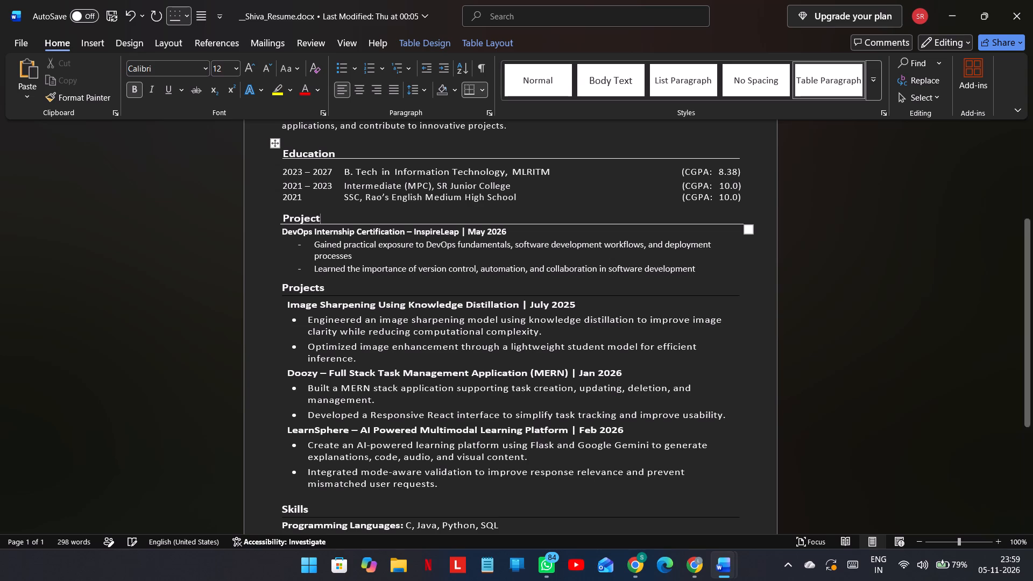
key("BackSpace")
key("BackSpace")
key("BackSpace")
key("BackSpace")
key("BackSpace")
key("BackSpace")
key("BackSpace")
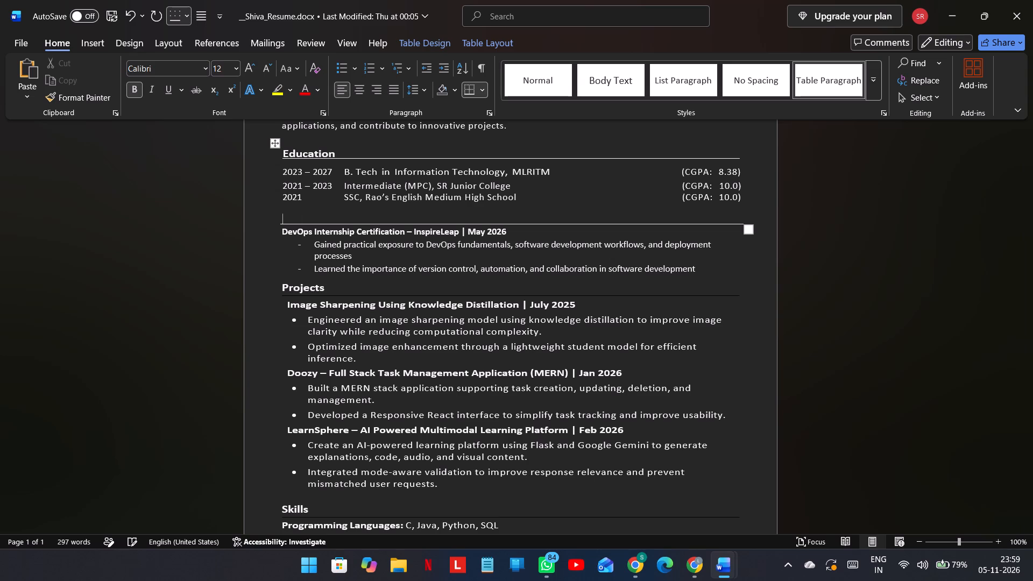
key("e")
key("BackSpace")
type("Exp")
type("ereu")
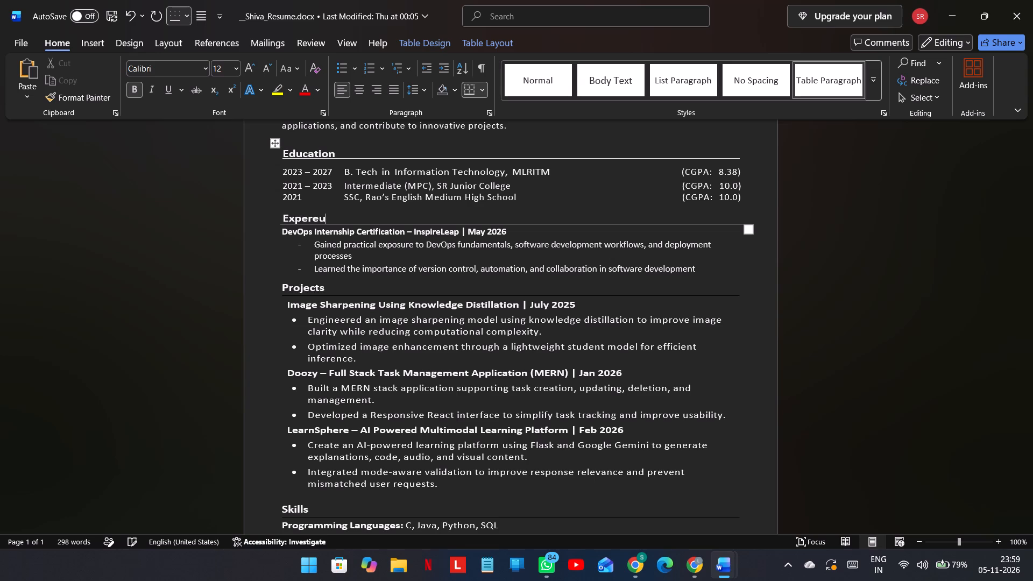
key("BackSpace")
type("ience")
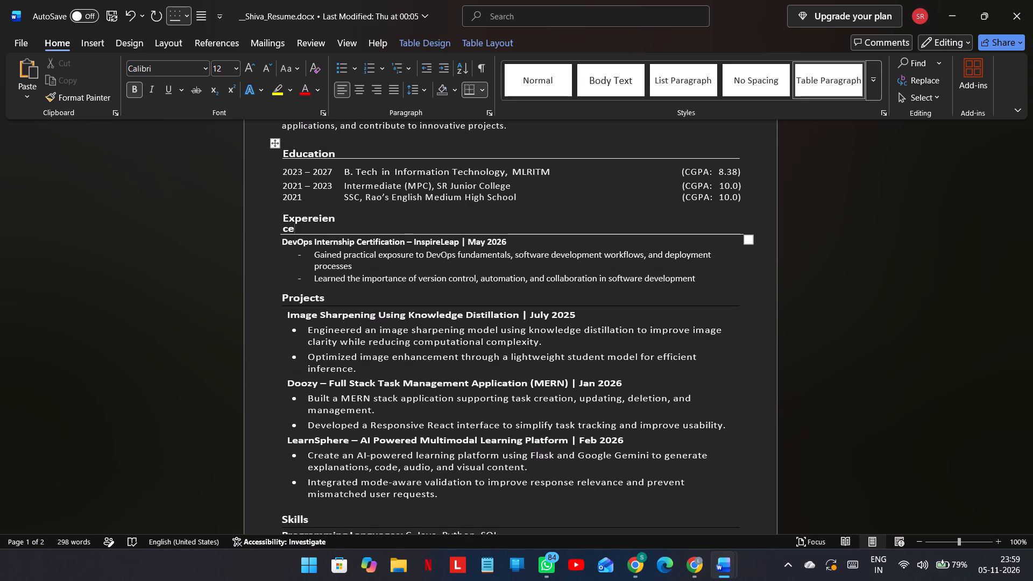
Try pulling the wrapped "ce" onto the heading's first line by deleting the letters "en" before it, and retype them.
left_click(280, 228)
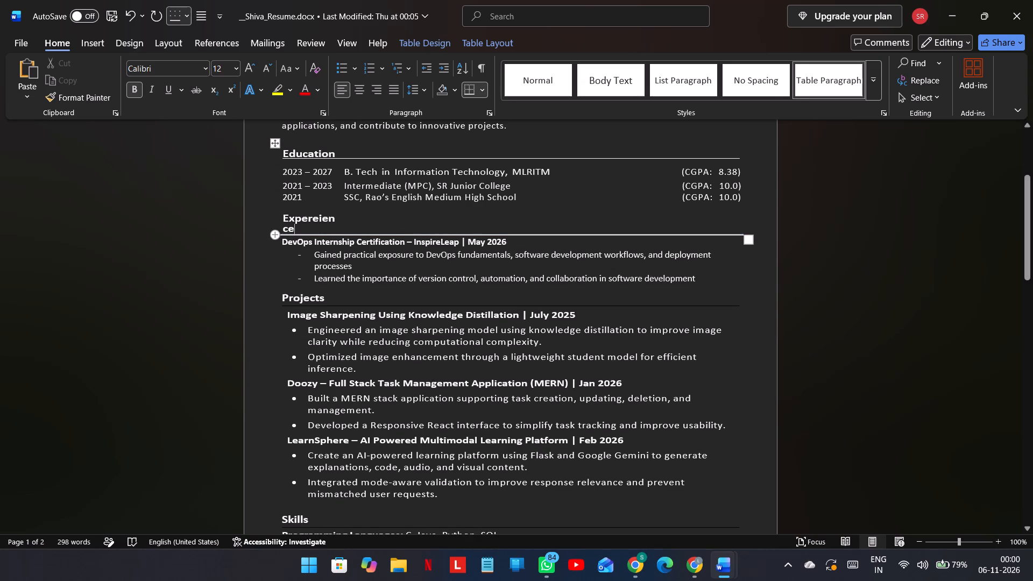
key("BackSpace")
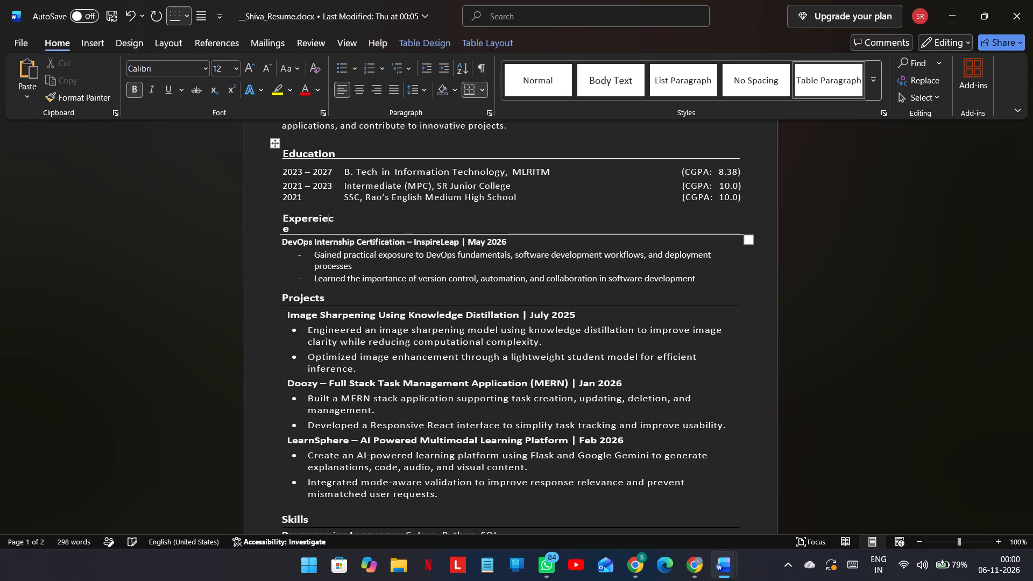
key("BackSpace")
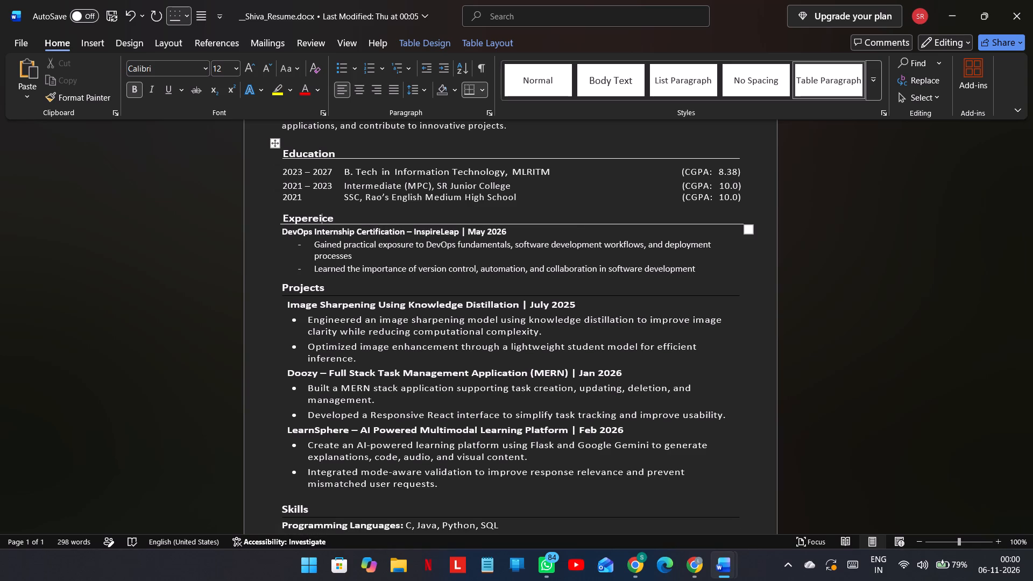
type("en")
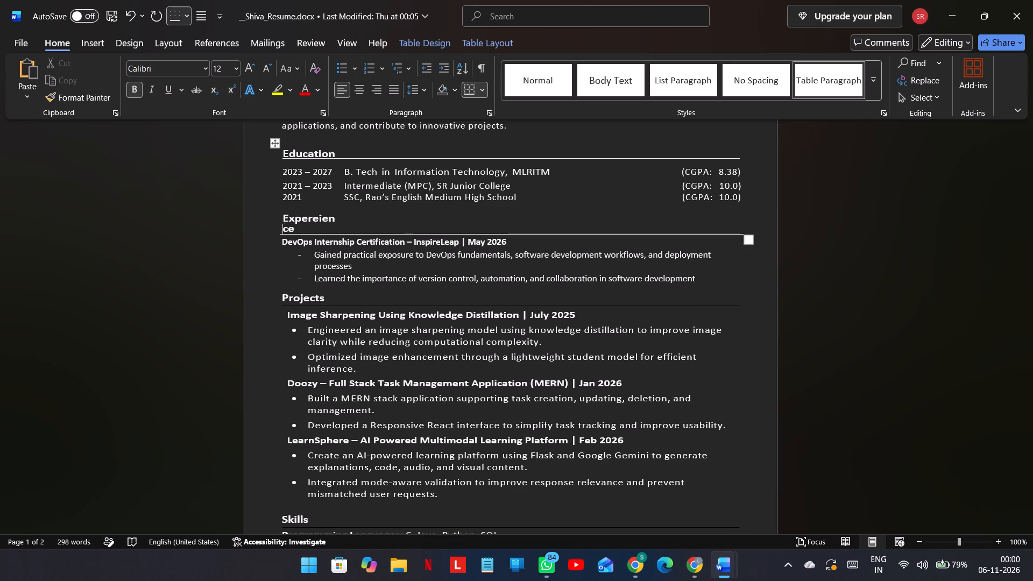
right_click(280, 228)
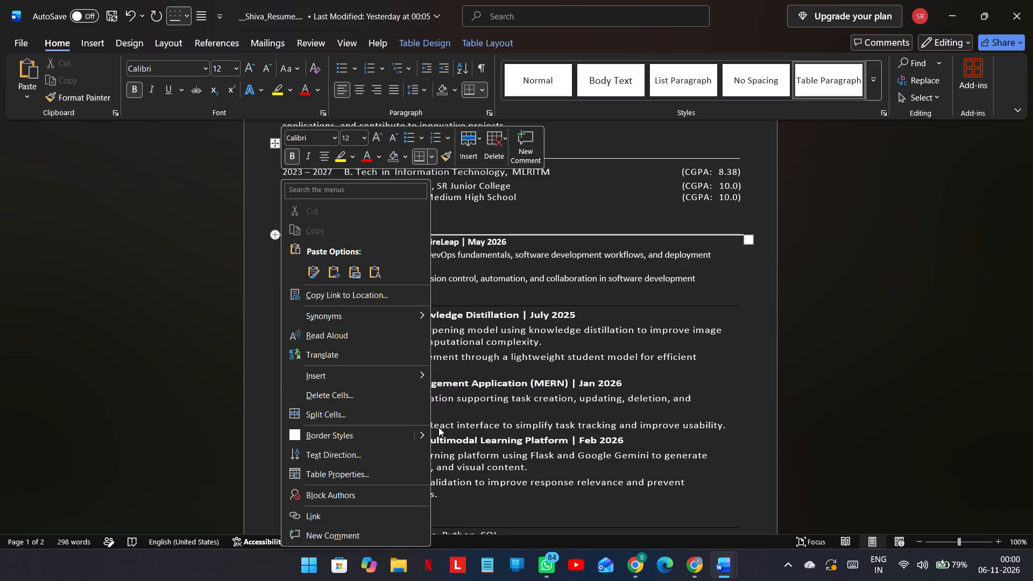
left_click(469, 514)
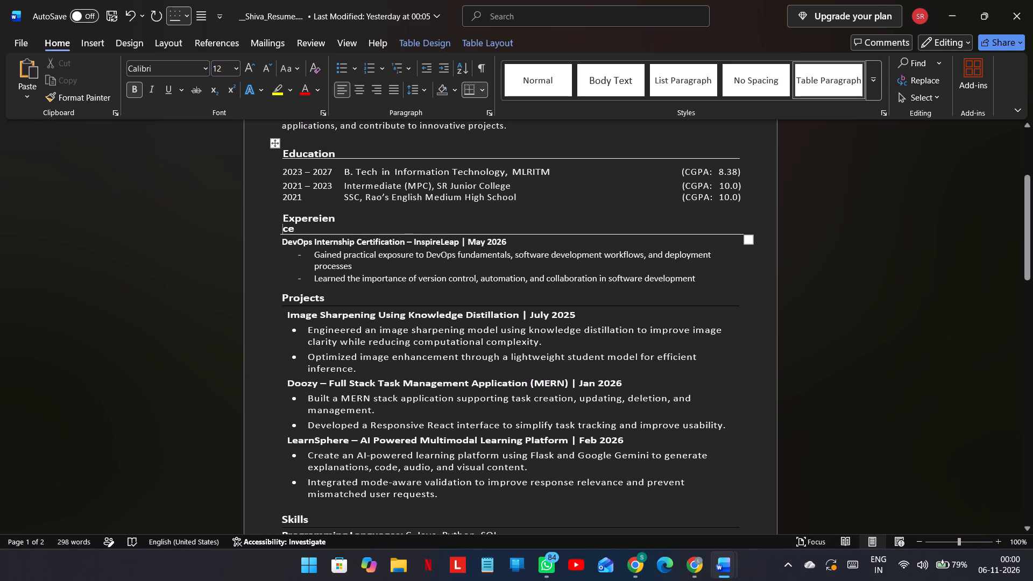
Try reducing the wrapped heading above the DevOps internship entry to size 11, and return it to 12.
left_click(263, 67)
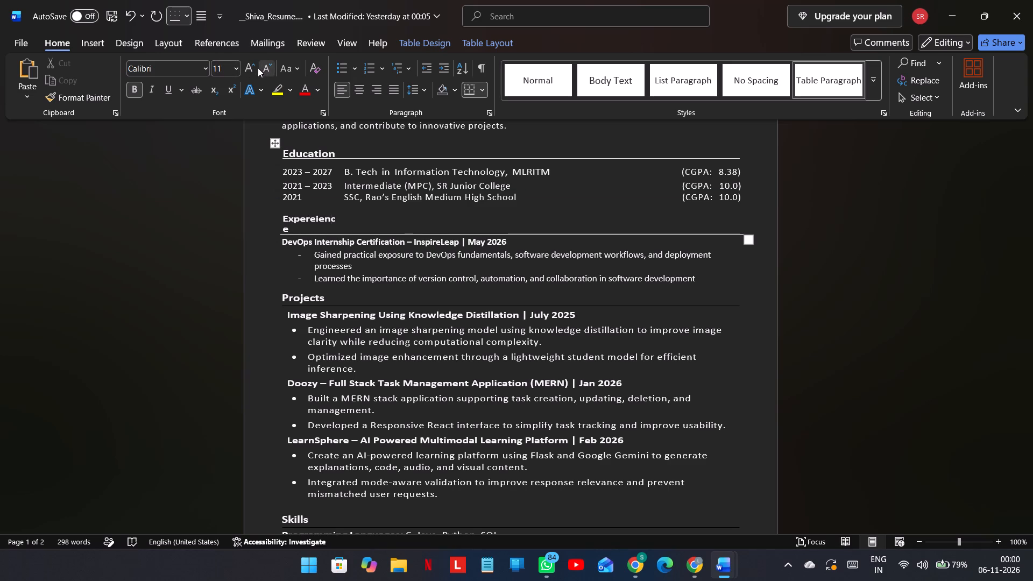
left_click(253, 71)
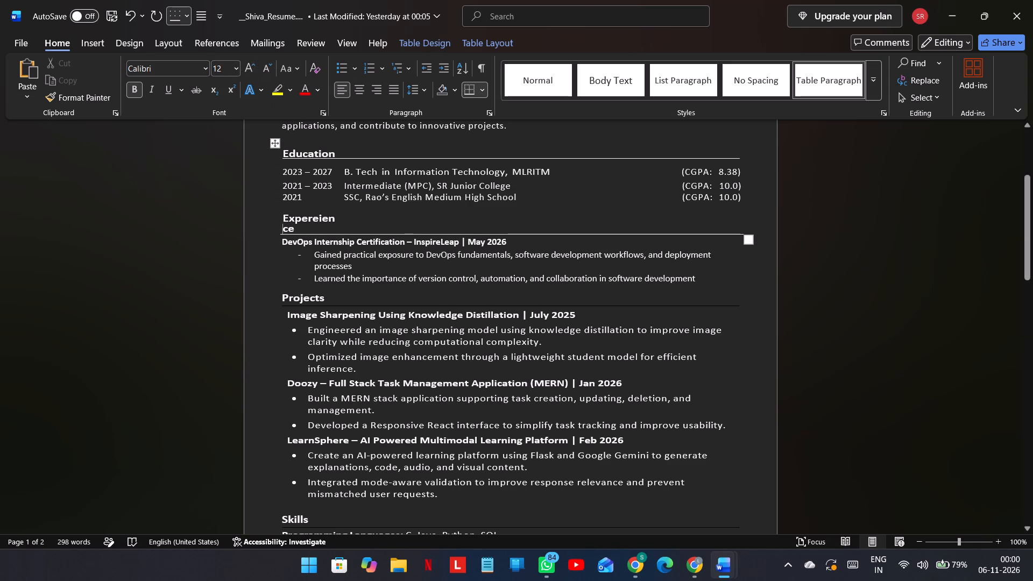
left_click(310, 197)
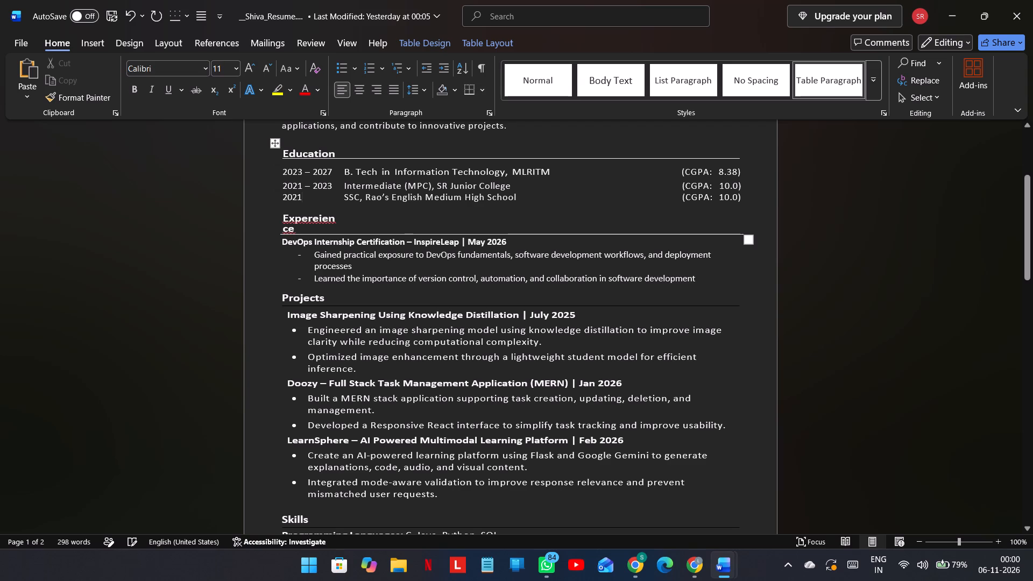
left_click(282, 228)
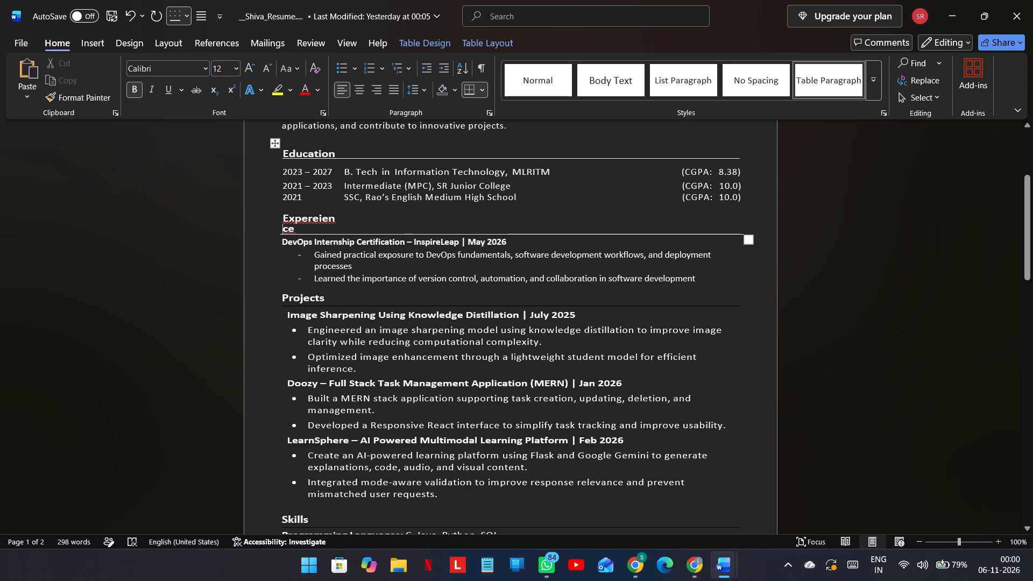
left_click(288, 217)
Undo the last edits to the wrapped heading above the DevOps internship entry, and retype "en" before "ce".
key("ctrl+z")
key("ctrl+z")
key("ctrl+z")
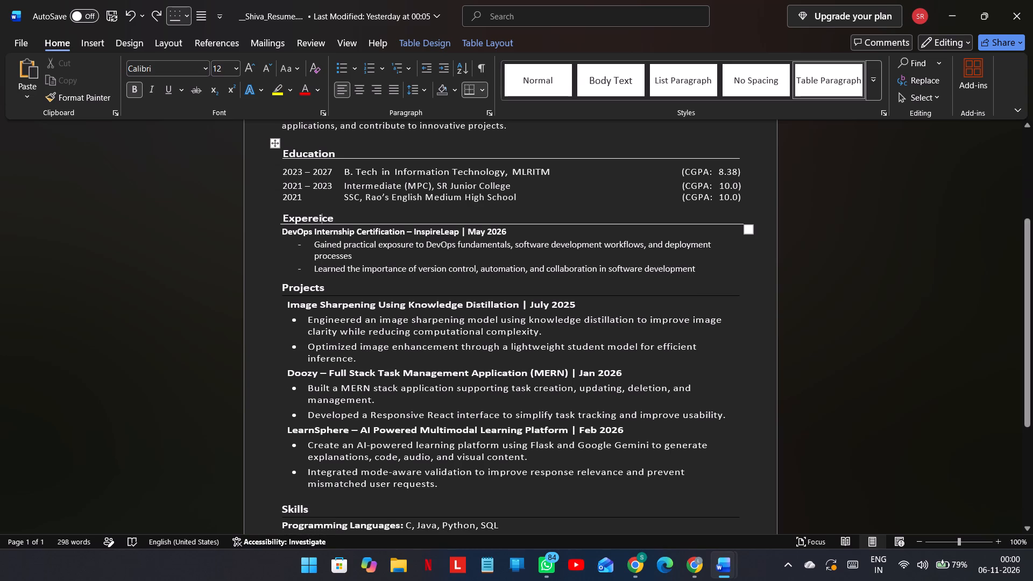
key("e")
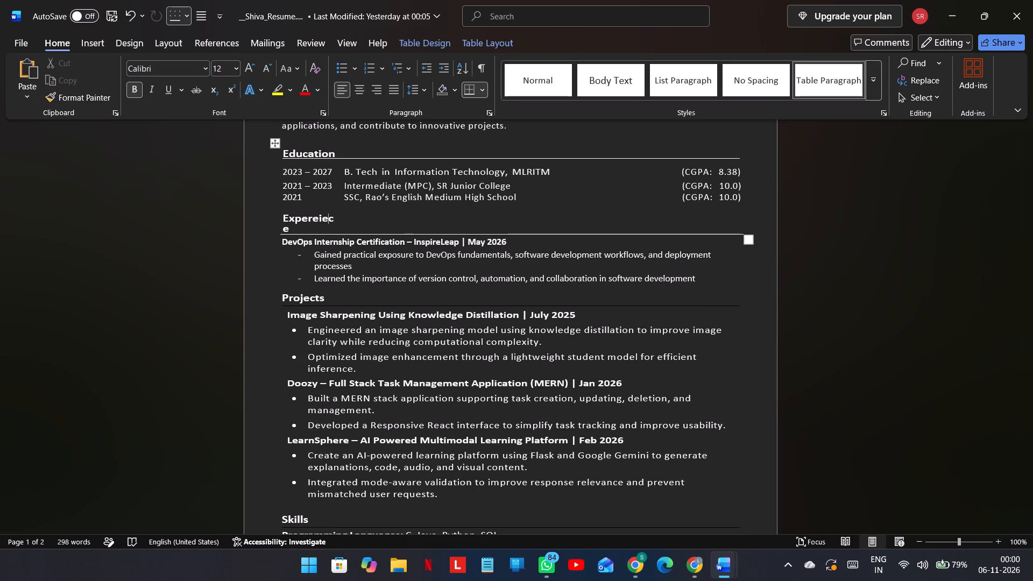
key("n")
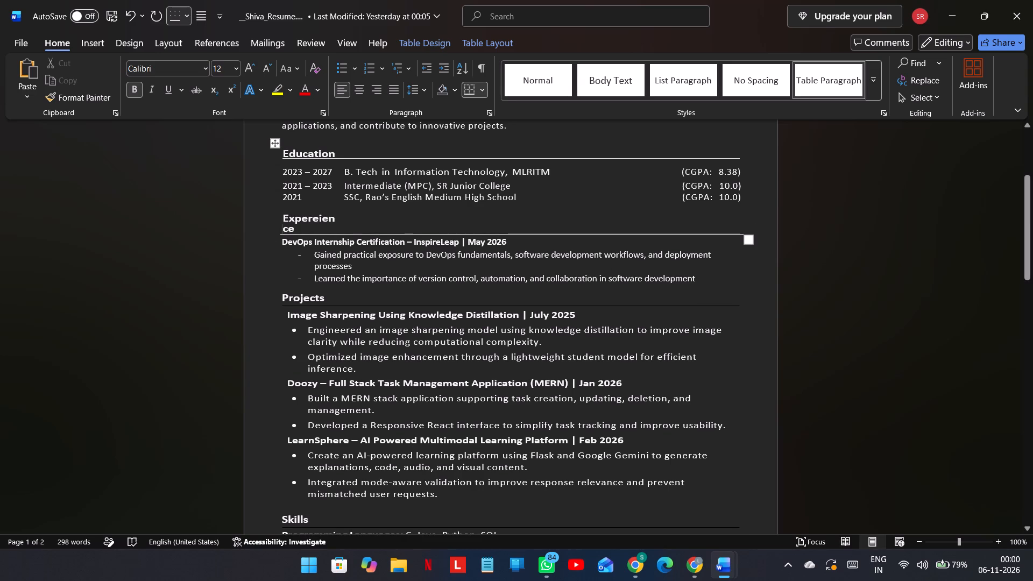
key("Print")
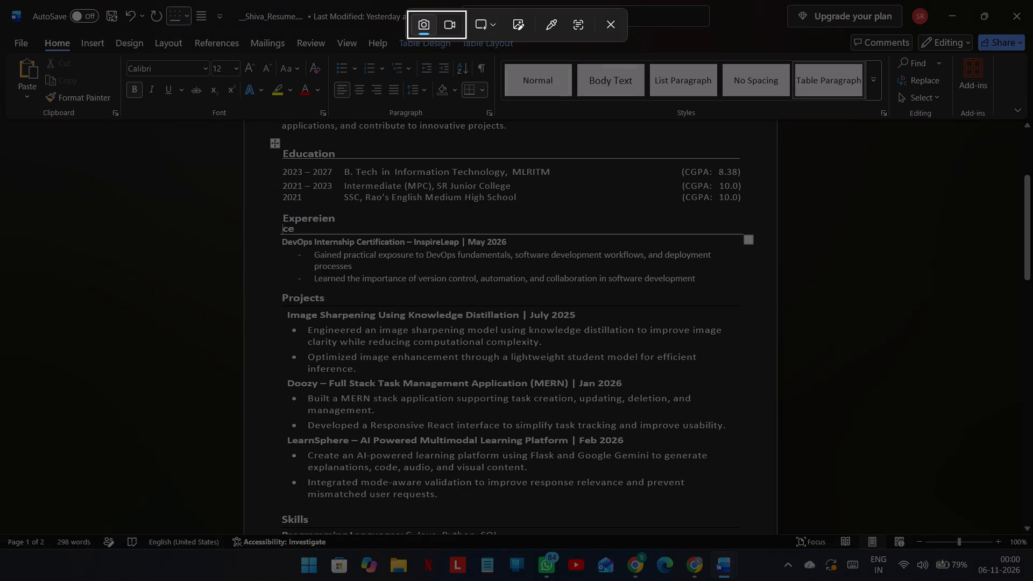
left_click_drag(249, 212, 496, 284)
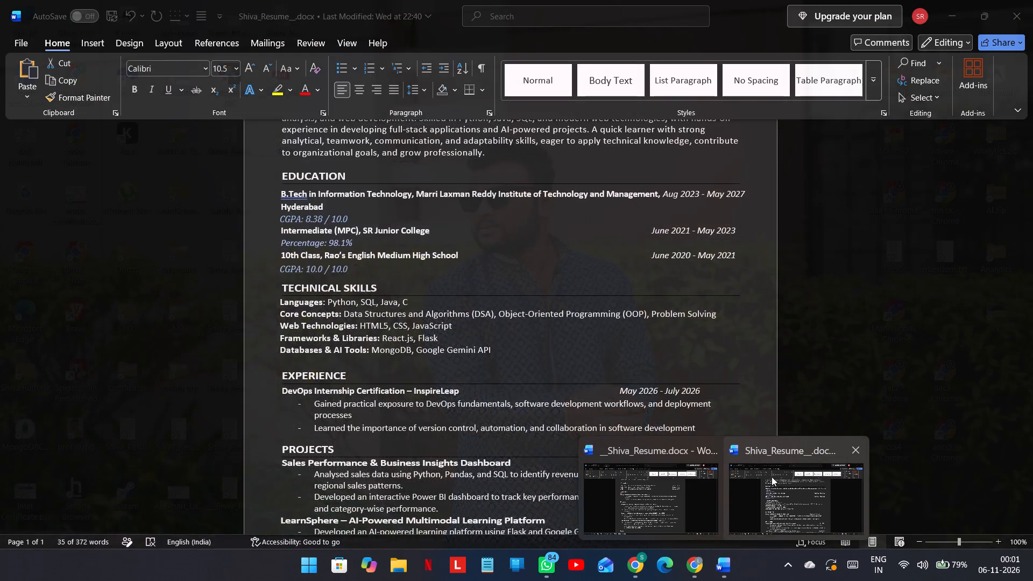
left_click(697, 506)
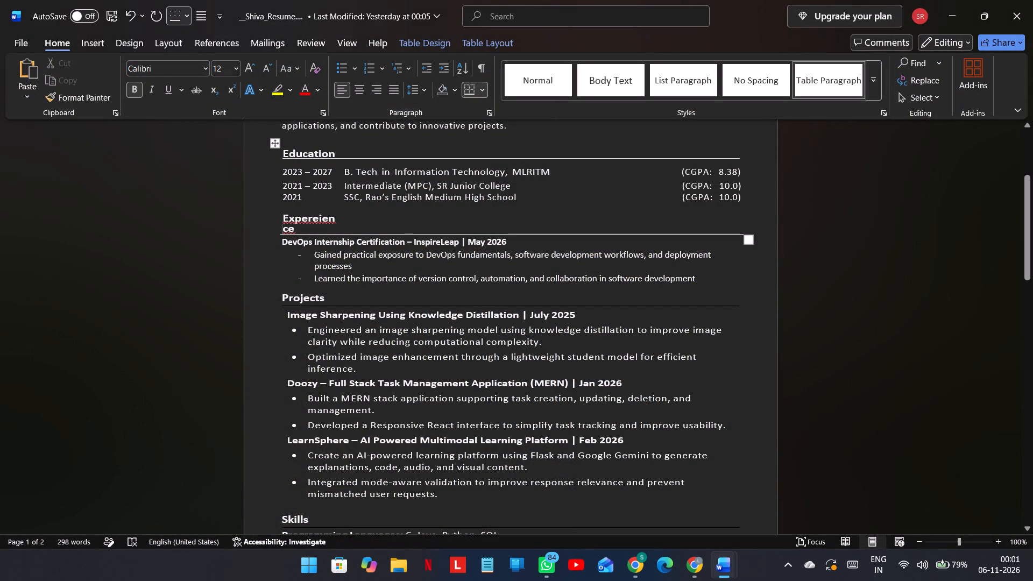
left_click(300, 224)
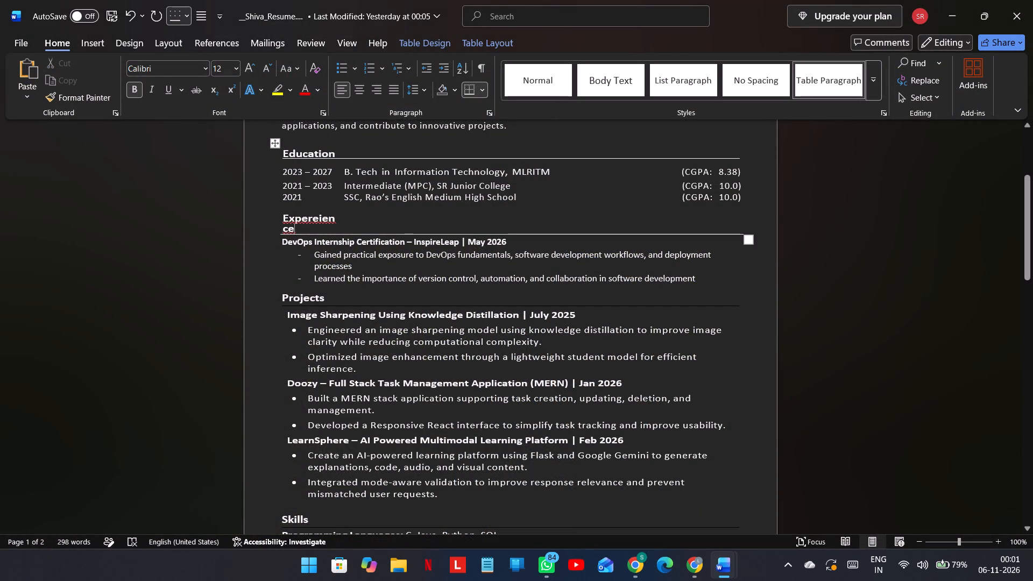
right_click(288, 220)
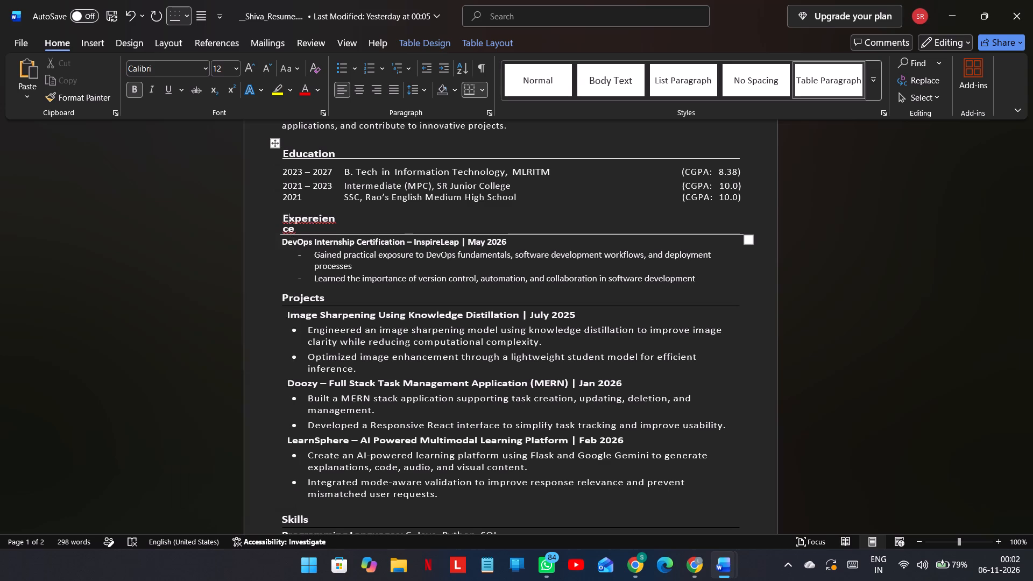
key("alt+Tab")
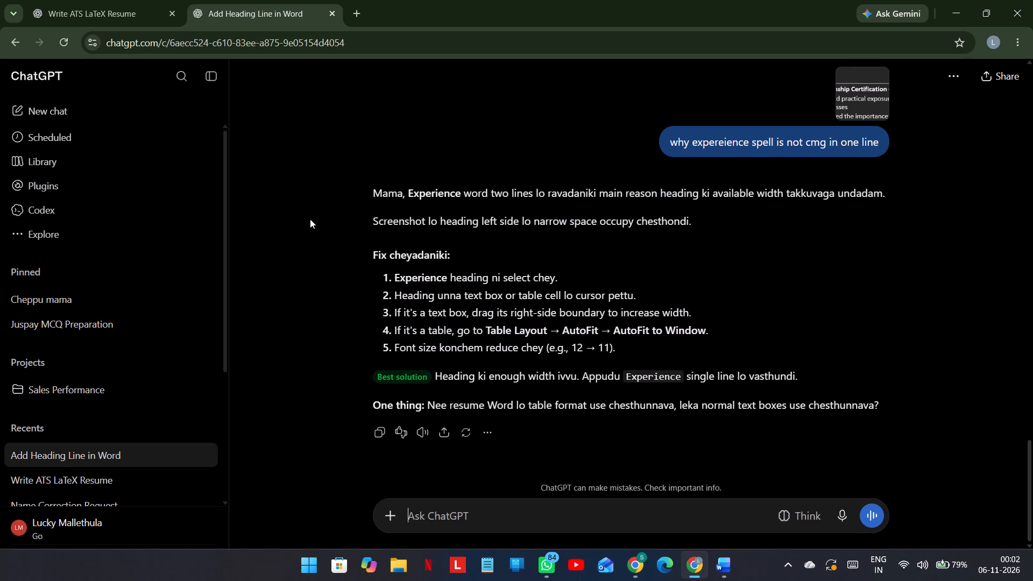
key("alt+Tab")
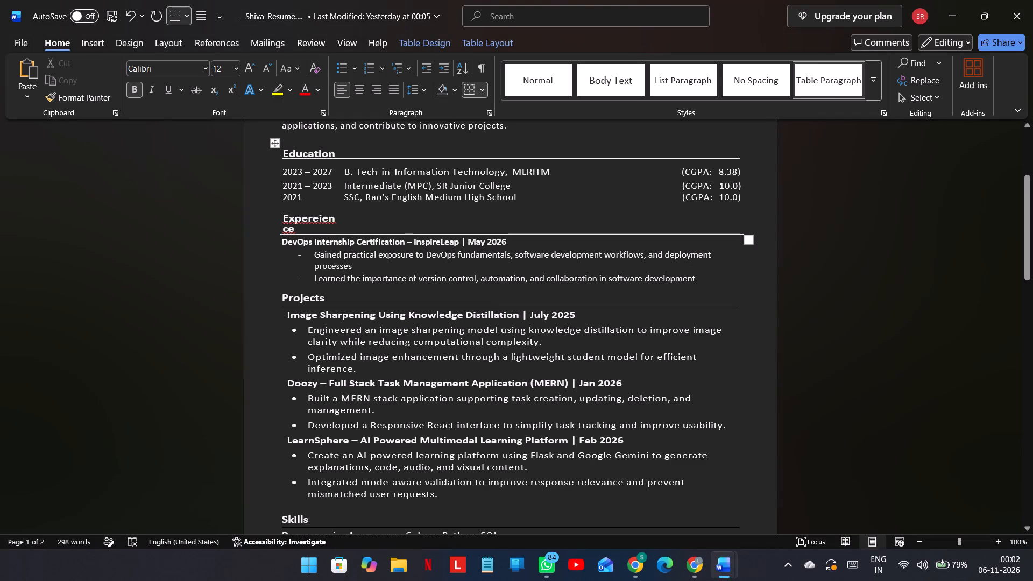
double_click(305, 224)
double_click(301, 223)
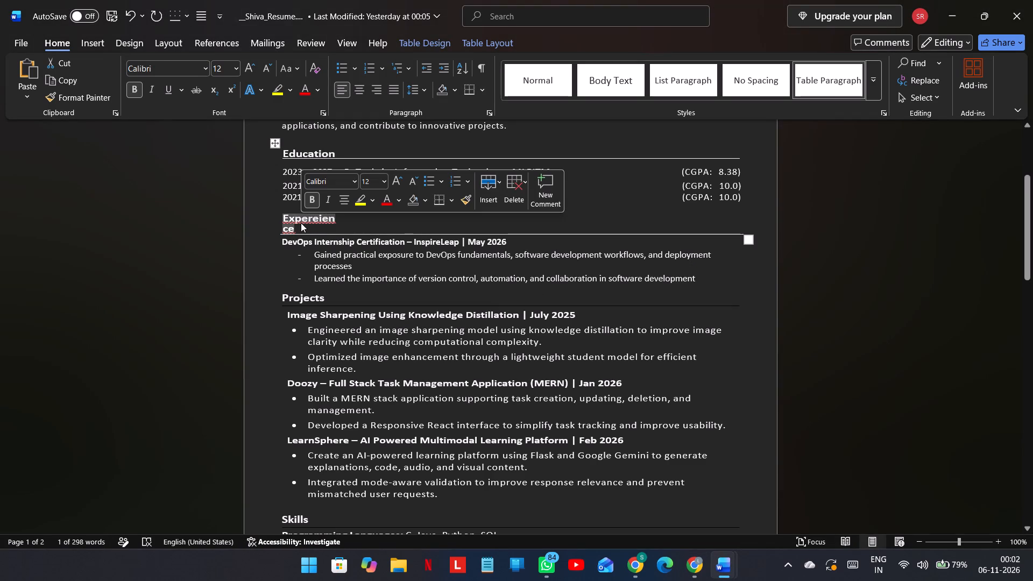
key("alt+Tab")
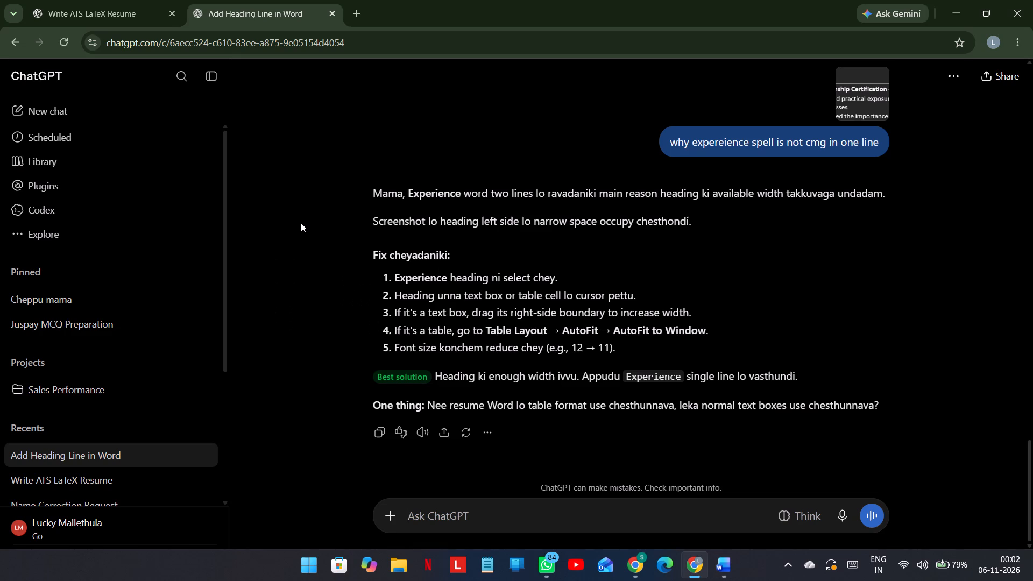
key("alt+Tab")
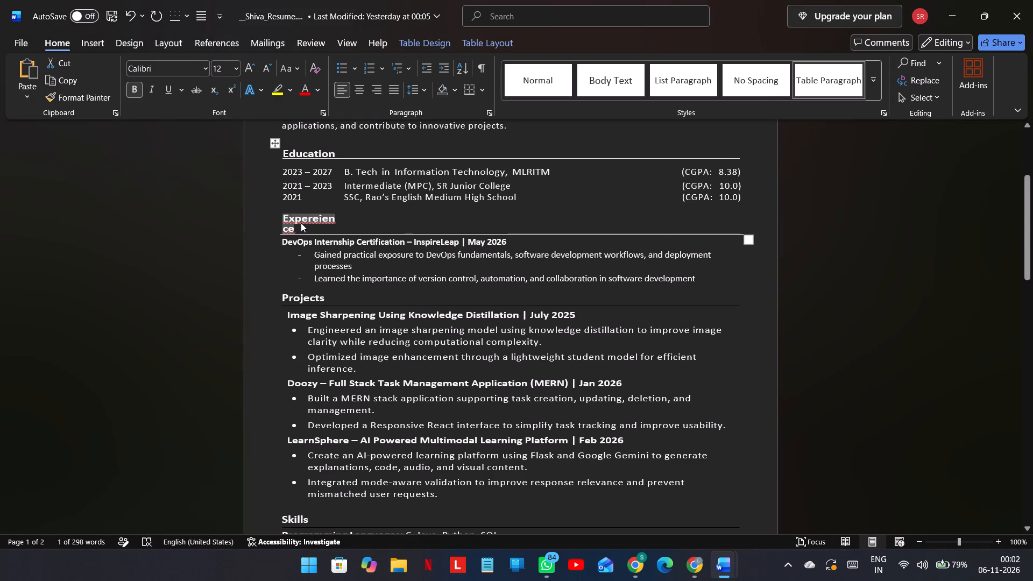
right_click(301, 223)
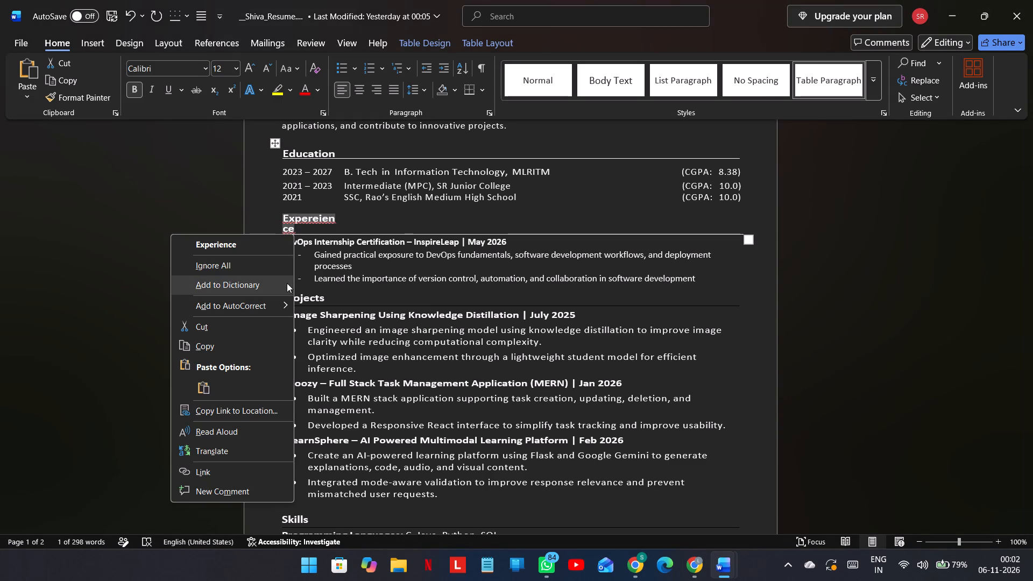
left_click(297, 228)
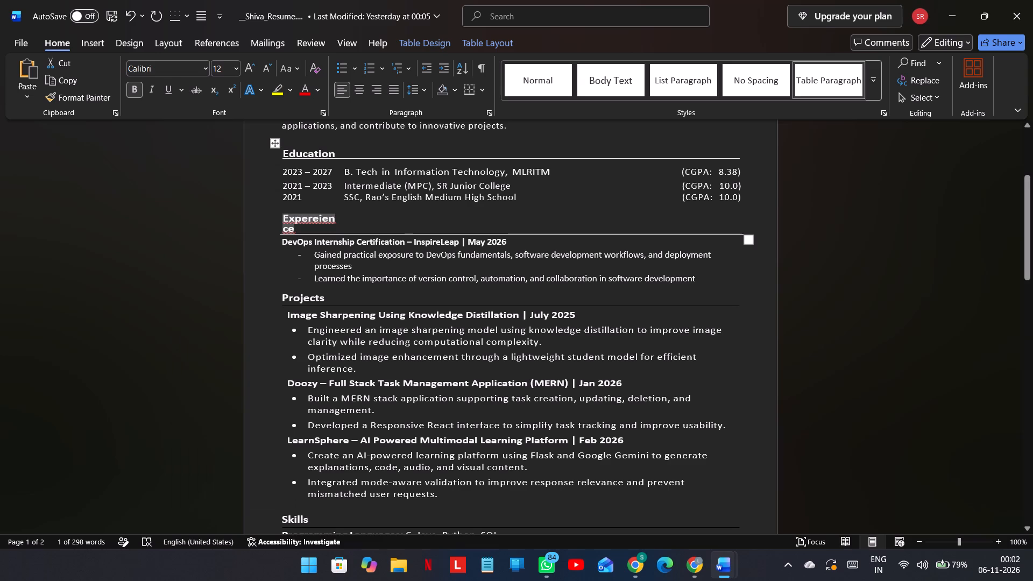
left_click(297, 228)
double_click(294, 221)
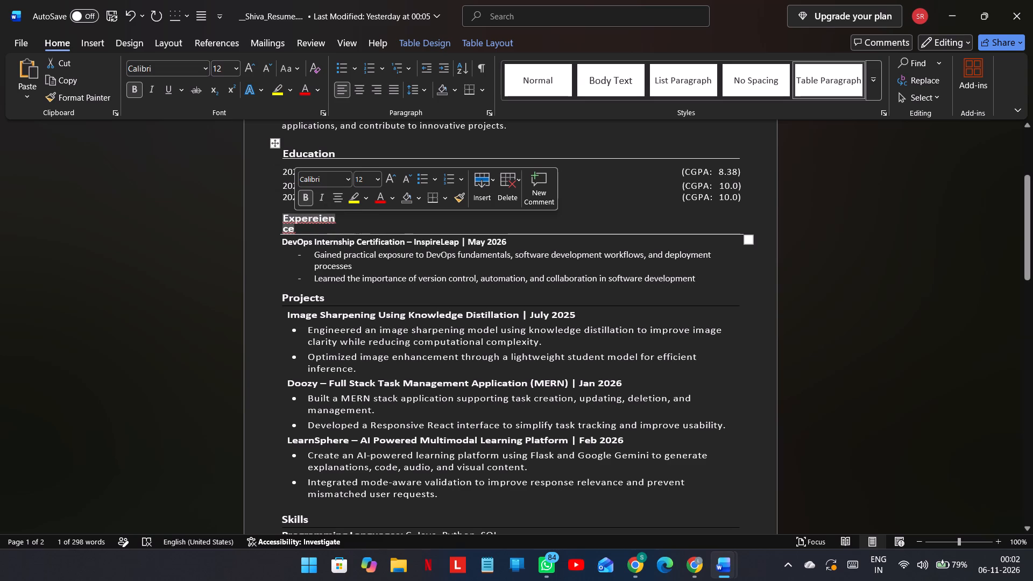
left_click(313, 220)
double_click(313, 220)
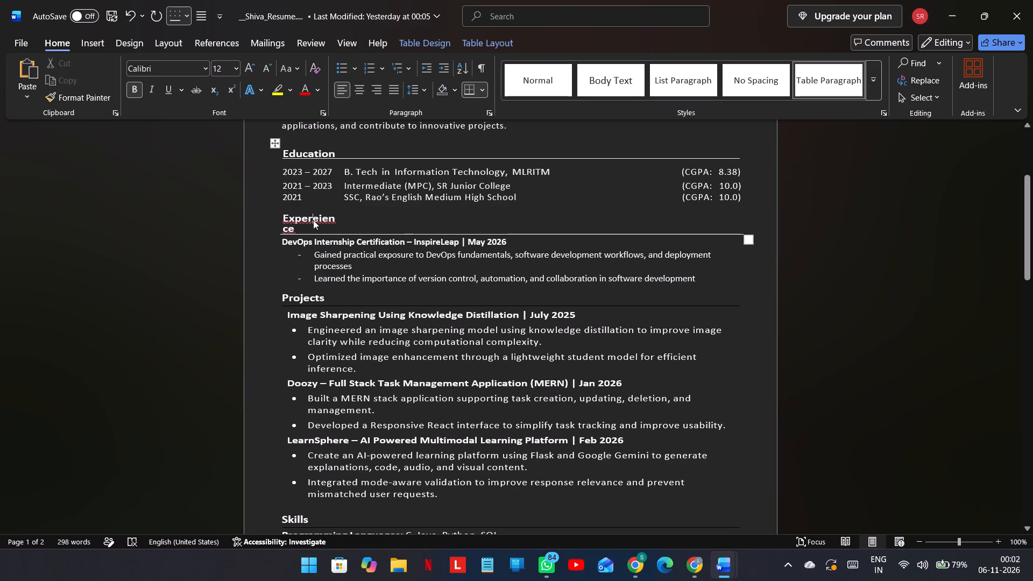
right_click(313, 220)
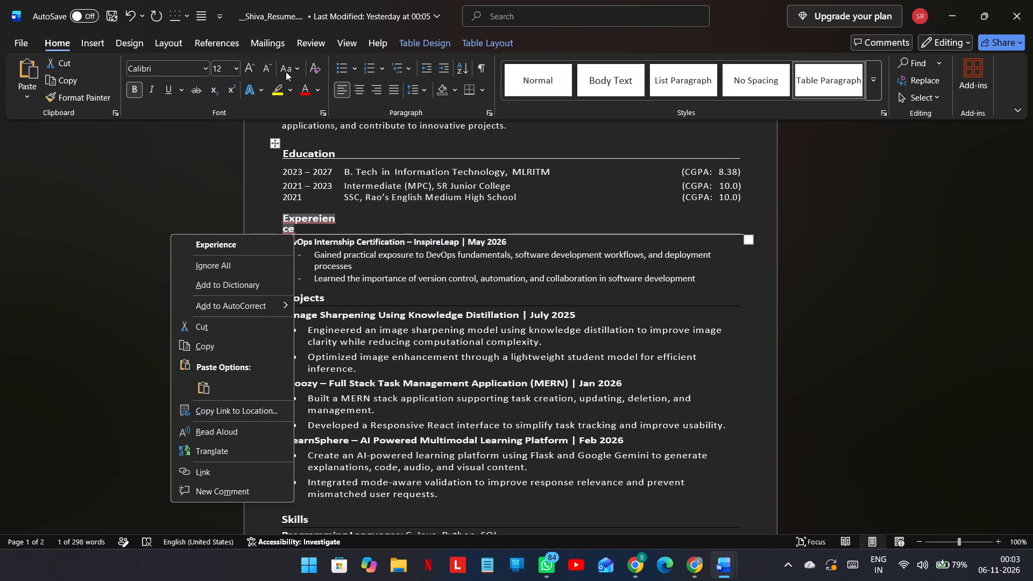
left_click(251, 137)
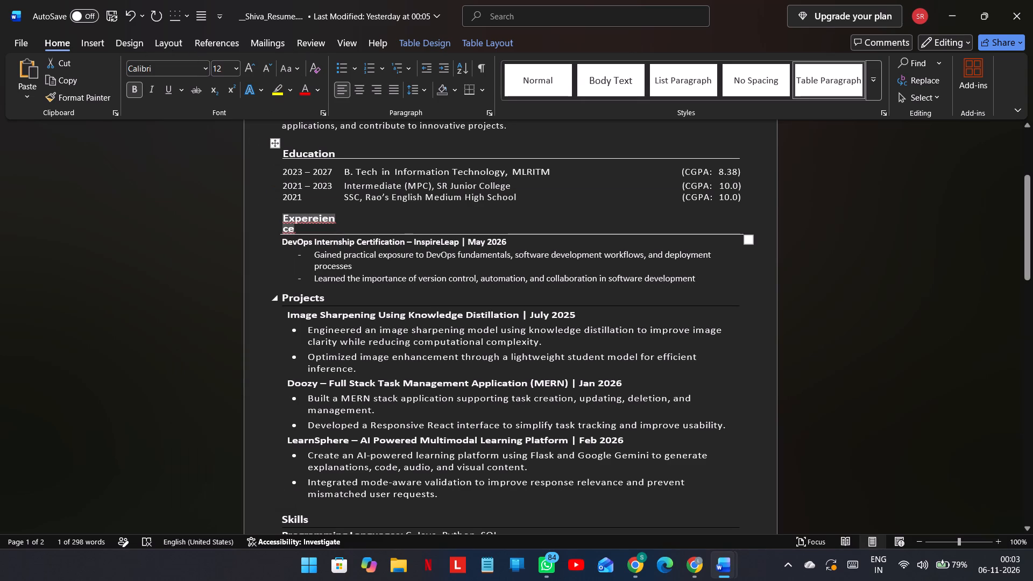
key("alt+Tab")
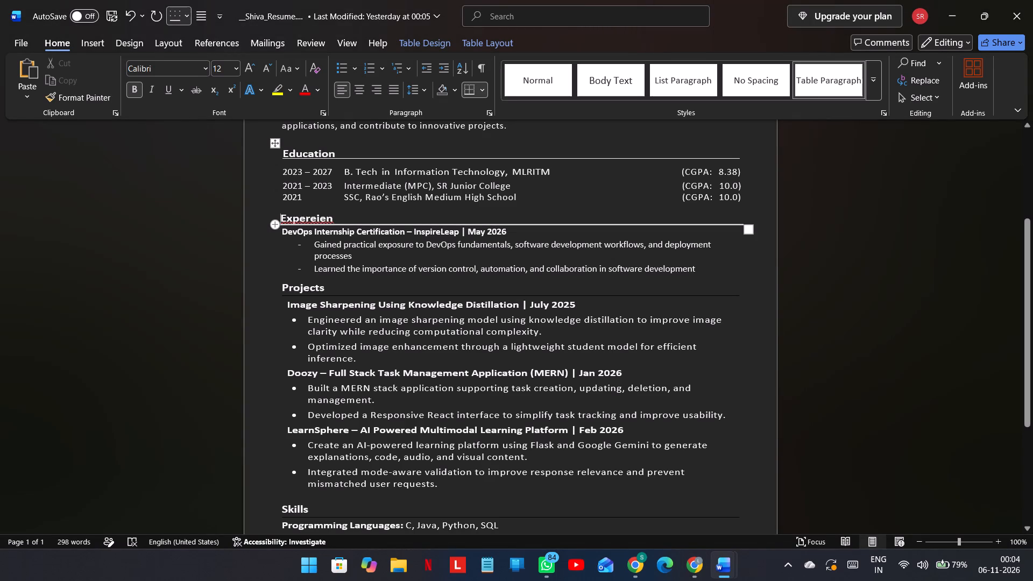
left_click(280, 151)
key("BackSpace")
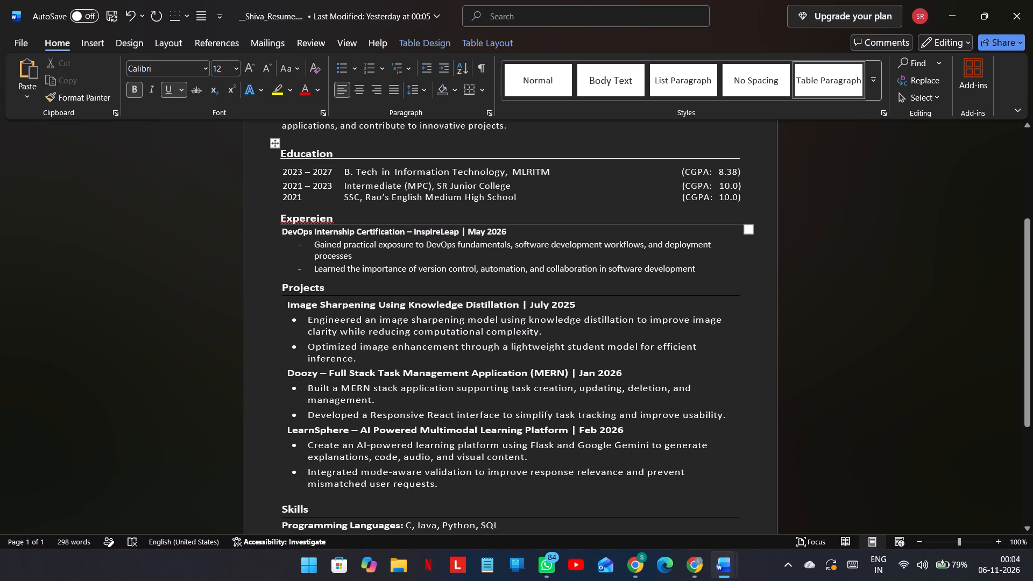
Complete the heading's ending and remove the extra "e" before the "i" so that it reads "Experience".
left_click(336, 214)
type("ce")
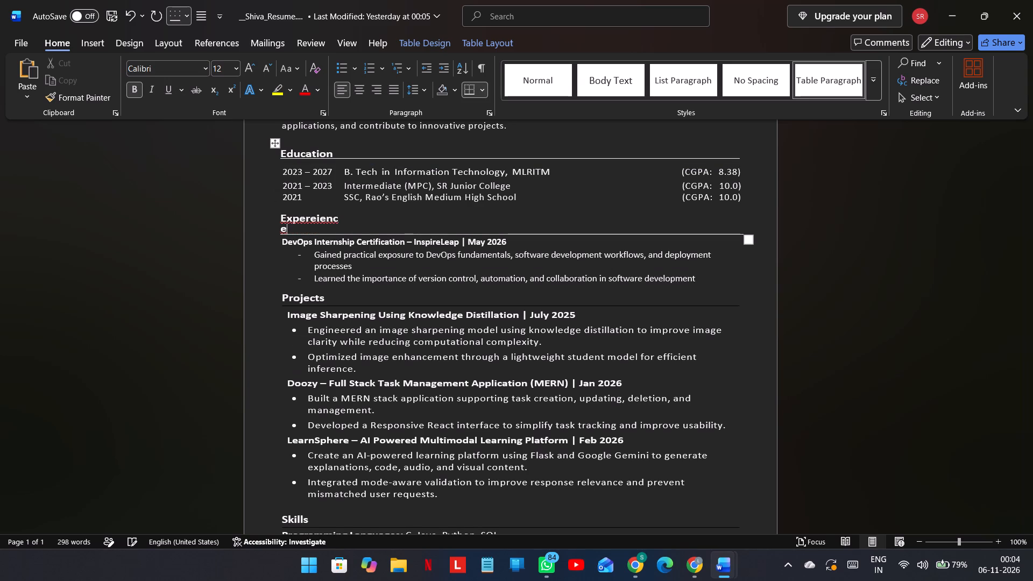
key("BackSpace")
key("e")
key("BackSpace")
key("Left")
key("Left")
key("Left")
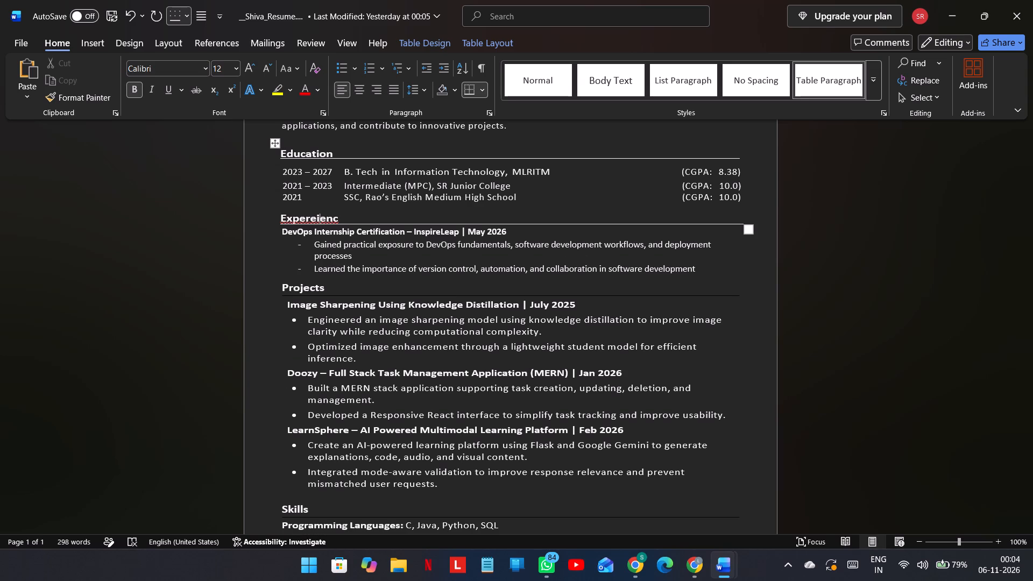
key("Left")
key("BackSpace")
key("Right")
key("Right")
key("Right")
key("Right")
key("Right")
key("Down")
key("Left")
key("Up")
key("Left")
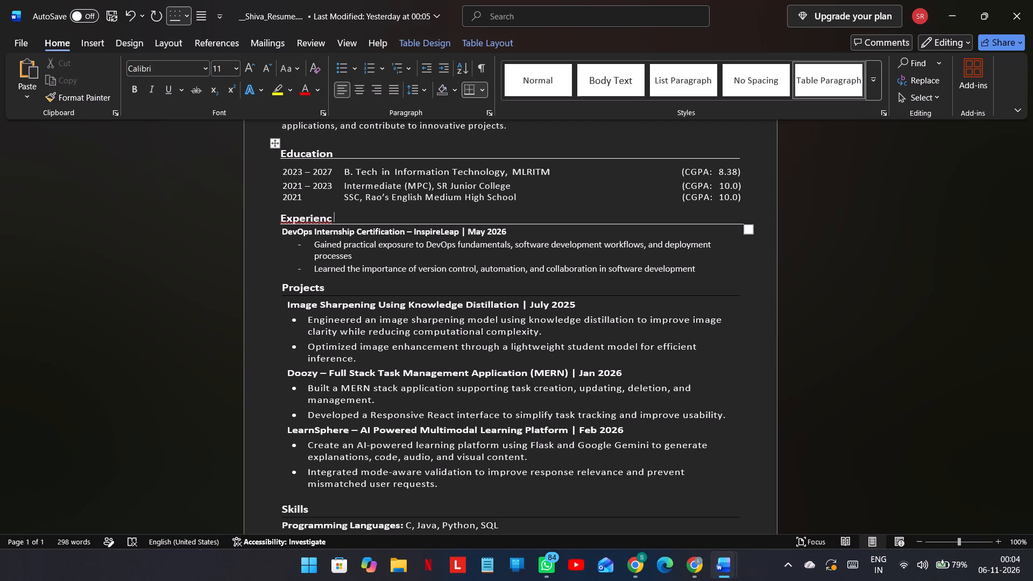
key("e")
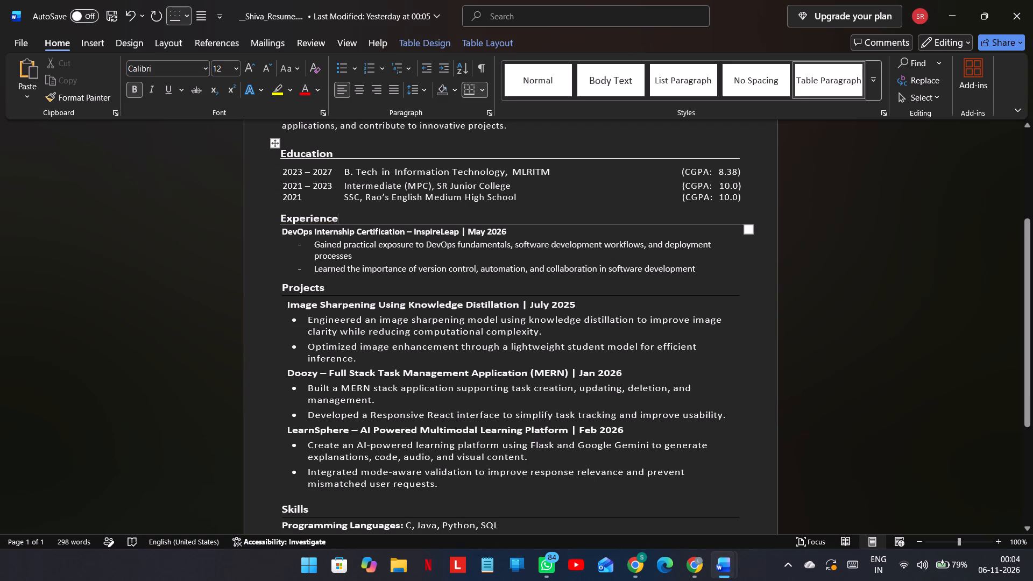
Review the resume's layout and content from the objective down to the certificates.
scroll(381, 295, "down", 1)
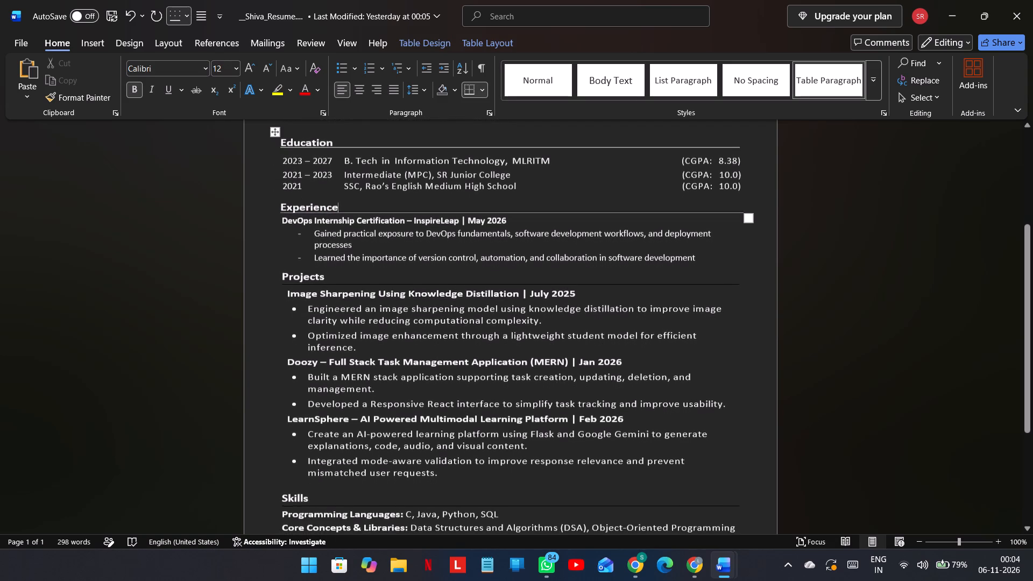
scroll(381, 295, "down", 1)
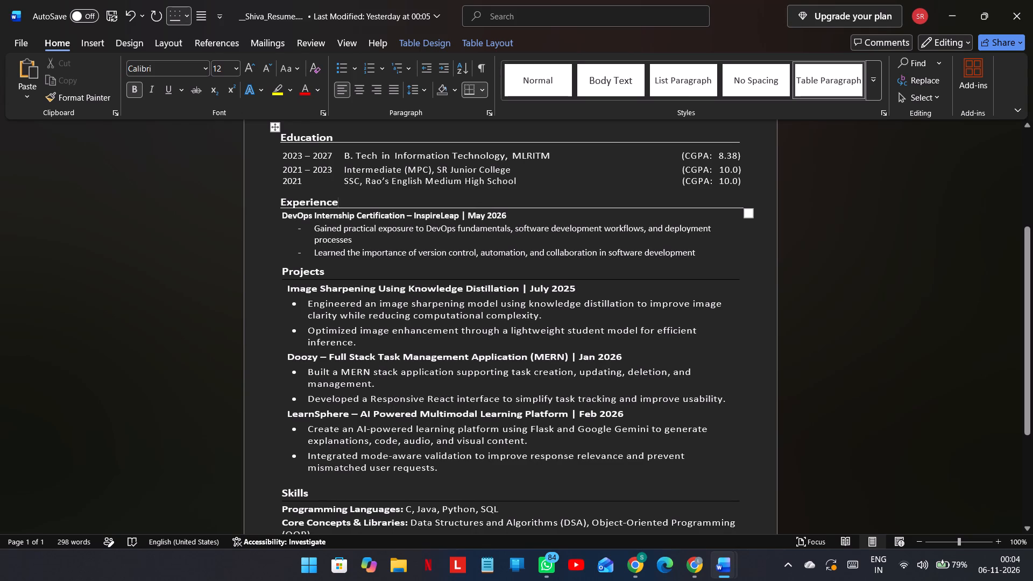
left_click(370, 305)
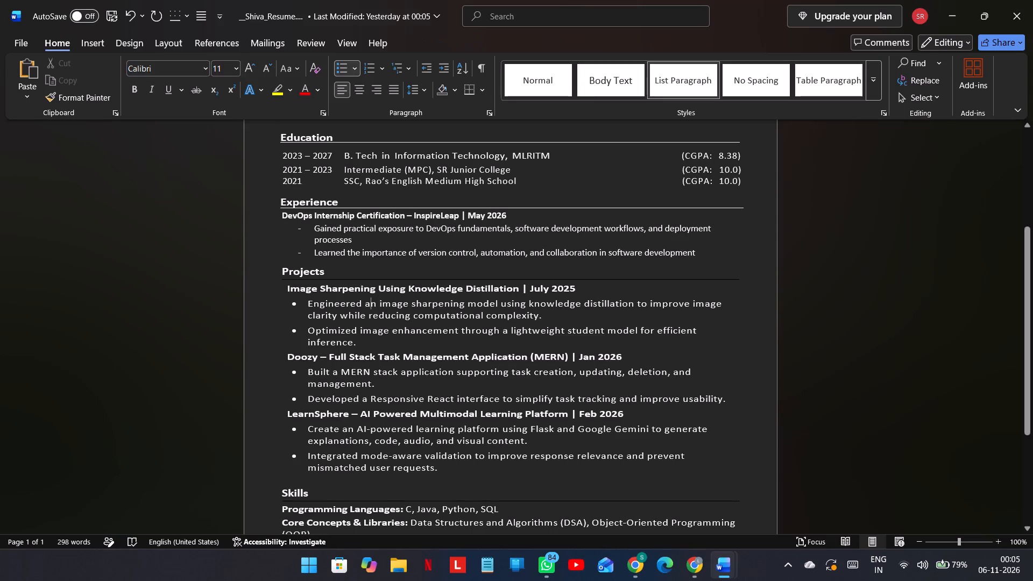
left_click(396, 254)
scroll(396, 254, "down", 5)
scroll(396, 254, "up", 4)
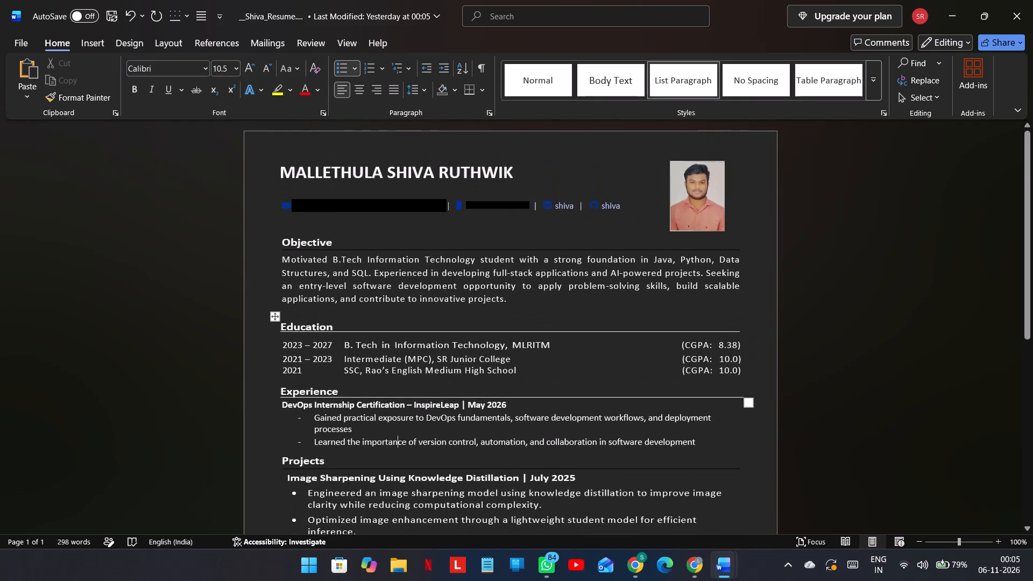
left_click(393, 300)
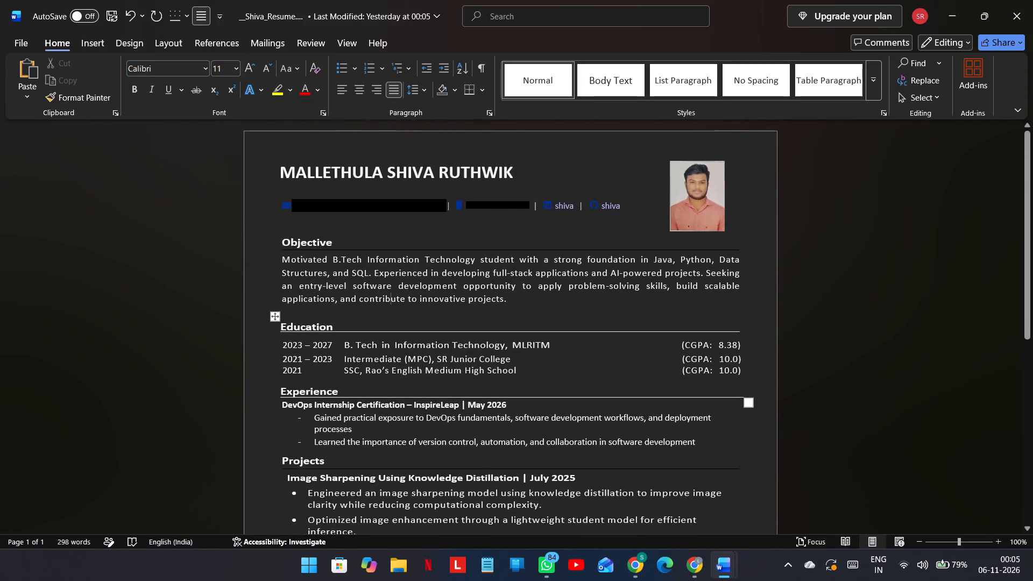
scroll(360, 412, "down", 4)
scroll(360, 412, "up", 1)
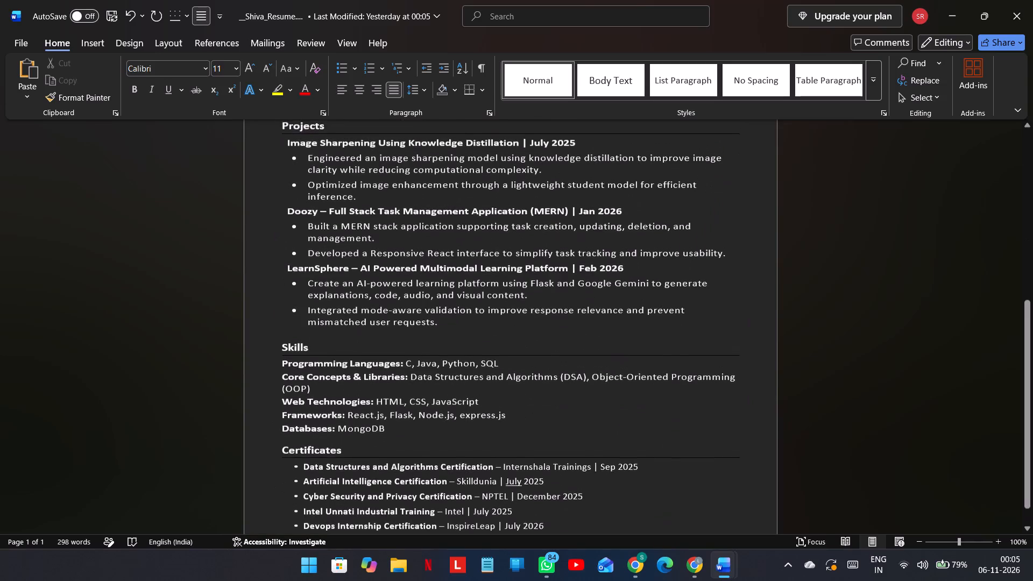
scroll(360, 412, "up", 2)
left_click(360, 412)
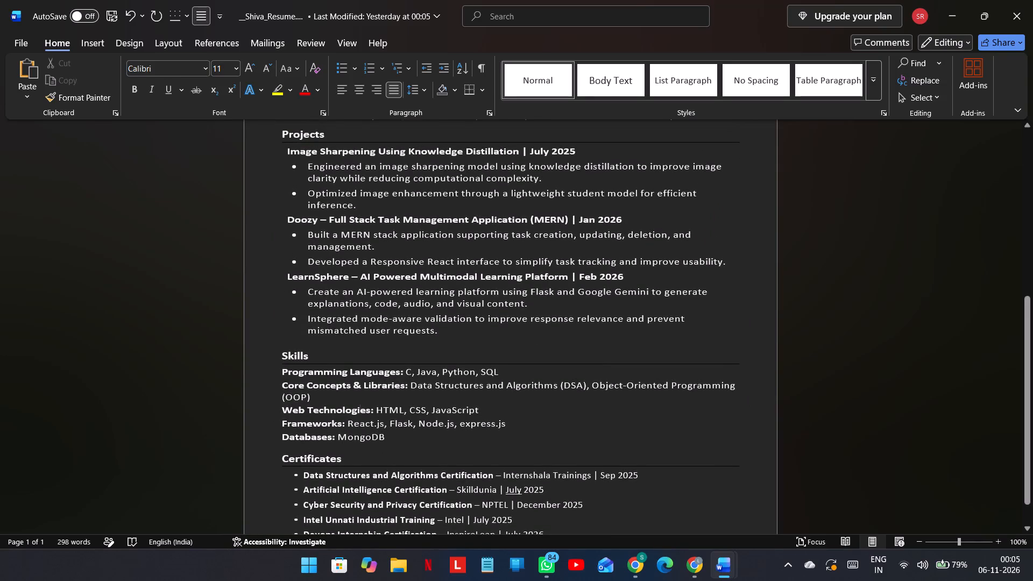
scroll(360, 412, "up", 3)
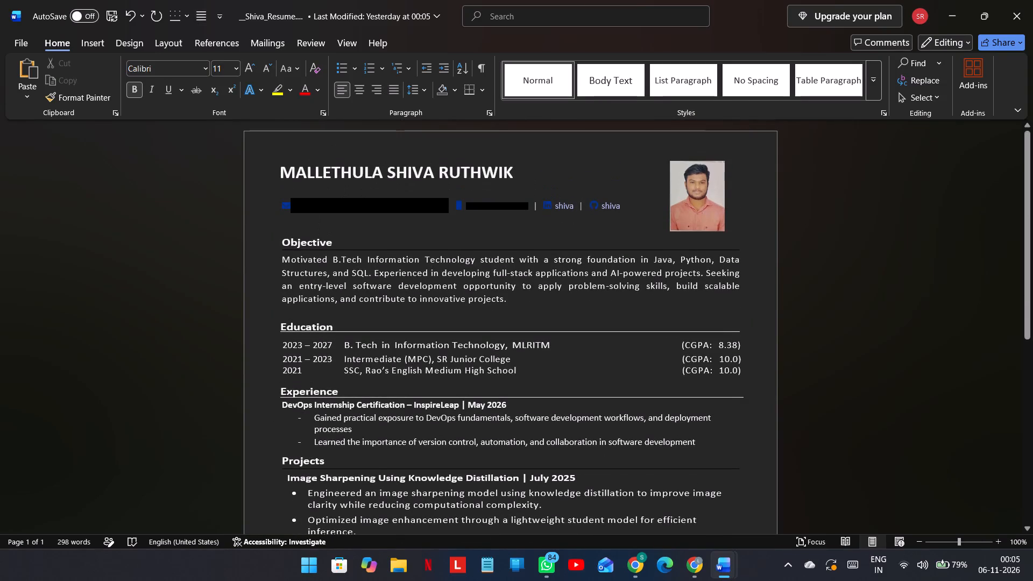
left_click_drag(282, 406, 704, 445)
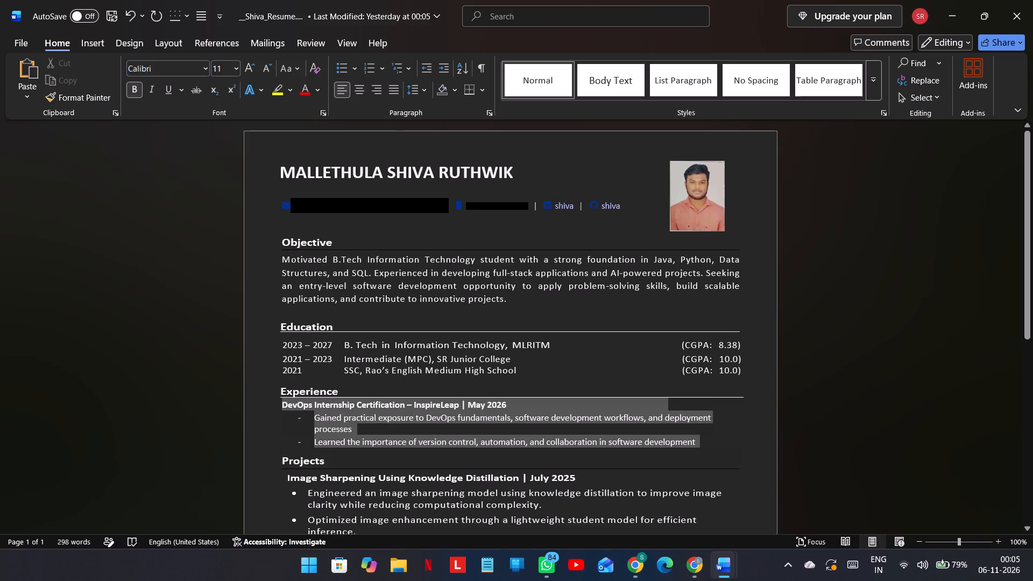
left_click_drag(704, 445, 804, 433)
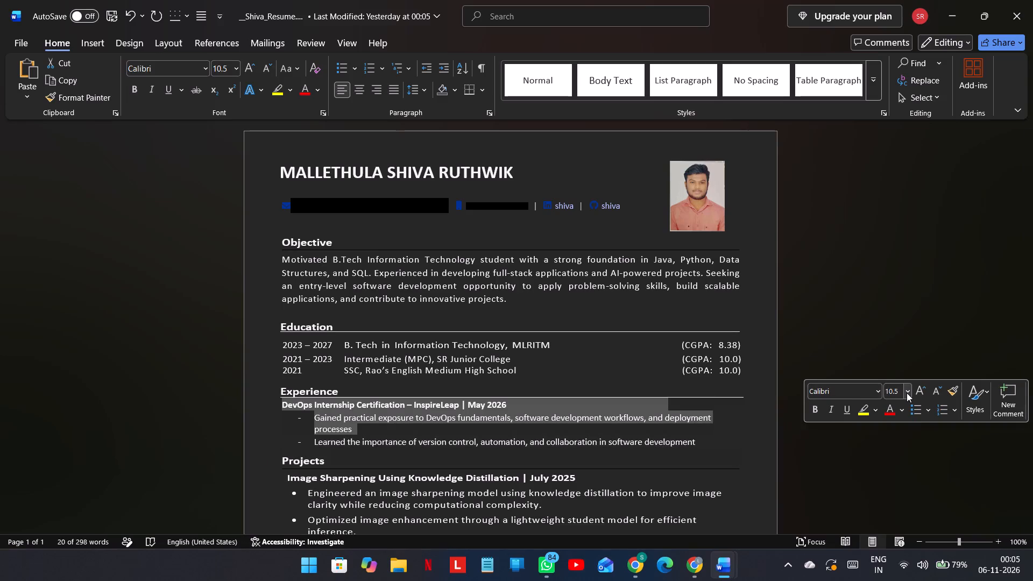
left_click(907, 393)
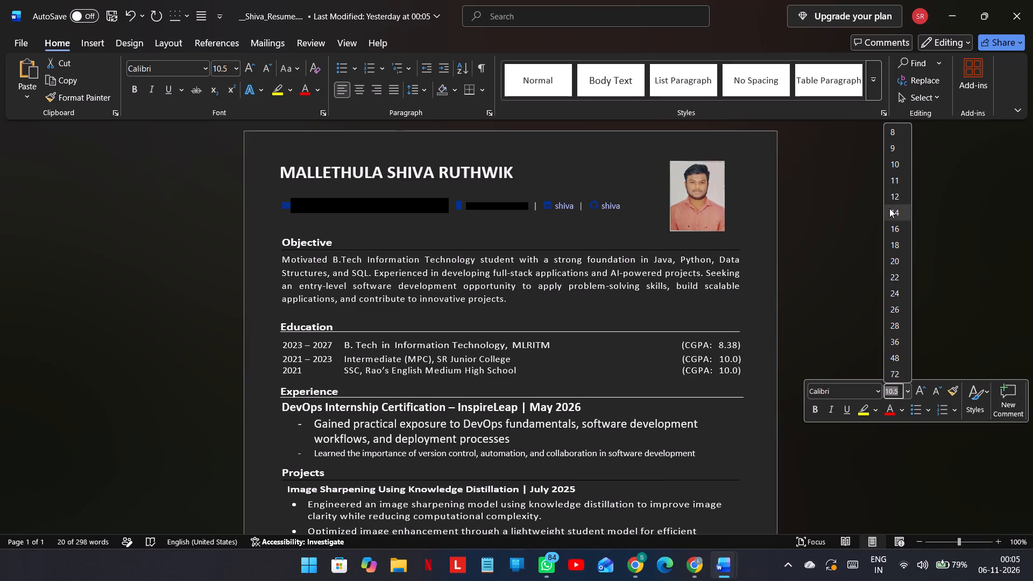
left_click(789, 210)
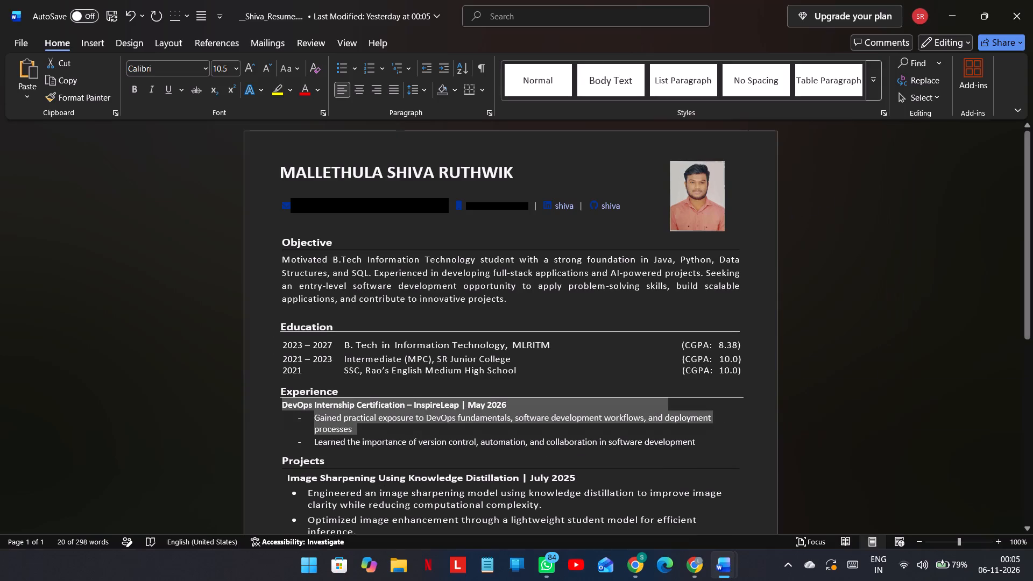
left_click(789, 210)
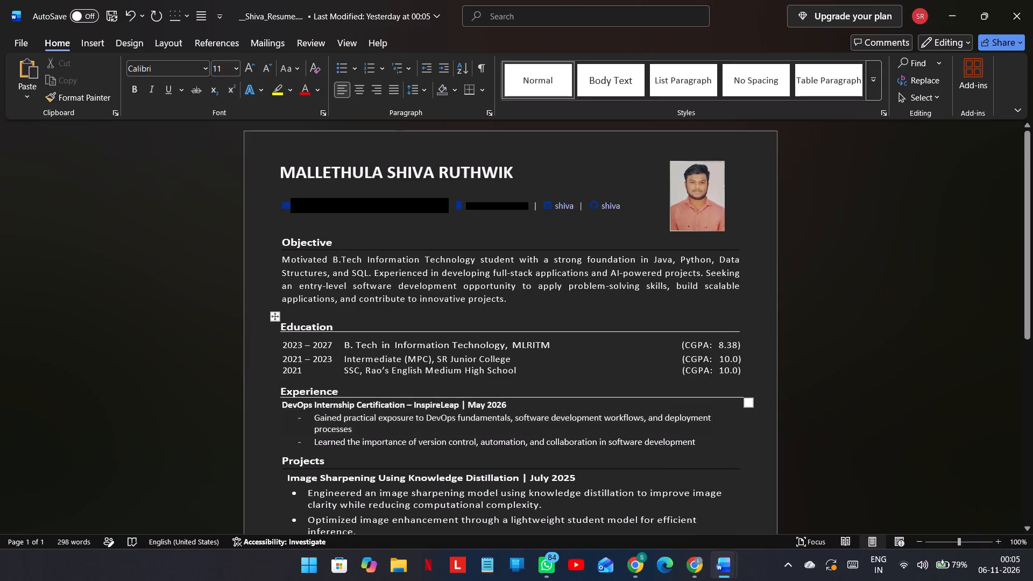
Set the font size of the DevOps internship entry and its two bullet points under Experience to 11.
left_click_drag(284, 405, 709, 445)
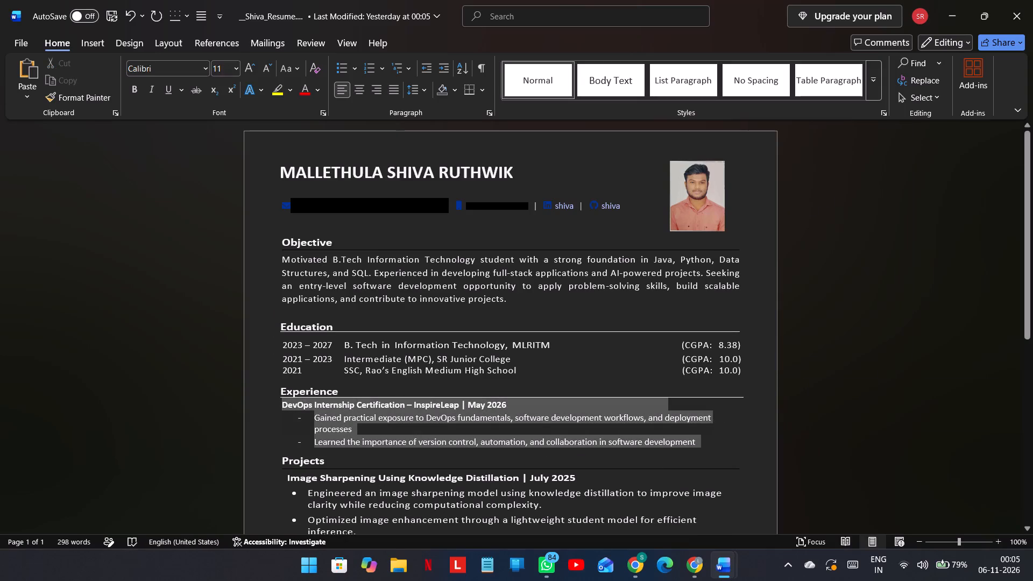
left_click_drag(709, 445, 709, 445)
left_click(807, 401)
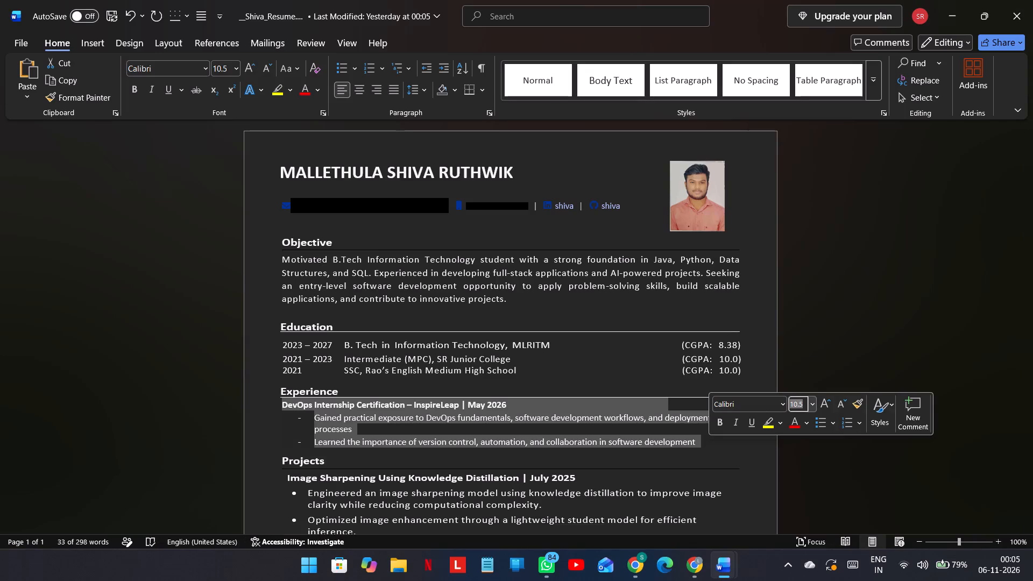
key("End")
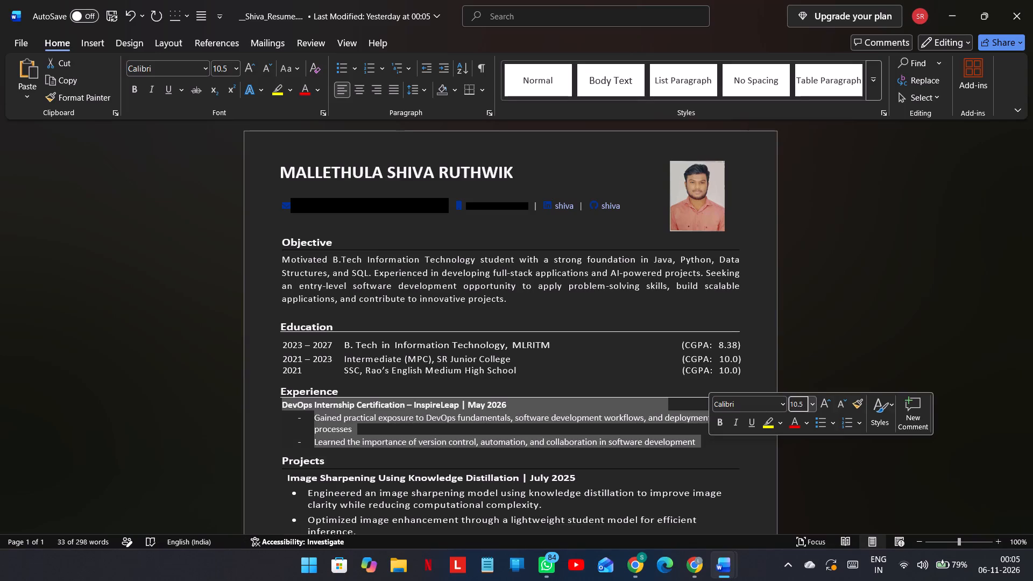
left_click(808, 401)
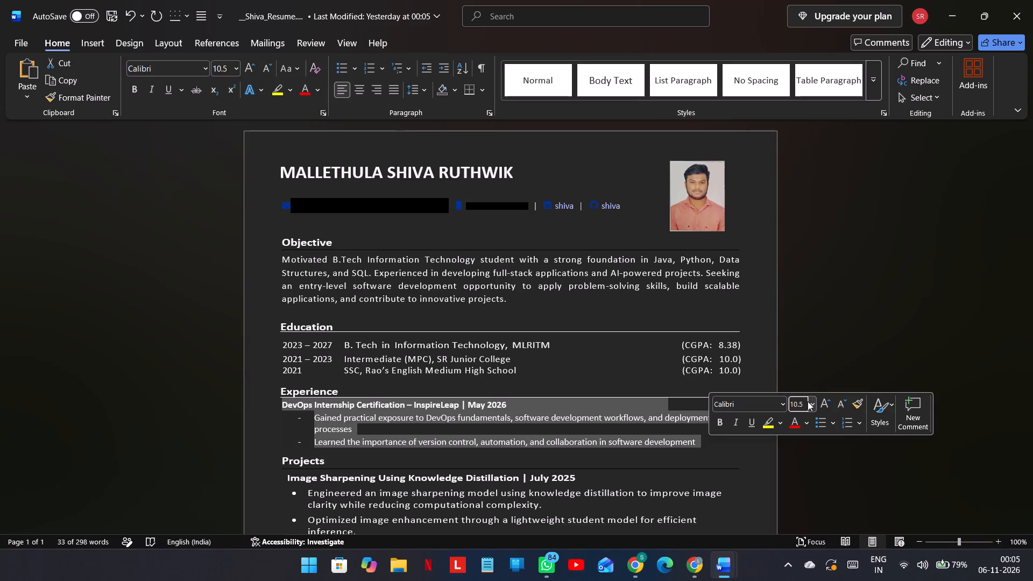
left_click(809, 402)
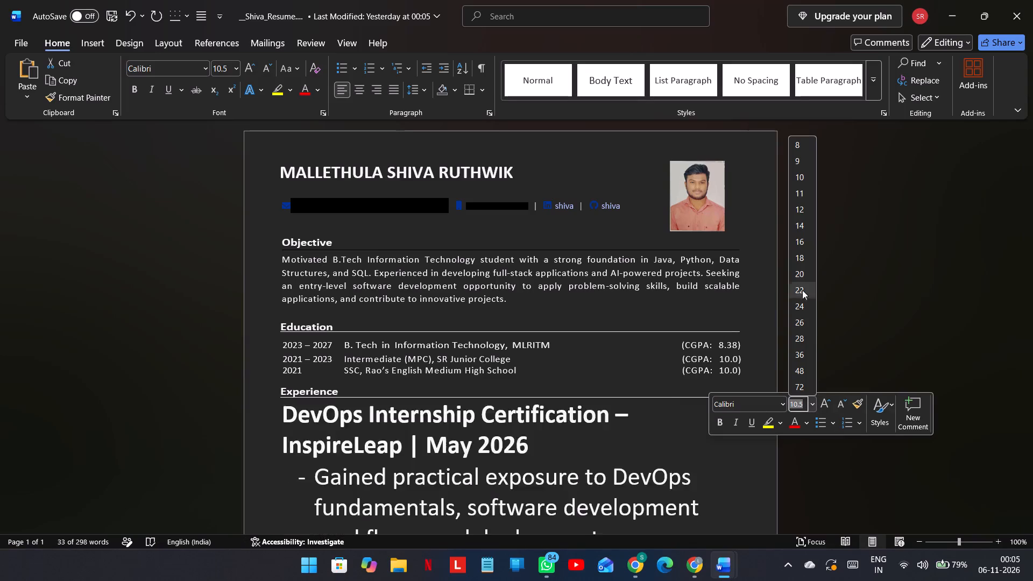
left_click(793, 195)
left_click(616, 331)
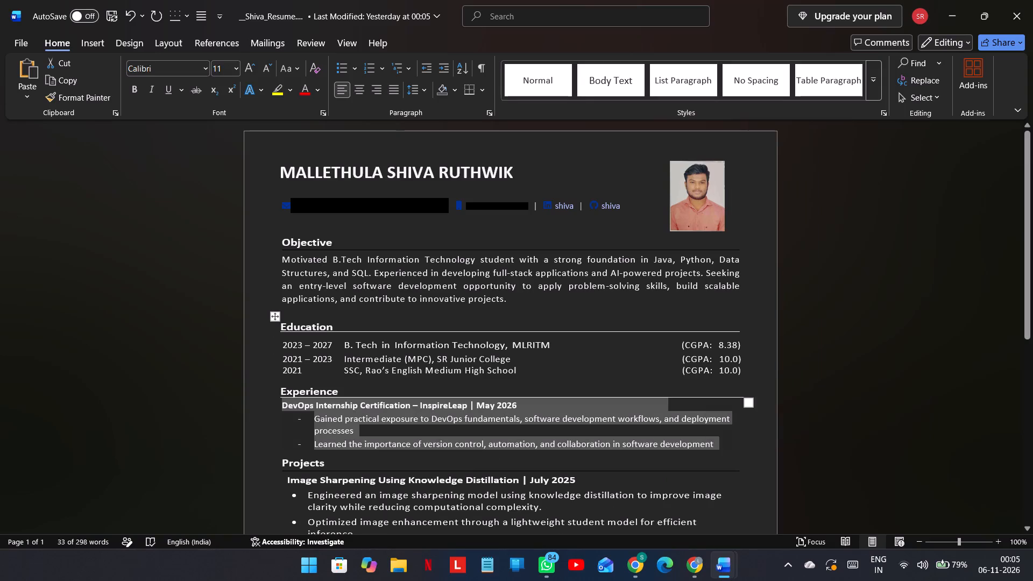
Check the resume down to the certificates and compare the text formatting of the Experience and Projects bullet points.
scroll(616, 331, "down", 4)
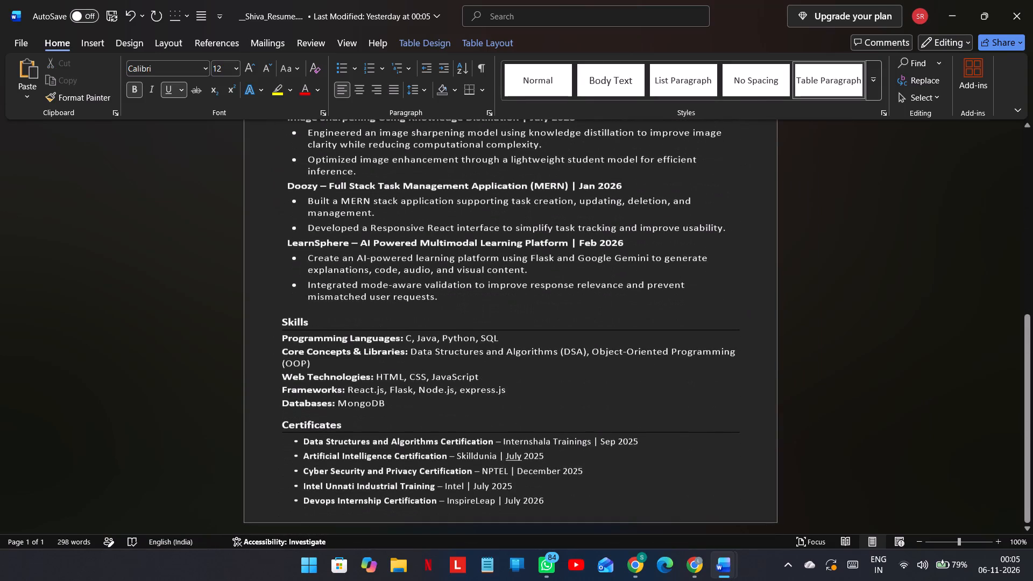
scroll(616, 331, "down", 2)
scroll(616, 331, "up", 3)
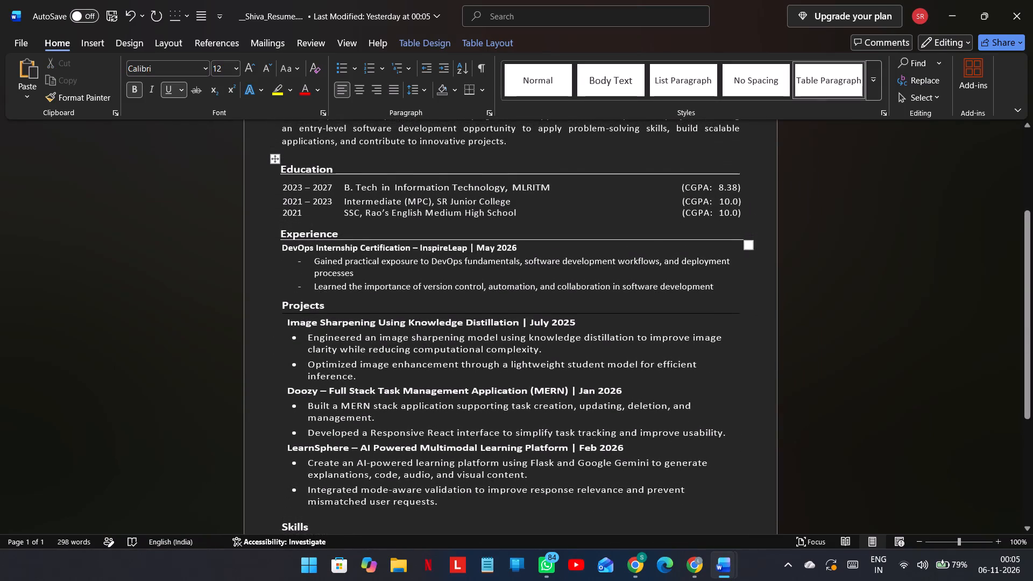
left_click(554, 286)
left_click(476, 337)
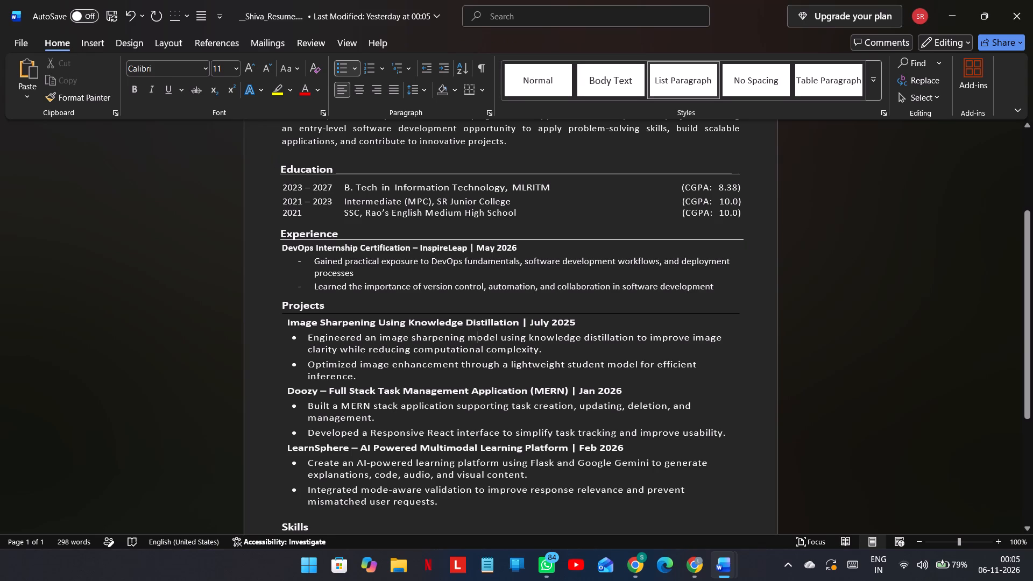
left_click(443, 279)
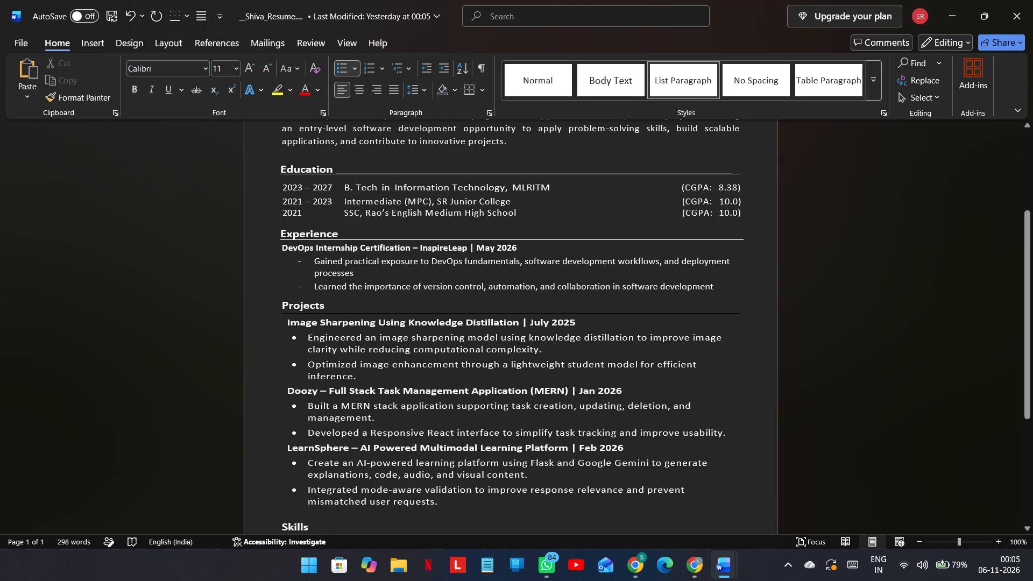
left_click(427, 279)
left_click(405, 376)
left_click(395, 356)
left_click(393, 342)
Change the dash bullets of the two Experience points to solid round bullets.
left_click(305, 260)
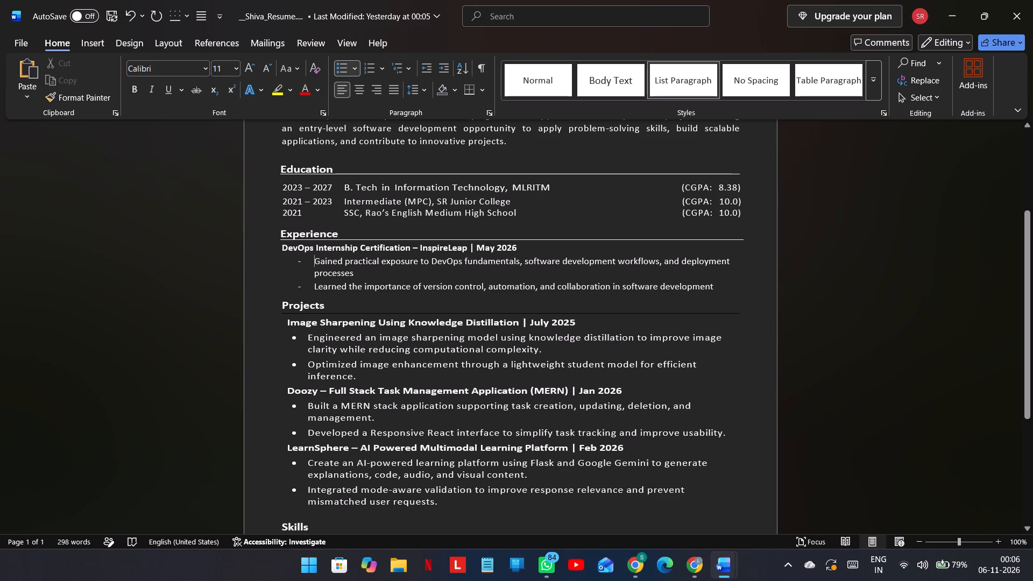
left_click(301, 258)
left_click(359, 65)
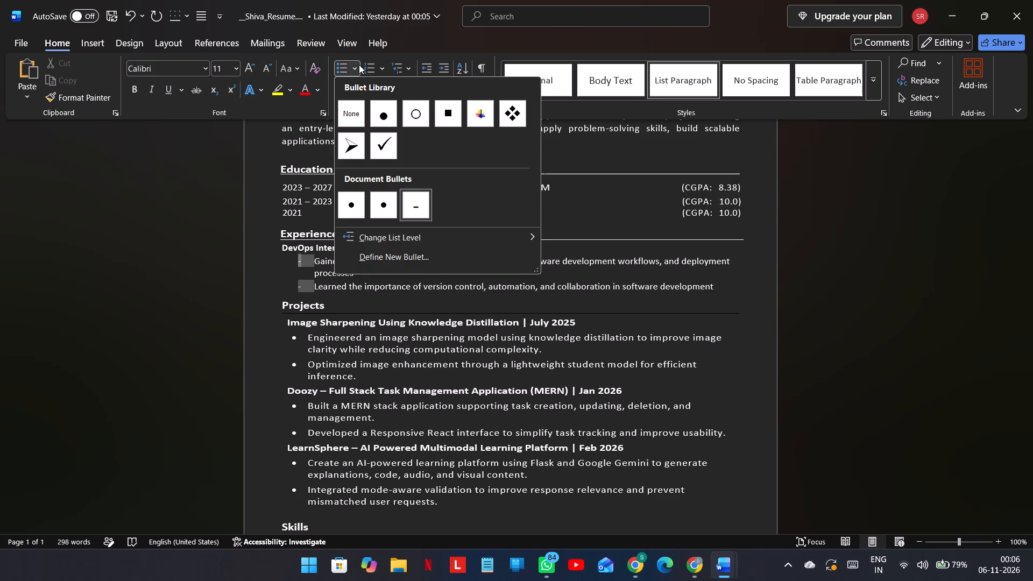
left_click(381, 112)
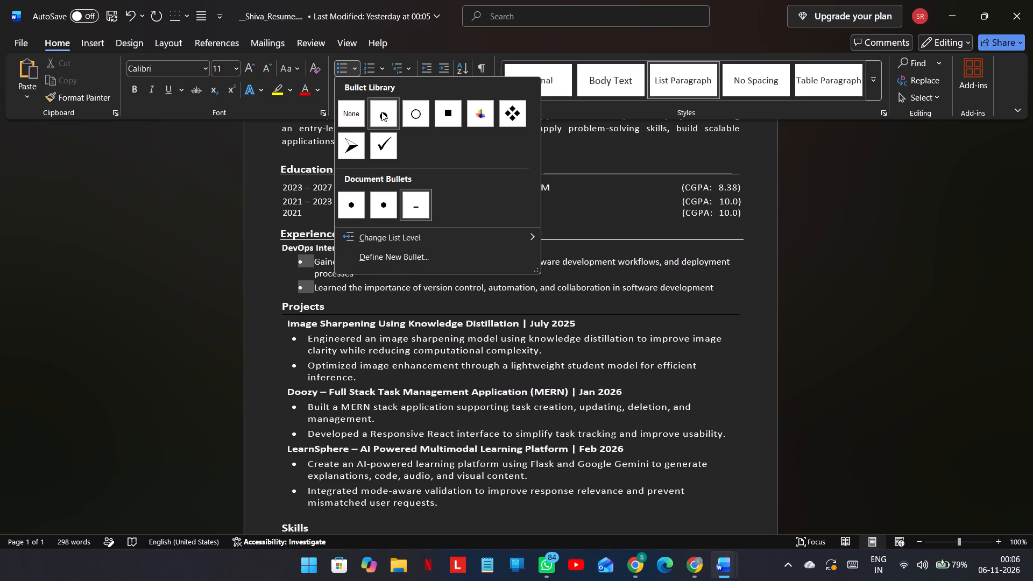
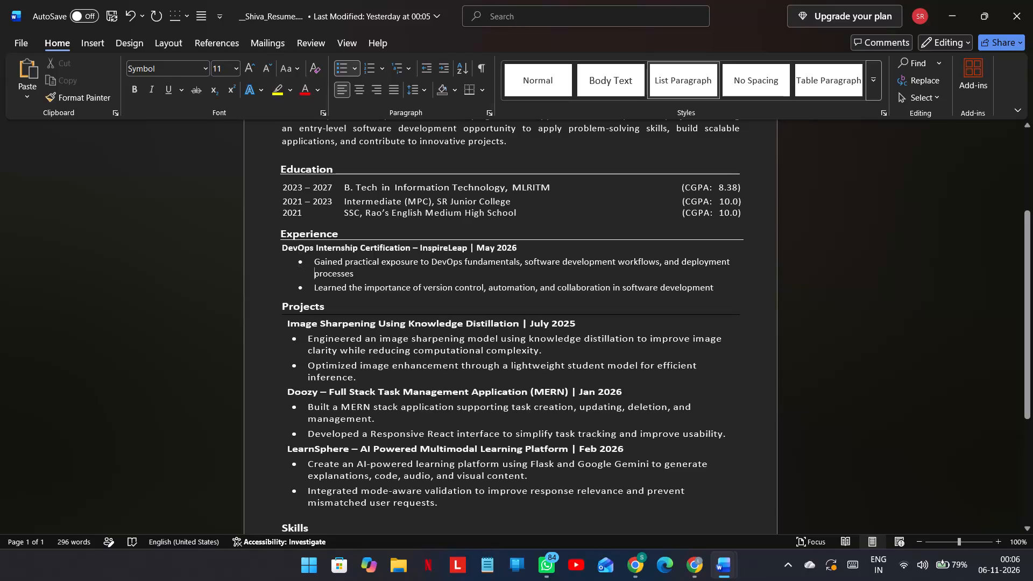
Reduce the indent of the first Experience bullet point slightly, undoing the last extra shift.
left_click_drag(298, 261, 287, 256)
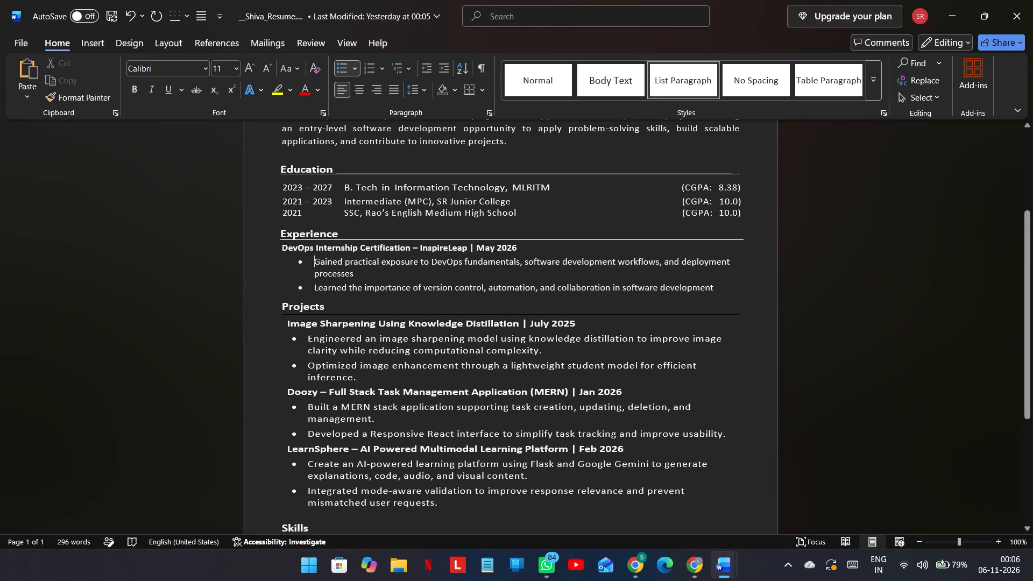
left_click(298, 261)
left_click(298, 261)
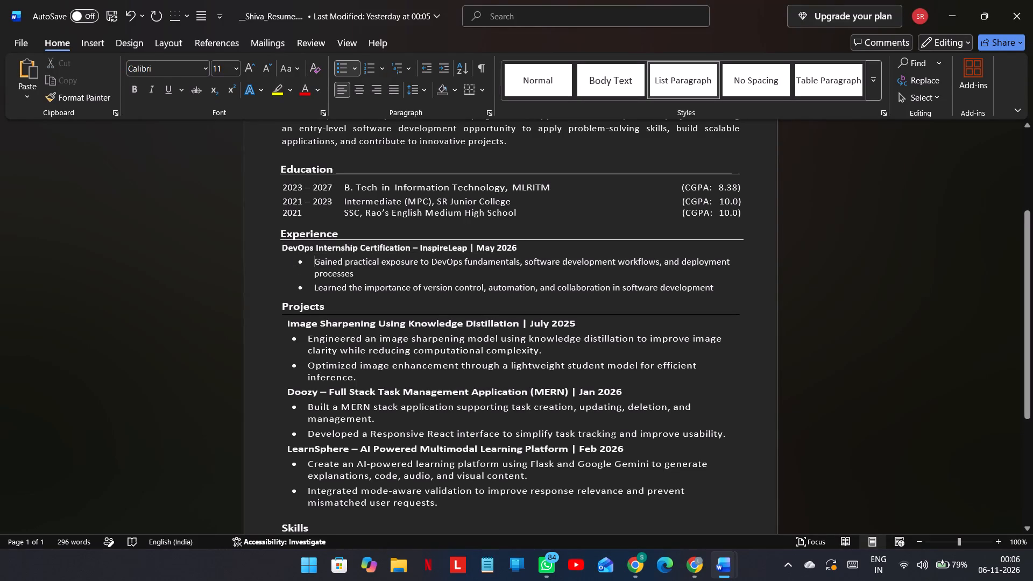
left_click(299, 260)
left_click_drag(299, 262, 292, 264)
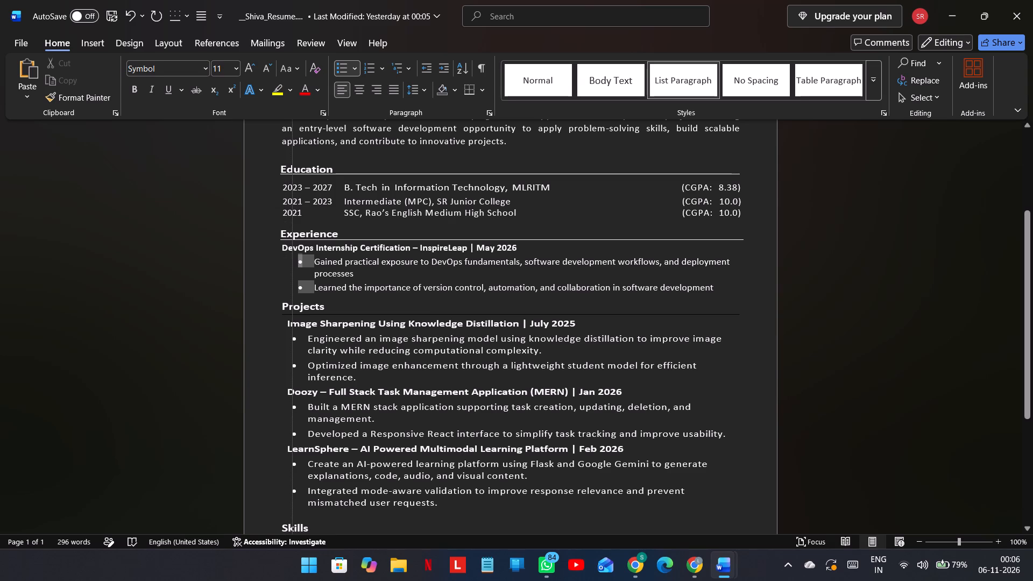
left_click_drag(292, 264, 292, 265)
left_click(292, 265)
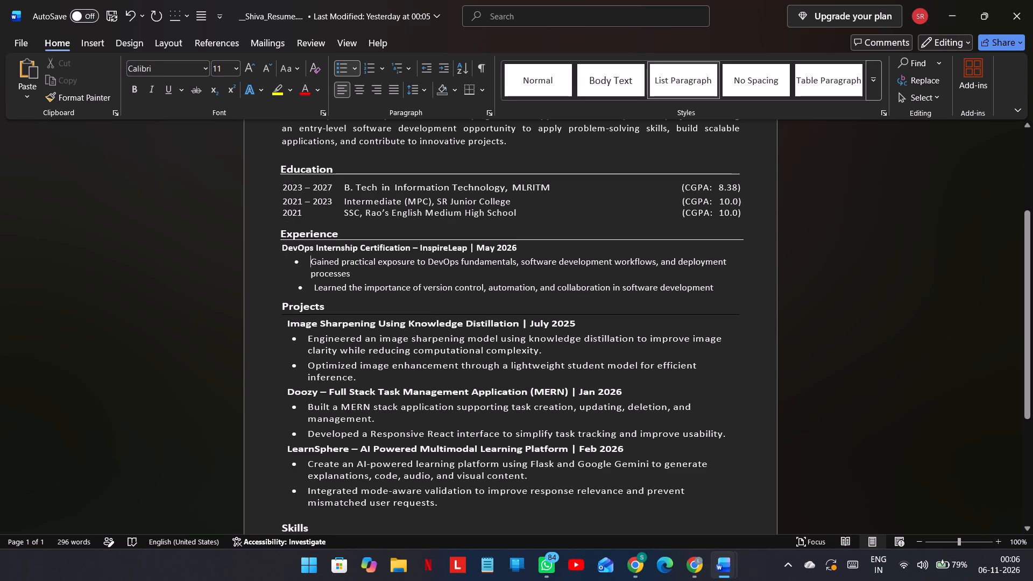
left_click_drag(295, 264, 289, 261)
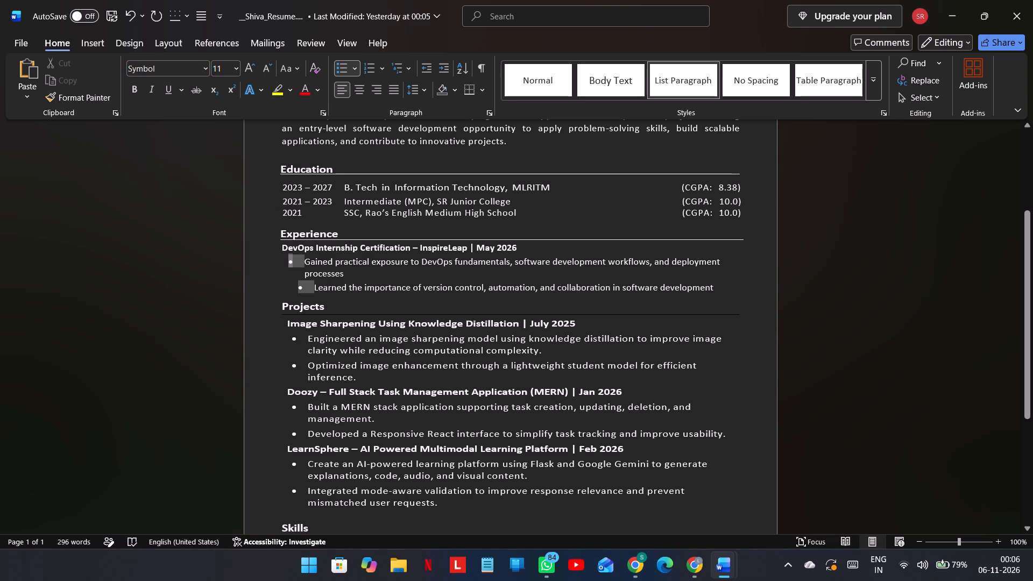
key("ctrl+z")
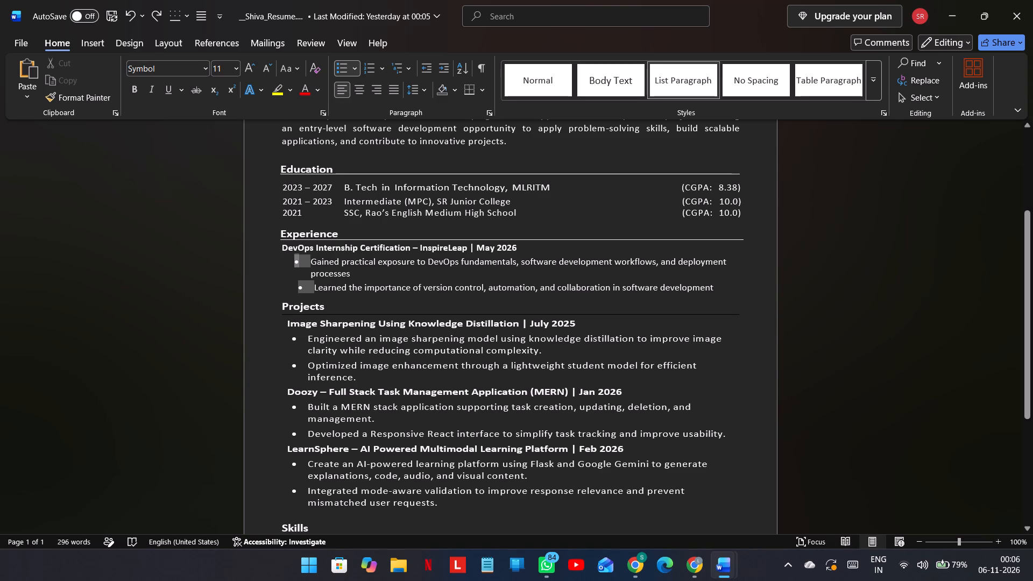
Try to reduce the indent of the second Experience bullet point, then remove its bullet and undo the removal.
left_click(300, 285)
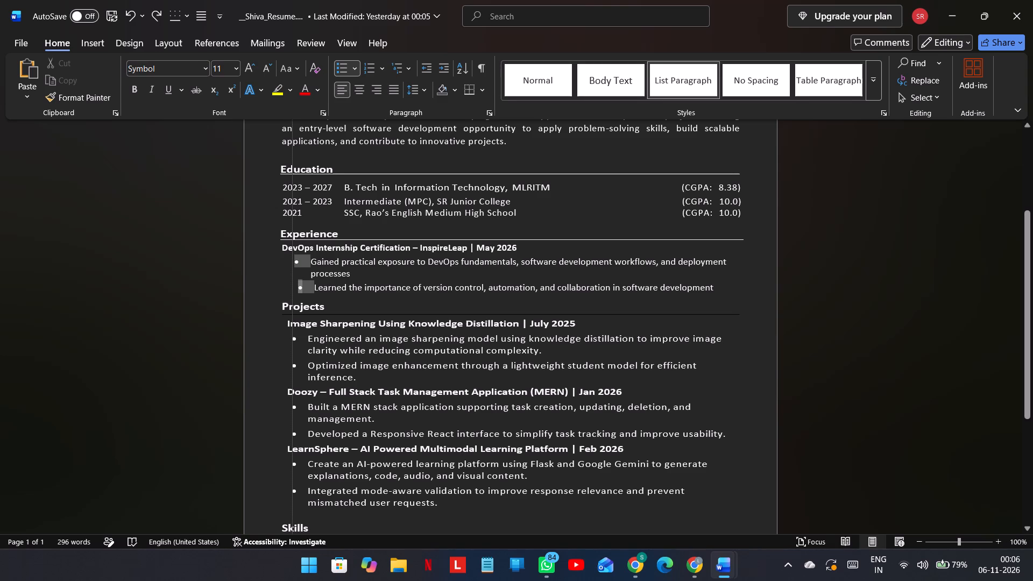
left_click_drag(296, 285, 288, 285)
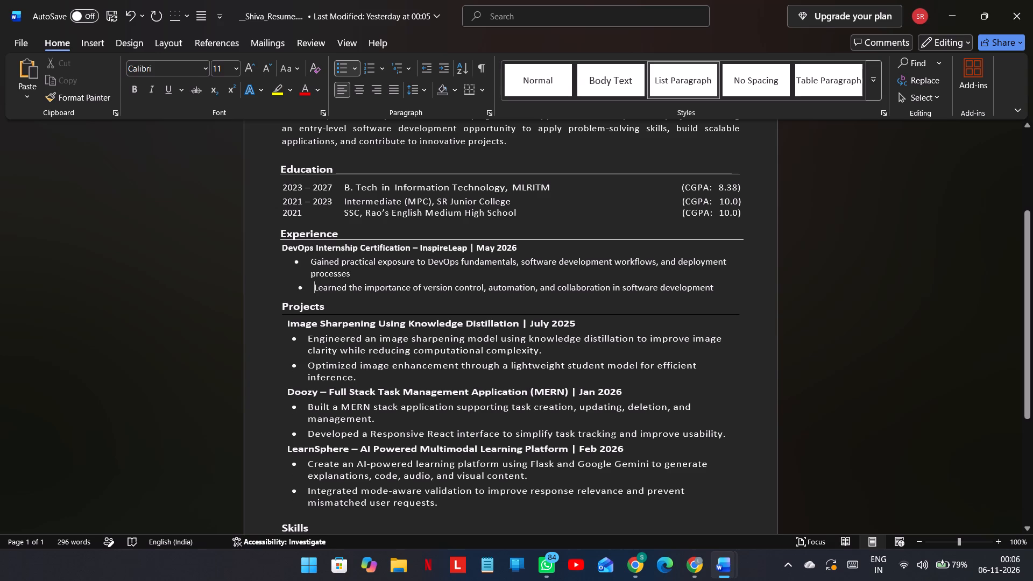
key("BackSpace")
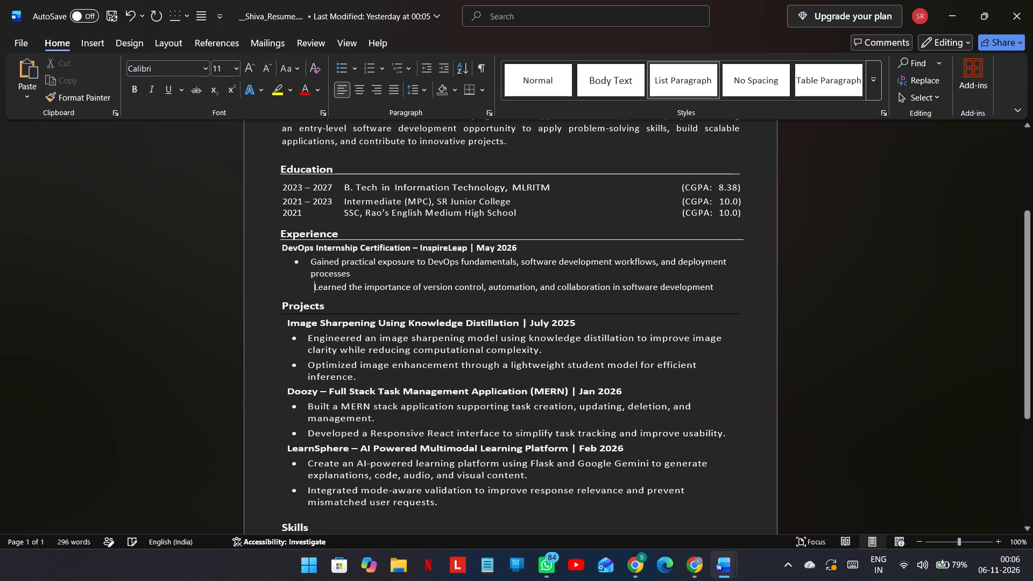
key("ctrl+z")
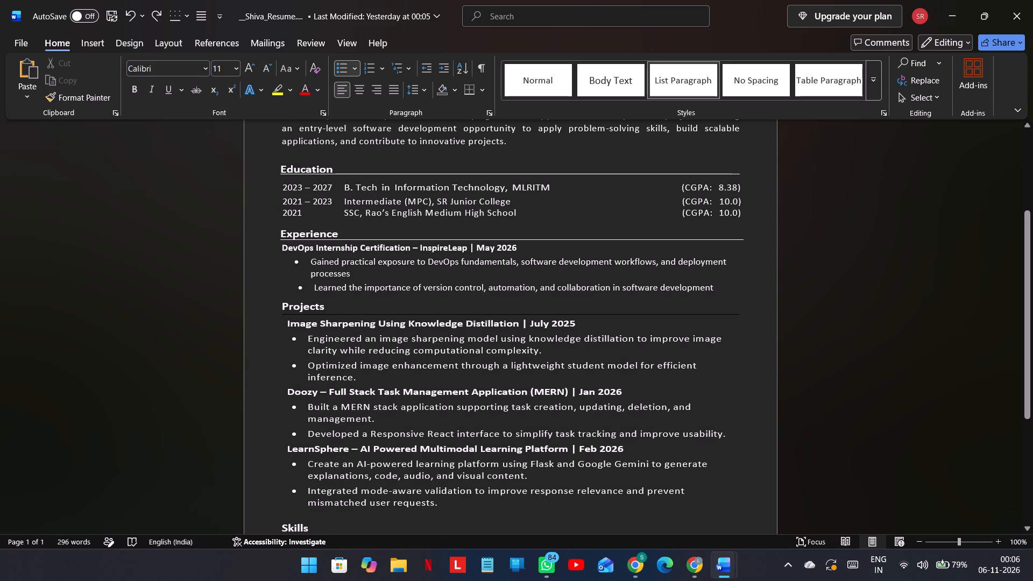
Reduce the first Experience bullet point's indent further so its bullet sits slightly outside the Projects bullets.
left_click(299, 288)
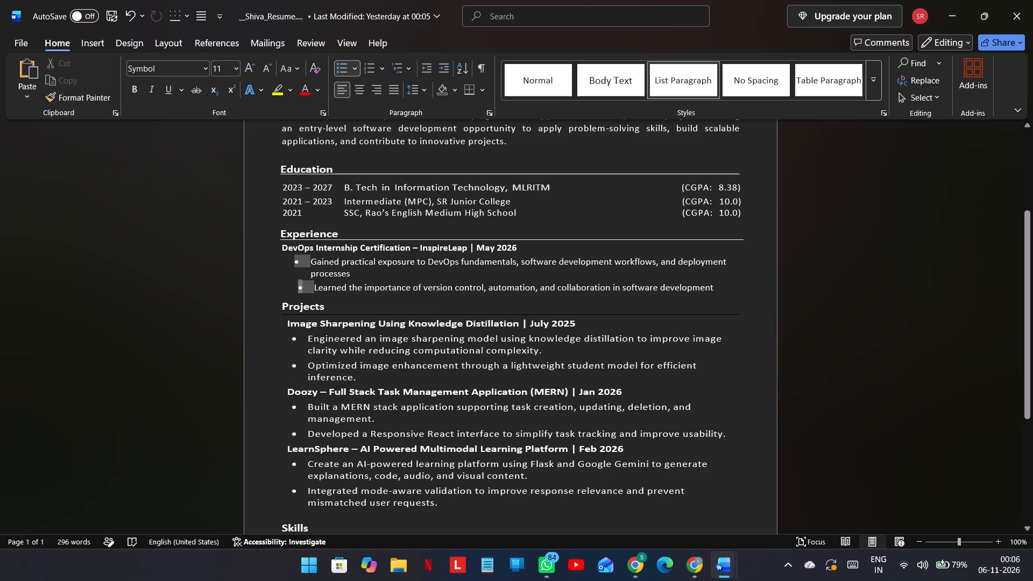
left_click_drag(302, 288, 288, 288)
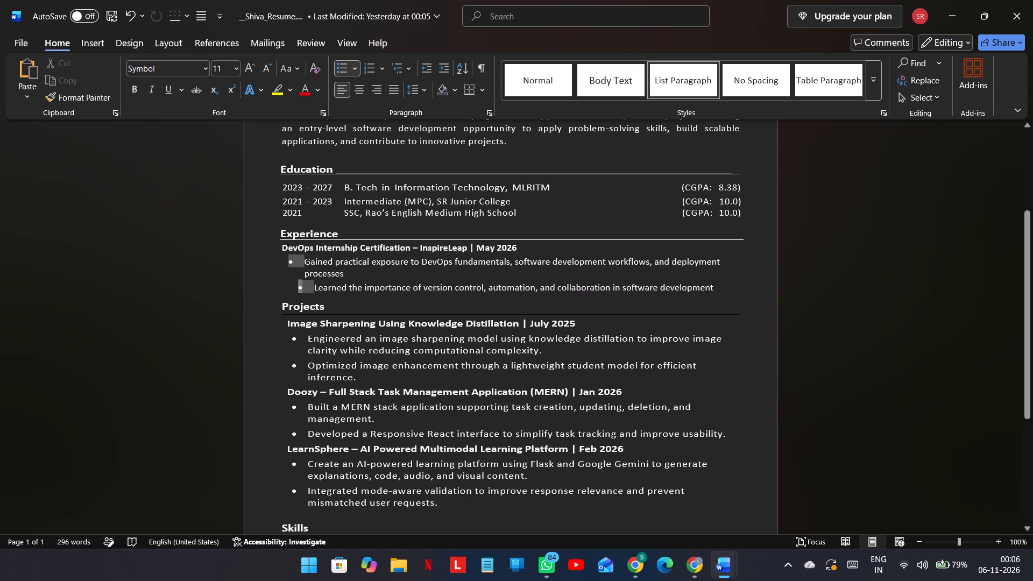
left_click_drag(300, 288, 294, 288)
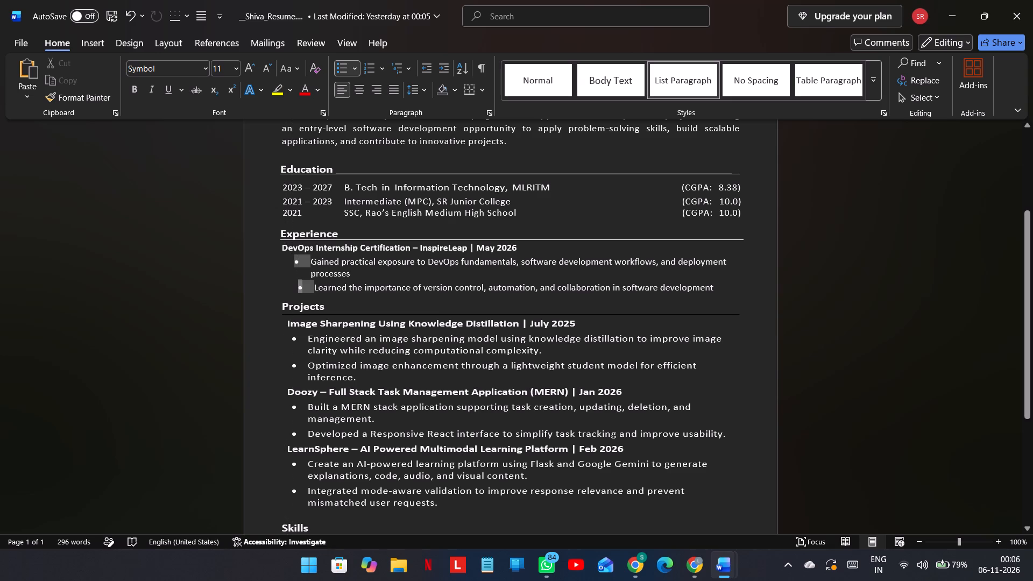
left_click_drag(295, 264, 288, 265)
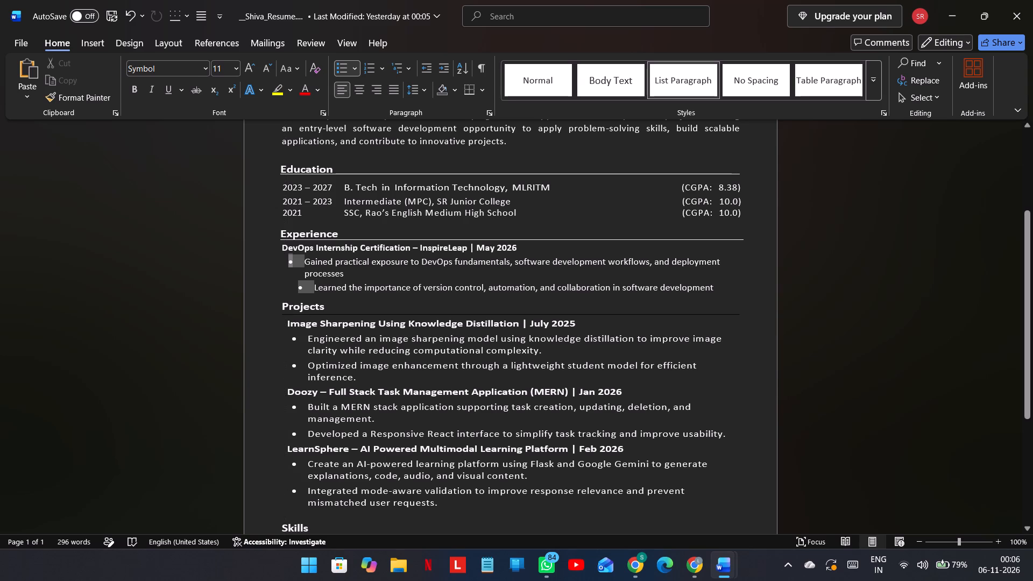
Remove the second Experience point's bullet, join it to the first point and split it off again as a matching bullet.
left_click(350, 290)
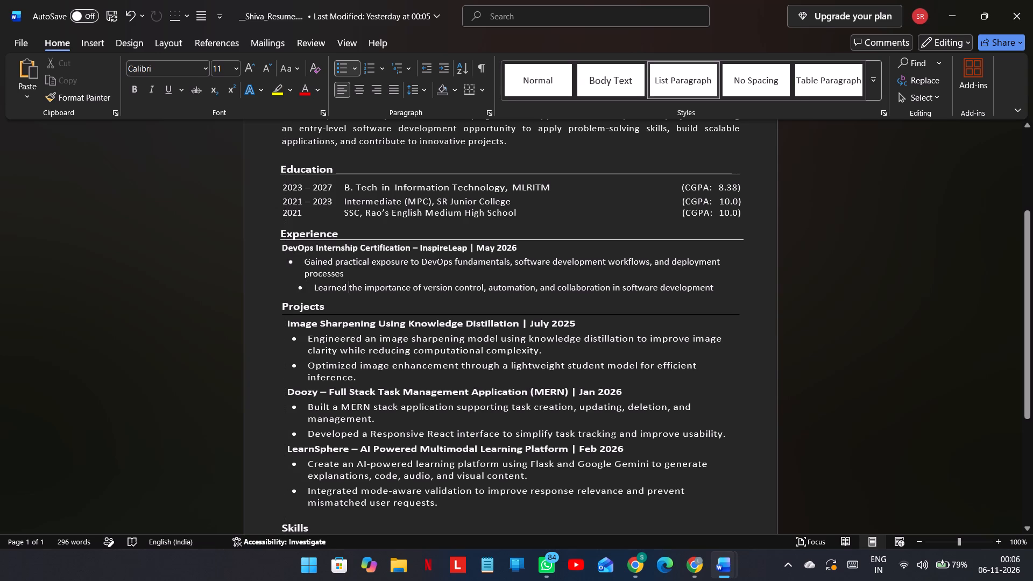
left_click(304, 287)
key("BackSpace")
key("BackSpace")
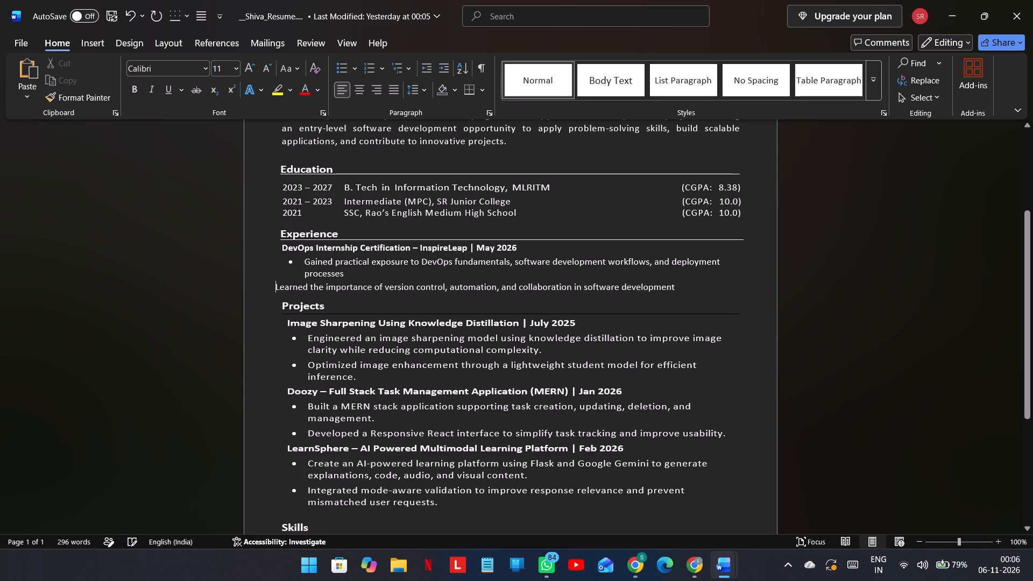
key("BackSpace")
key("Return")
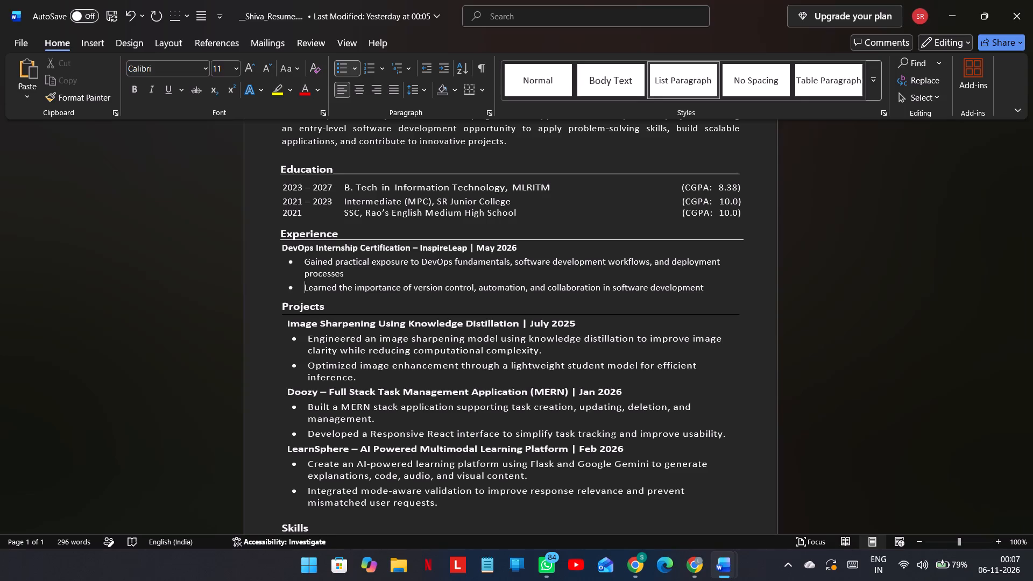
Save a copy of the resume to the Desktop as __Shiva_Resume____.docx.
scroll(344, 428, "down", 3)
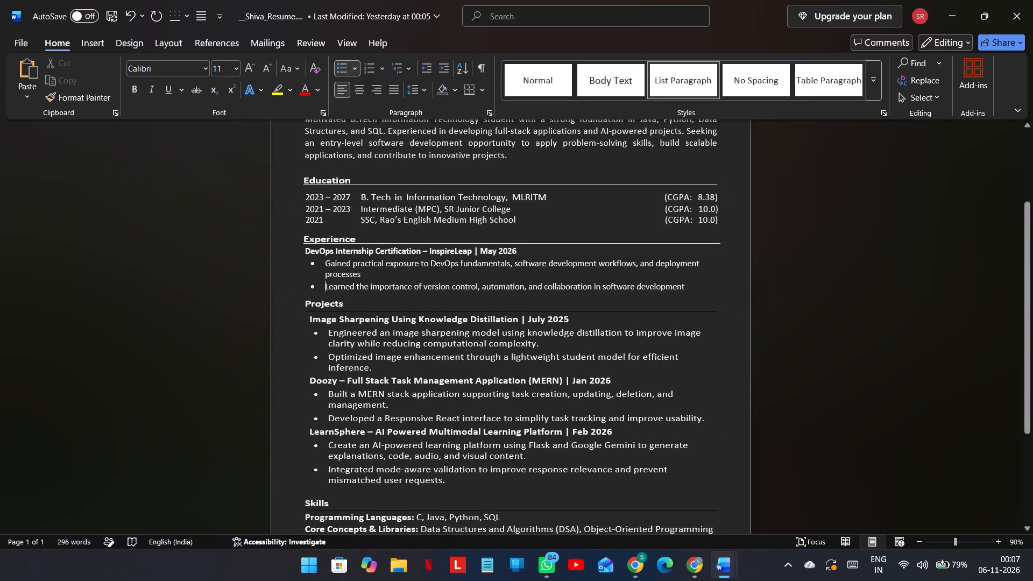
scroll(426, 364, "down", 9)
scroll(426, 364, "up", 16)
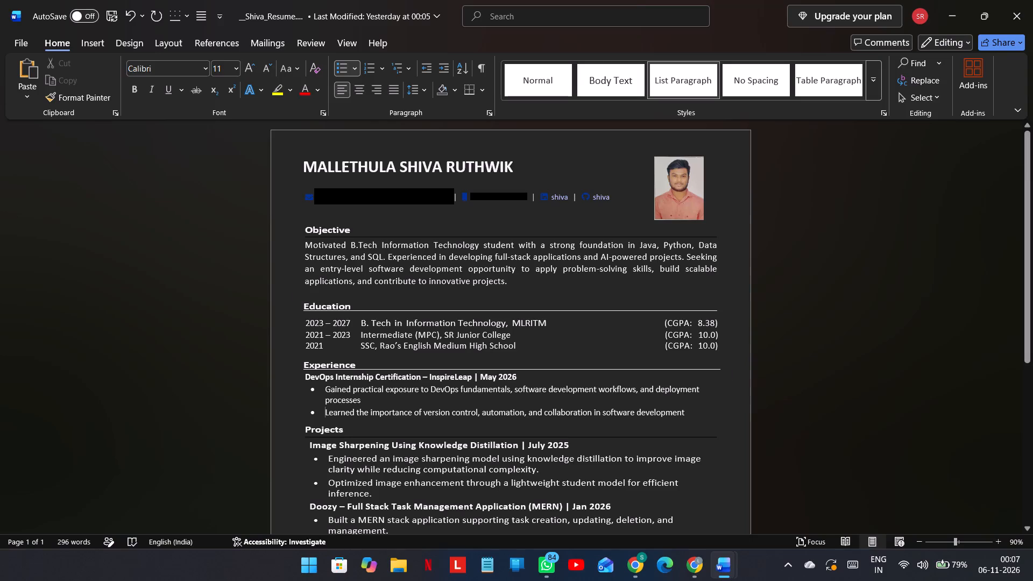
left_click(18, 38)
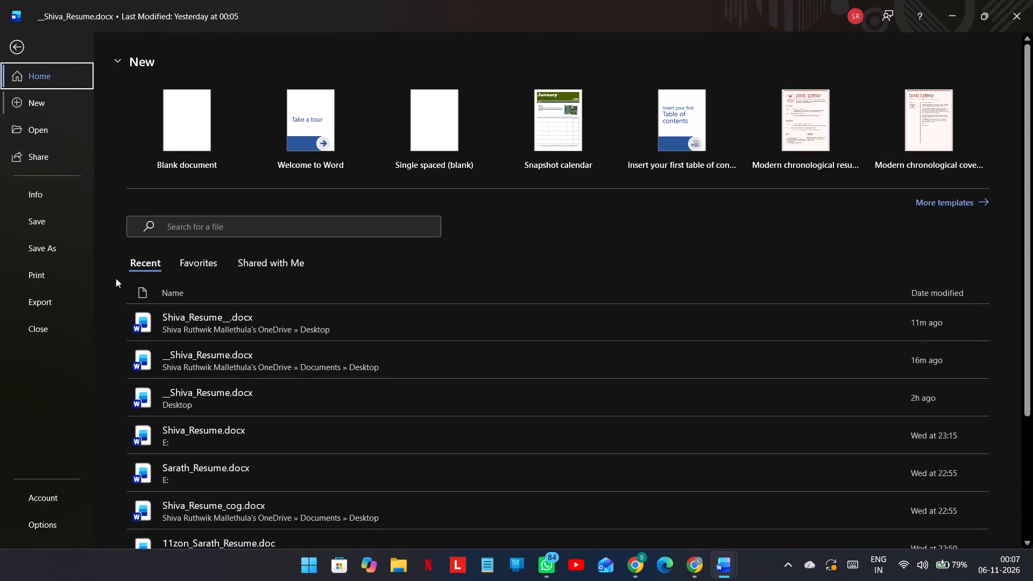
left_click(69, 257)
left_click(438, 99)
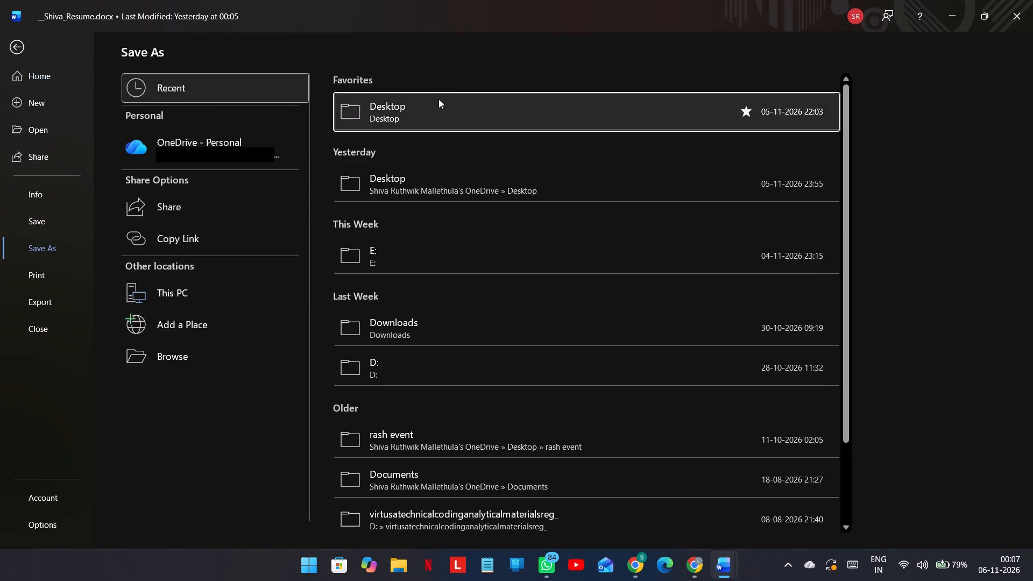
left_click(161, 225)
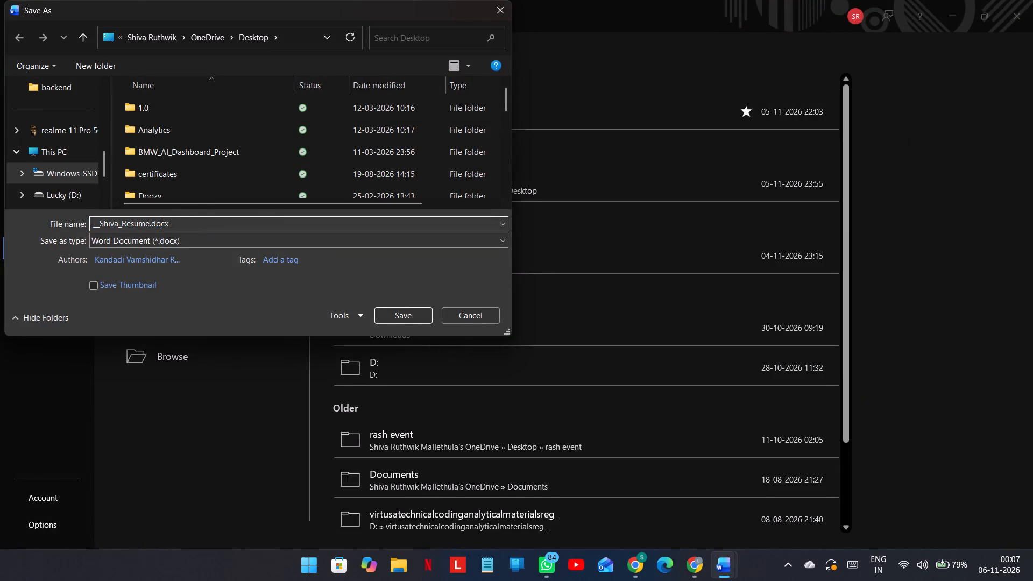
left_click(149, 220)
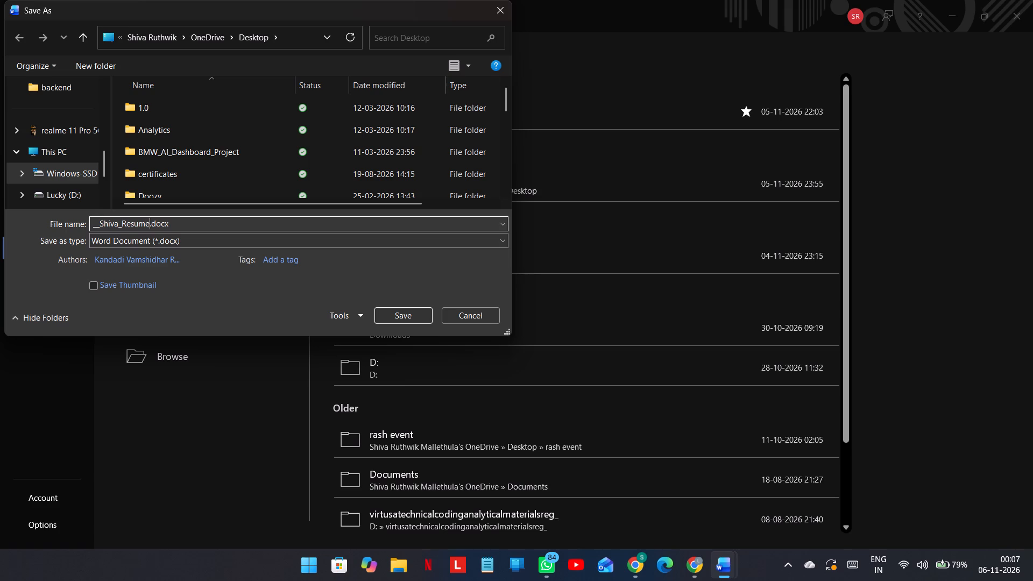
type("___")
key("shift+underscore")
left_click(416, 305)
left_click(412, 315)
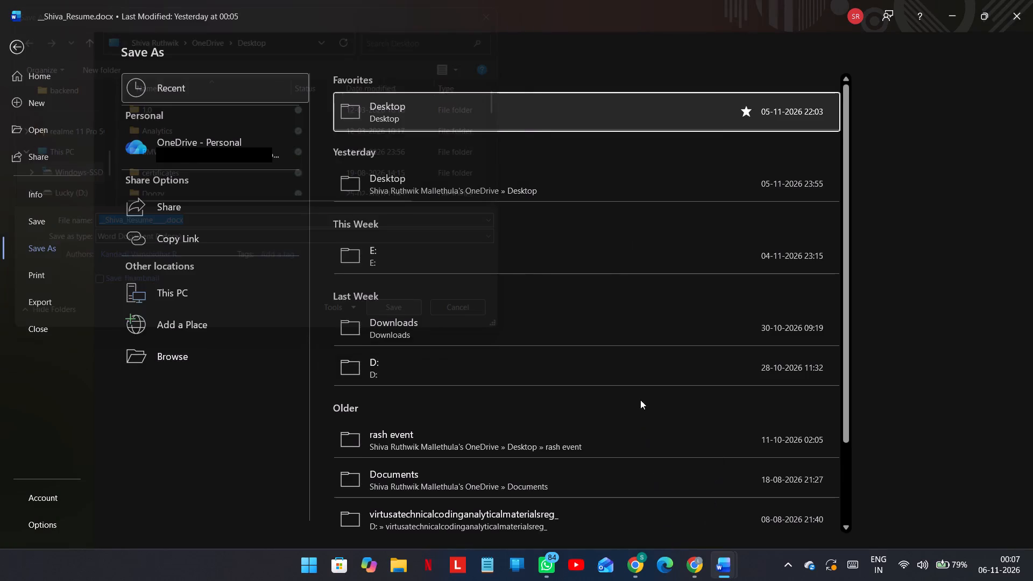
Switch to Chrome and leave the old scan results for a fresh ATS Resume Checker upload page.
left_click(643, 567)
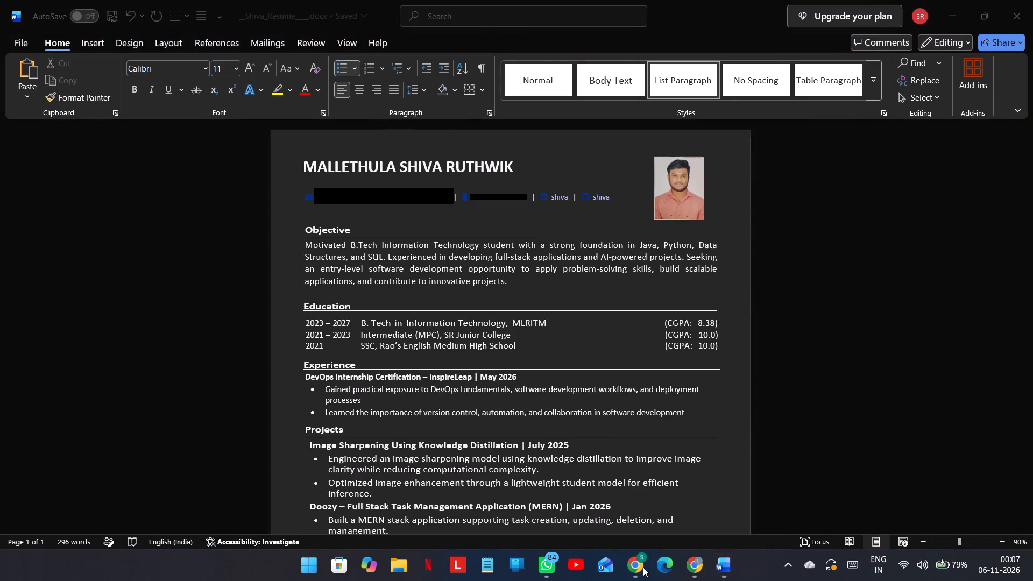
left_click(635, 565)
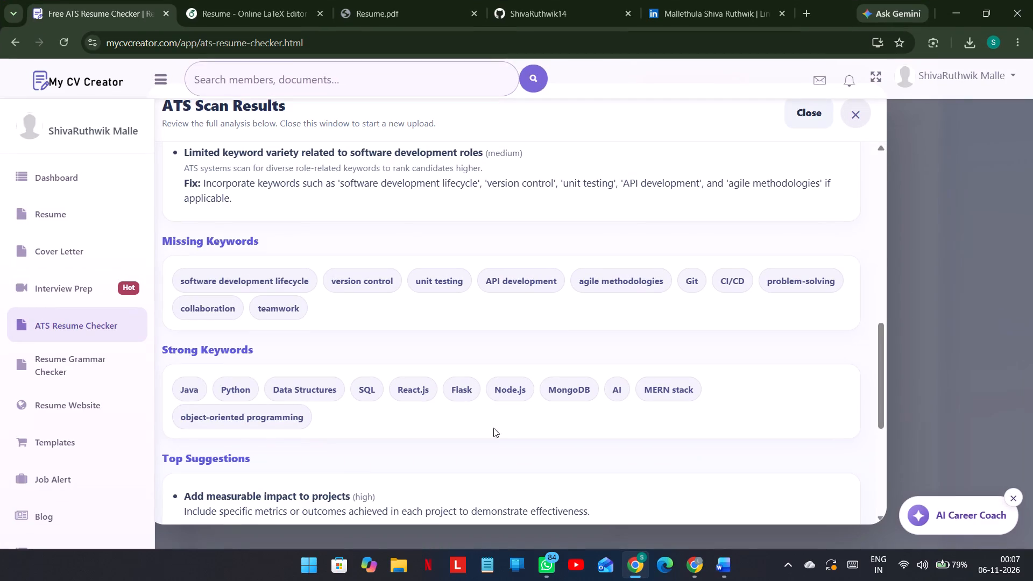
scroll(293, 317, "up", 4)
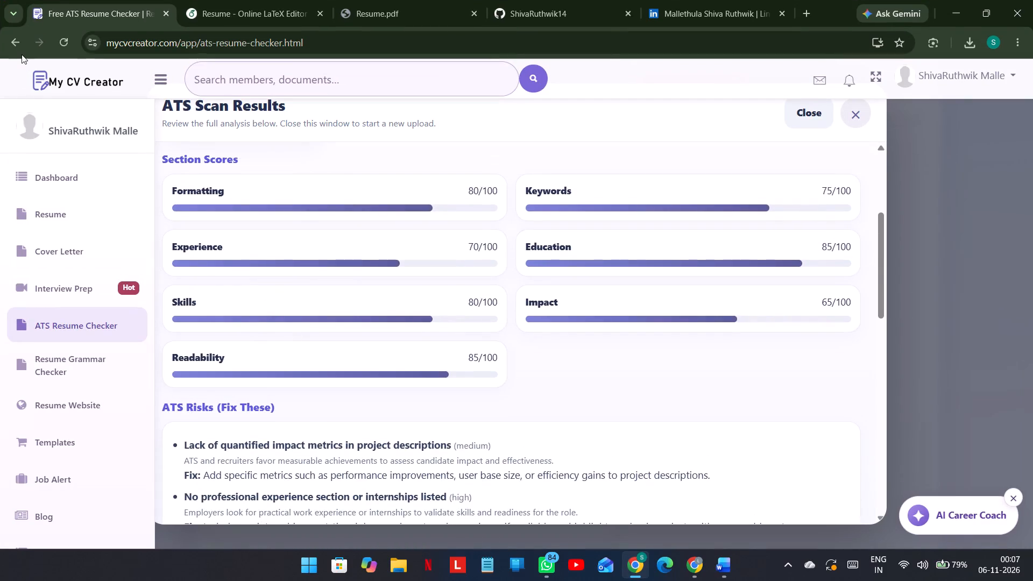
left_click(22, 54)
left_click(22, 49)
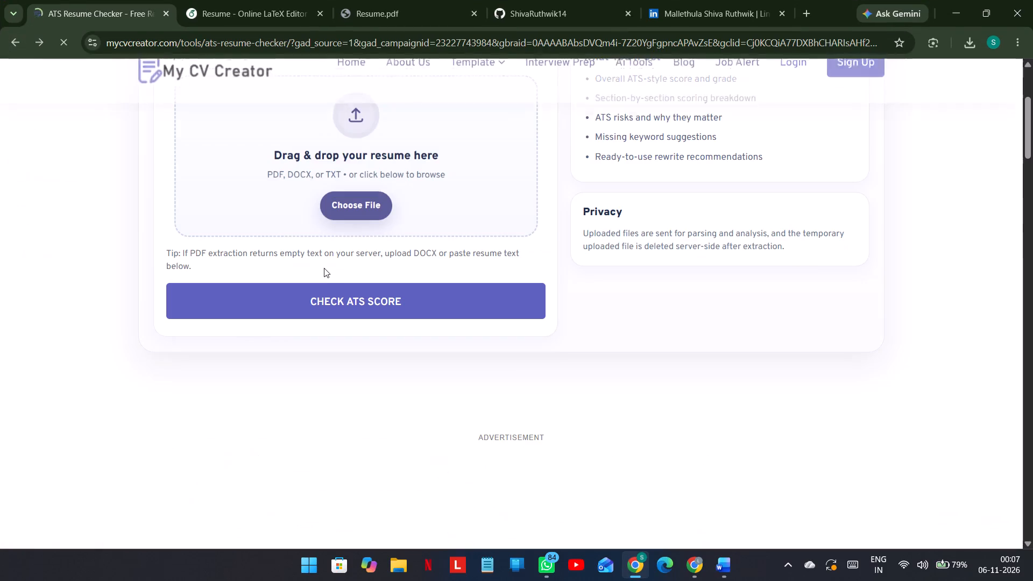
left_click(355, 204)
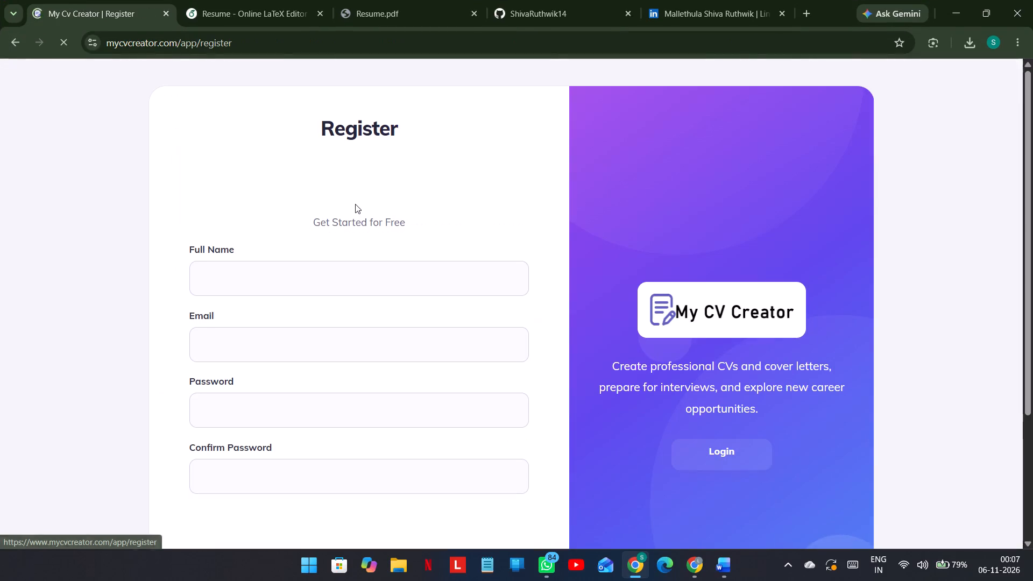
scroll(326, 306, "down", 1)
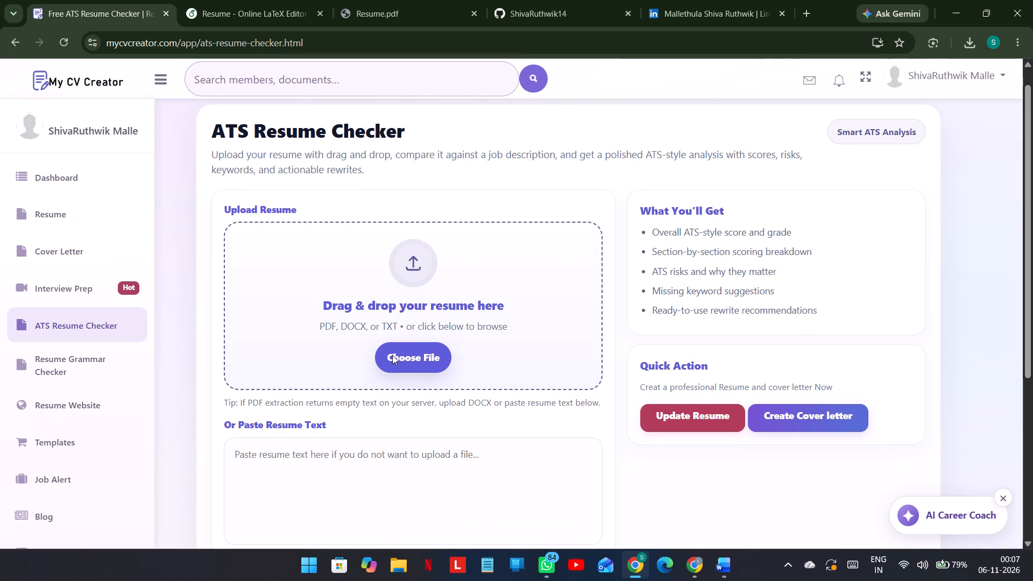
Look through the Desktop files for the new resume copy to upload, and close the file chooser without picking one.
left_click(392, 355)
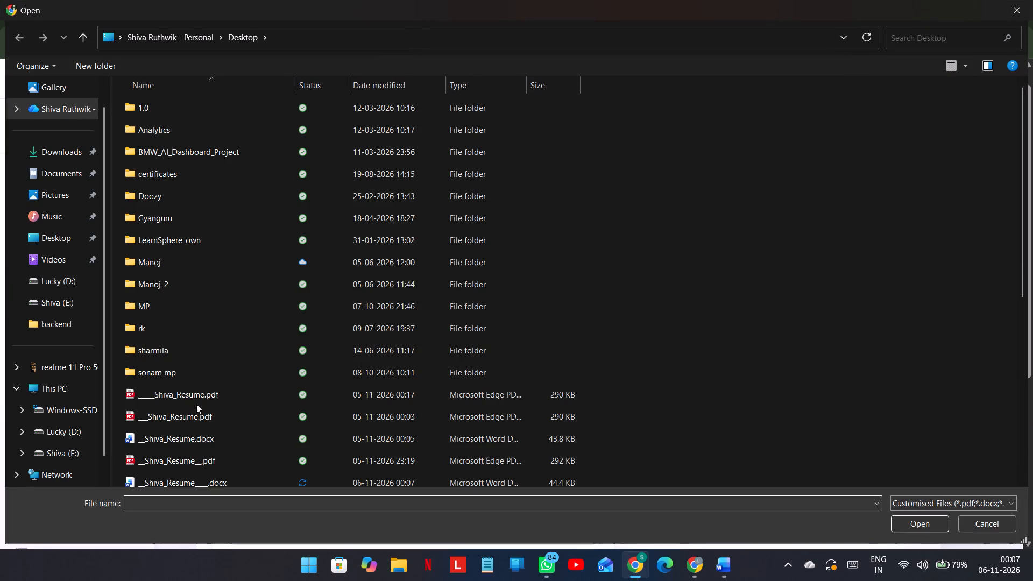
scroll(196, 408, "down", 2)
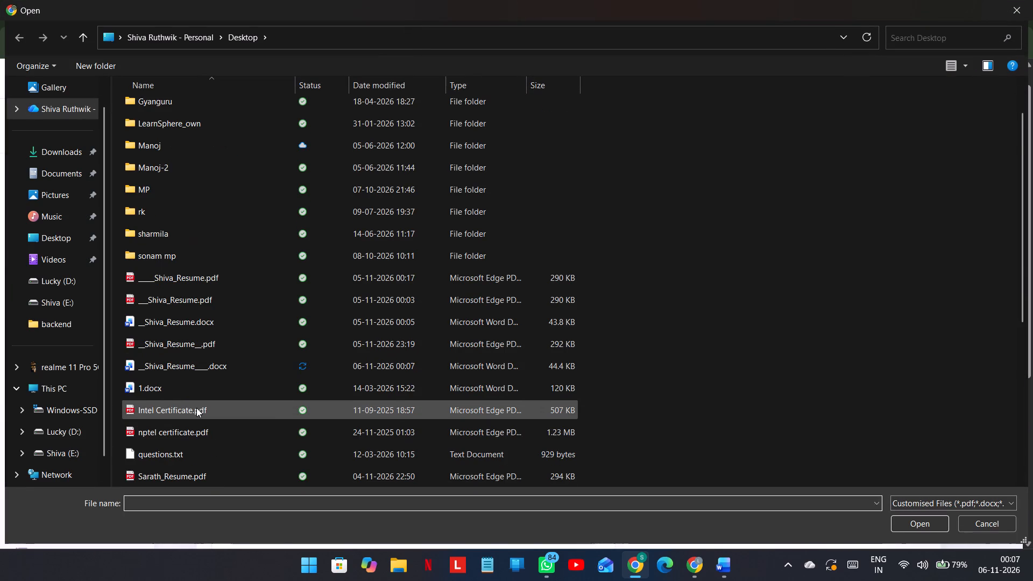
scroll(196, 408, "down", 1)
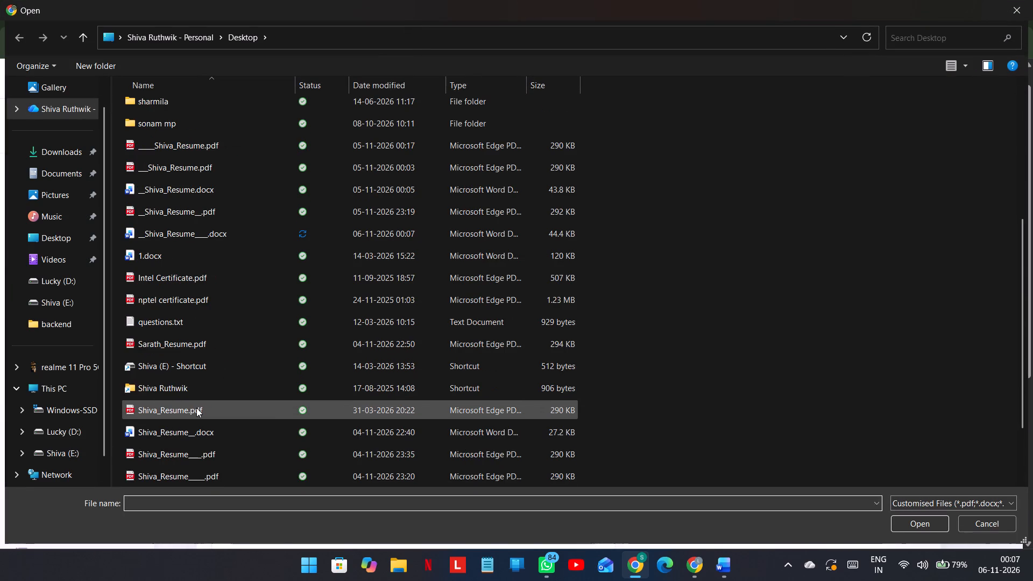
scroll(196, 408, "down", 1)
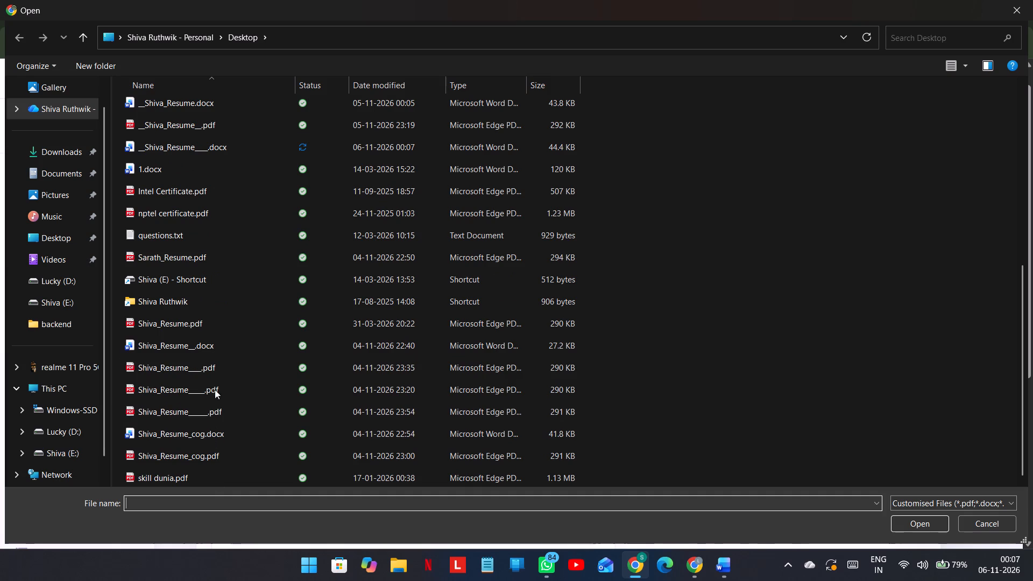
scroll(213, 327, "up", 1)
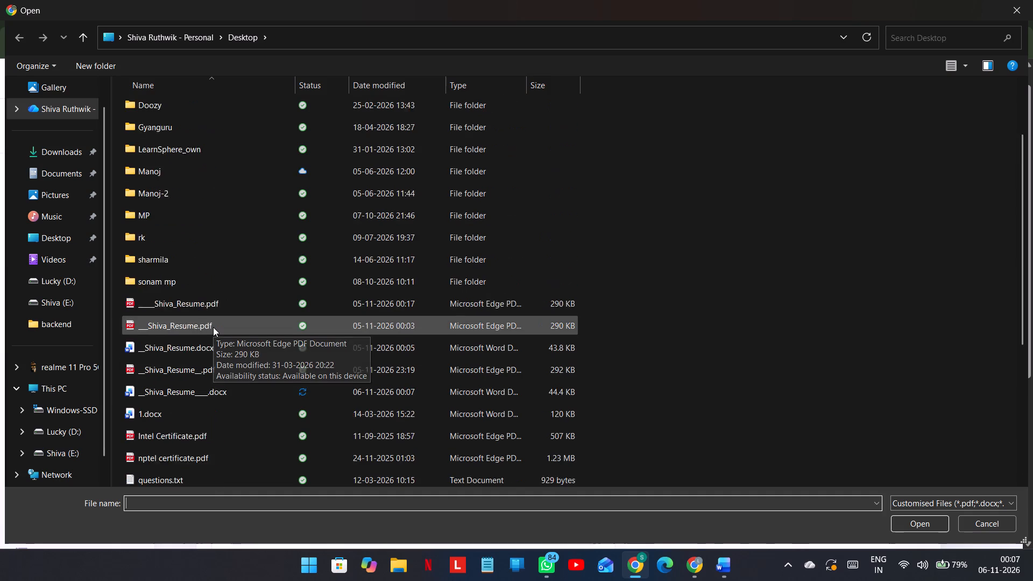
scroll(213, 327, "up", 1)
scroll(210, 362, "down", 1)
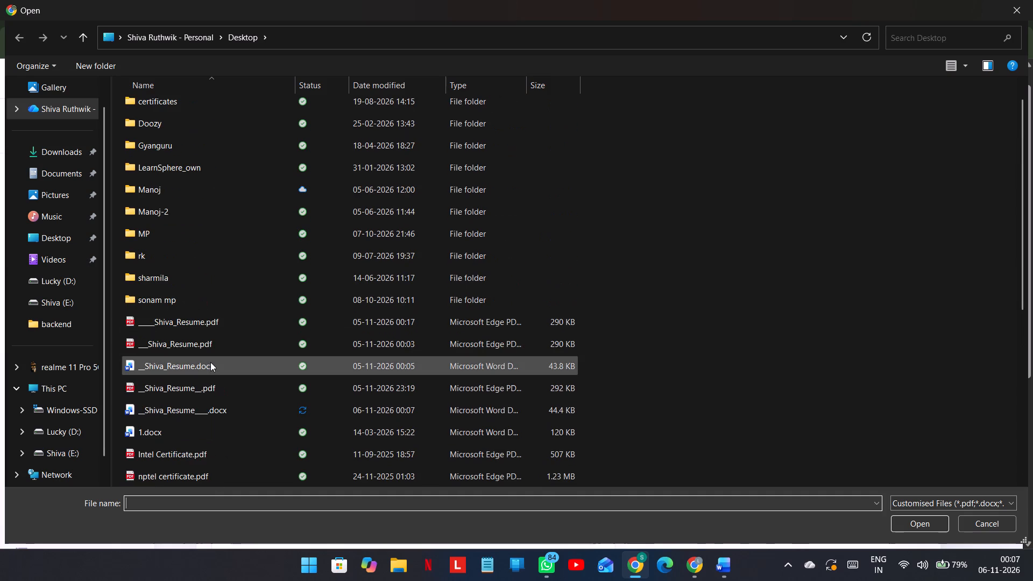
scroll(210, 362, "down", 2)
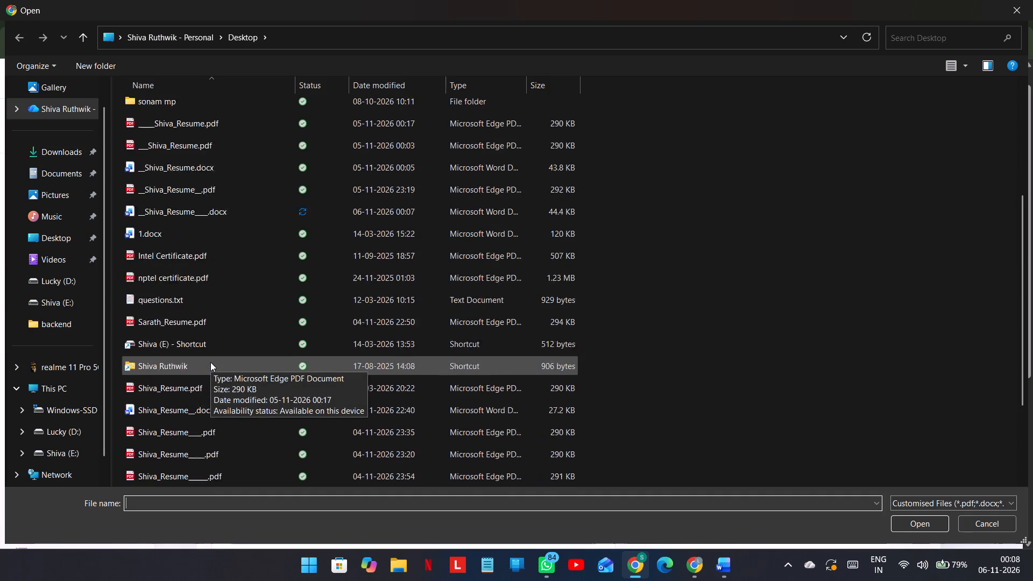
scroll(210, 362, "down", 1)
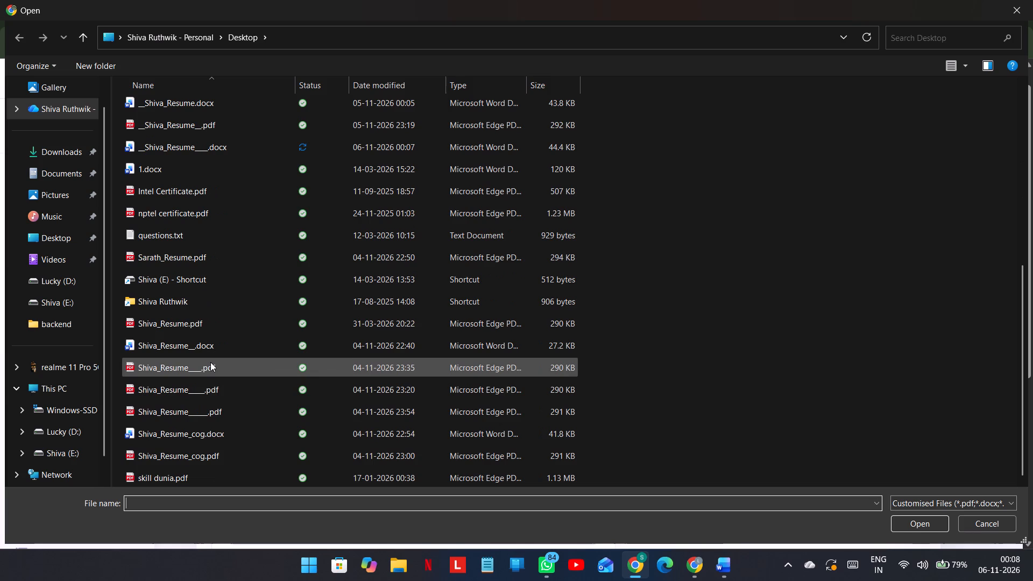
scroll(210, 362, "up", 3)
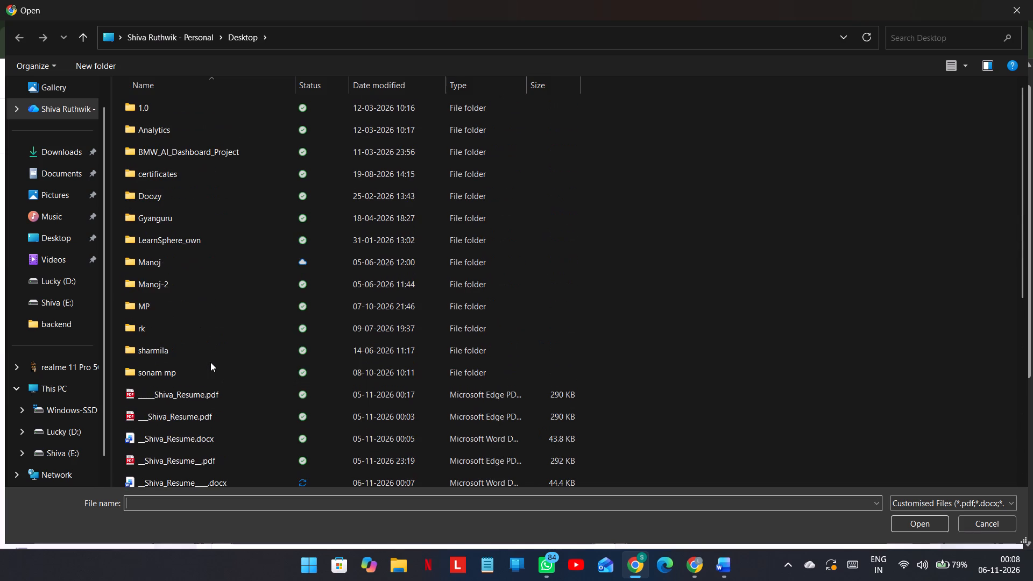
scroll(210, 362, "up", 1)
scroll(210, 362, "down", 1)
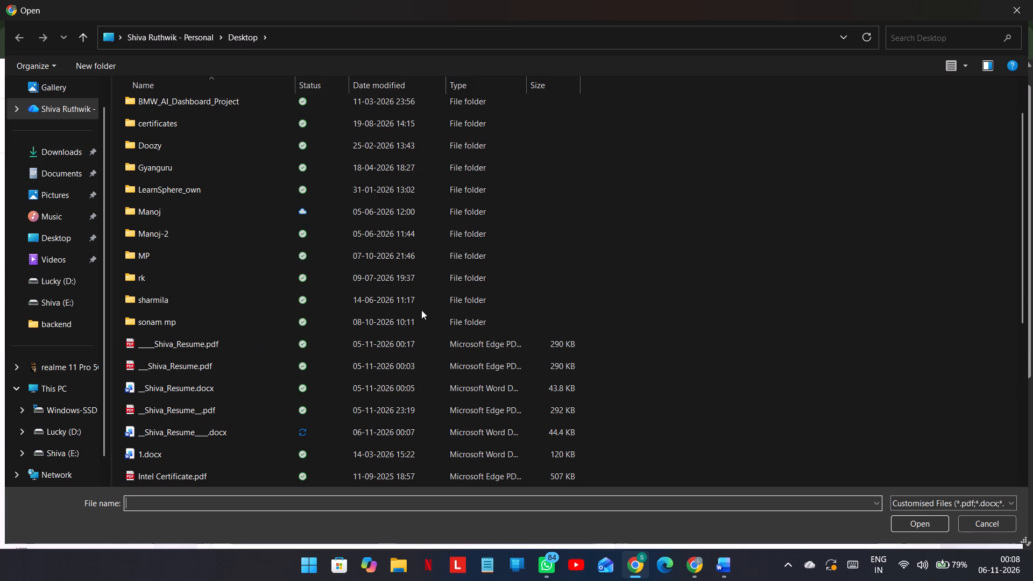
left_click(1018, 11)
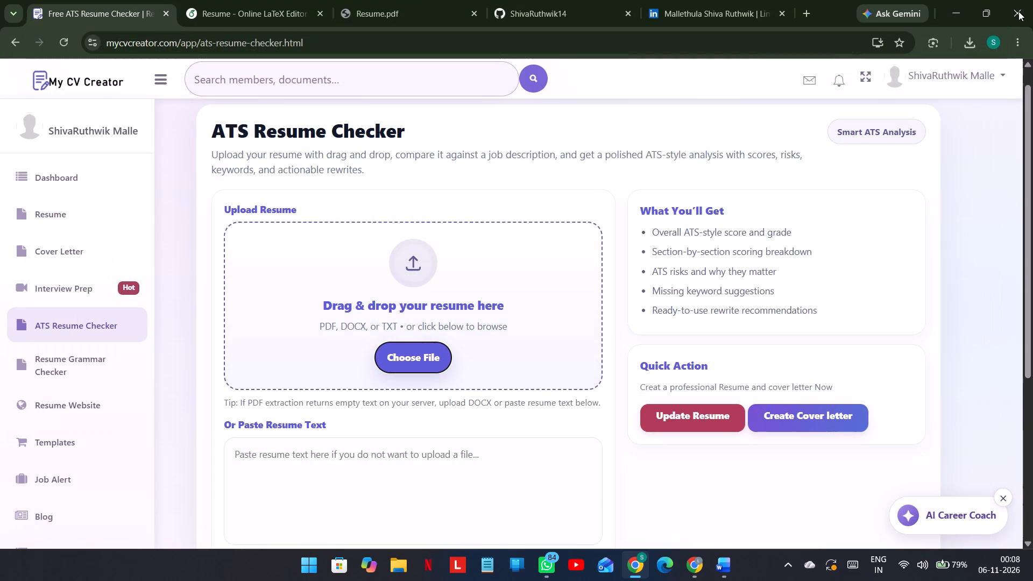
Switch to __Shiva_Resume____.docx in Word and turn on AutoSave for it.
left_click(725, 564)
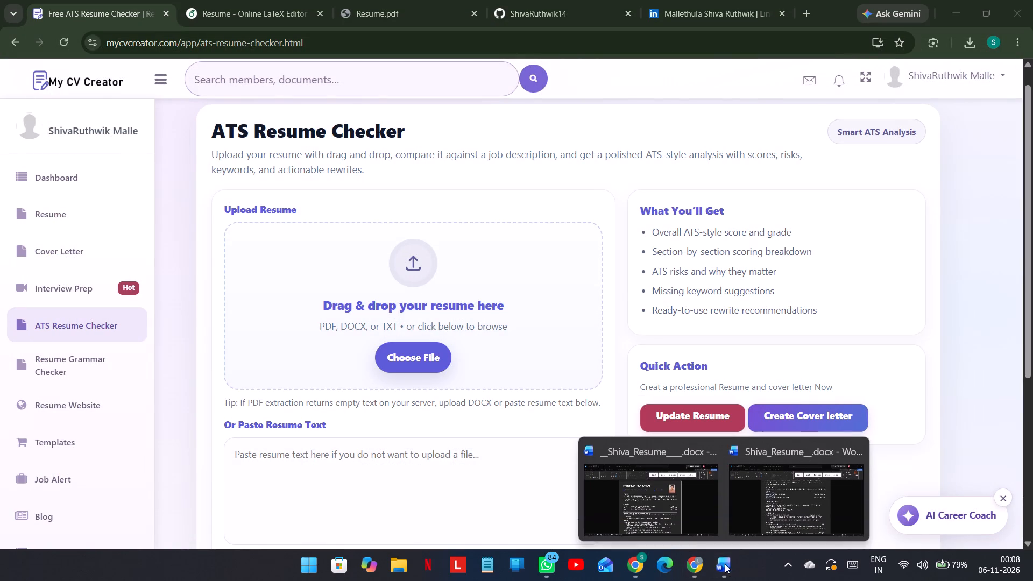
left_click(707, 507)
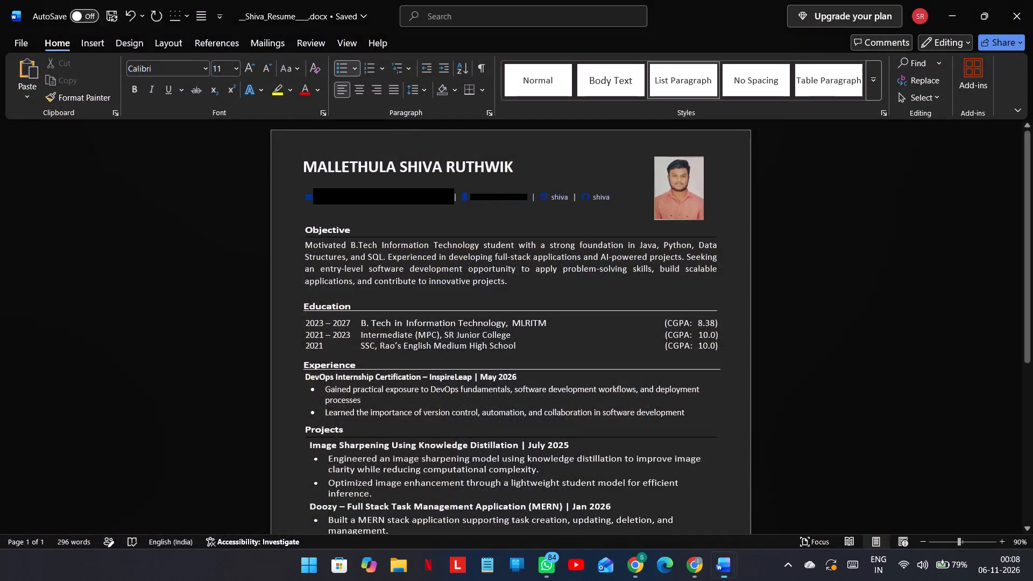
left_click(77, 20)
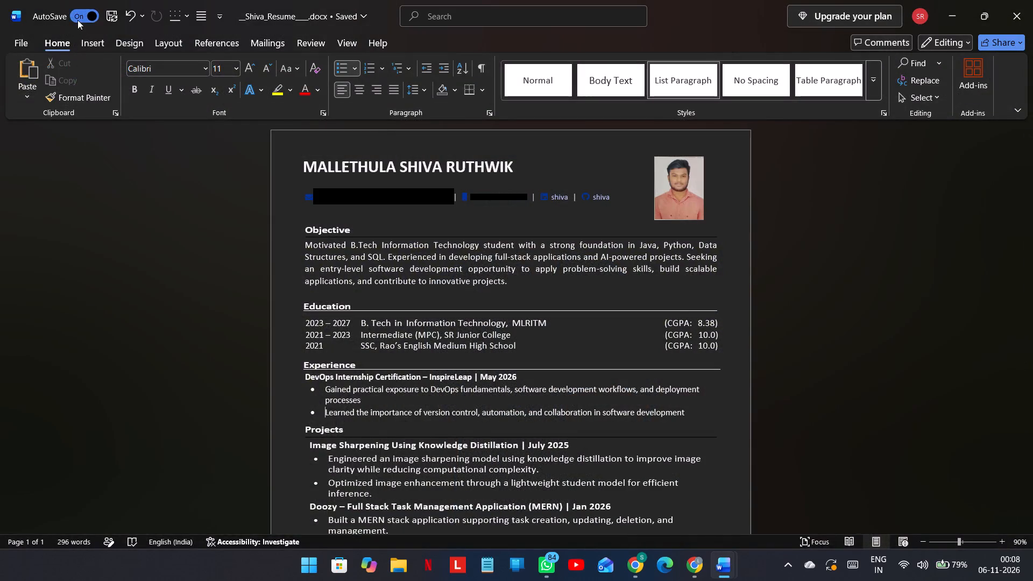
Save the resume to the Desktop as the PDF __Shiva_Resume____.pdf and look over the exported page.
left_click(22, 43)
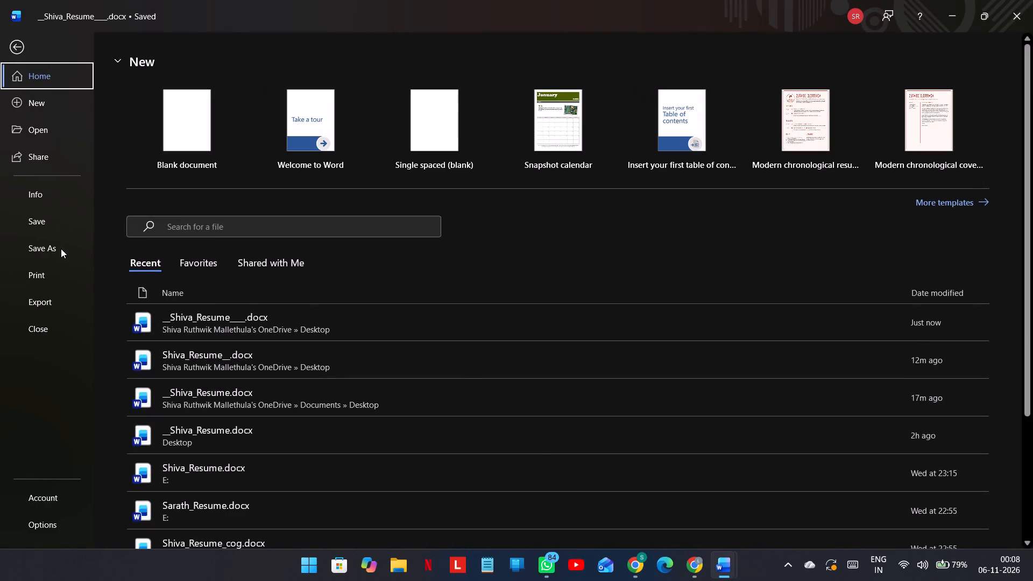
left_click(61, 249)
double_click(388, 114)
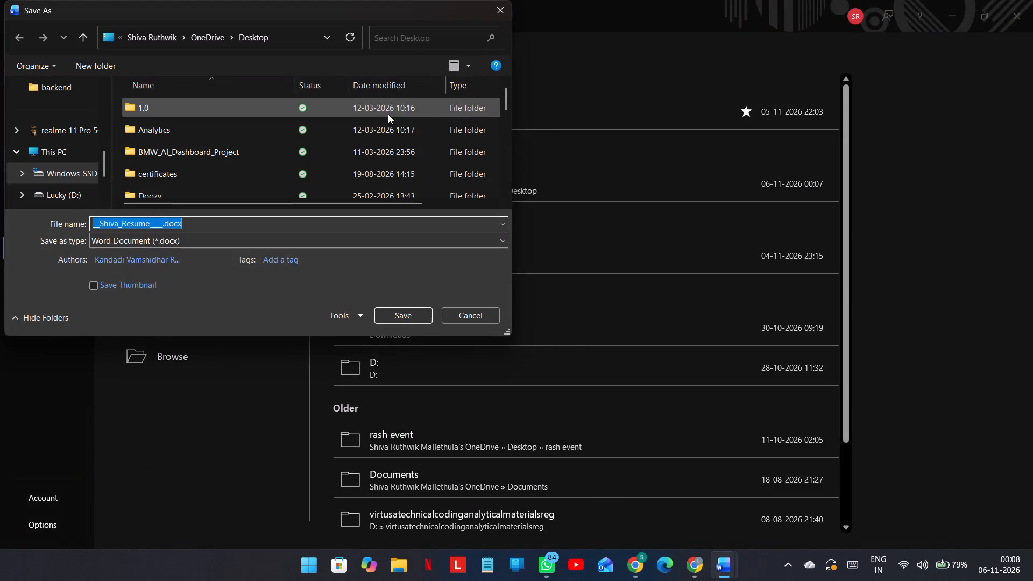
left_click(299, 227)
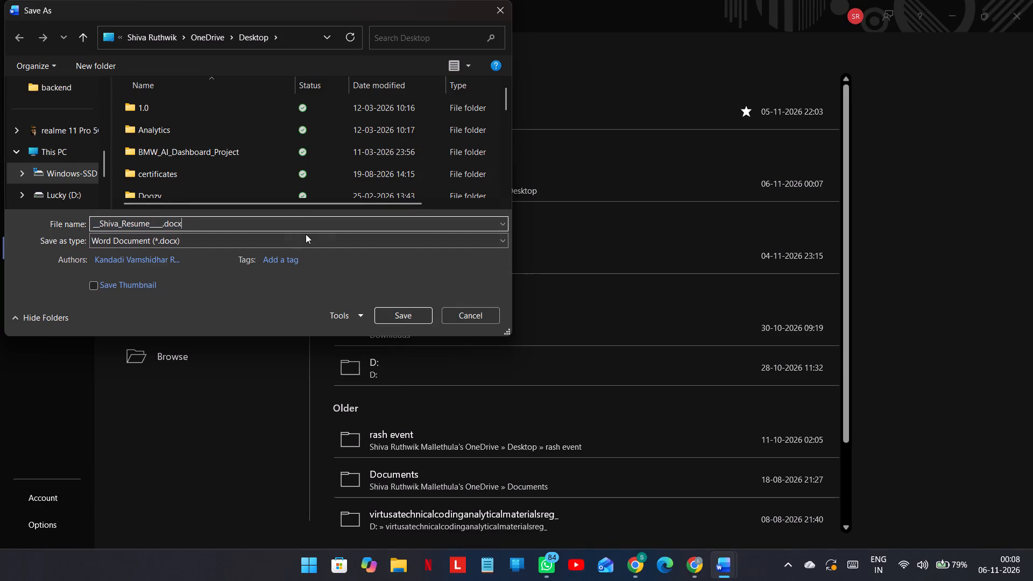
left_click(306, 233)
left_click(271, 316)
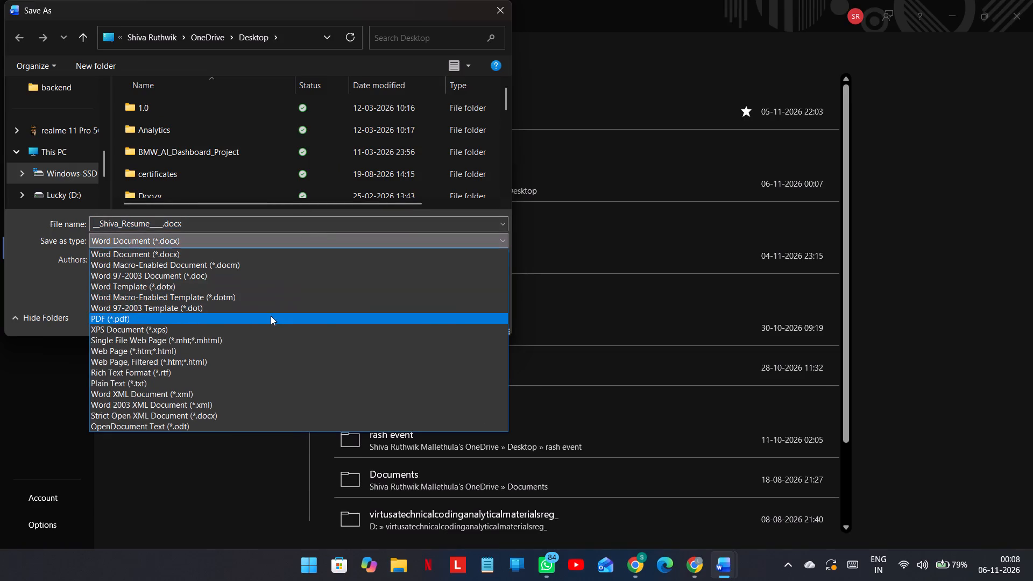
left_click(383, 348)
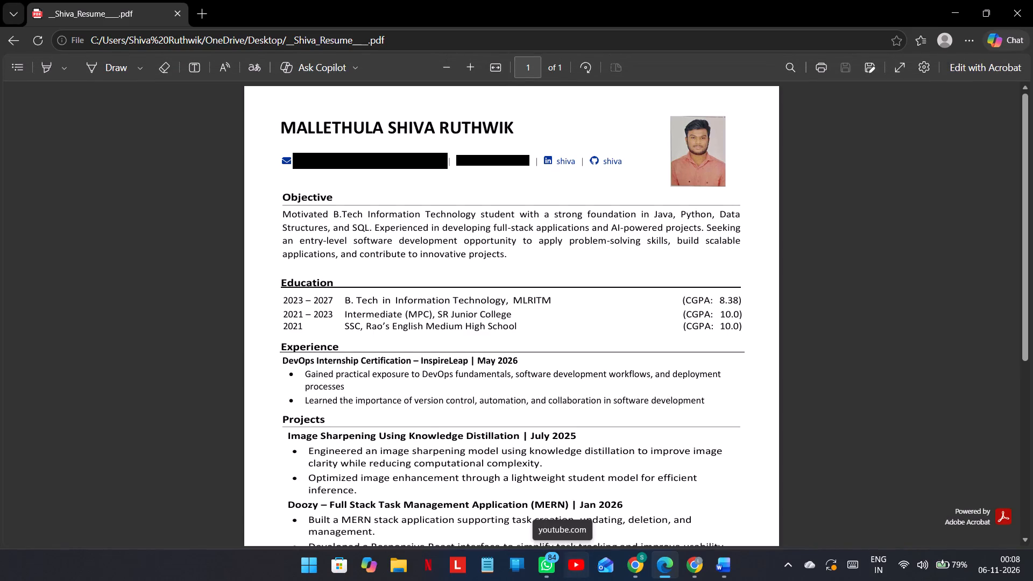
scroll(564, 442, "down", 2)
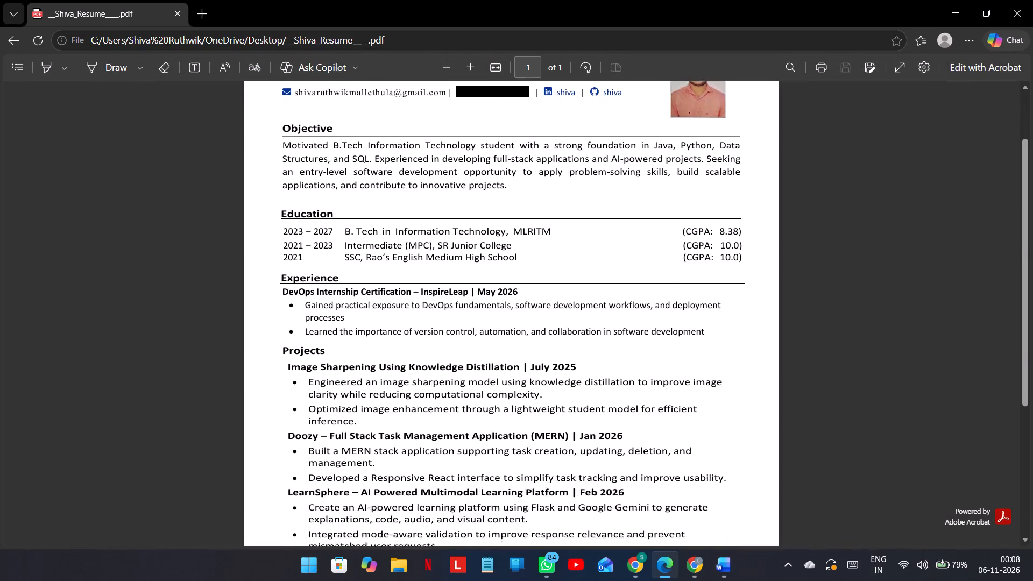
scroll(564, 442, "down", 2)
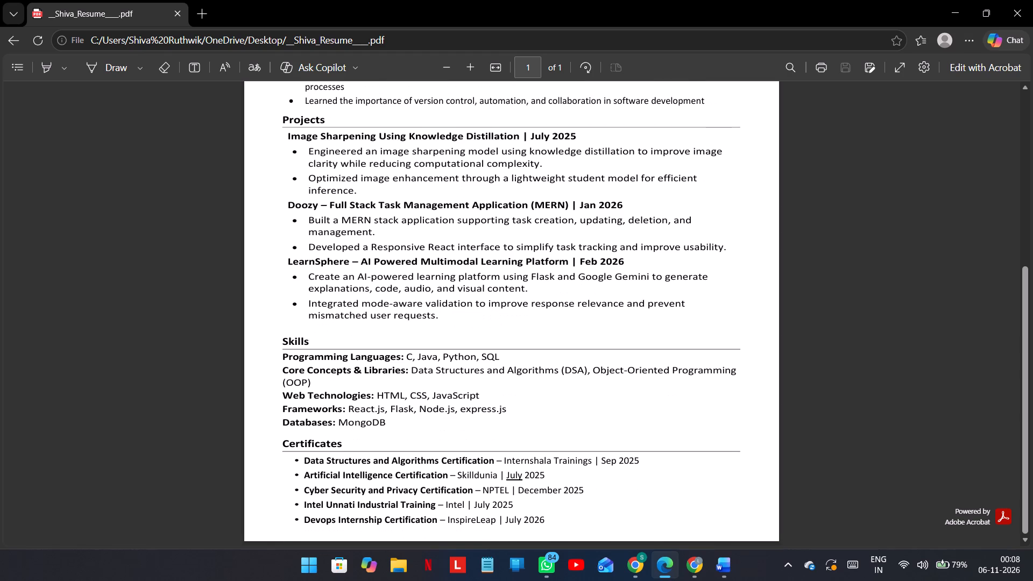
In Chrome, upload __Shiva_Resume____.pdf from the Desktop to the ATS checker, run the score check and review the section scores and risks.
left_click(635, 557)
left_click(418, 362)
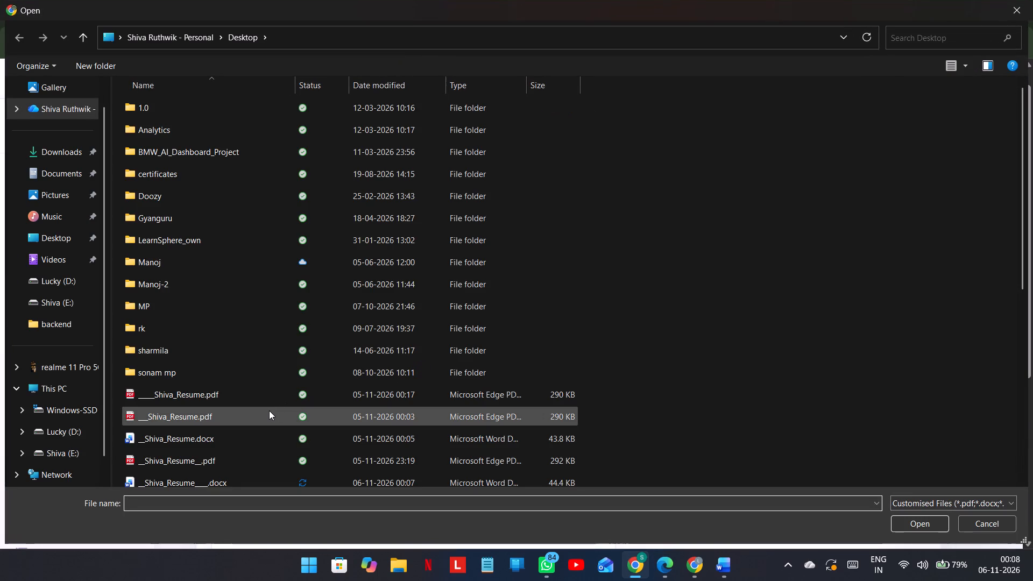
scroll(269, 410, "down", 2)
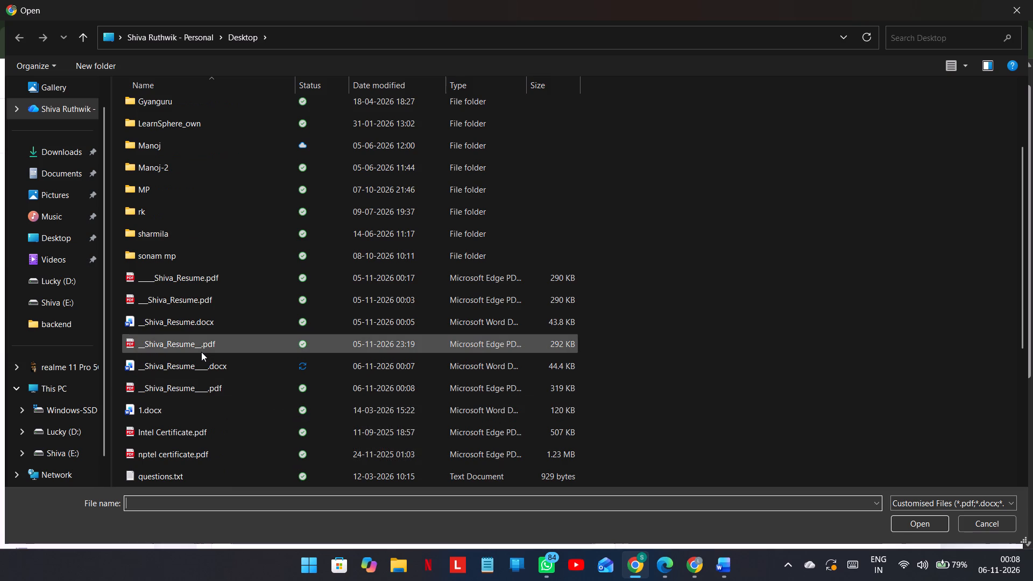
double_click(194, 391)
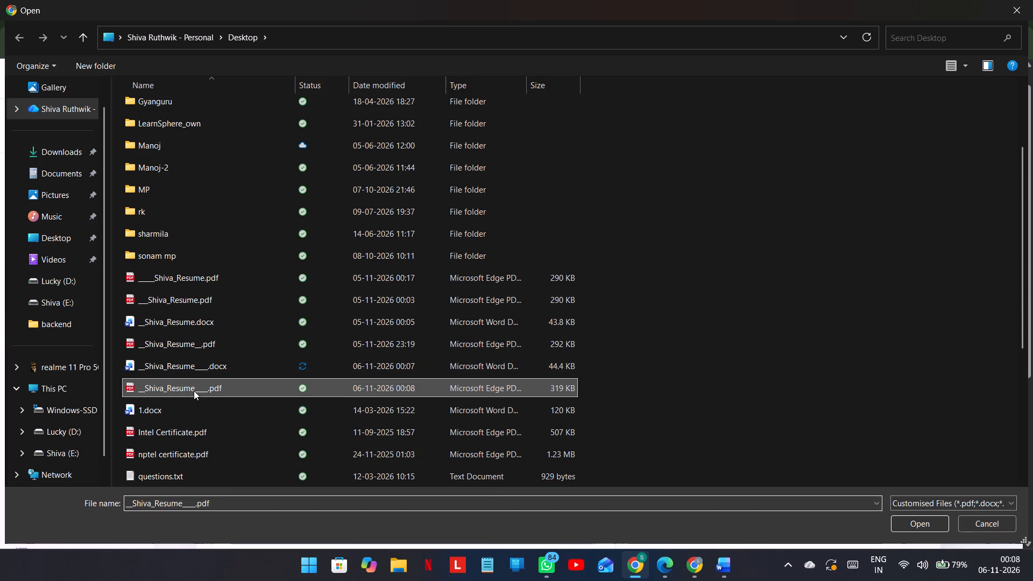
scroll(427, 421, "down", 5)
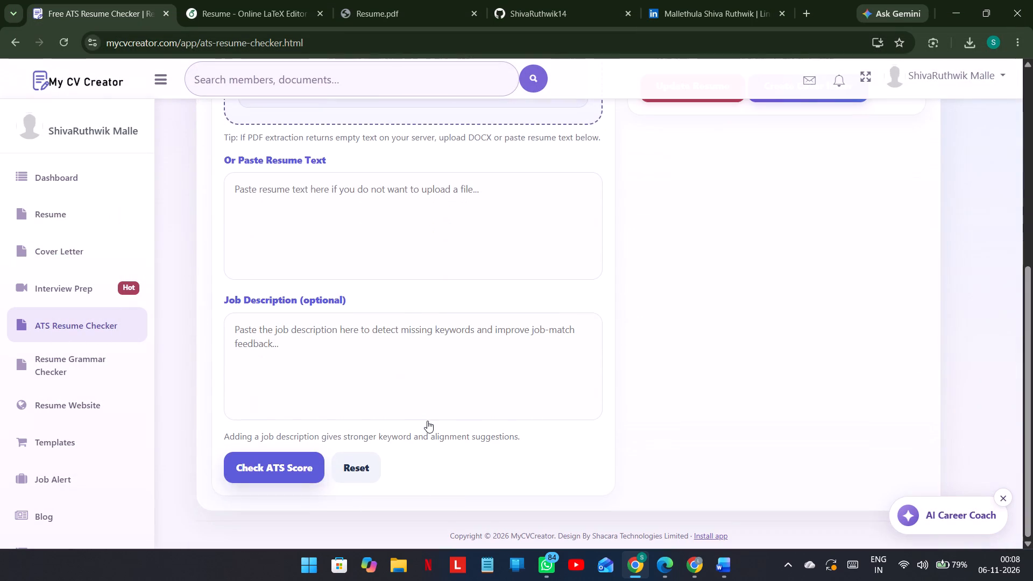
left_click(295, 470)
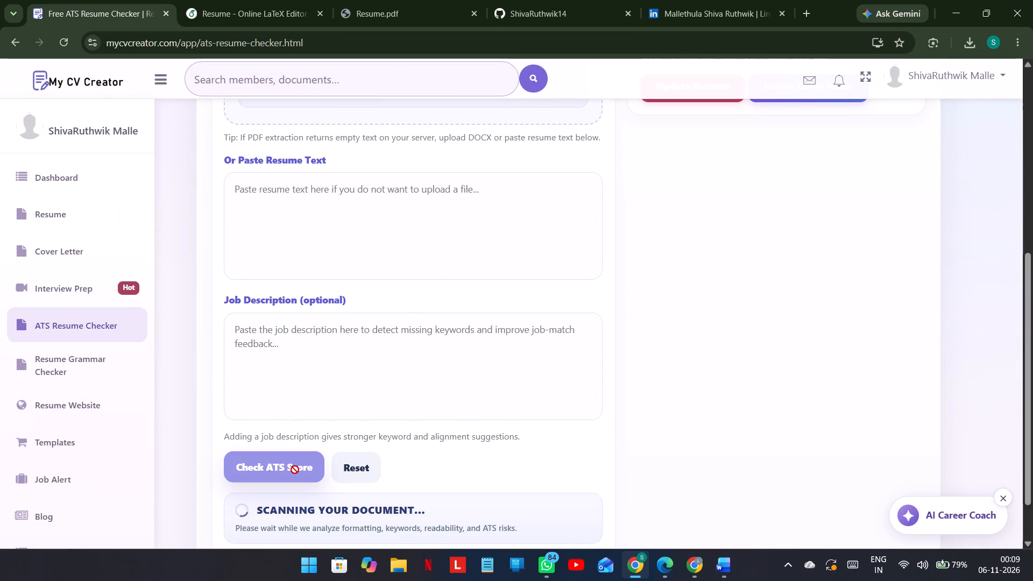
scroll(295, 470, "down", 1)
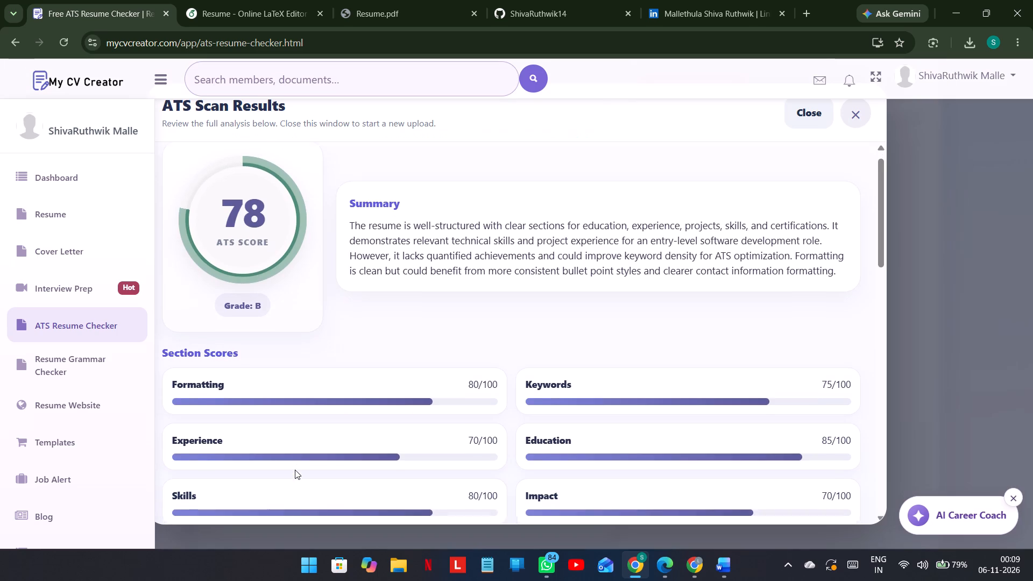
scroll(295, 470, "down", 3)
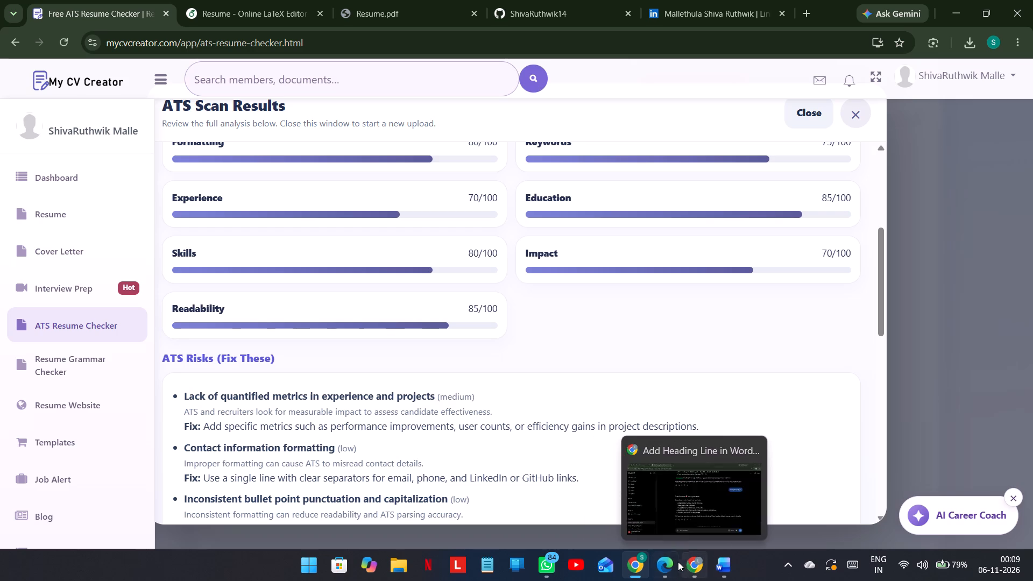
Switch to Edge, proofread the exported __Shiva_Resume____.pdf from the objective through the certificates, and close the window.
left_click(657, 561)
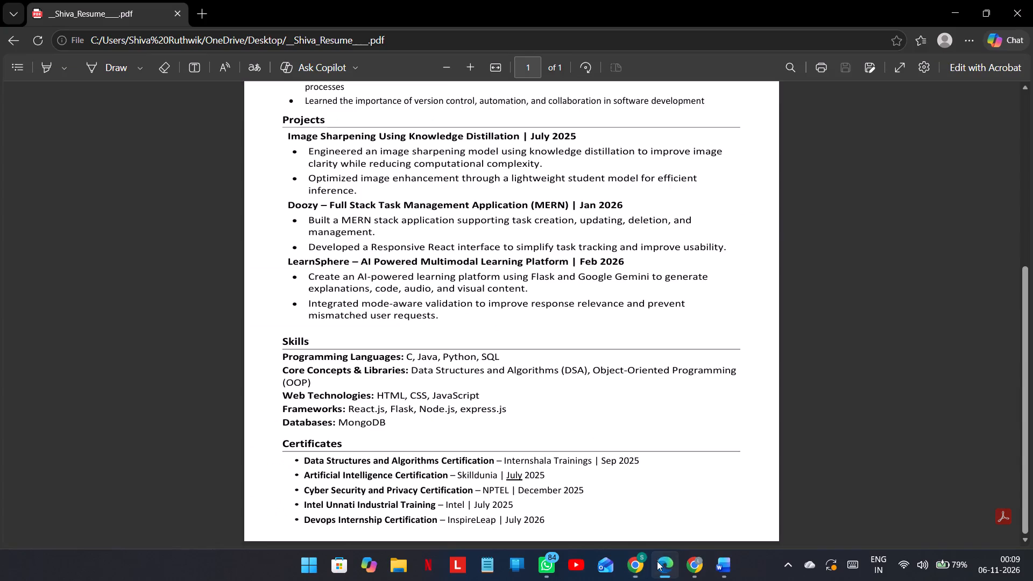
scroll(578, 366, "up", 4)
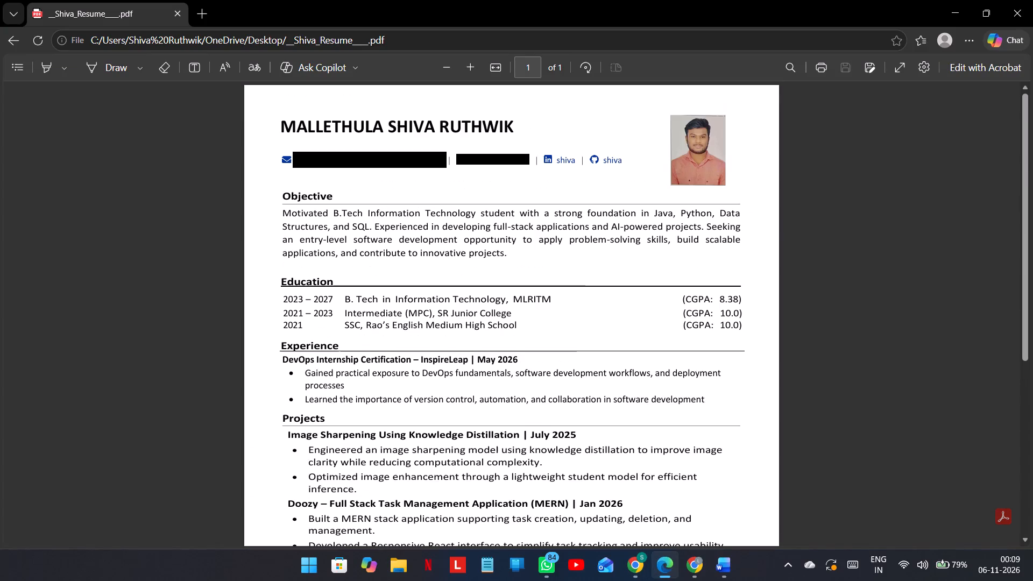
scroll(578, 366, "down", 3)
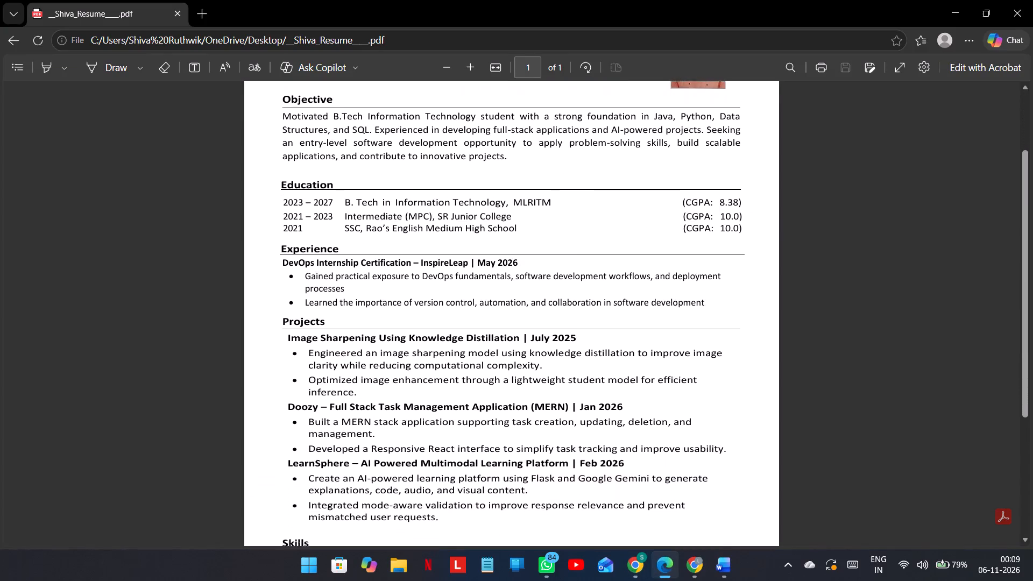
scroll(578, 366, "down", 4)
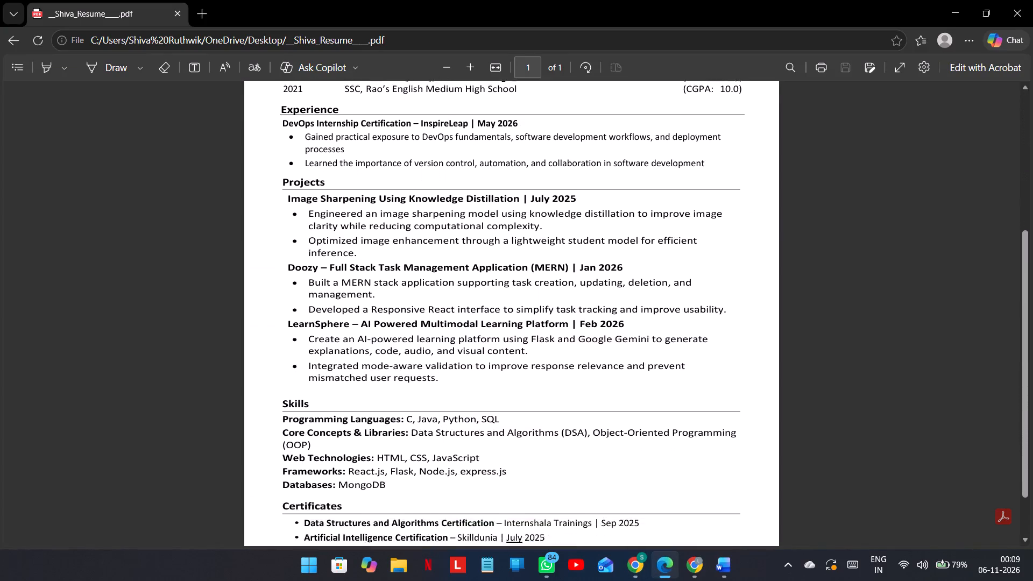
scroll(578, 366, "down", 2)
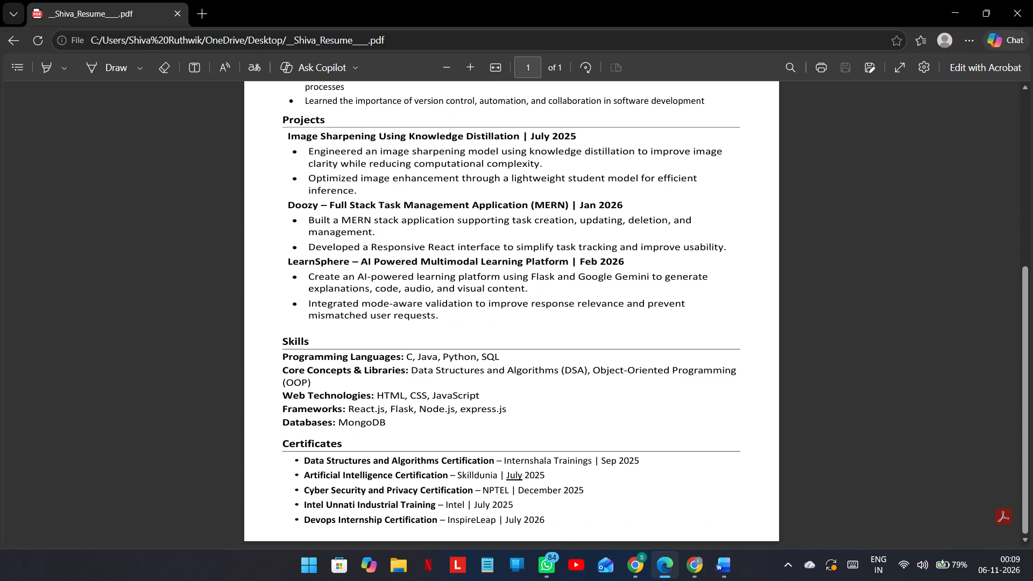
scroll(578, 366, "down", 1)
scroll(578, 366, "up", 2)
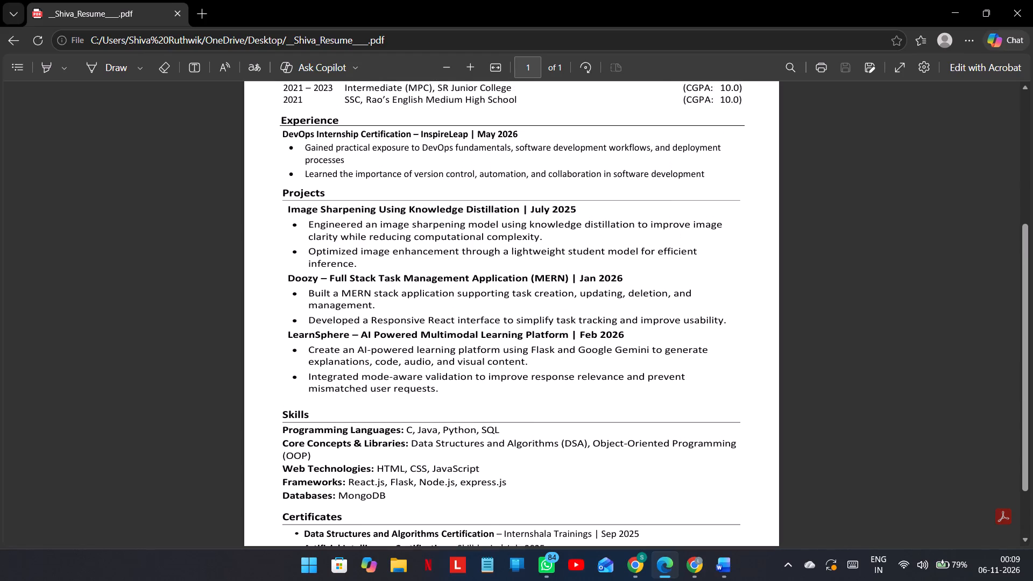
scroll(578, 366, "up", 1)
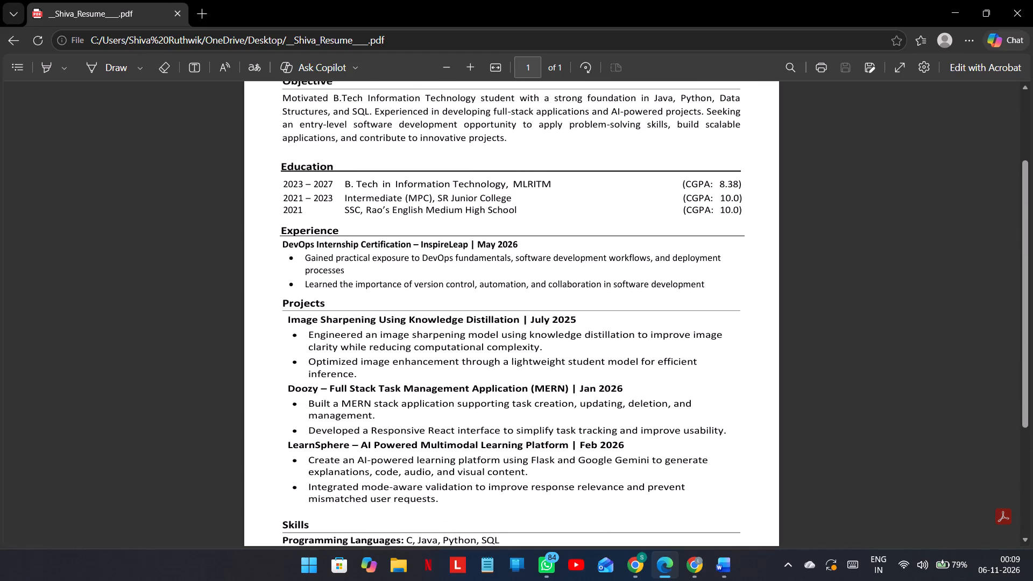
scroll(578, 366, "up", 1)
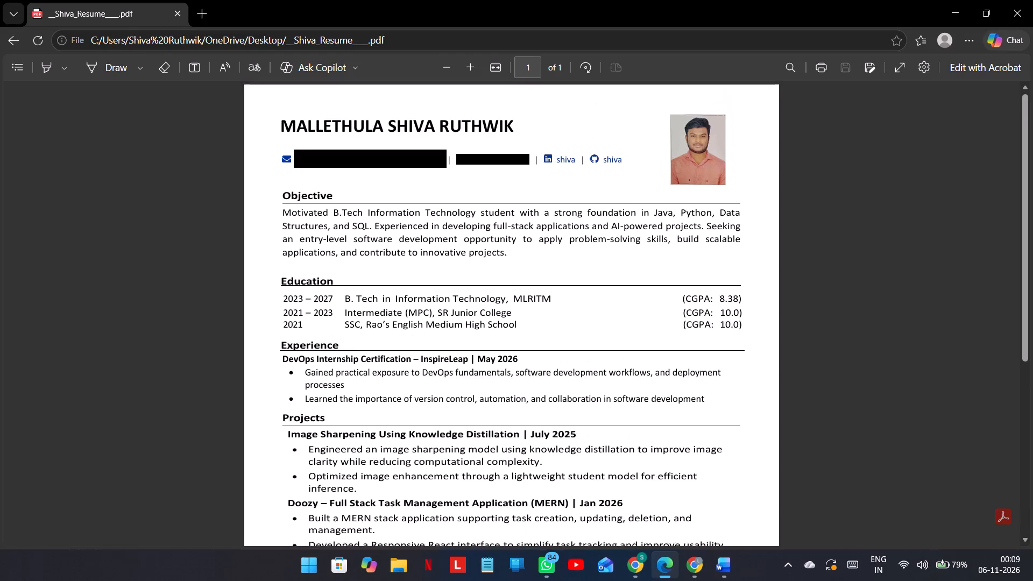
scroll(578, 366, "up", 1)
left_click(1021, 5)
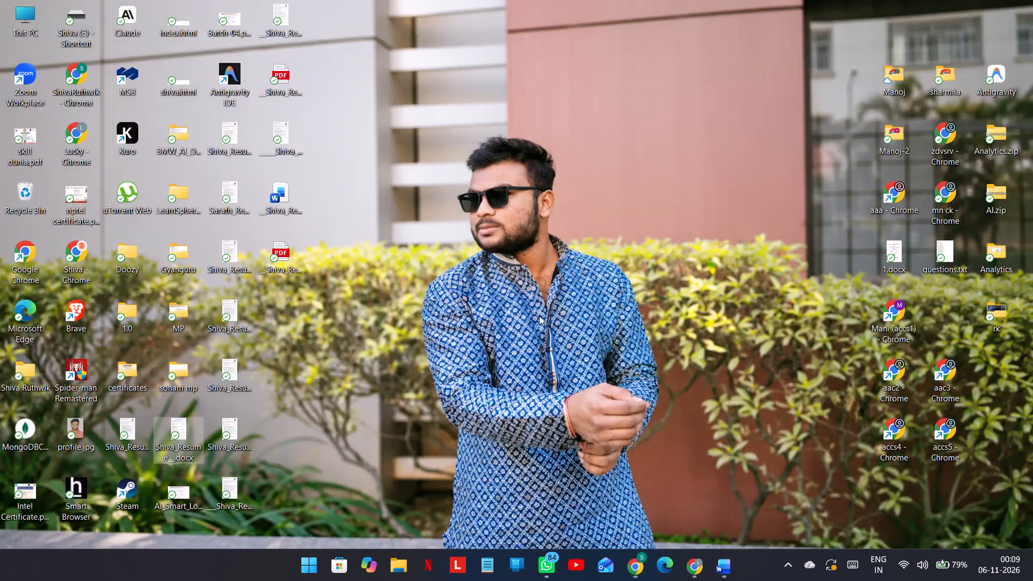
scroll(504, 388, "up", 2)
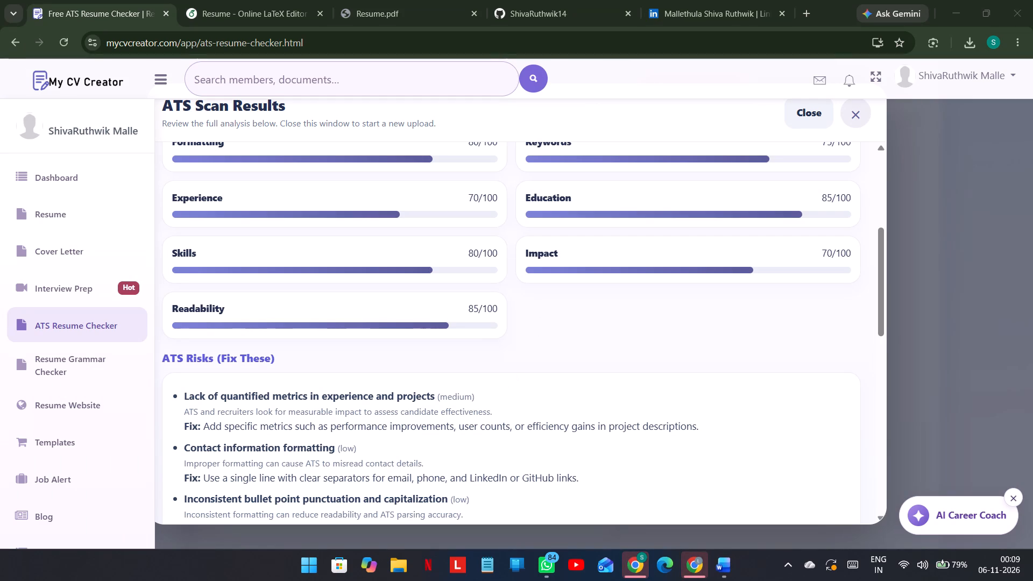
In a new Chrome tab, open the adreya.mlritm.ac.in placement portal and go to the Update Profile page's upload details.
left_click(799, 5)
key("a")
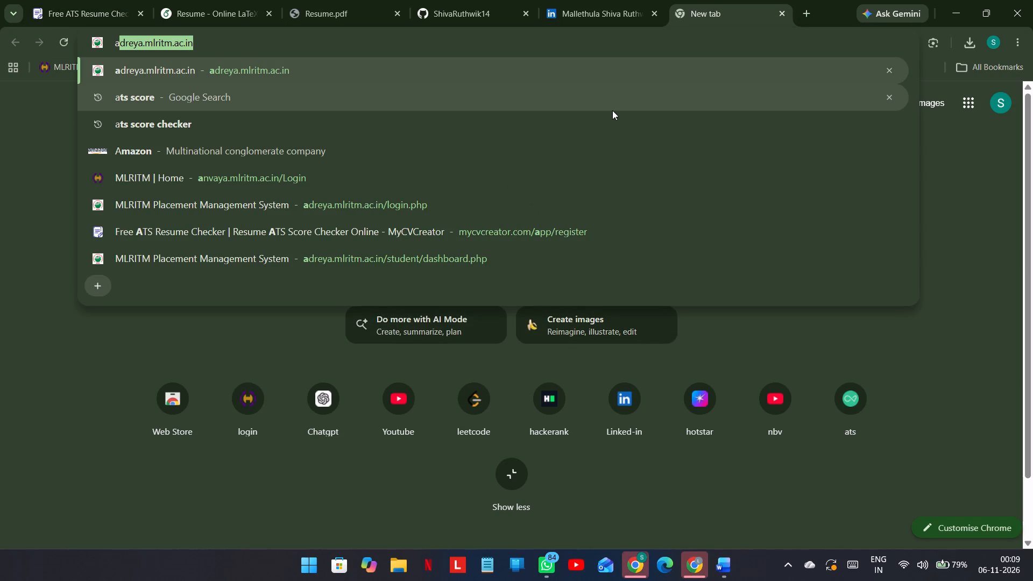
key("Return")
left_click(663, 503)
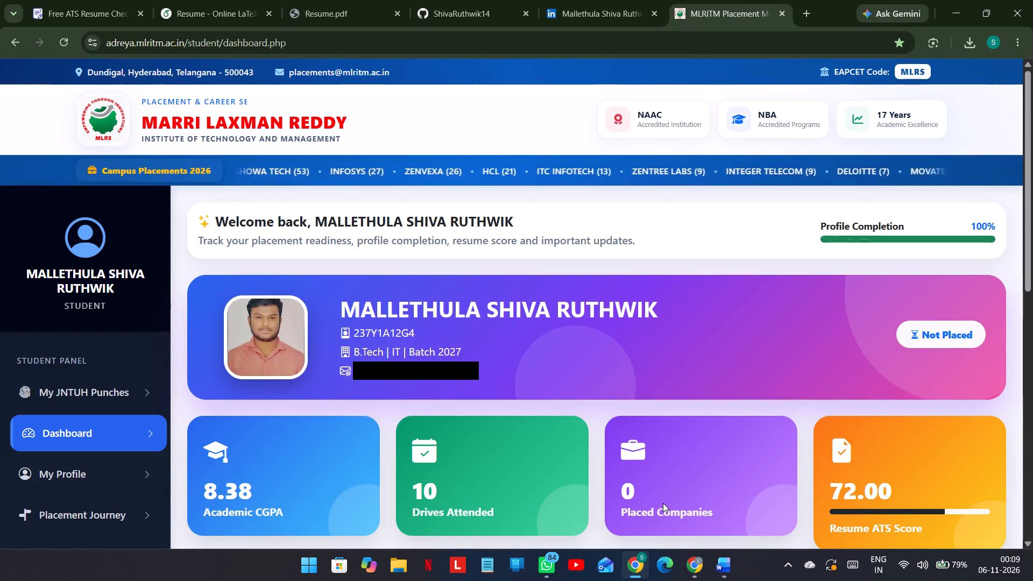
scroll(423, 390, "down", 1)
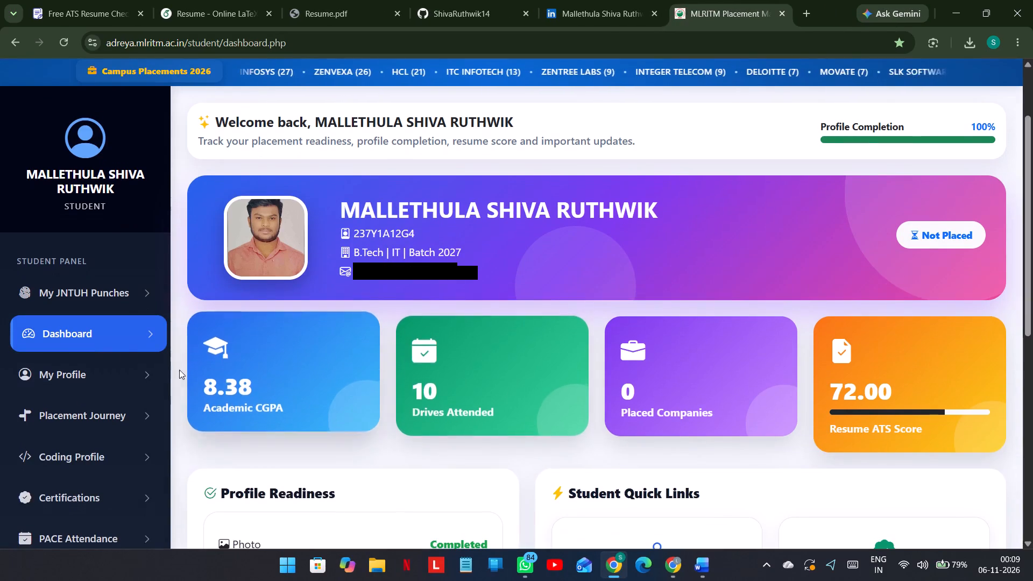
scroll(324, 379, "down", 4)
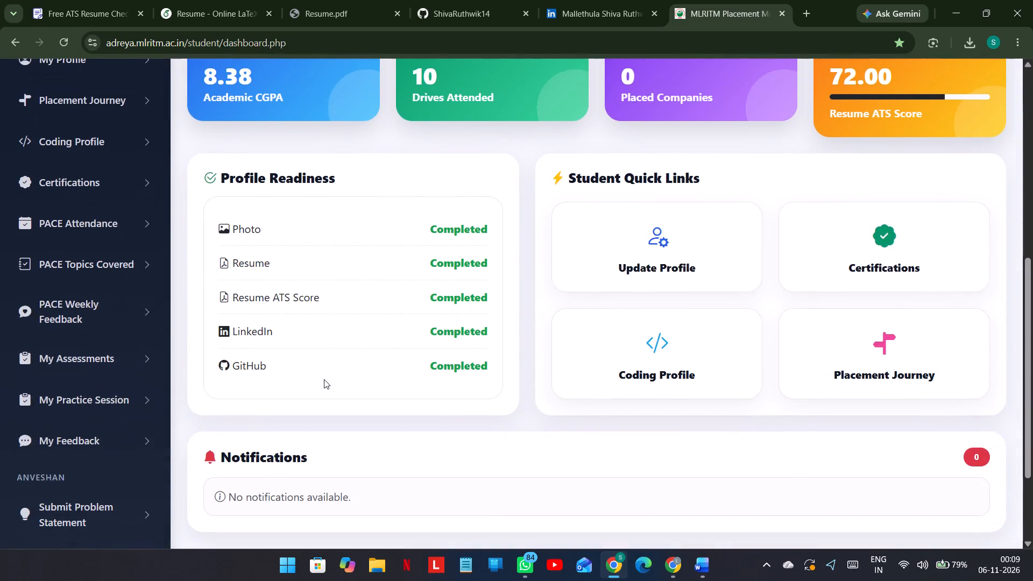
left_click(468, 266)
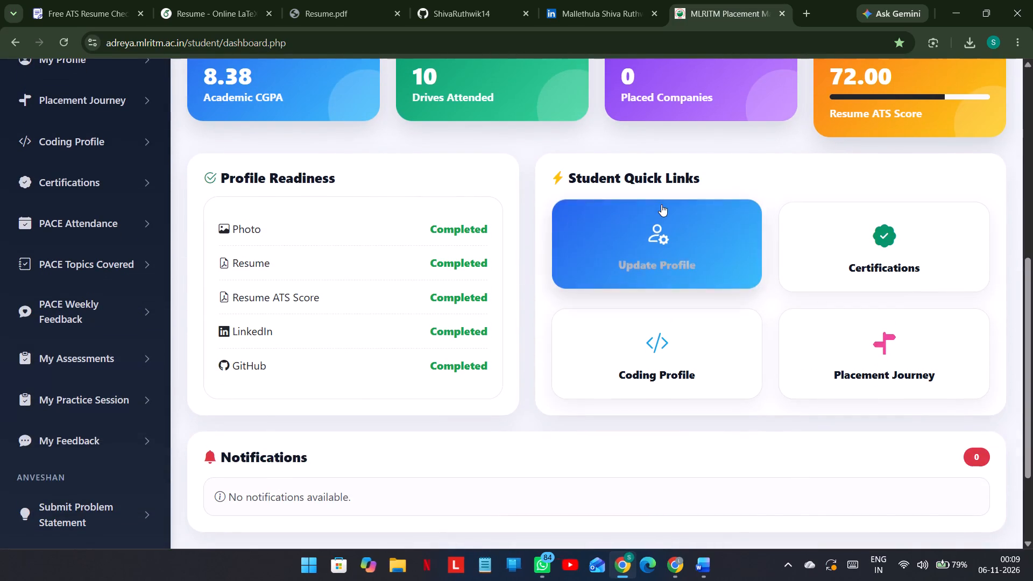
left_click(661, 204)
scroll(464, 388, "down", 3)
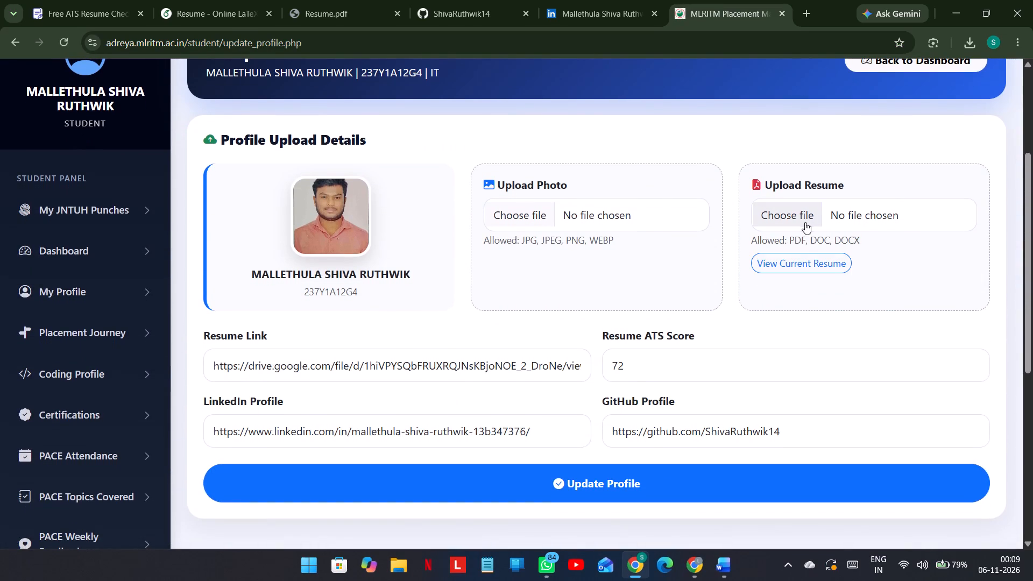
scroll(604, 381, "down", 1)
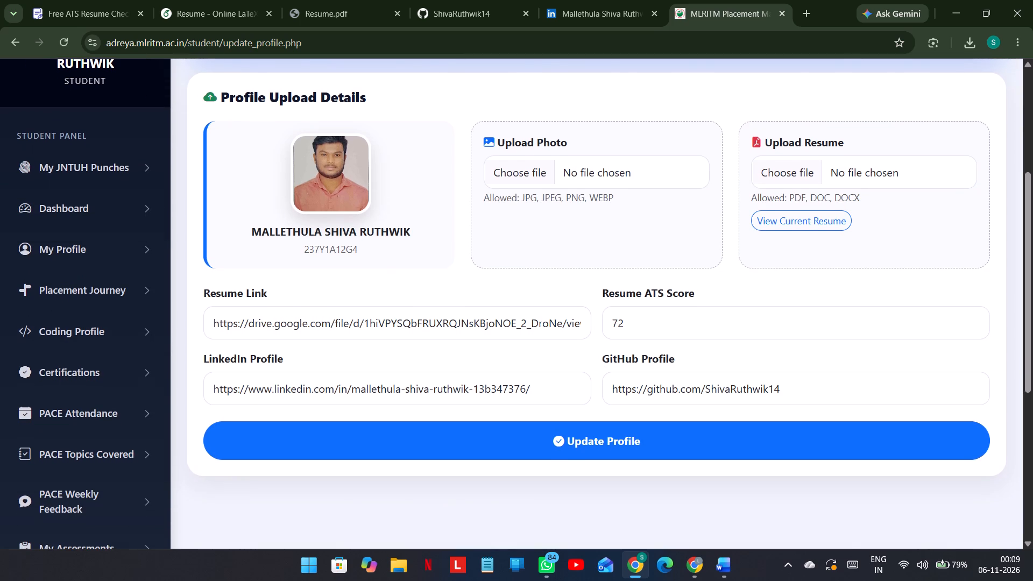
scroll(604, 381, "down", 1)
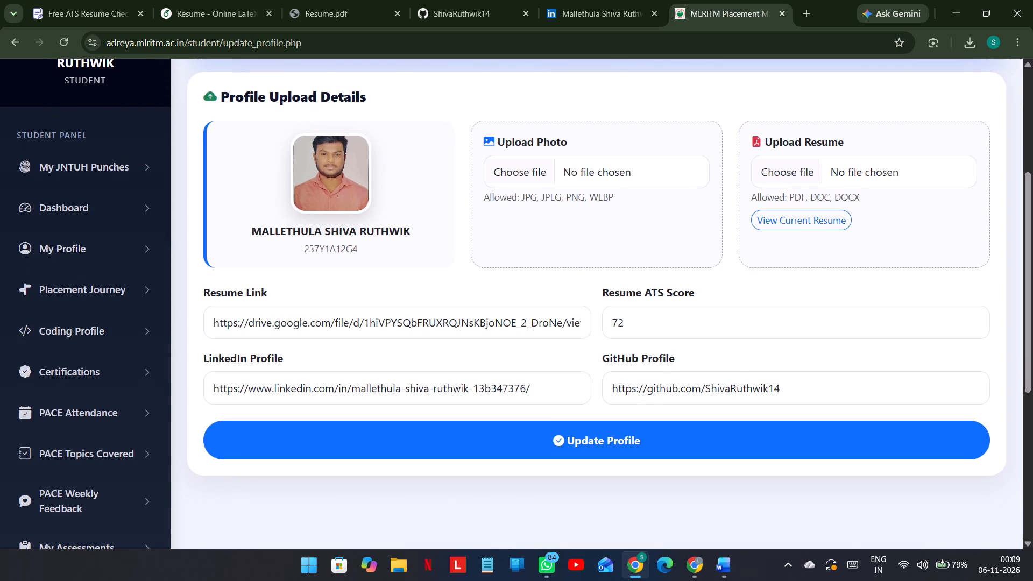
scroll(604, 381, "down", 1)
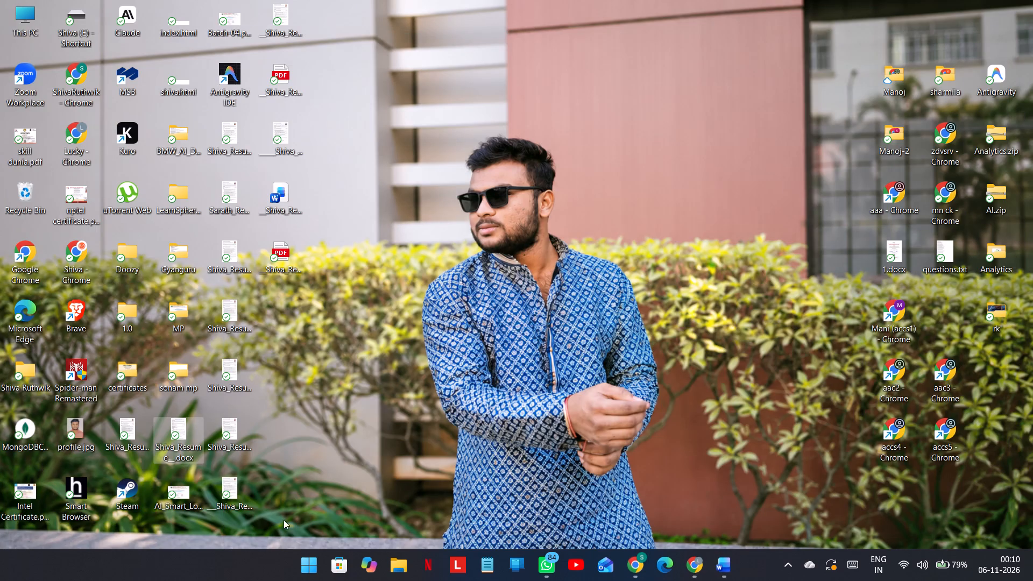
Open the older Shiva_Resume.pdf from the Desktop, look over its contents and close it.
double_click(133, 421)
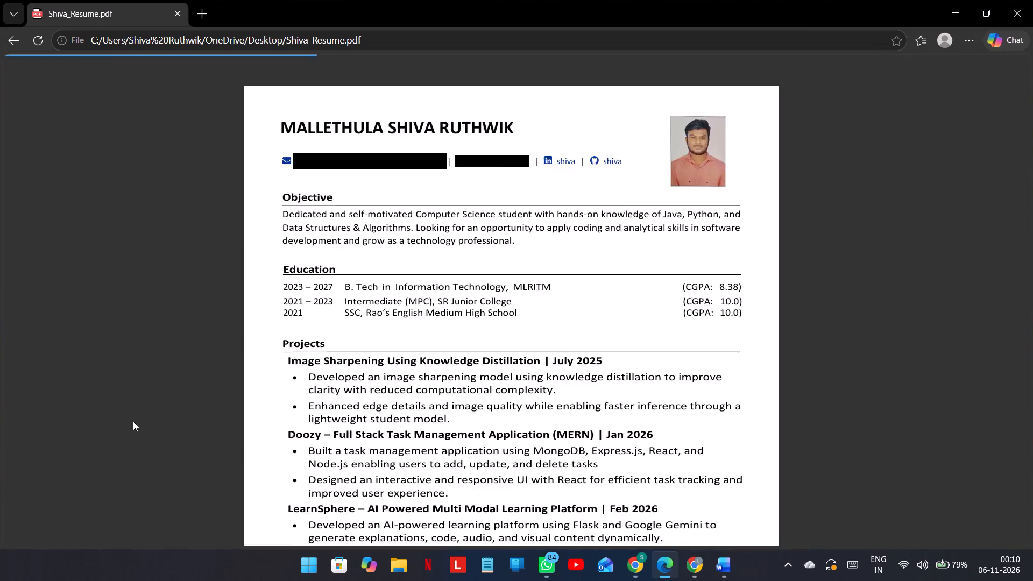
scroll(413, 353, "down", 1)
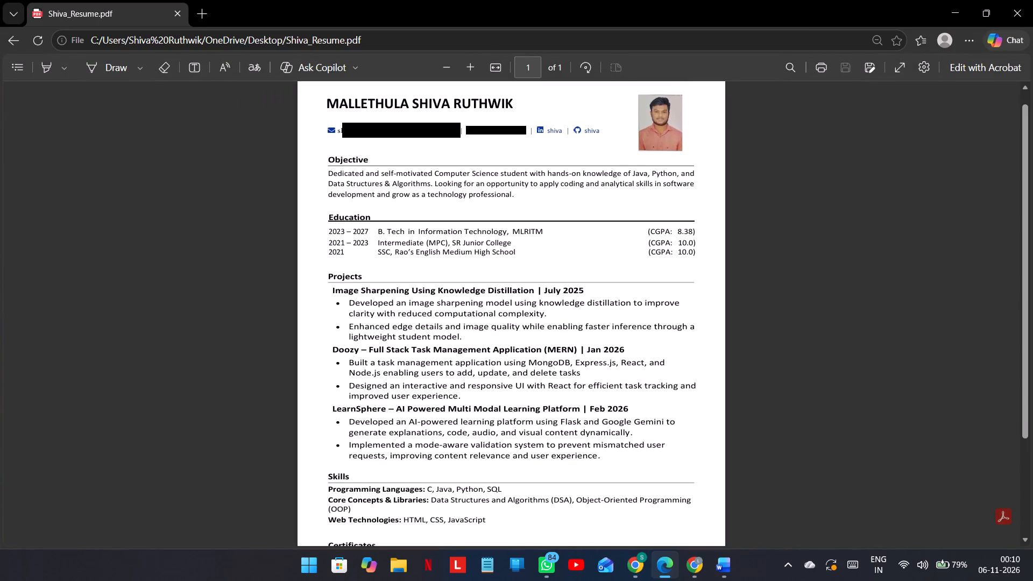
scroll(413, 353, "down", 2)
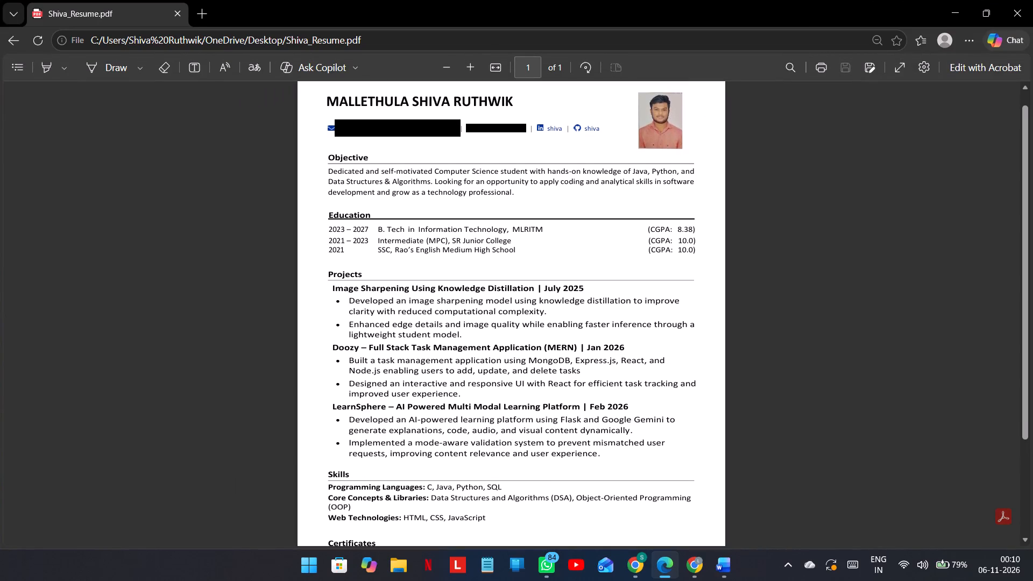
scroll(413, 353, "down", 2)
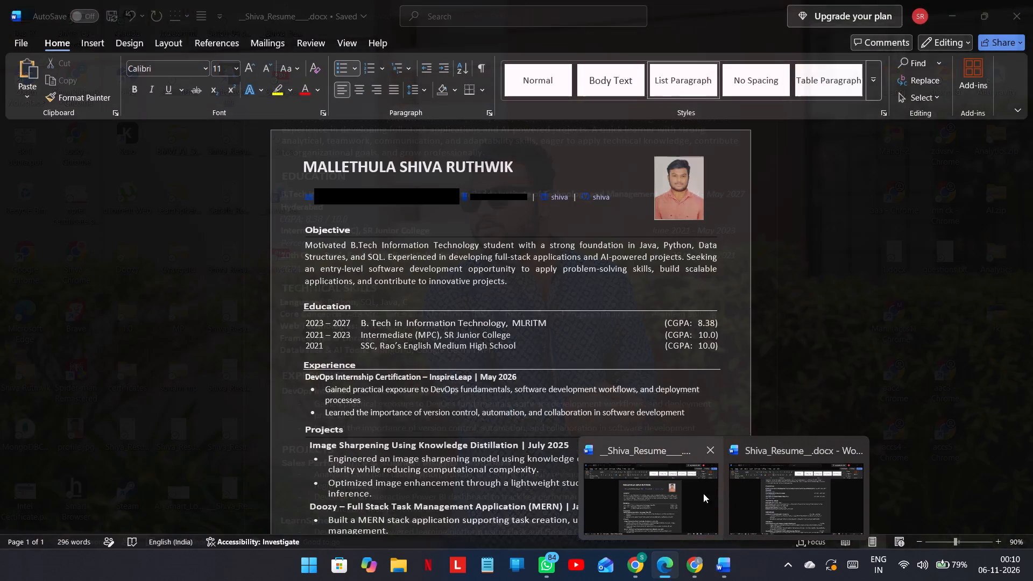
left_click(803, 352)
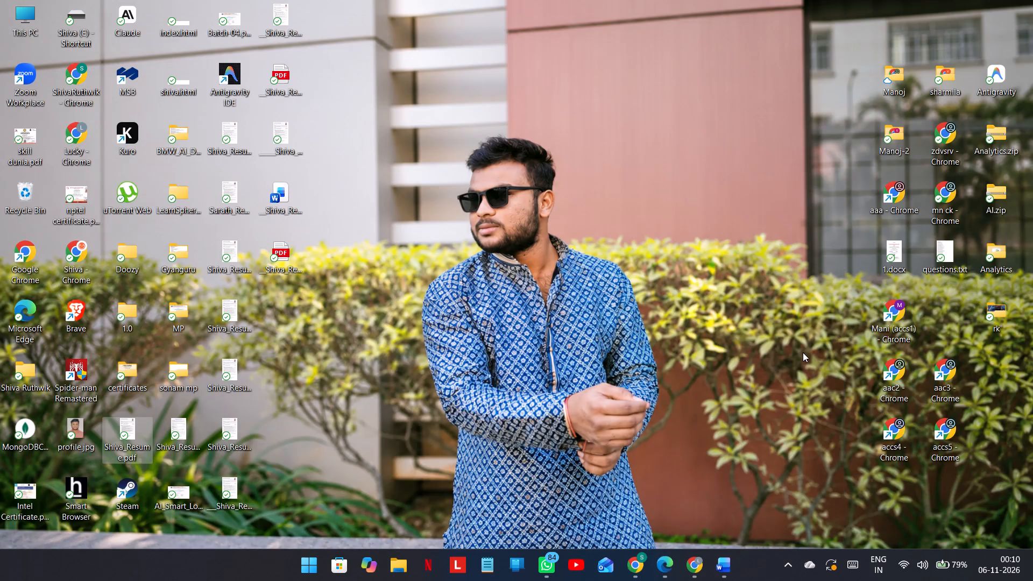
Back in Chrome, view the current resume stored in the placement portal, look it over and return to the Update Profile page.
left_click(637, 564)
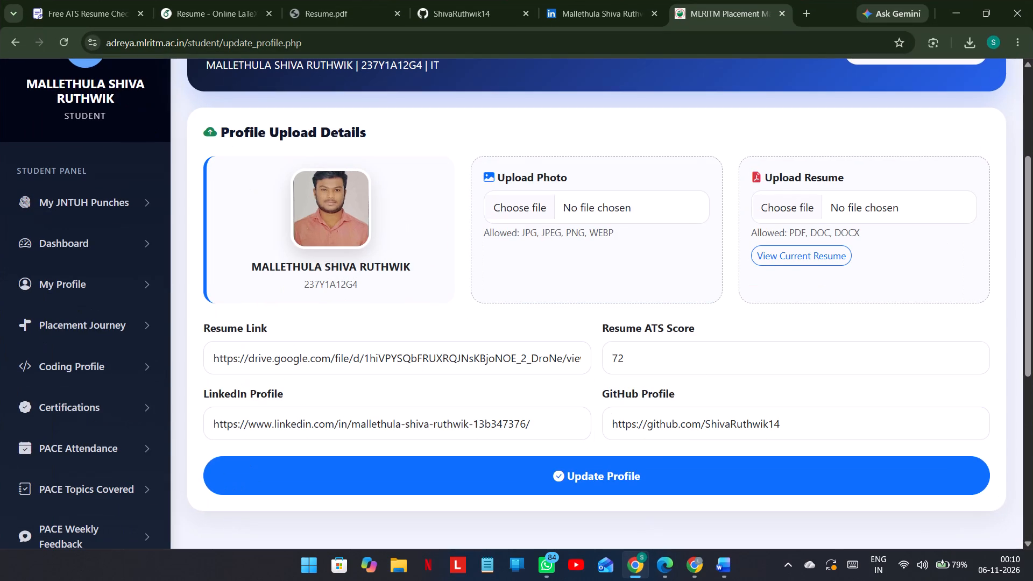
left_click(789, 252)
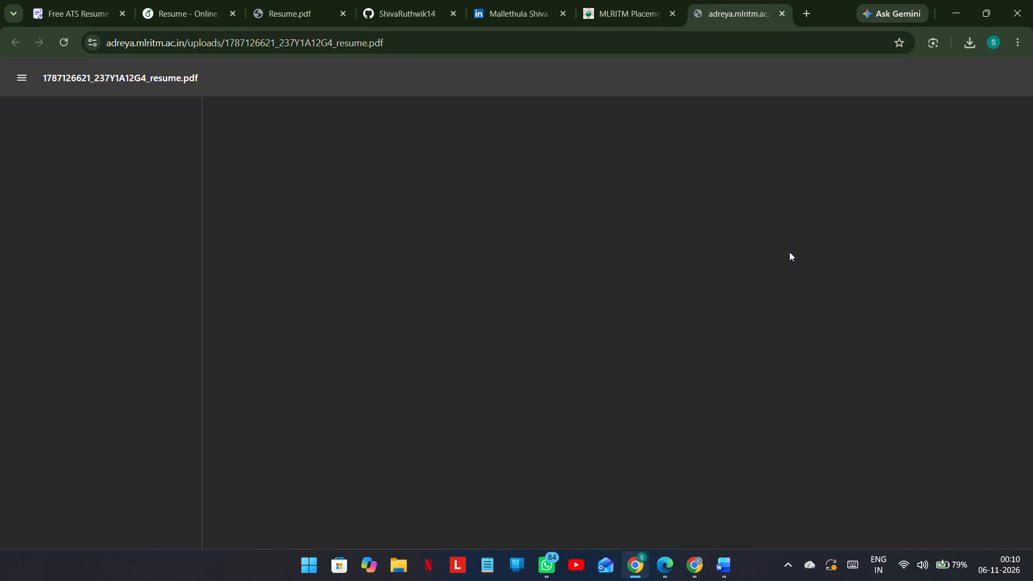
scroll(554, 403, "down", 6)
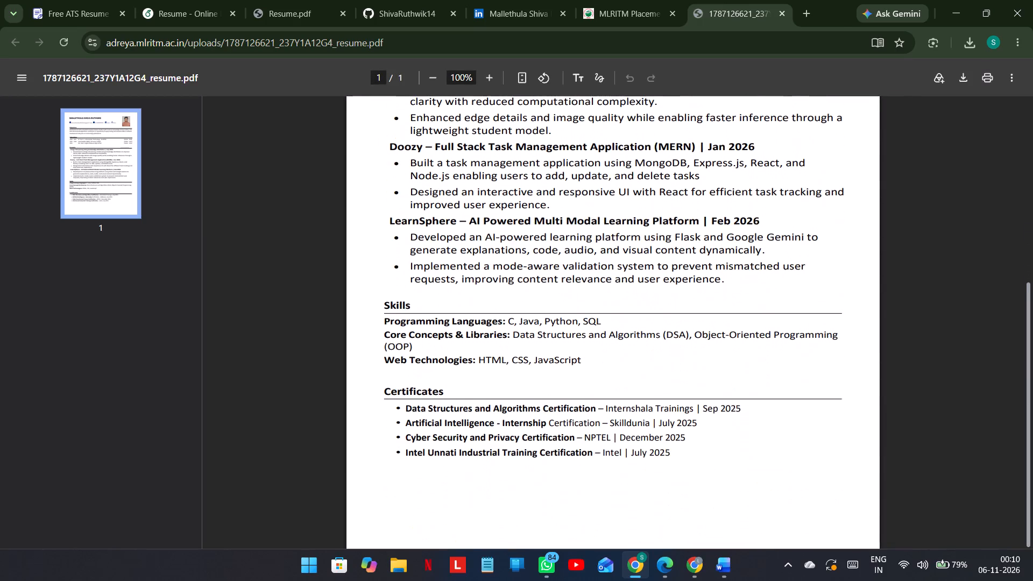
scroll(554, 403, "up", 6)
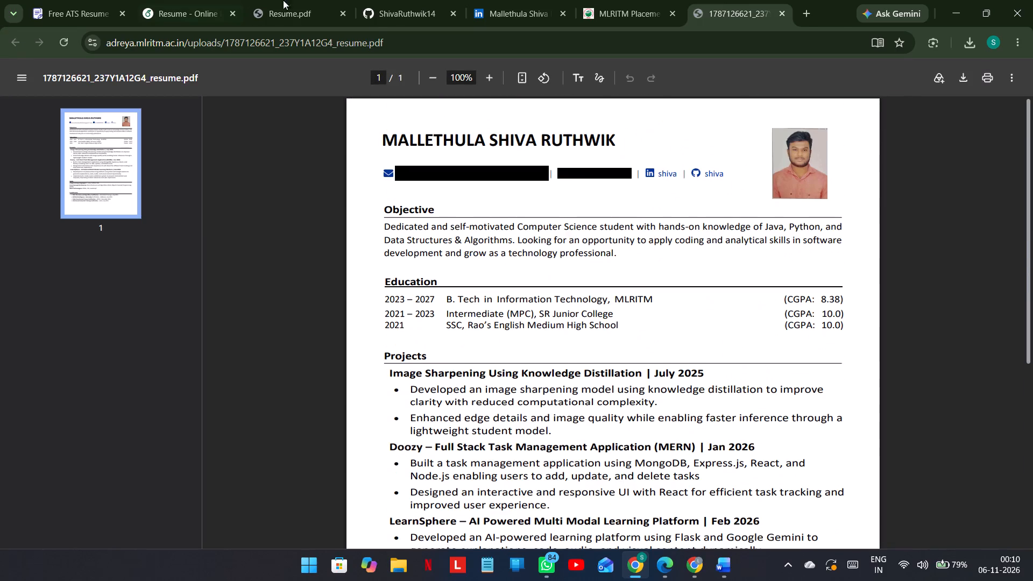
left_click(644, 0)
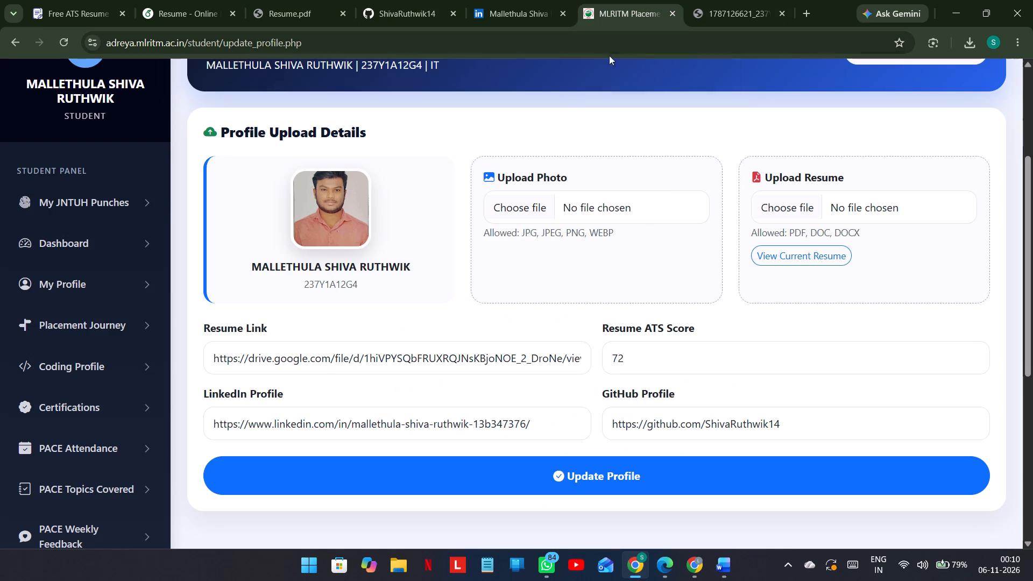
Open the file chooser for the portal's resume upload and locate the newly exported resume PDF among the Desktop files.
left_click(783, 214)
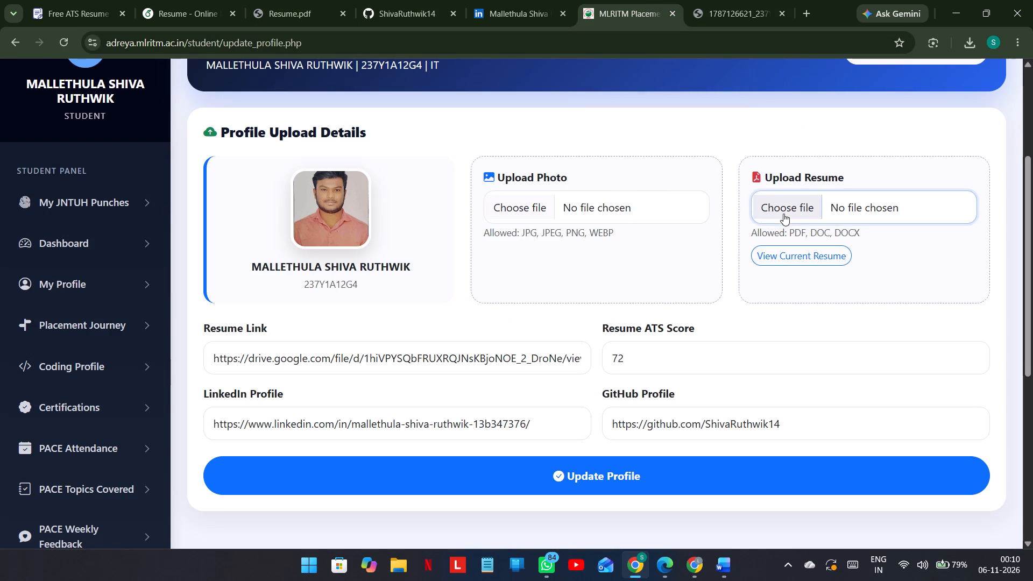
scroll(337, 298, "down", 2)
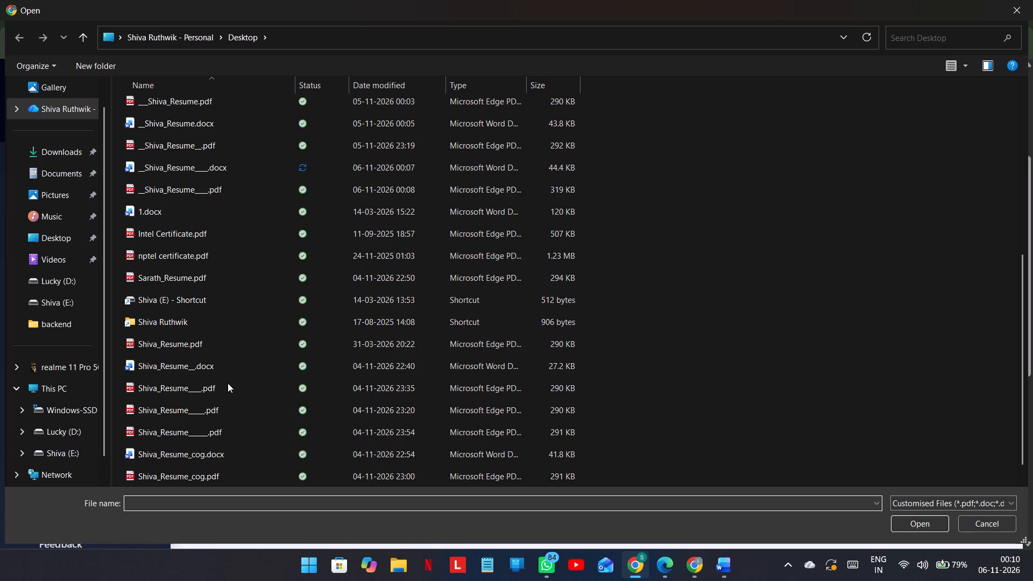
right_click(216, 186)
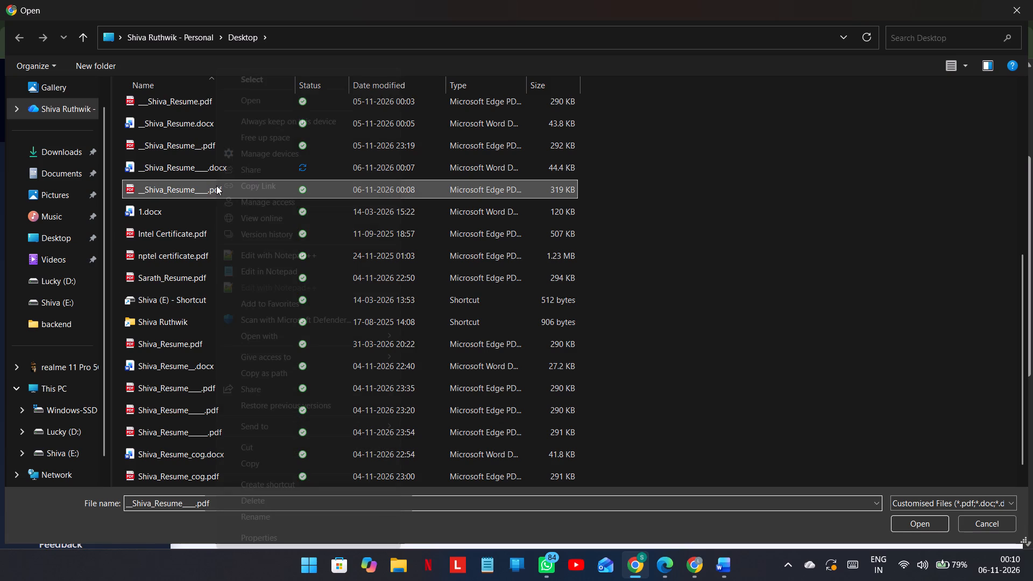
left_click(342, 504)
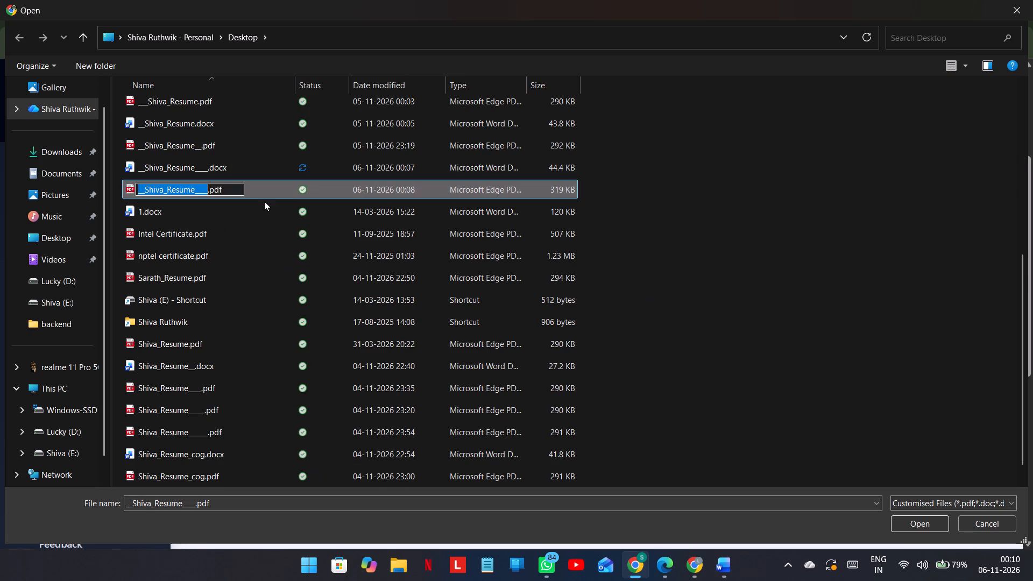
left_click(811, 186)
Choose __Shiva_Resume____.pdf from the Desktop as the resume file to upload to the portal profile.
left_click(465, 195)
double_click(465, 195)
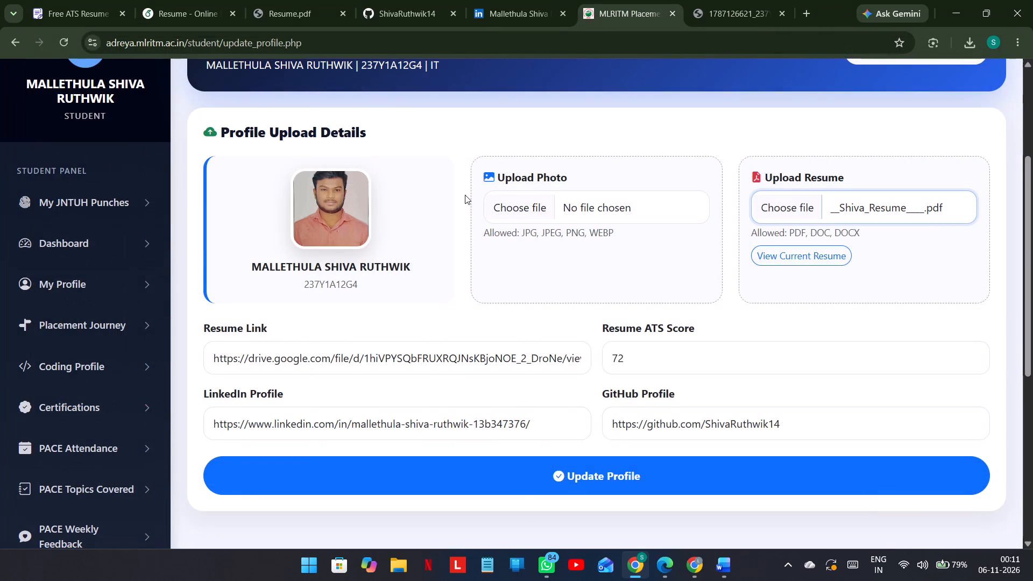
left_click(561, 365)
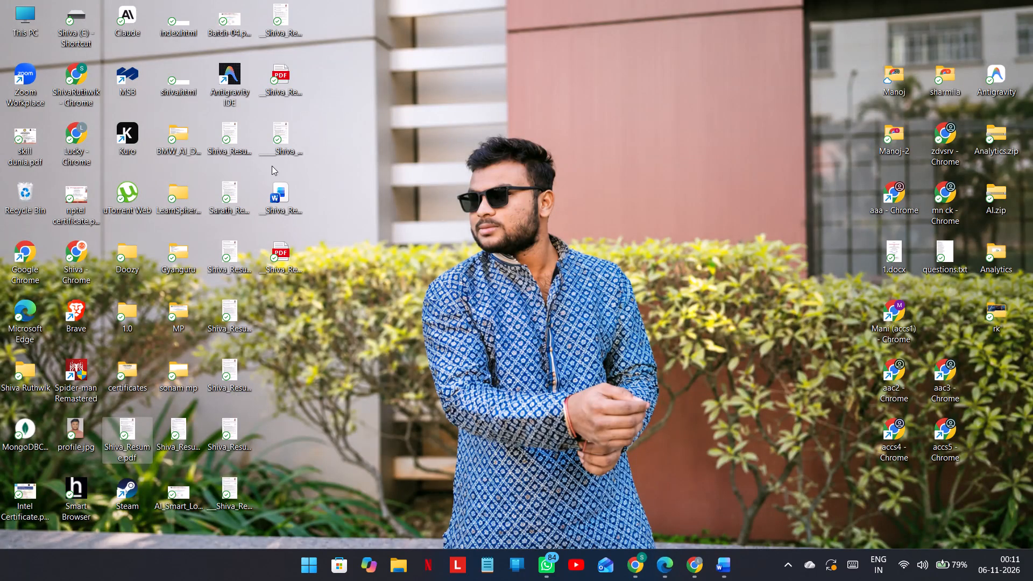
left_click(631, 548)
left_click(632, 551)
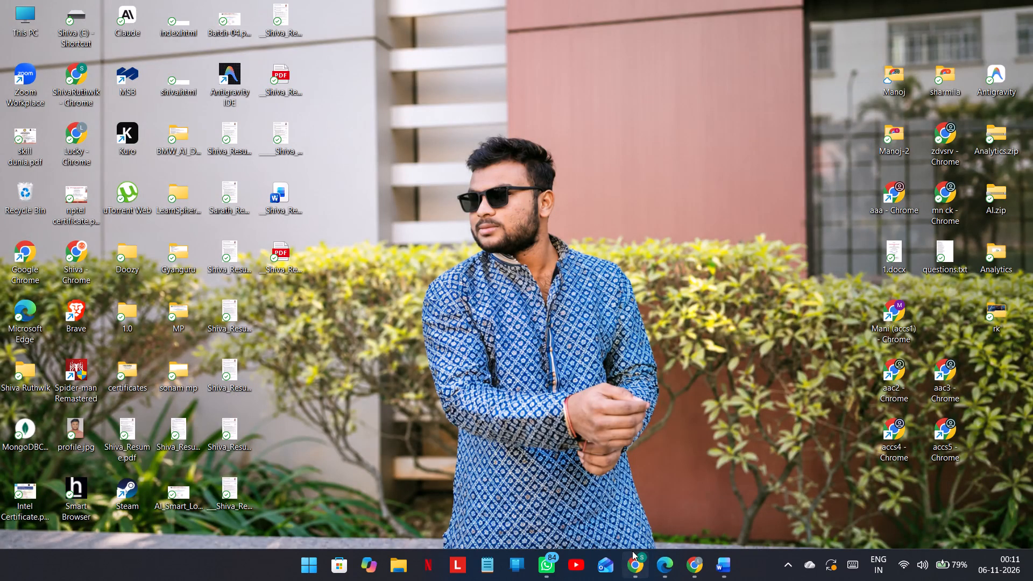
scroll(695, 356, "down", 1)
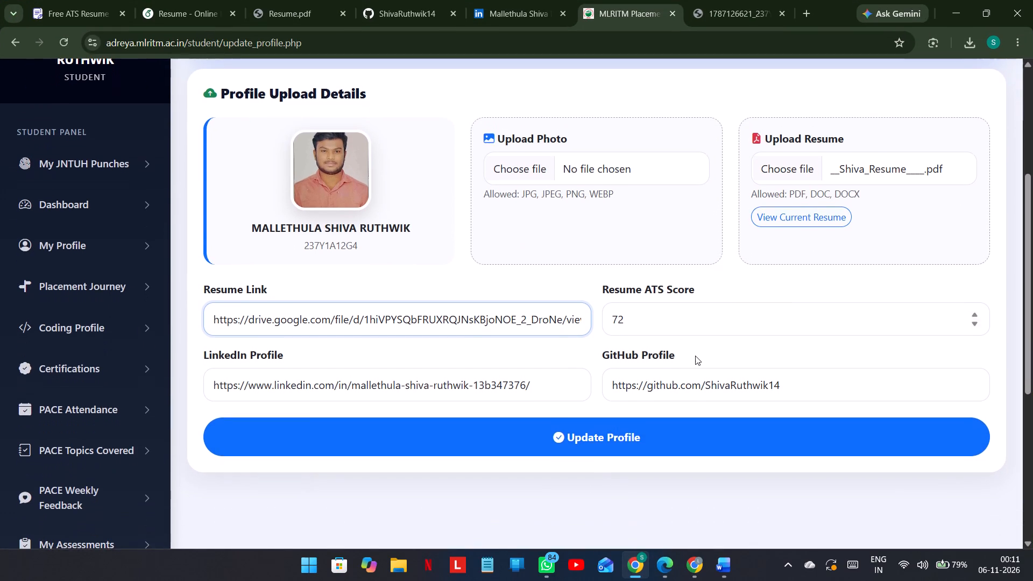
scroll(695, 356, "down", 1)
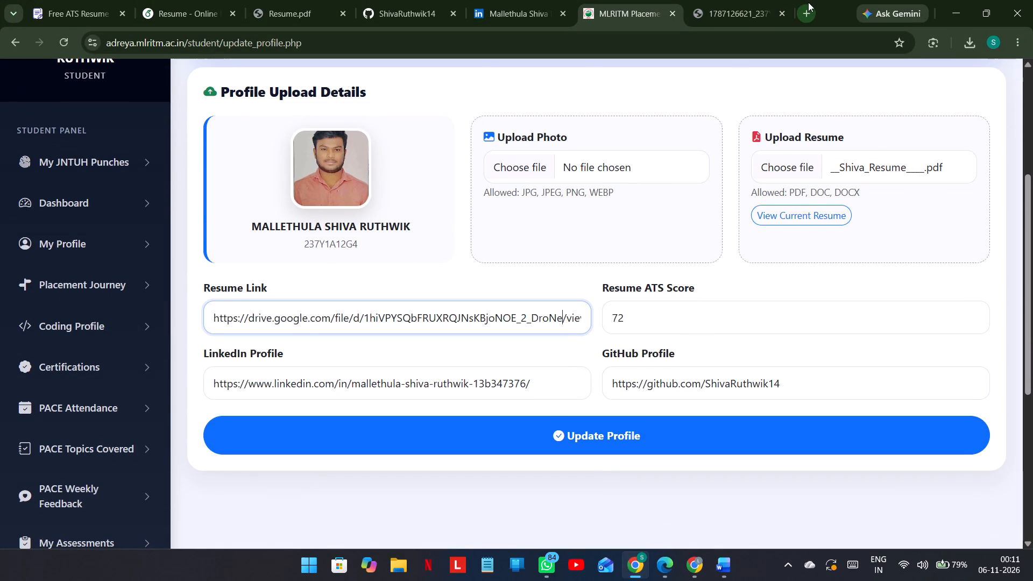
left_click(808, 2)
left_click(960, 105)
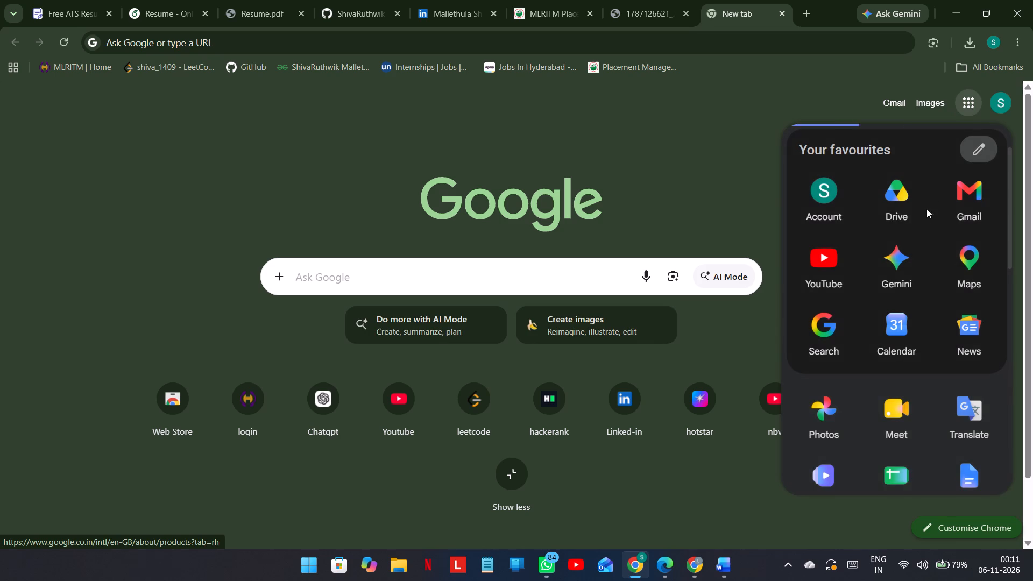
left_click(914, 222)
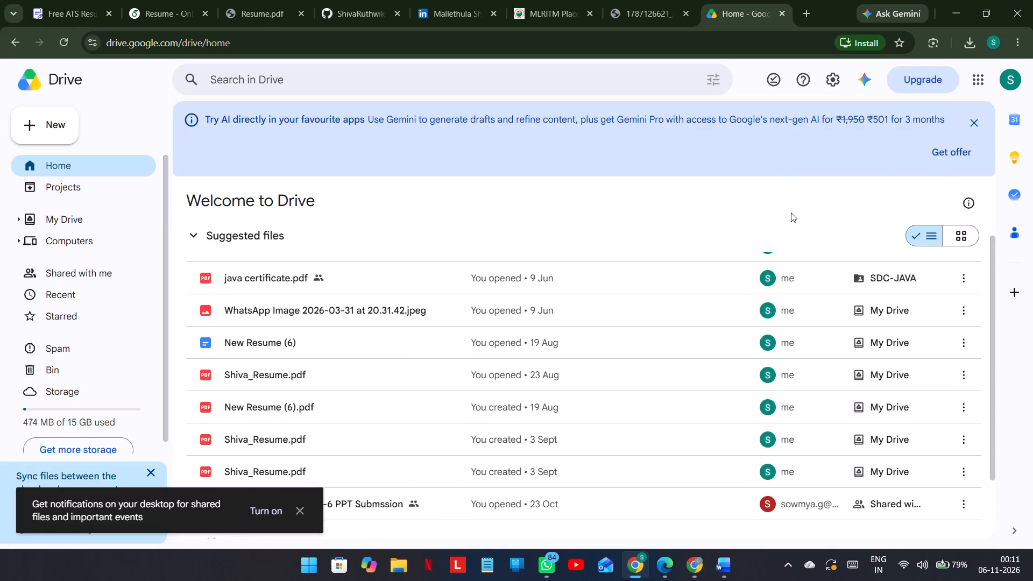
scroll(791, 212, "up", 1)
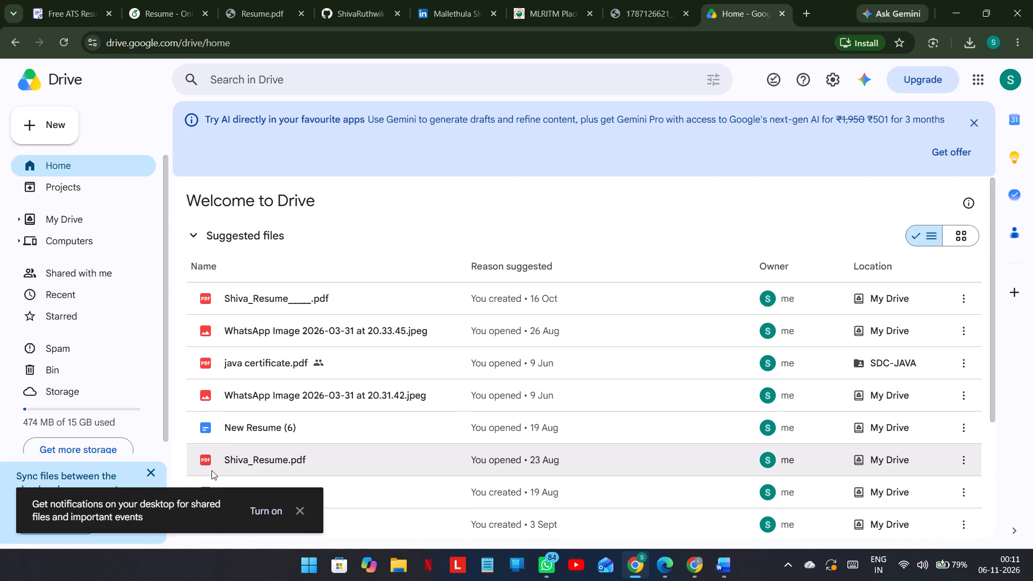
left_click(145, 478)
scroll(363, 267, "down", 1)
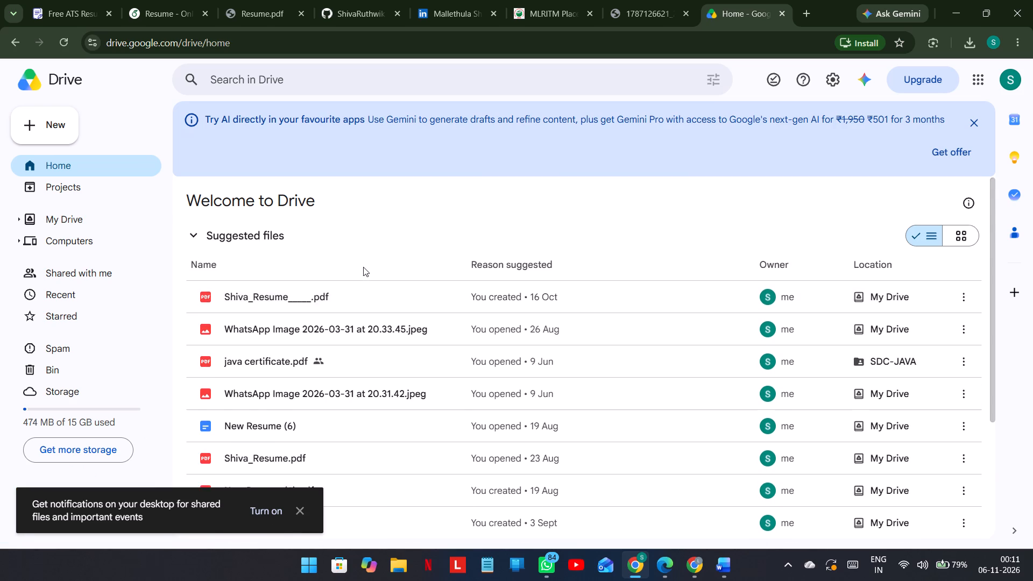
scroll(363, 267, "down", 1)
scroll(363, 267, "up", 3)
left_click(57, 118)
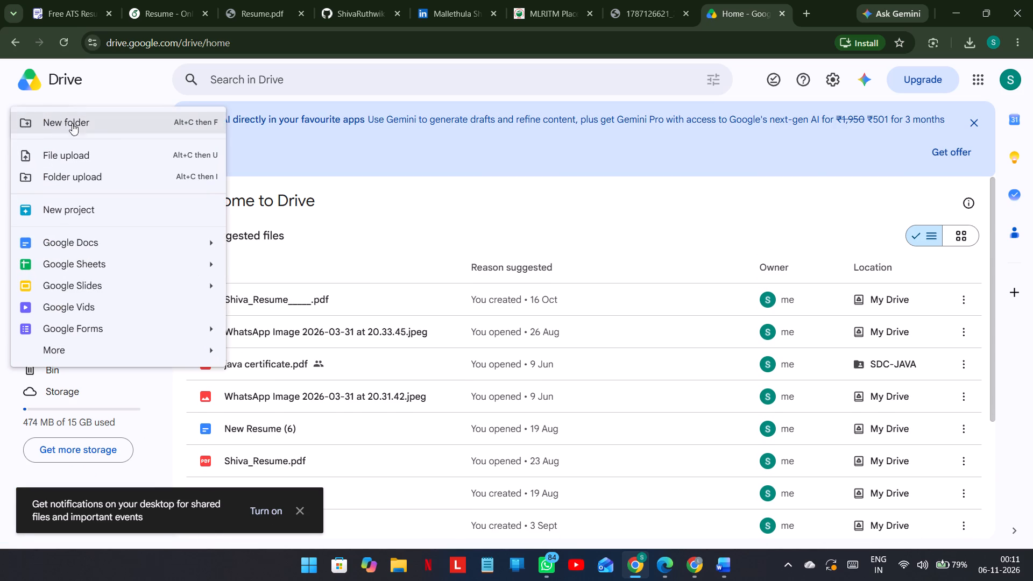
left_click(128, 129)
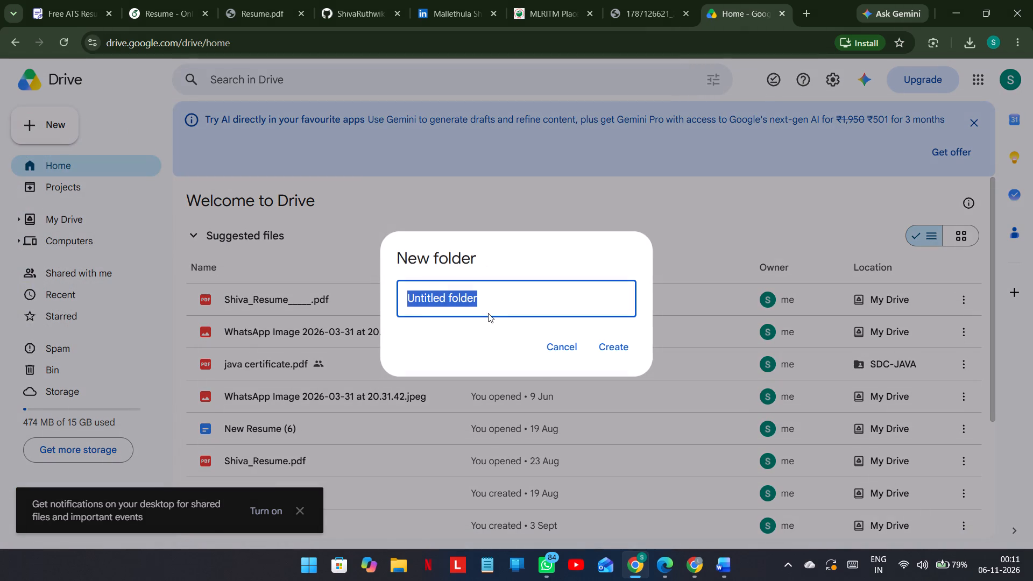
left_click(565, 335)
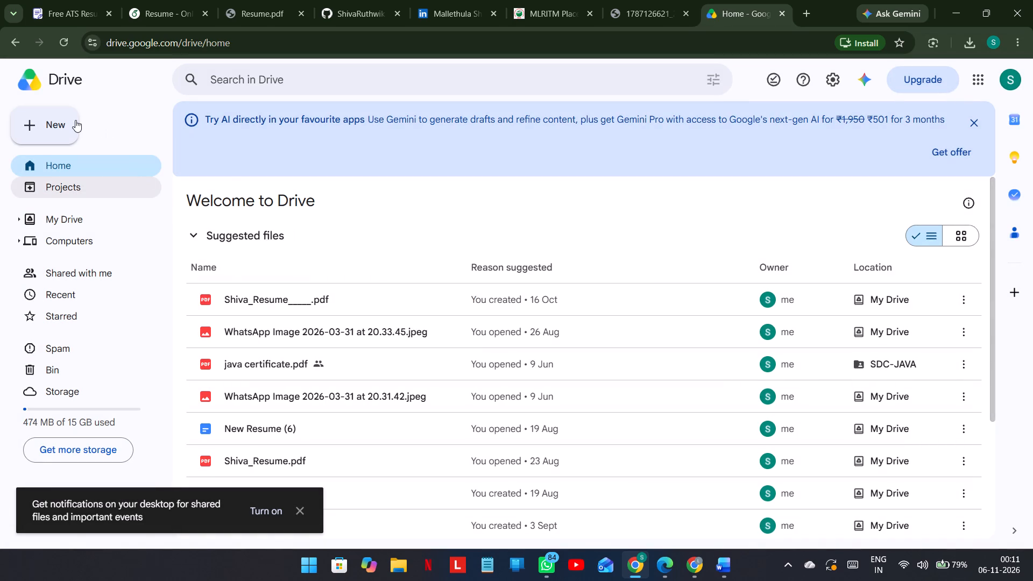
Upload __Shiva_Resume____.pdf from the Desktop to Google Drive.
left_click(75, 120)
left_click(115, 162)
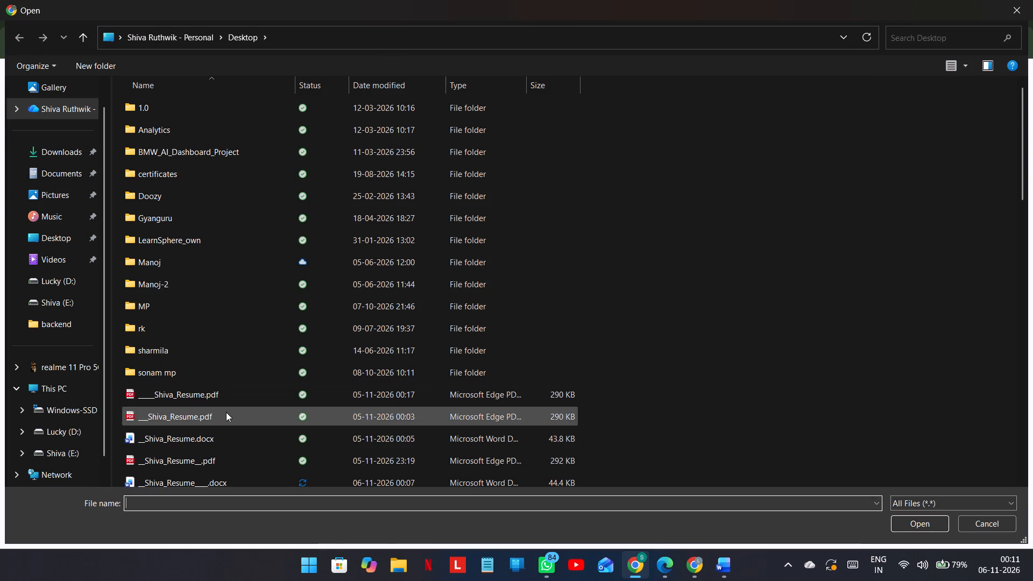
scroll(226, 412, "down", 1)
double_click(226, 394)
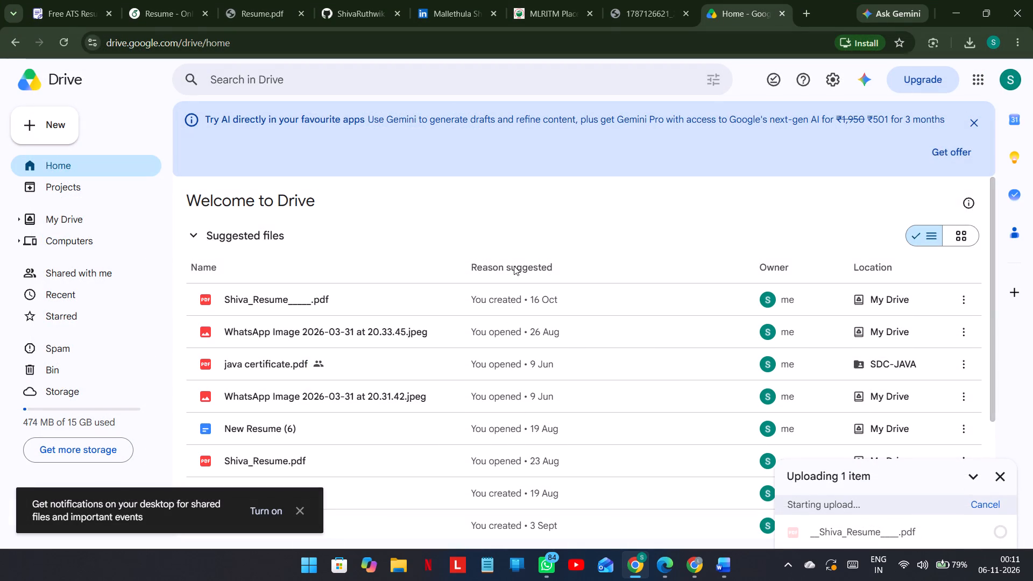
Look for the newly uploaded __Shiva_Resume____.pdf and show its location in My Drive.
scroll(550, 227, "down", 2)
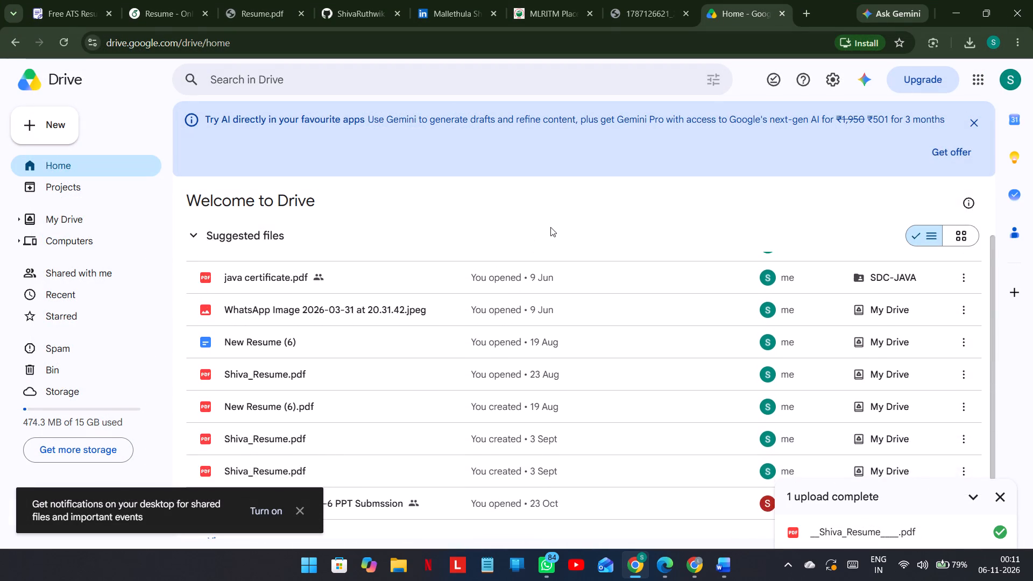
scroll(550, 227, "down", 2)
scroll(550, 227, "up", 2)
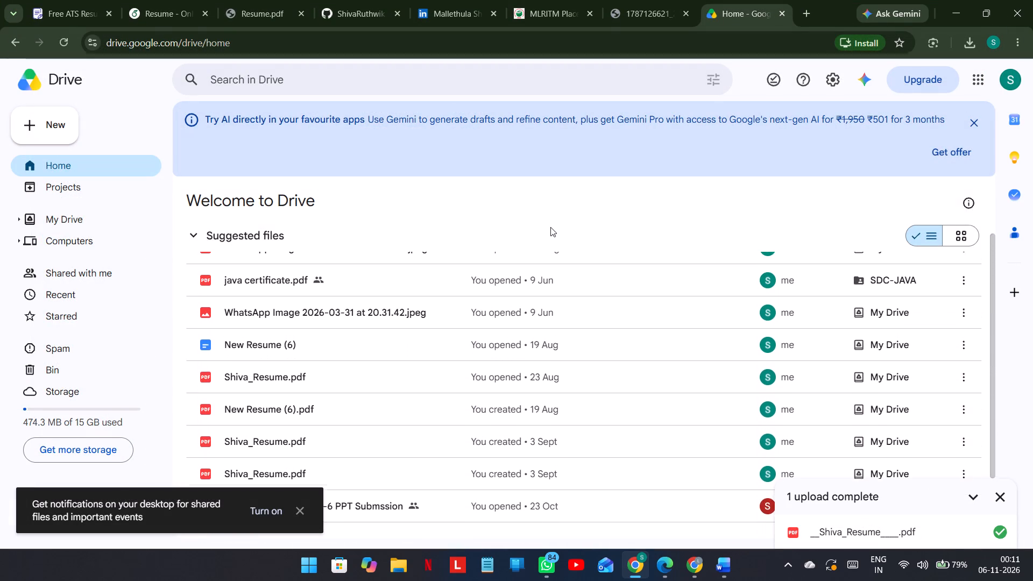
scroll(550, 227, "up", 3)
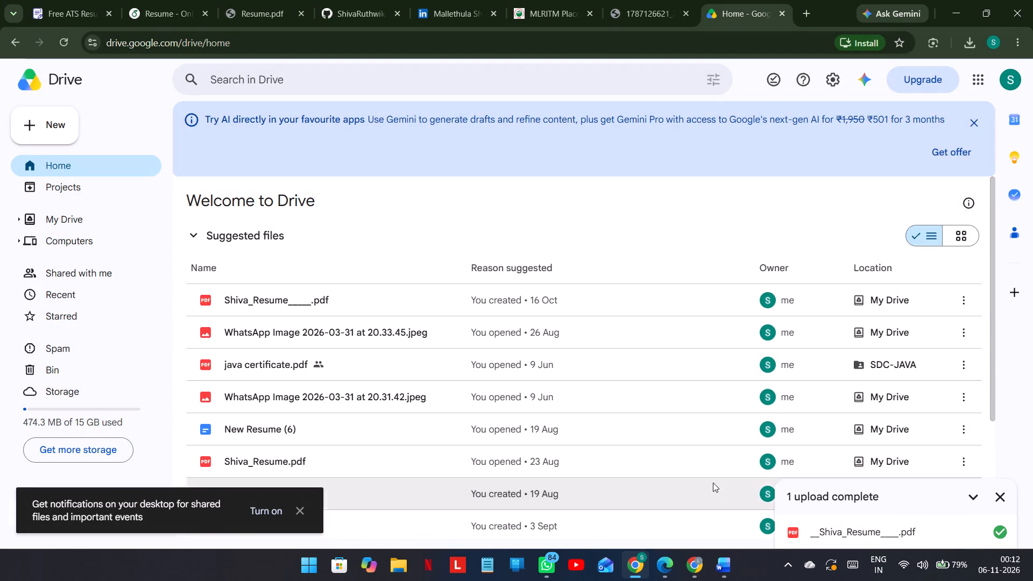
left_click(798, 533)
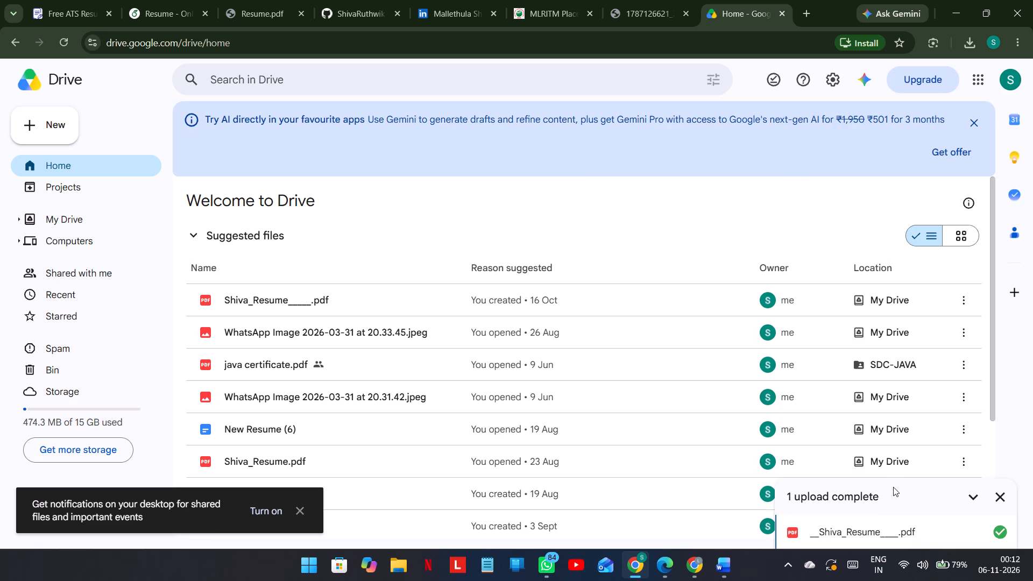
left_click(994, 527)
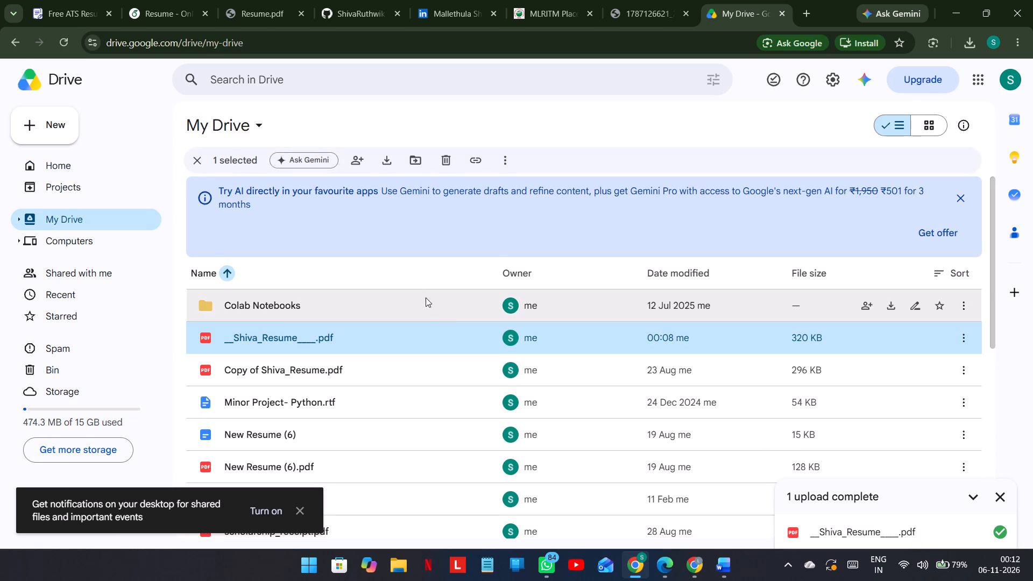
Copy the sharing link of __Shiva_Resume____.pdf in My Drive.
left_click(424, 282)
right_click(415, 337)
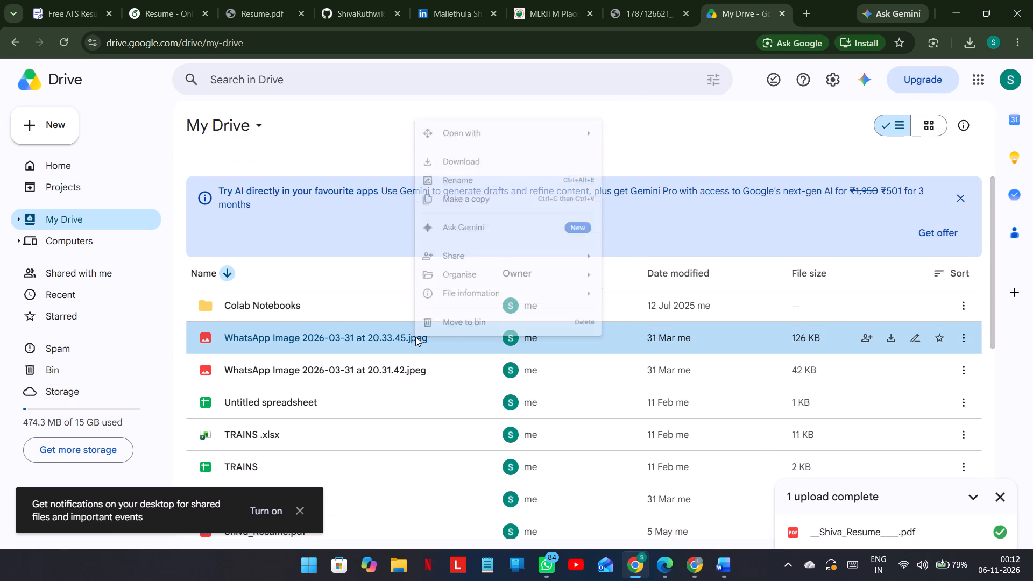
left_click(387, 302)
scroll(387, 302, "down", 1)
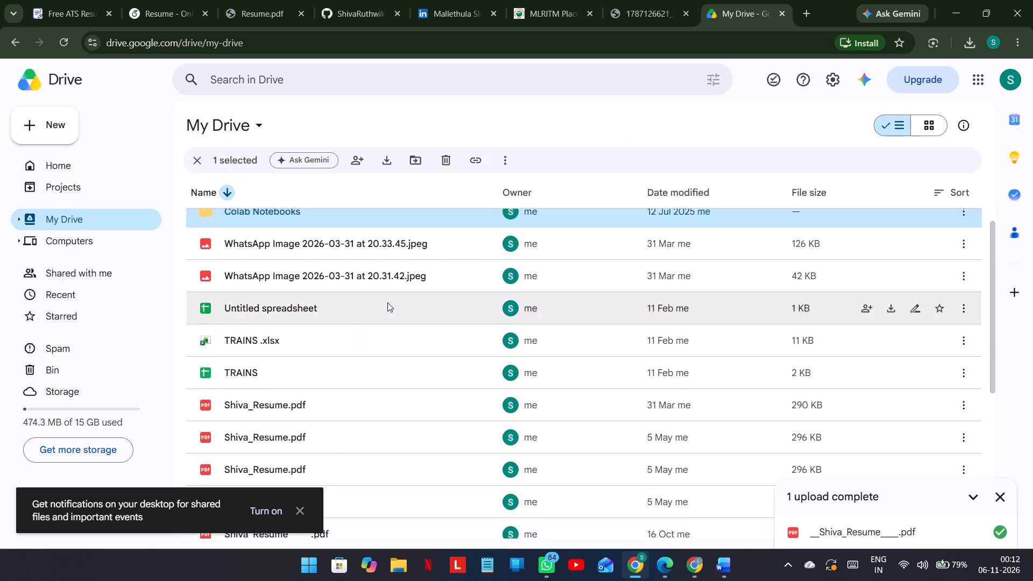
scroll(387, 302, "down", 3)
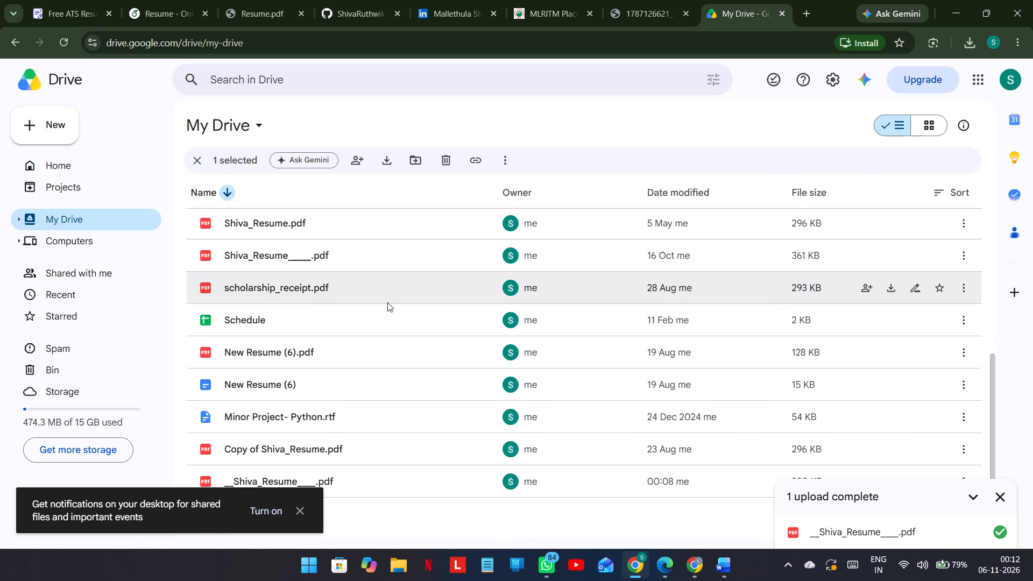
scroll(387, 302, "down", 1)
right_click(364, 460)
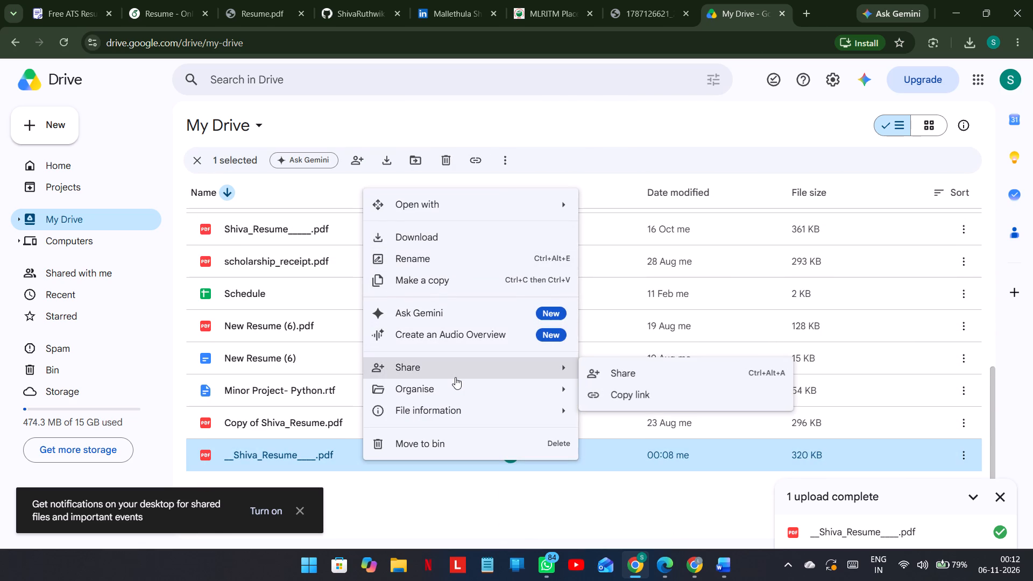
left_click(615, 392)
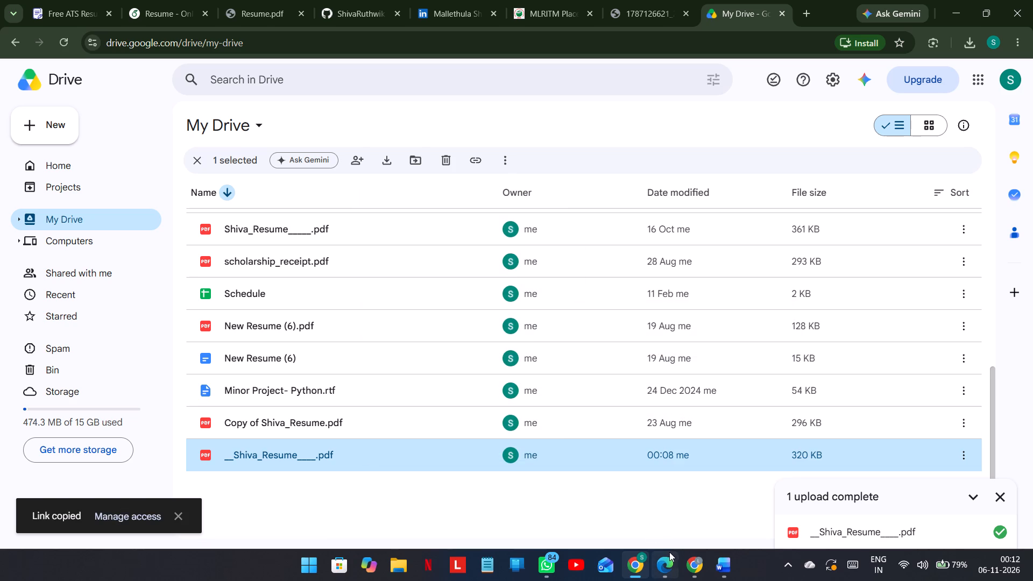
Return to the placement portal's Update Profile page and replace the Resume Link with the copied Drive link.
left_click(639, 563)
left_click(639, 563)
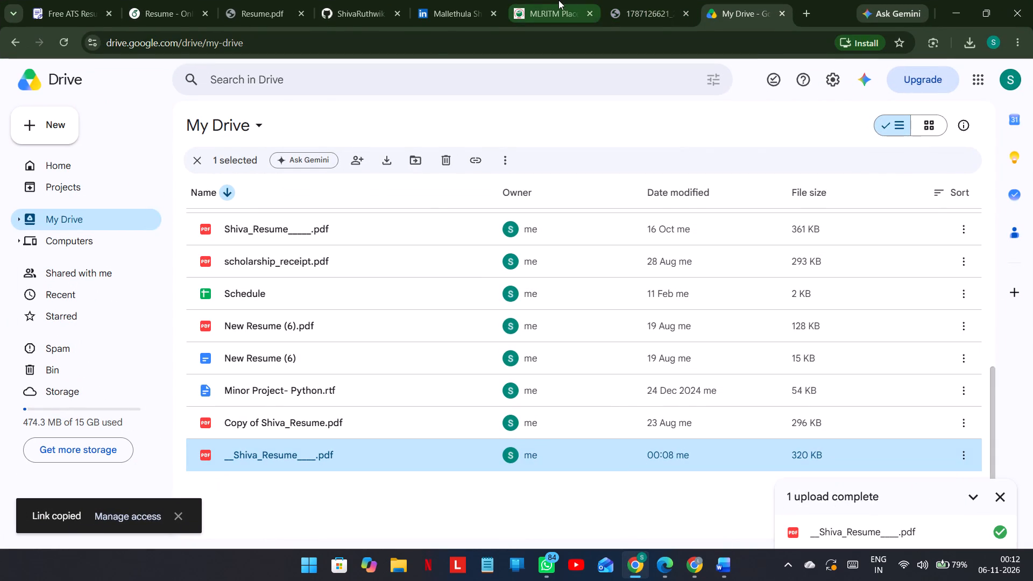
left_click(558, 0)
left_click(499, 316)
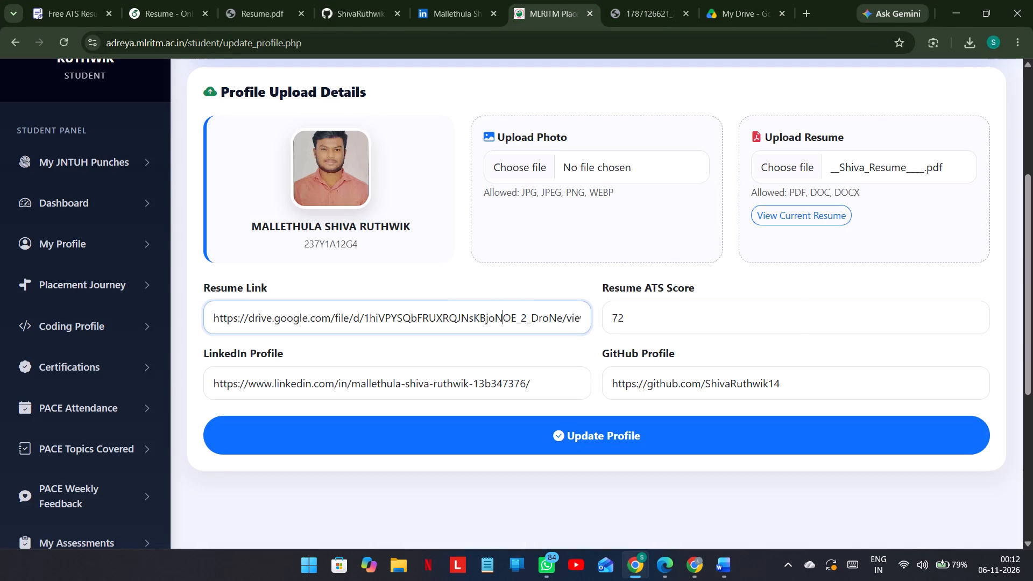
key("ctrl+a")
key("ctrl+v")
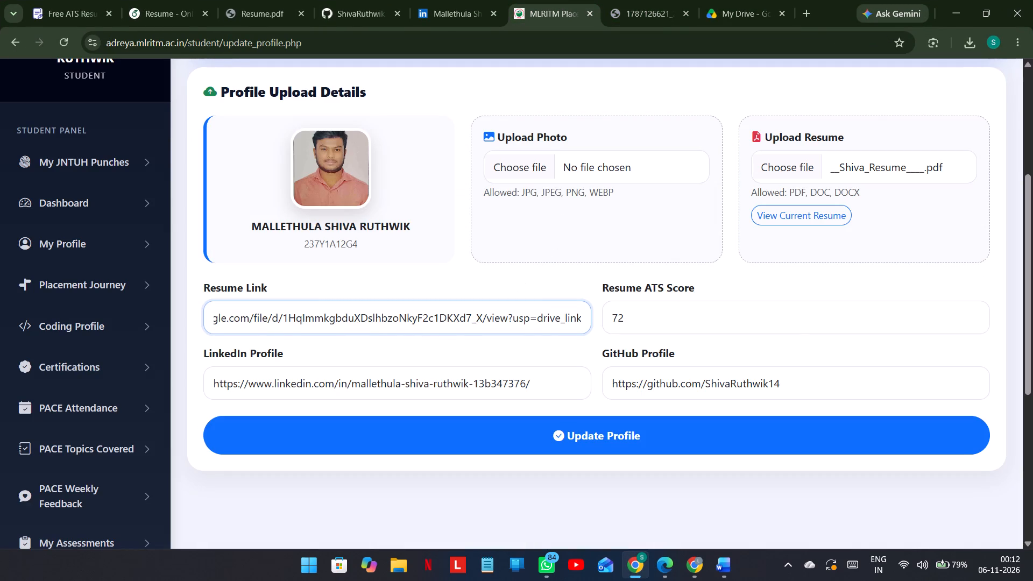
scroll(499, 316, "right", 1)
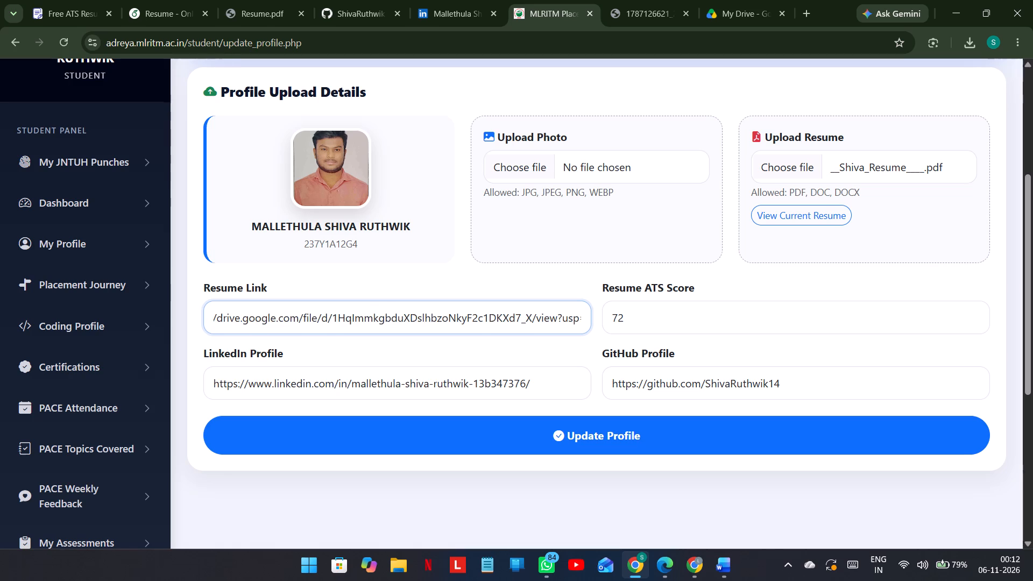
Replace the Resume ATS Score with 86 in the Update Profile form.
double_click(643, 324)
double_click(643, 324)
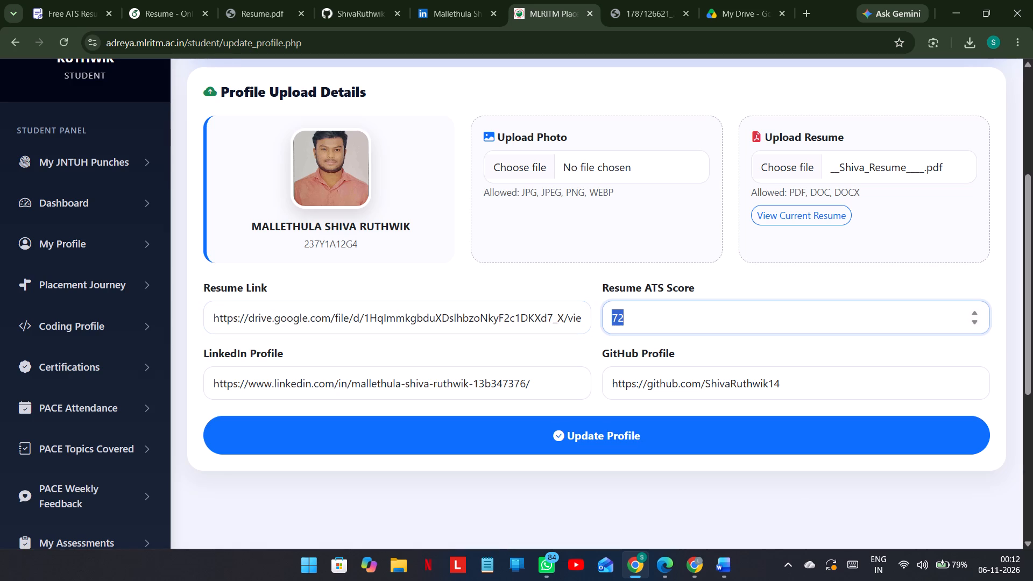
key("Up")
key("Right")
key("BackSpace")
key("BackSpace")
key("BackSpace")
key("BackSpace")
key("BackSpace")
key("Up")
key("Right")
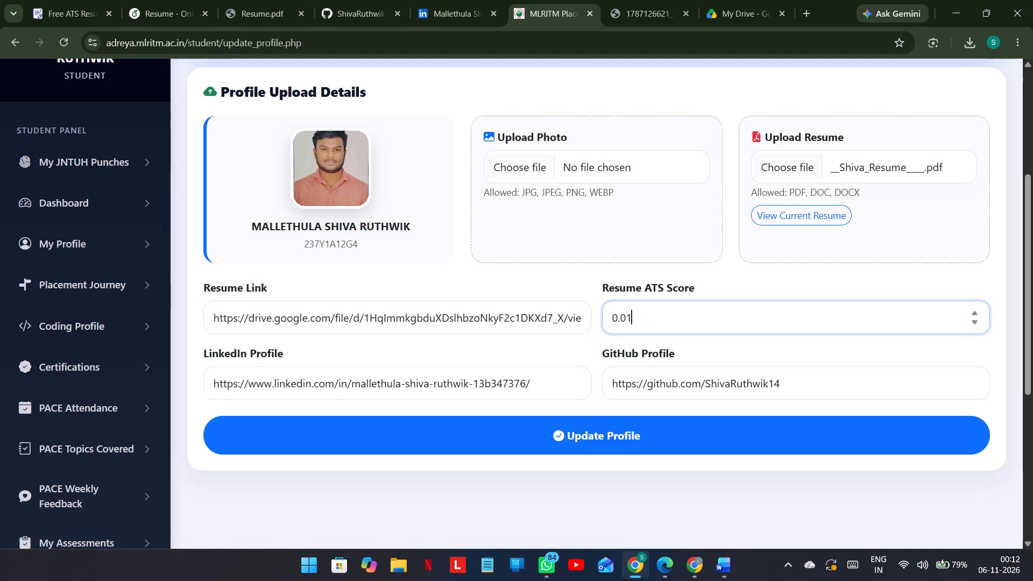
key("BackSpace")
key("BackSpace")
key("BackSpace")
key("BackSpace")
key("Up")
key("Right")
key("Right")
key("BackSpace")
key("BackSpace")
key("BackSpace")
type("86")
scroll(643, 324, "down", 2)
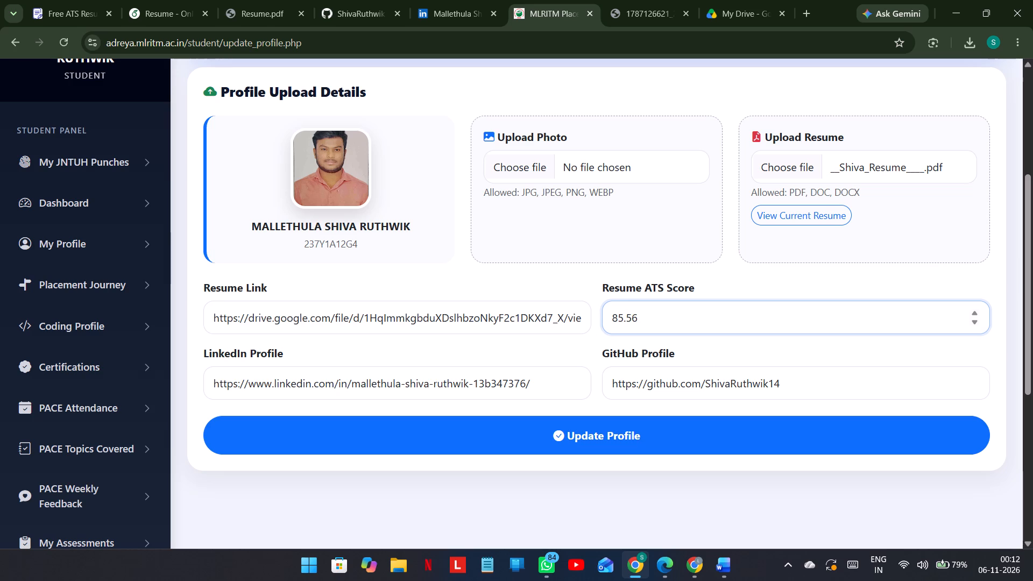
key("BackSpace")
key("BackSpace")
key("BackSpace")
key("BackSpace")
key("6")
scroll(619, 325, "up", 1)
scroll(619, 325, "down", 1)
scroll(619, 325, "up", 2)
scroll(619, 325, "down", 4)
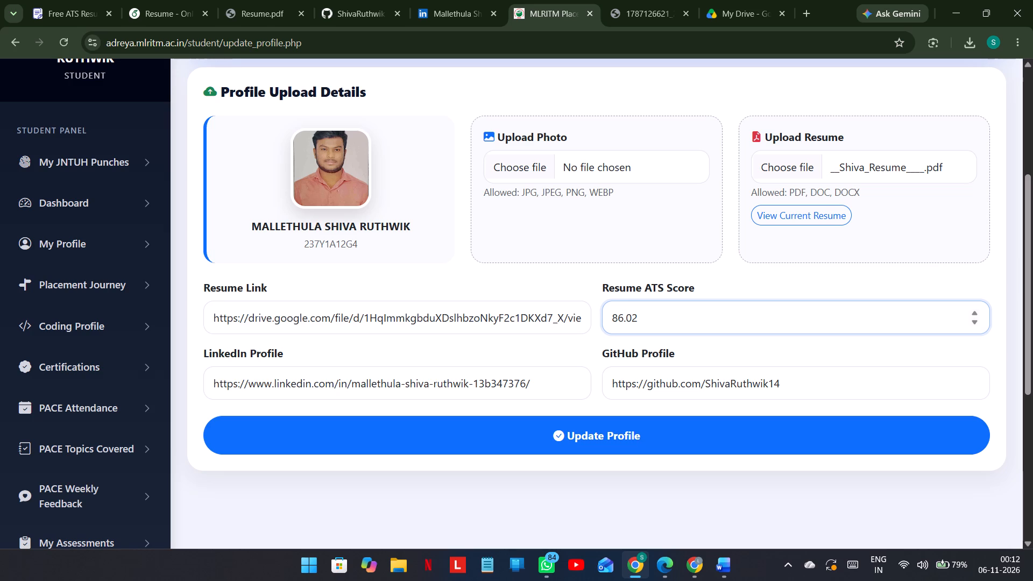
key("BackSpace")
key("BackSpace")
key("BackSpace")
Submit the profile form with the new resume file, Drive link and ATS score.
left_click(572, 283)
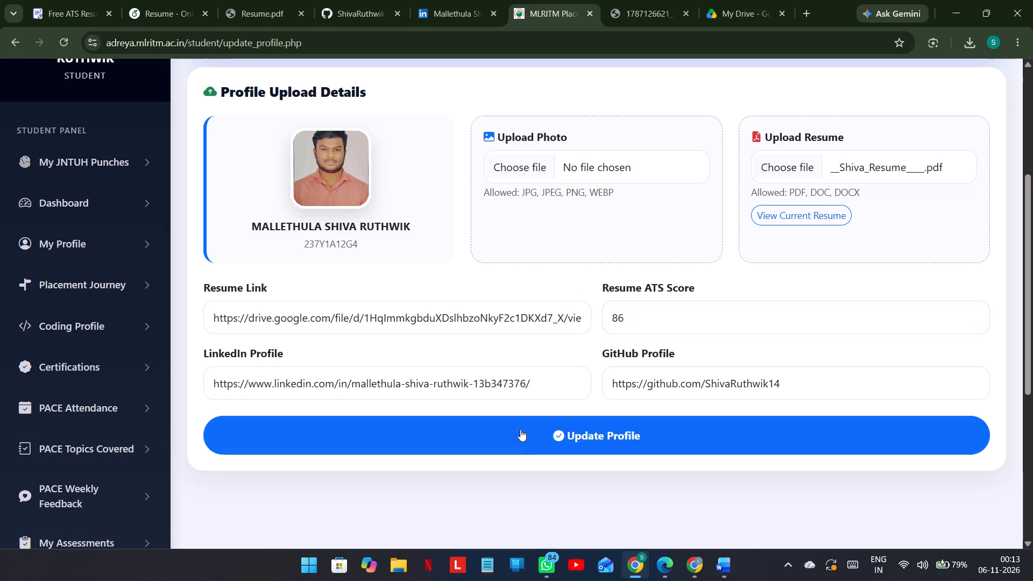
left_click(551, 449)
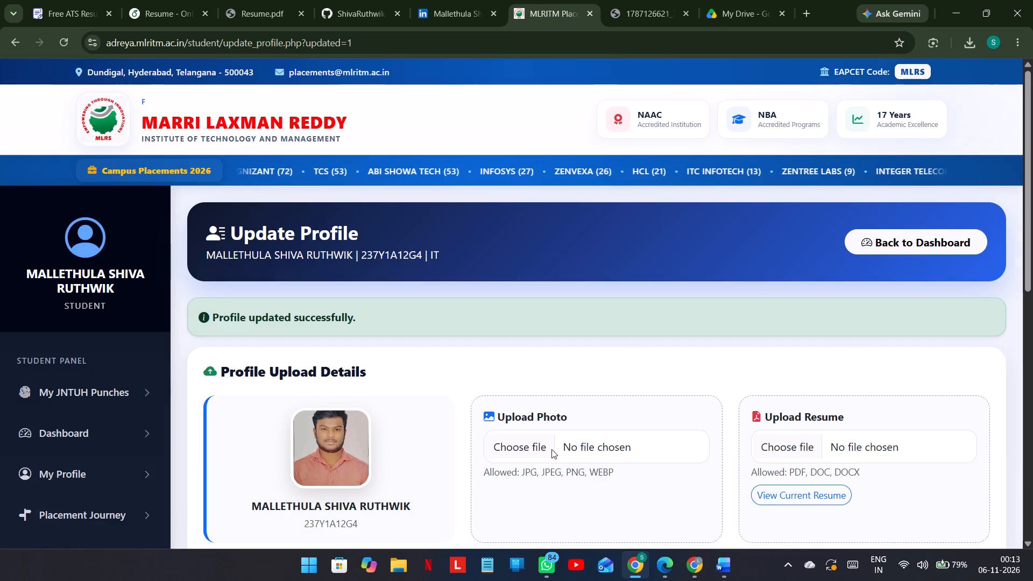
Check the profile's saved details, and open the current resume to review its Education, Experience, Projects and Skills sections.
scroll(551, 449, "down", 4)
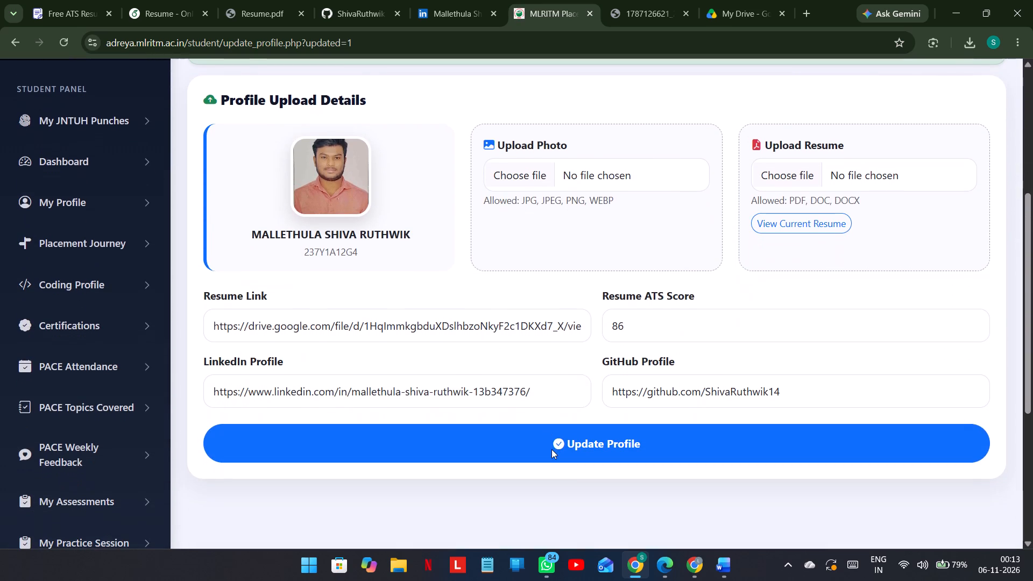
left_click(775, 223)
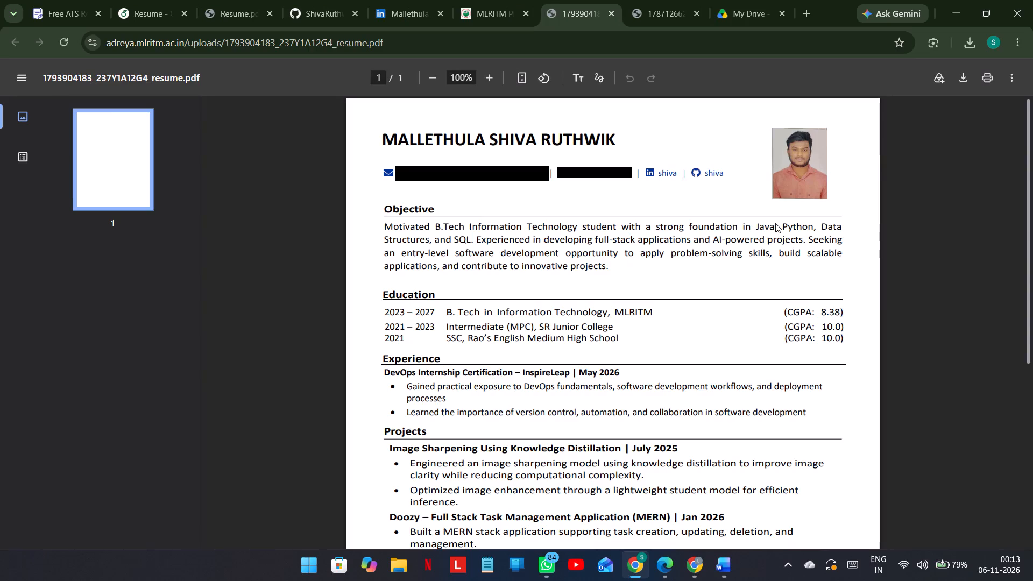
scroll(602, 387, "down", 2)
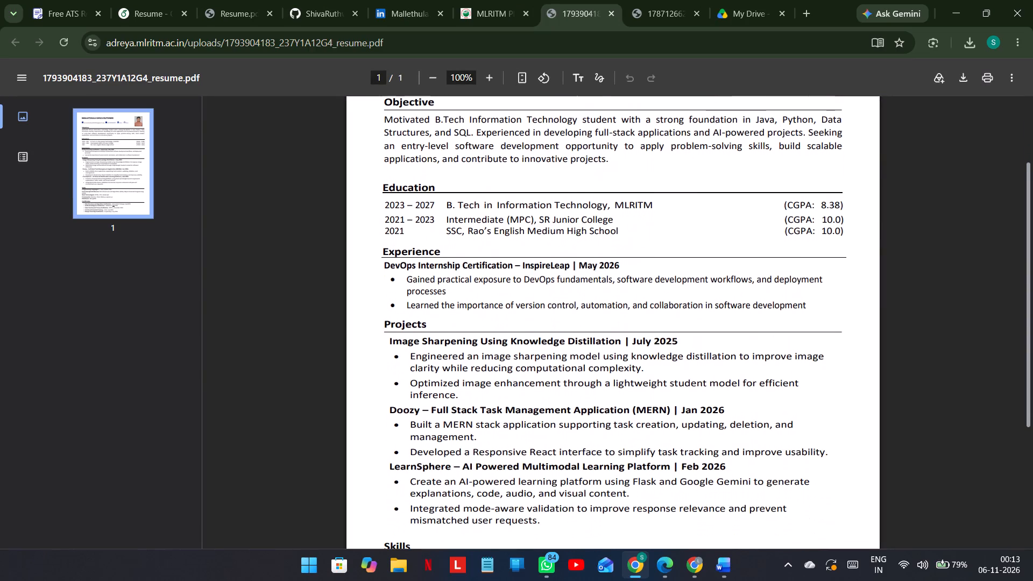
scroll(602, 387, "down", 1)
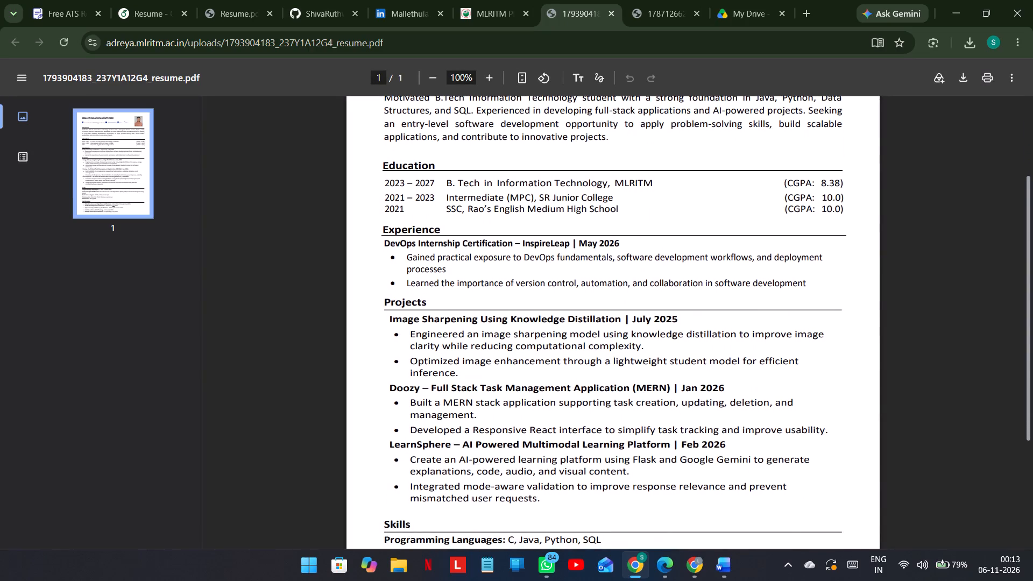
scroll(602, 387, "down", 1)
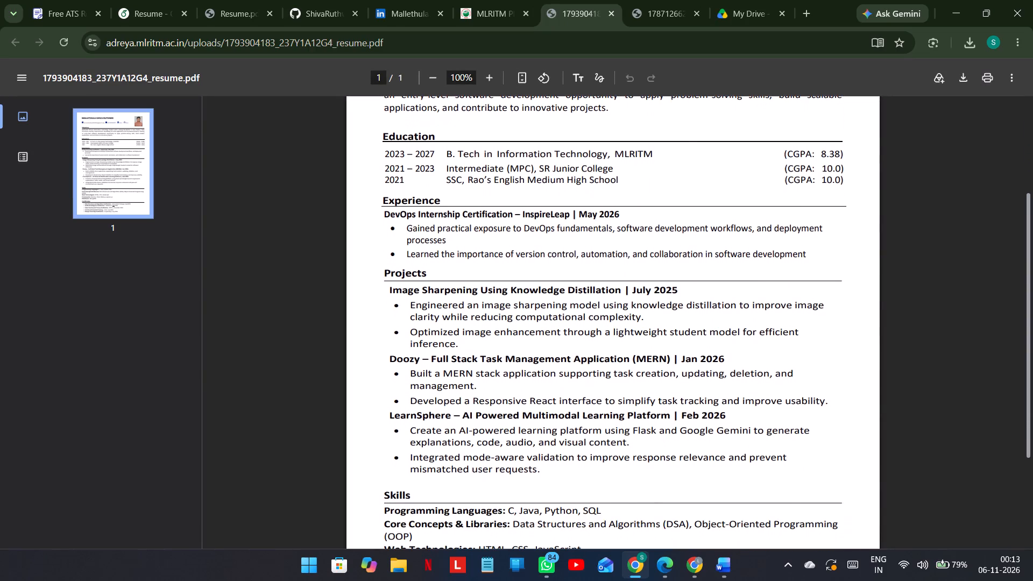
Switch to __Shiva_Resume____.docx in Word and paste the project title "Image Sharpening Using Knowledge Distillation" over the DevOps internship heading under Experience.
left_click(694, 507)
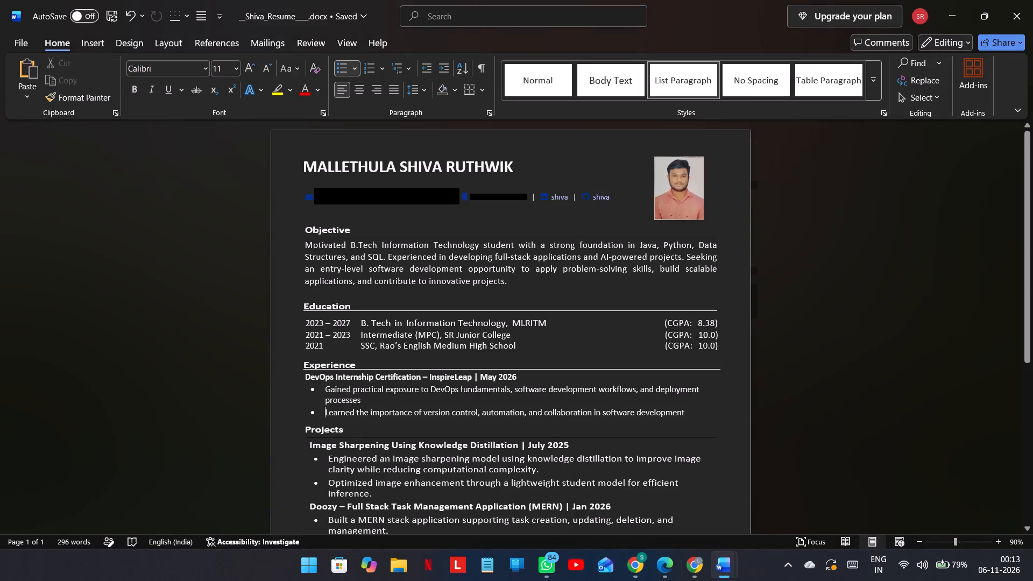
left_click(492, 377)
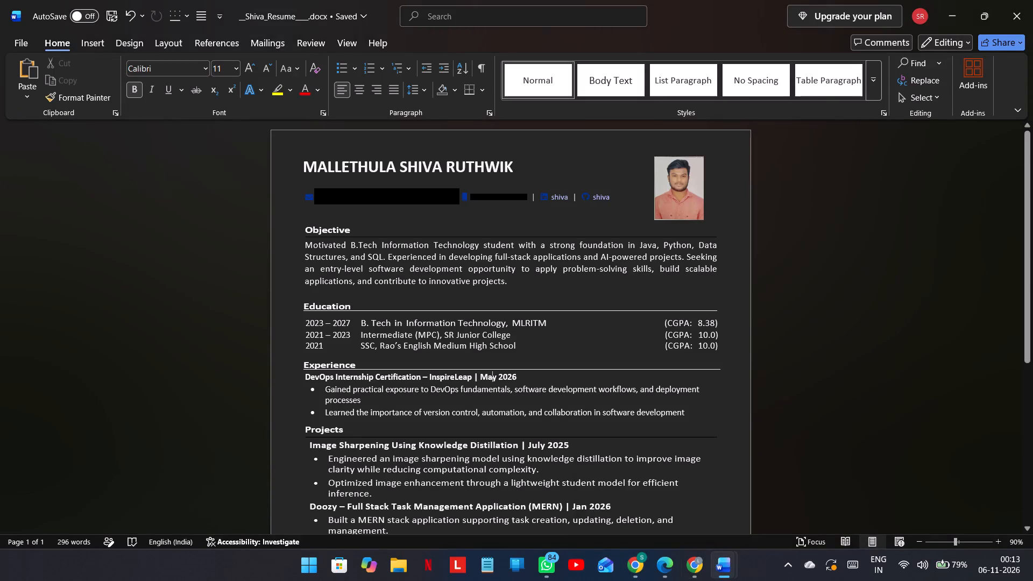
left_click(434, 377)
left_click(376, 375)
left_click(405, 448)
scroll(405, 424, "down", 2)
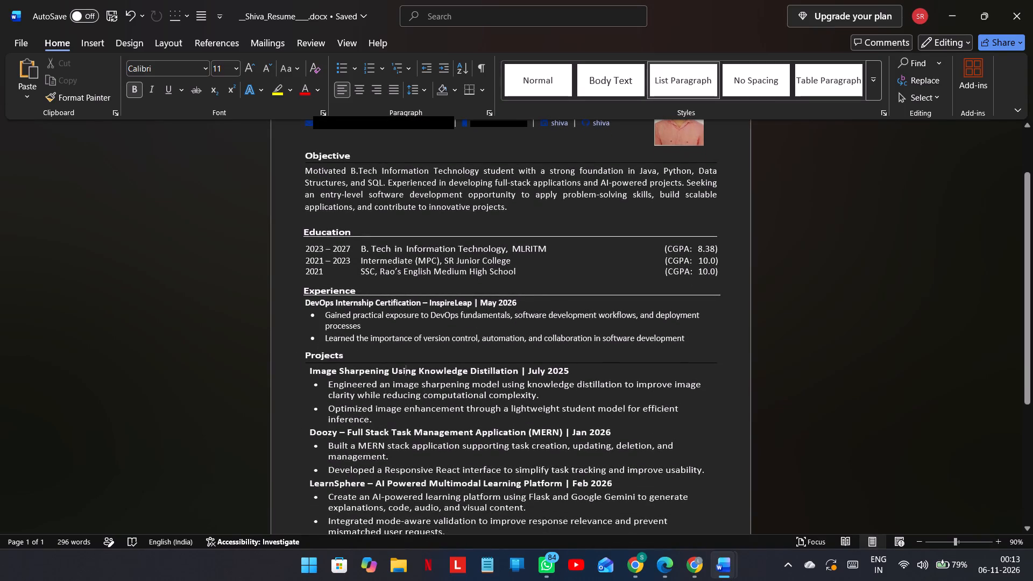
scroll(455, 337, "up", 4, "ctrl")
scroll(455, 337, "up", 1)
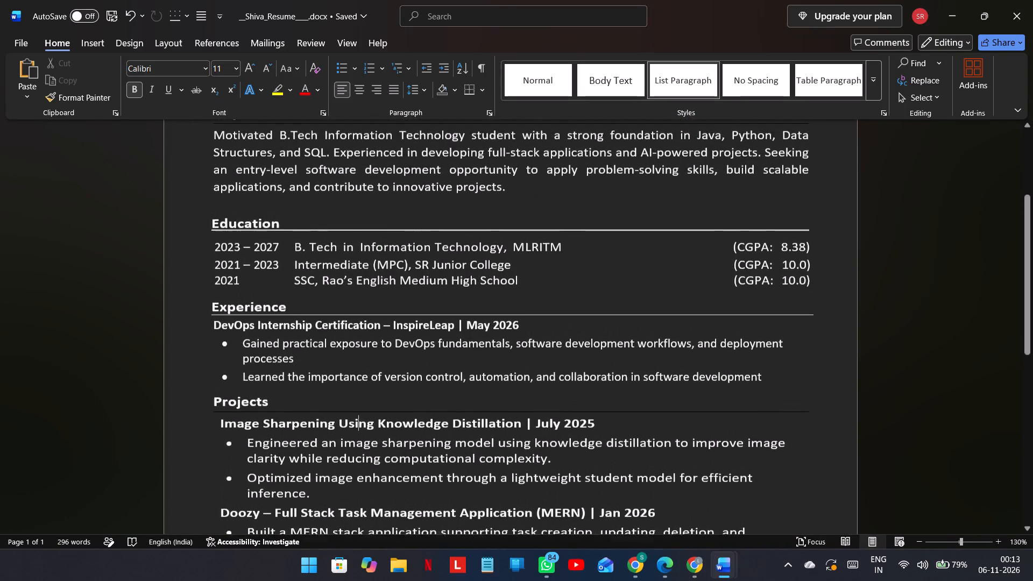
scroll(455, 337, "up", 1)
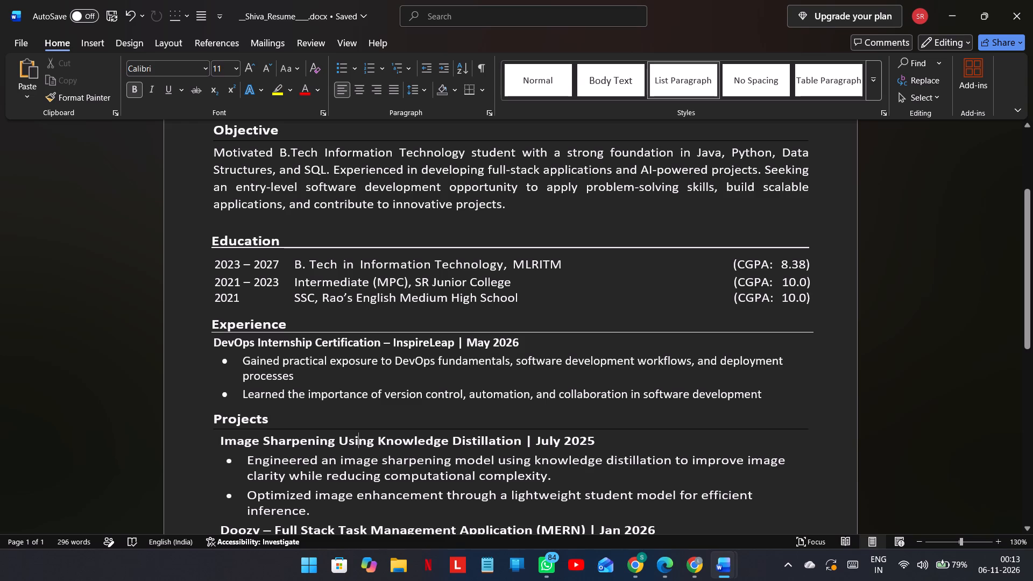
left_click_drag(224, 441, 515, 438)
key("ctrl+c")
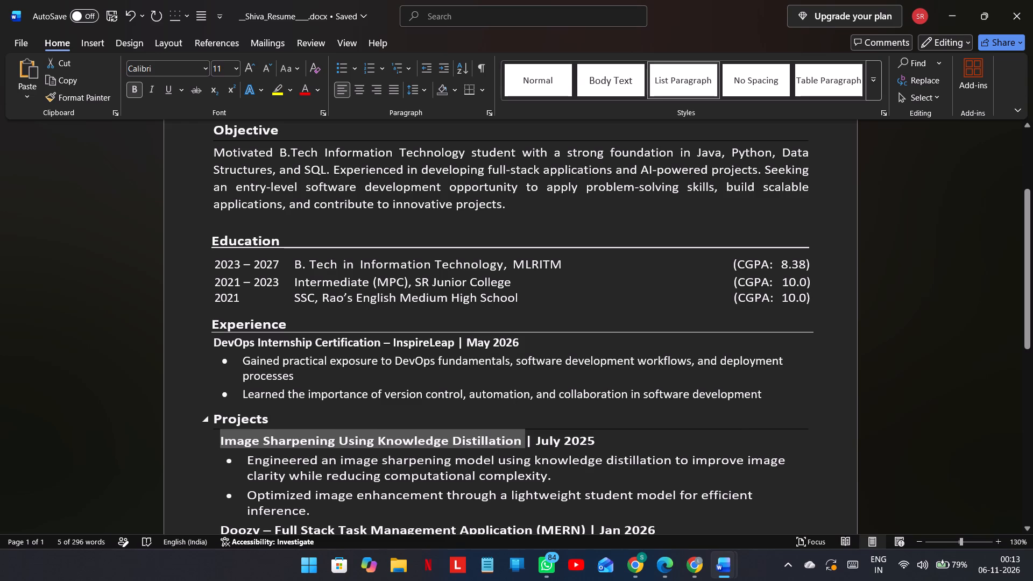
left_click(213, 341)
left_click_drag(213, 341, 438, 343)
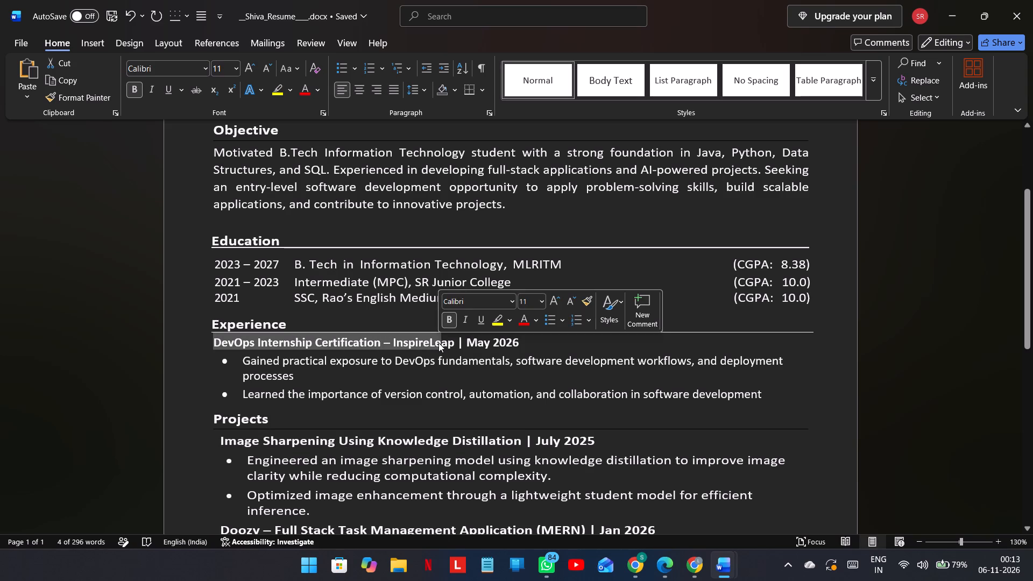
key("ctrl+v")
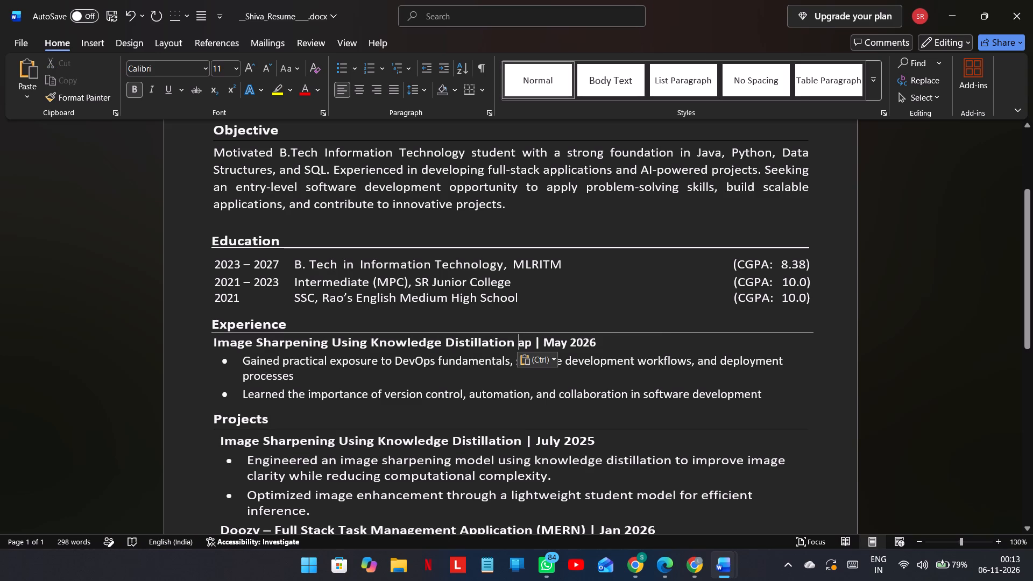
Delete the pasted title and leftover heading letters before "| May 2026" under Experience.
key("BackSpace")
key("BackSpace")
key("BackSpace")
key("BackSpace")
key("BackSpace")
key("BackSpace")
key("BackSpace")
key("BackSpace")
key("BackSpace")
key("BackSpace")
key("BackSpace")
key("BackSpace")
key("BackSpace")
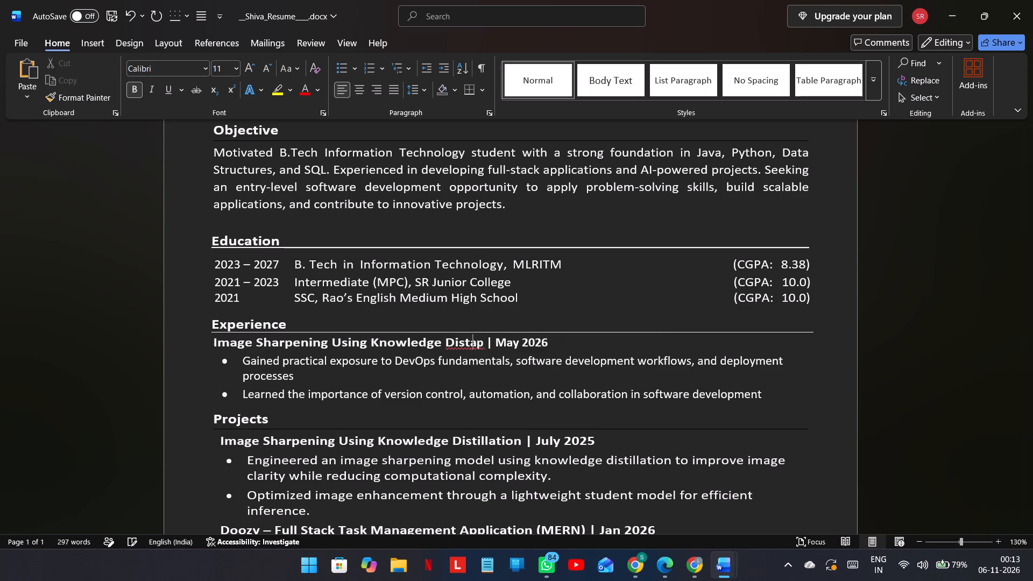
key("BackSpace")
key("BackSpace")
key("BackSpace")
key("BackSpace")
key("BackSpace")
key("BackSpace")
key("BackSpace")
key("BackSpace")
key("BackSpace")
key("BackSpace")
key("BackSpace")
key("BackSpace")
key("BackSpace")
key("BackSpace")
key("BackSpace")
key("BackSpace")
key("BackSpace")
key("BackSpace")
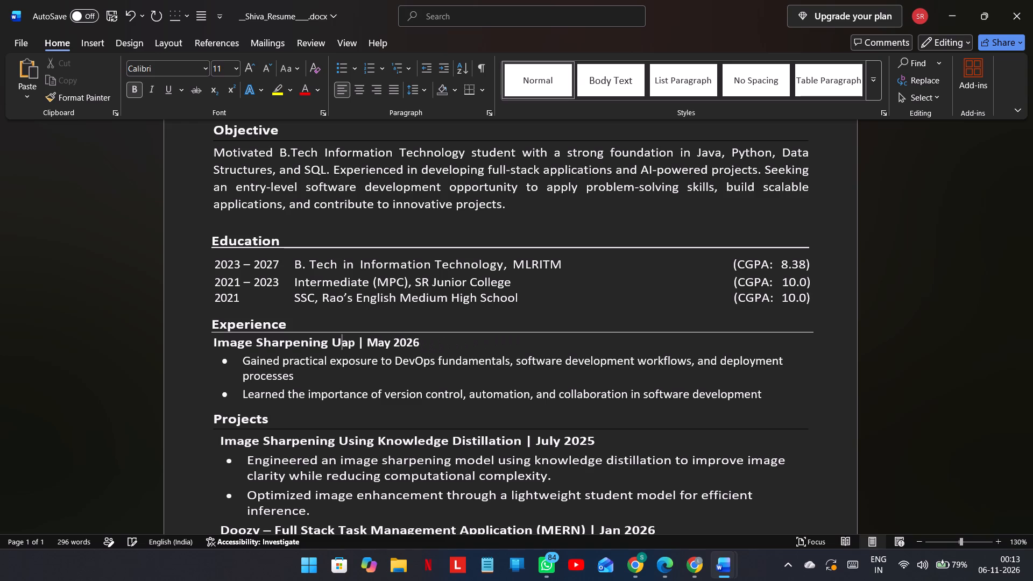
key("BackSpace")
key("BackSpace")
key("BackSpace")
key("BackSpace")
key("BackSpace")
key("BackSpace")
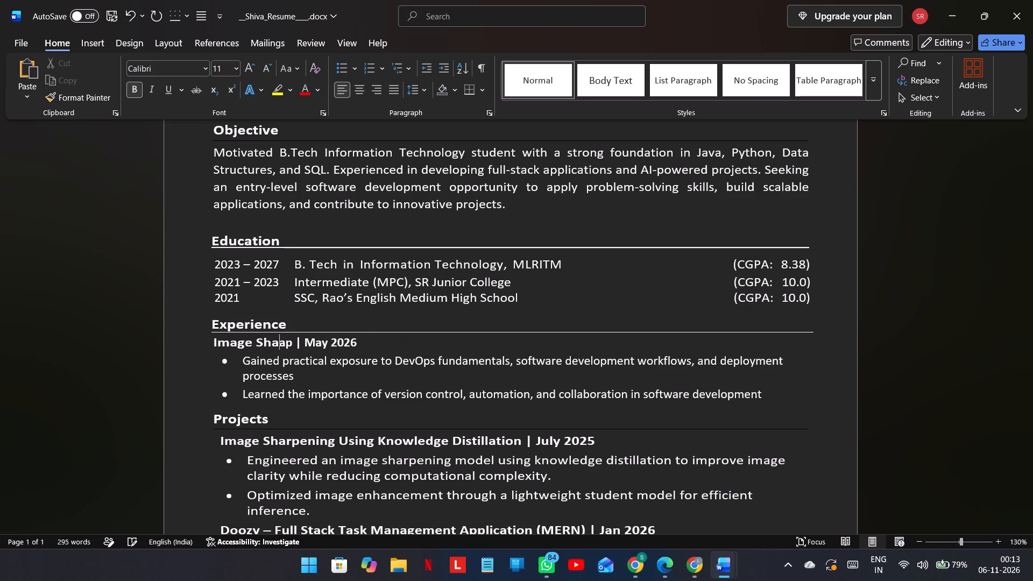
key("Right")
key("Right")
key("BackSpace")
key("BackSpace")
key("BackSpace")
key("BackSpace")
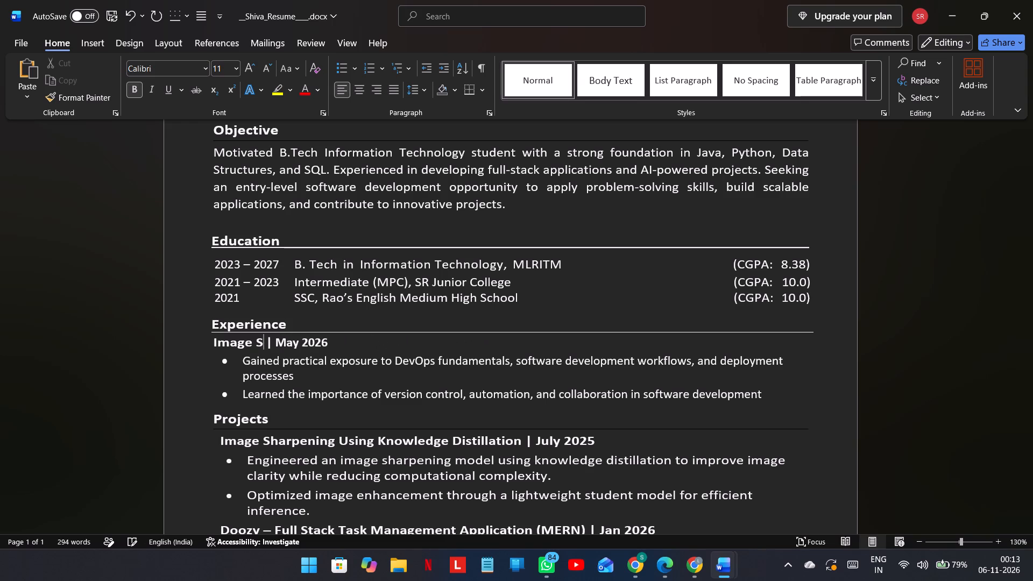
key("BackSpace")
key("BackSpace")
key("BackSpace")
key("BackSpace")
key("BackSpace")
key("BackSpace")
key("BackSpace")
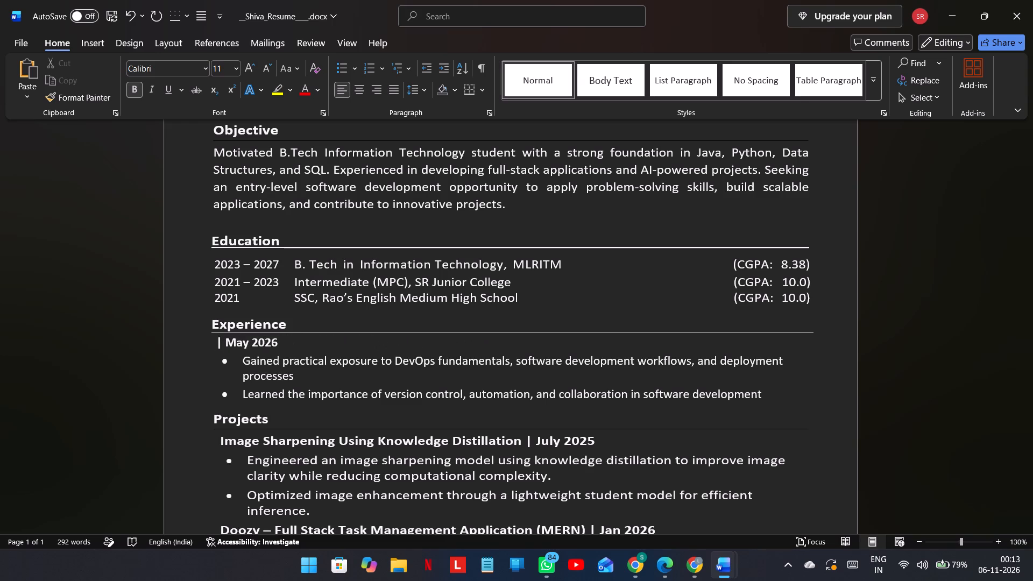
Enter "DevOps Internship Certification" before "| May 2026" under Experience.
type("de")
key("BackSpace")
key("BackSpace")
type("Dev")
type("Ops Internship")
key("space")
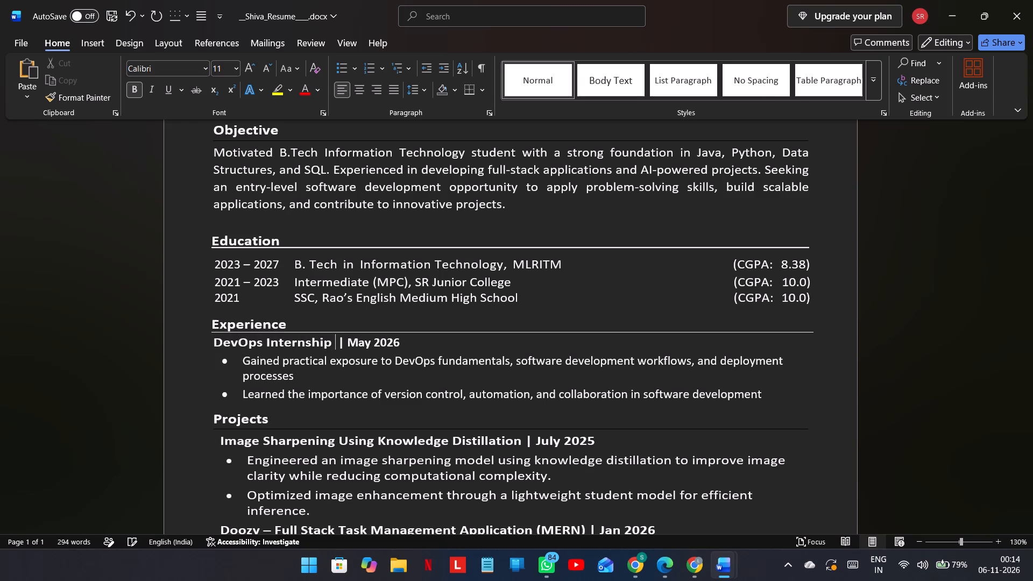
type("Cer")
type("tification")
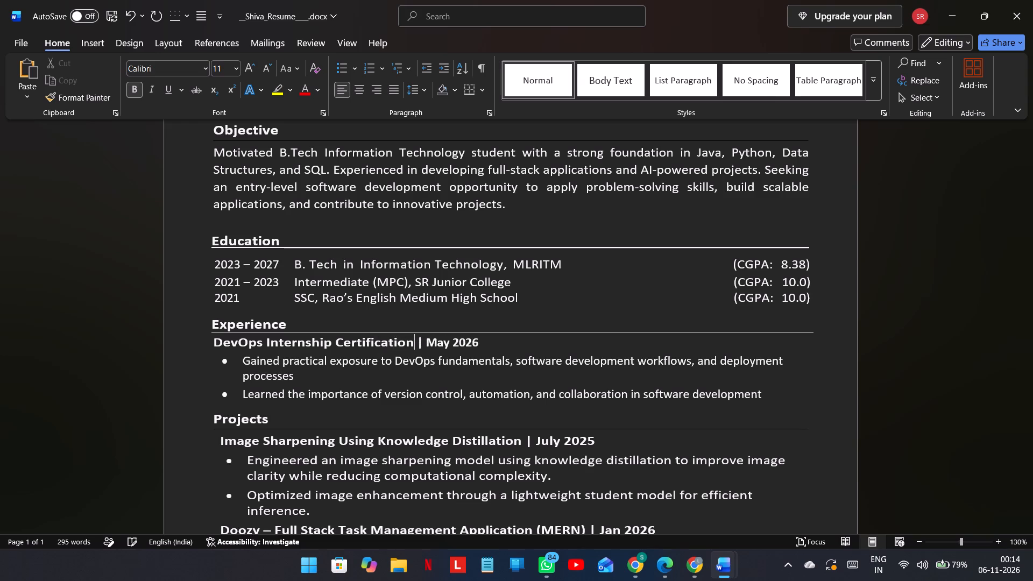
Check the organisation name in the uploaded resume PDF and append "- Inspireleap" to the DevOps Internship Certification heading.
key("alt+Tab")
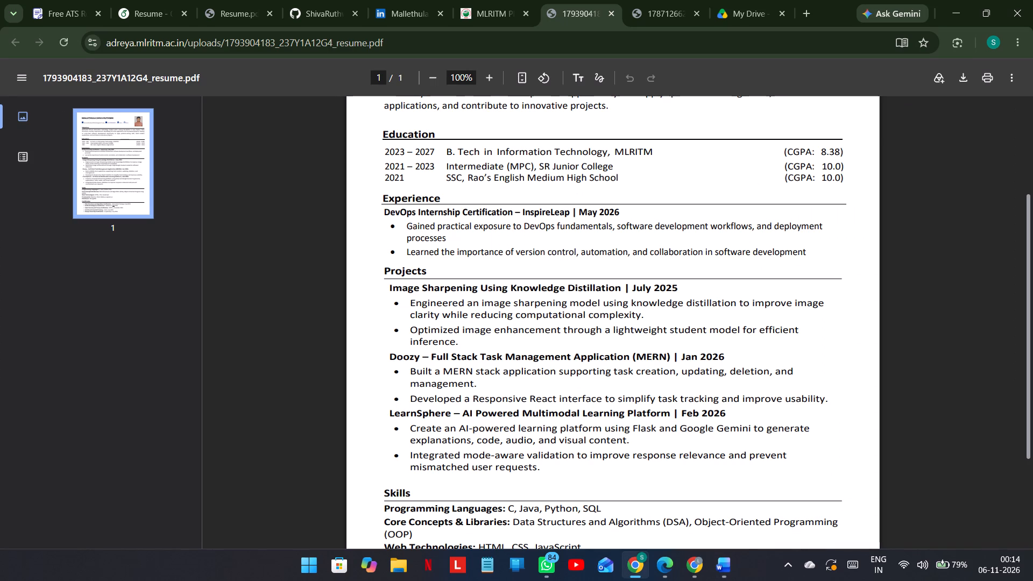
key("alt+Tab")
key("space")
type("-")
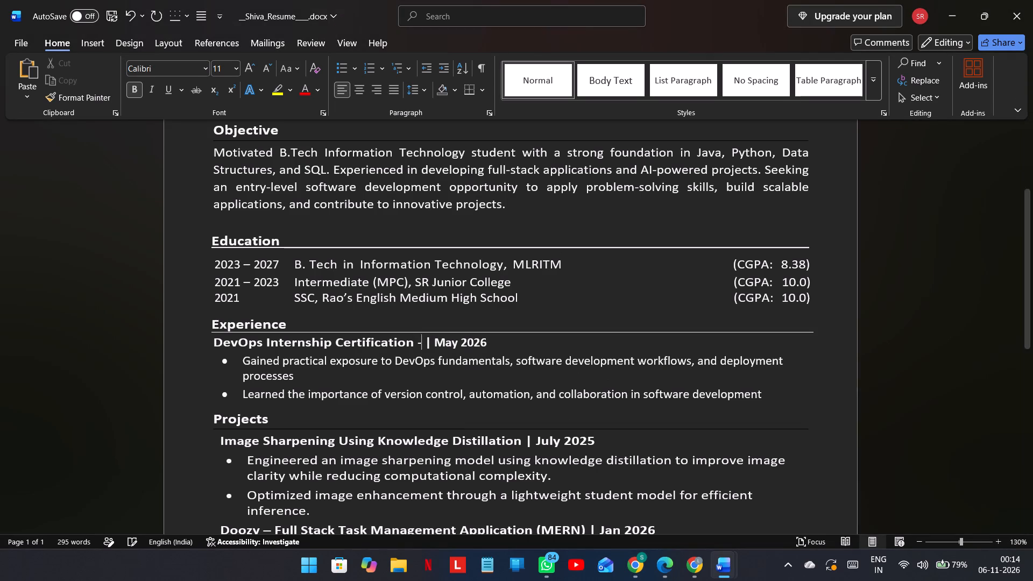
key("space")
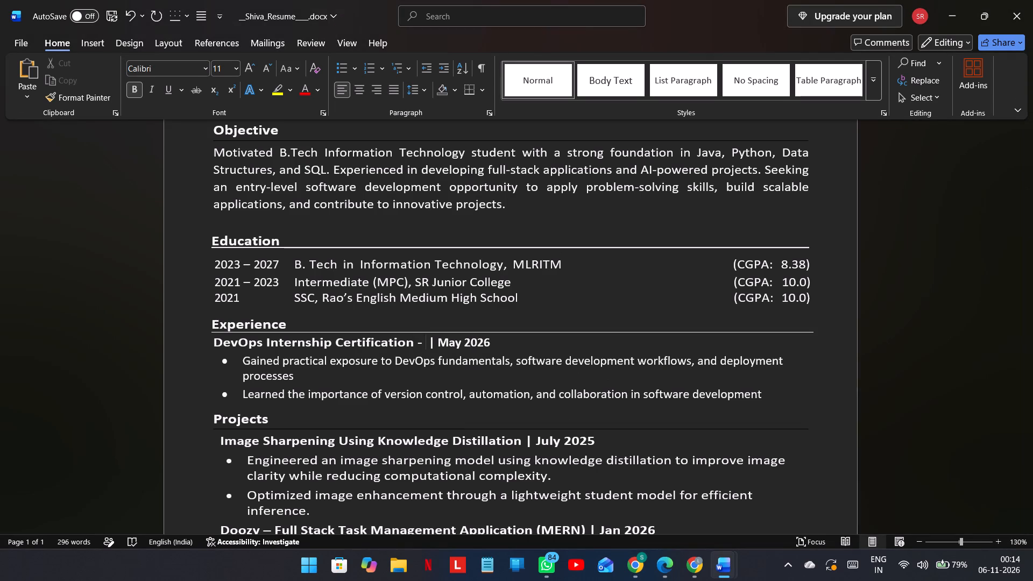
key("alt+Tab")
key("alt+Tab")
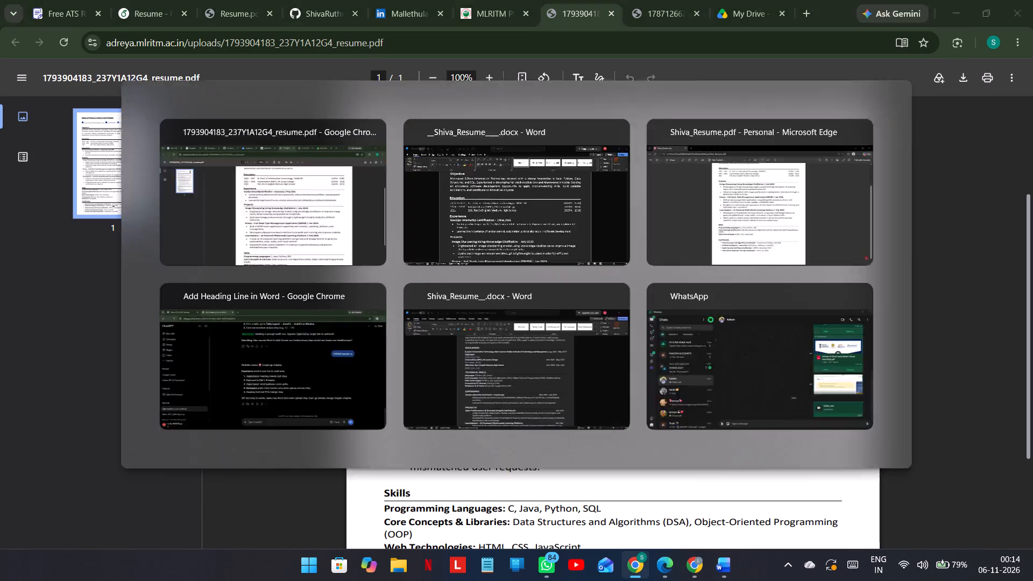
key("BackSpace")
key("minus")
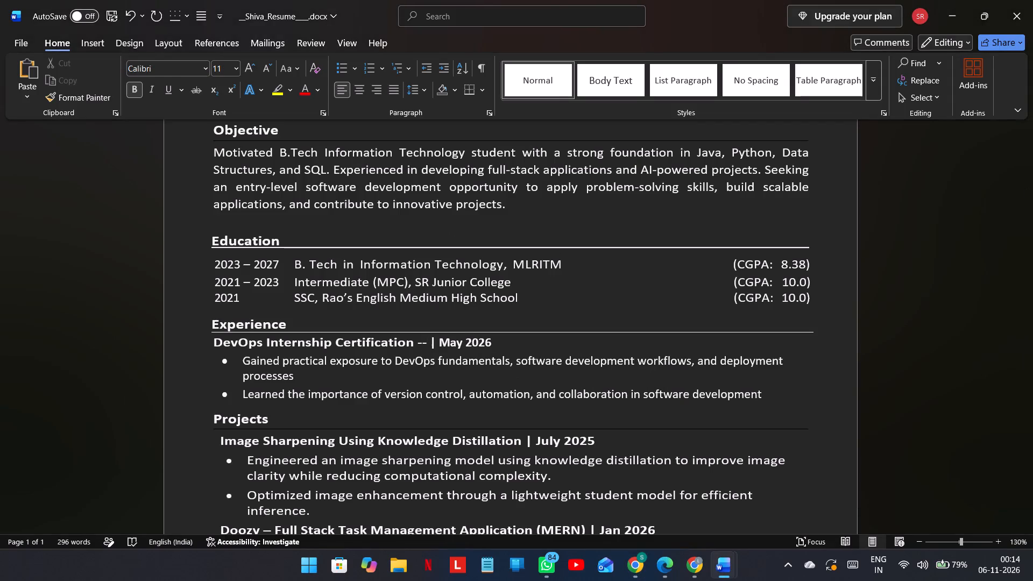
key("BackSpace")
key("space")
type("Ins")
type("pi")
type("releap")
Review the resume page and ignore the spelling flag on "Inspireleap" in the Experience heading.
scroll(438, 343, "down", 2, "ctrl")
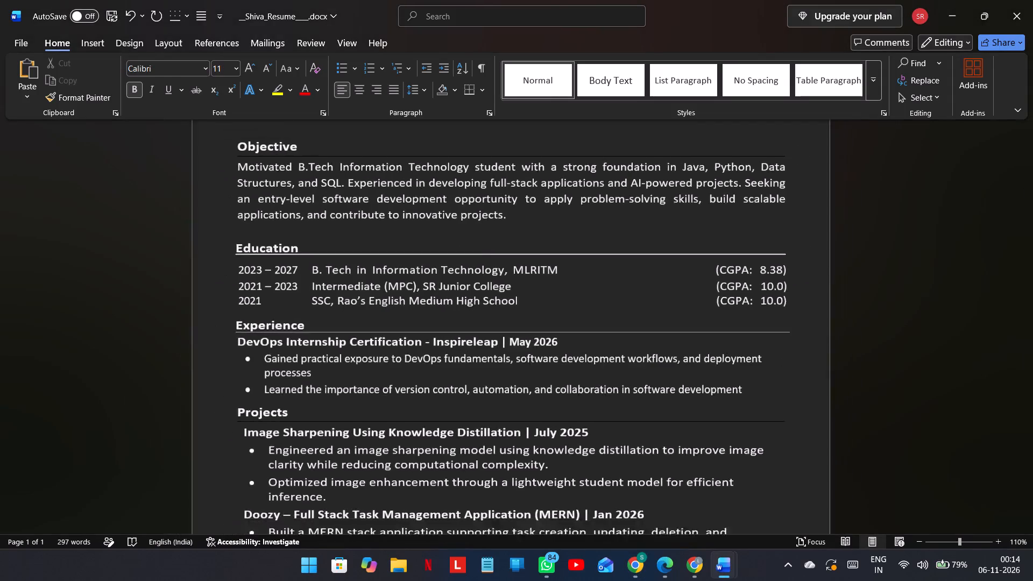
scroll(438, 343, "down", 4, "ctrl")
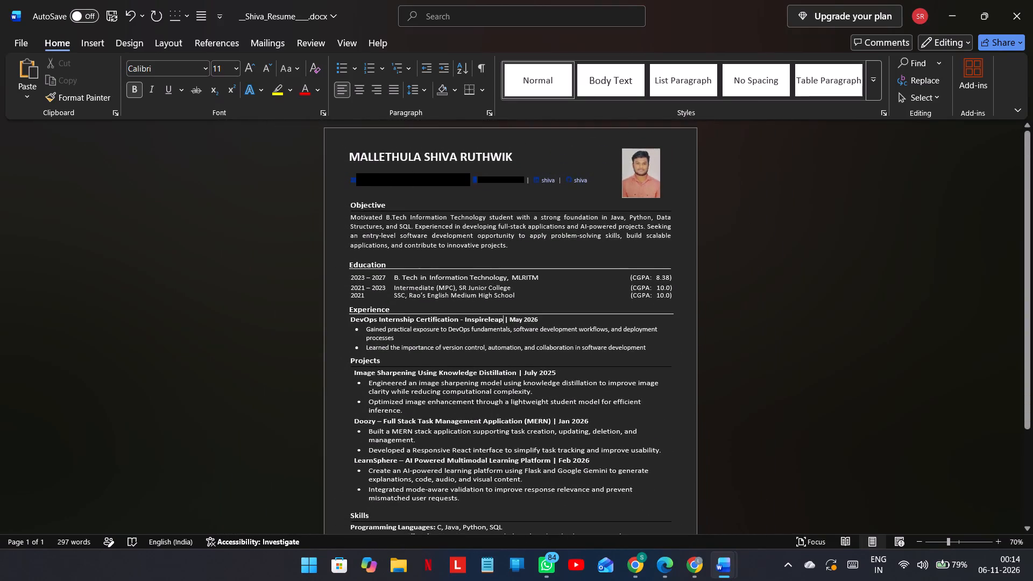
scroll(438, 343, "up", 1, "ctrl")
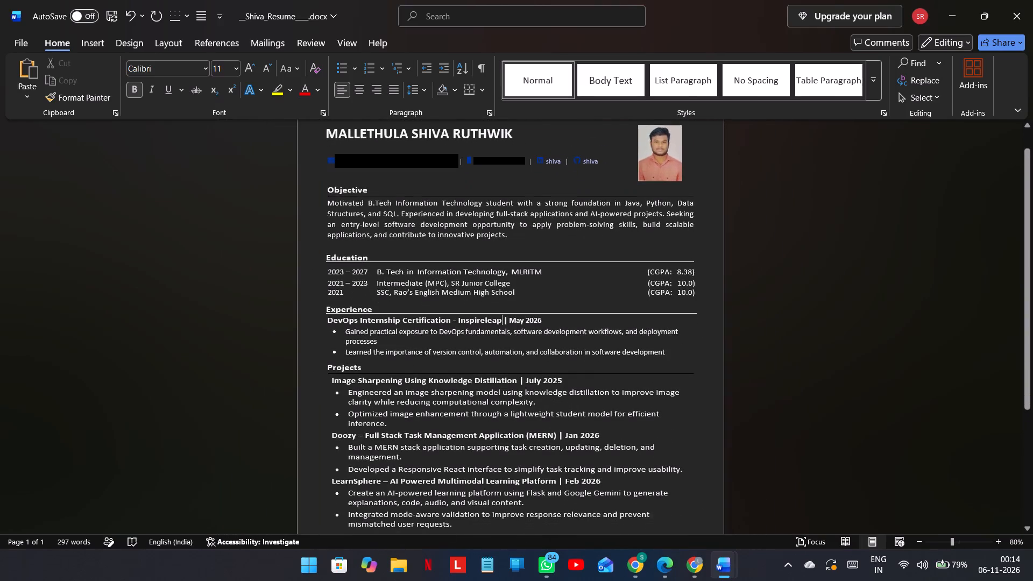
scroll(447, 327, "down", 3)
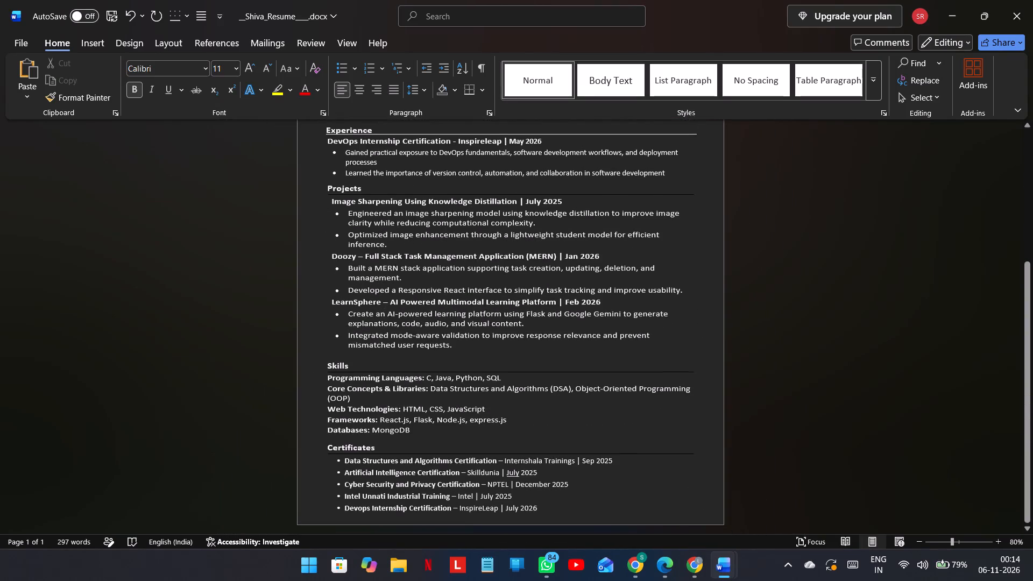
scroll(447, 327, "up", 2)
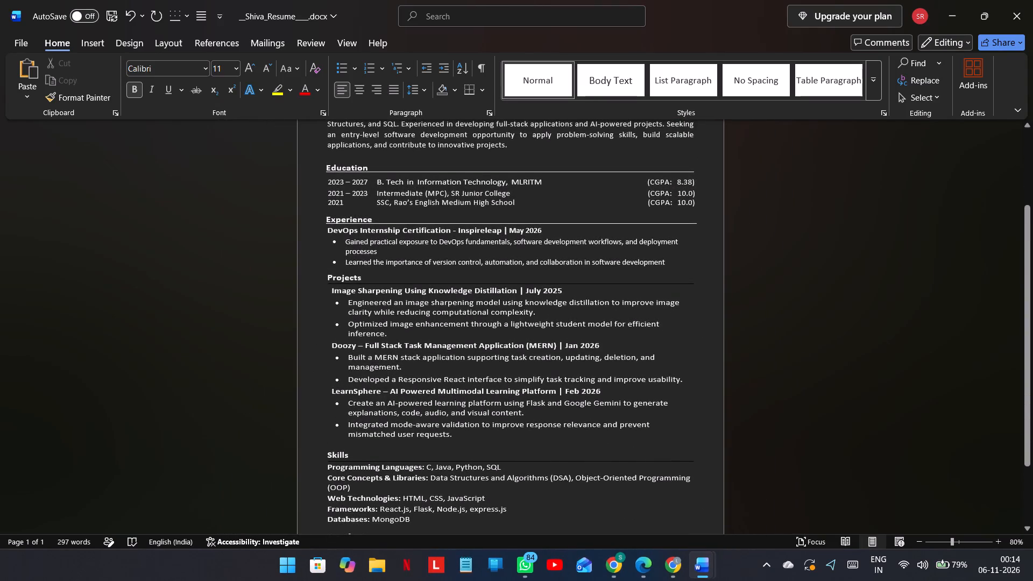
left_click(448, 286)
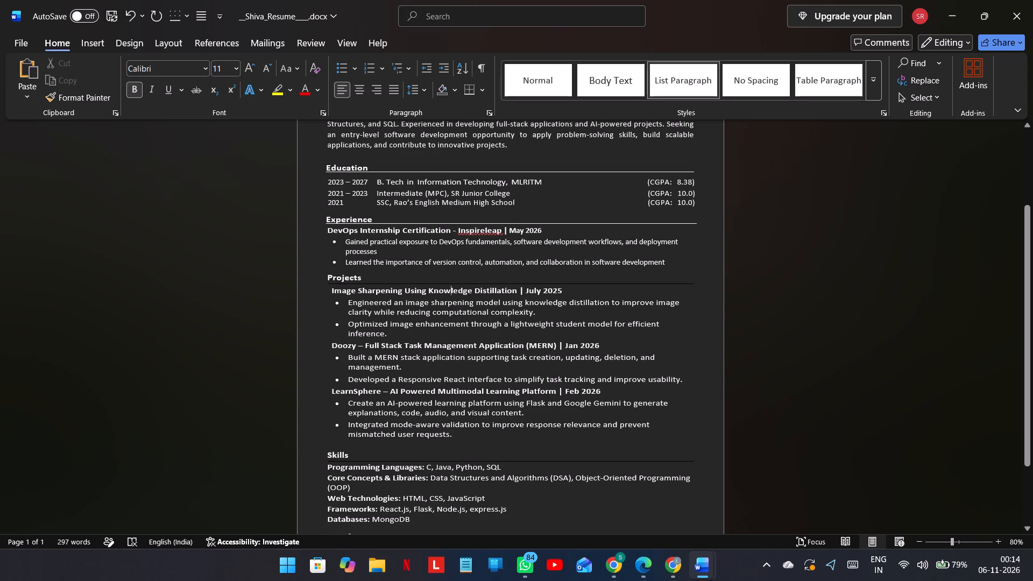
left_click(466, 232)
key("alt+Tab")
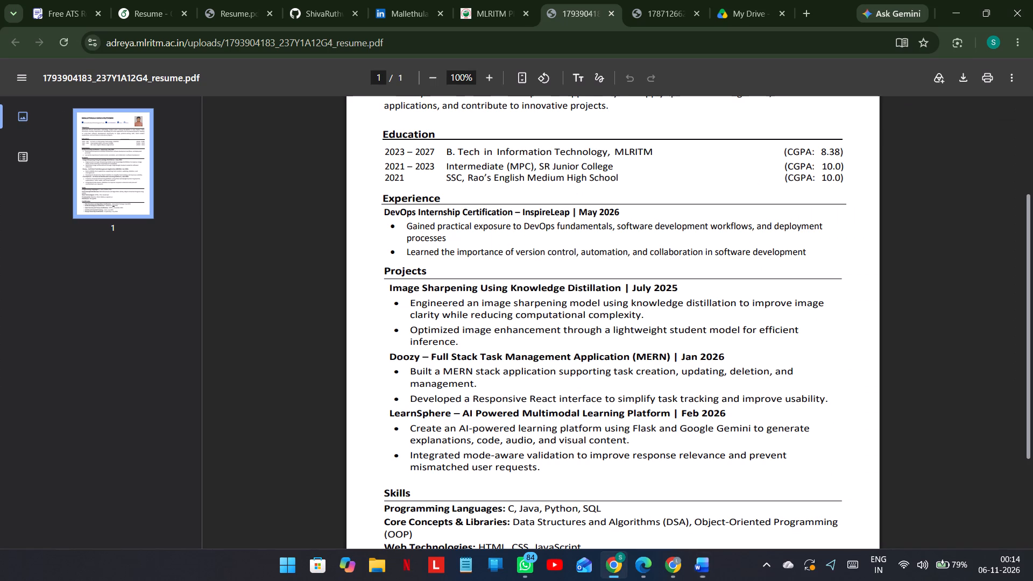
key("alt+Tab")
right_click(466, 232)
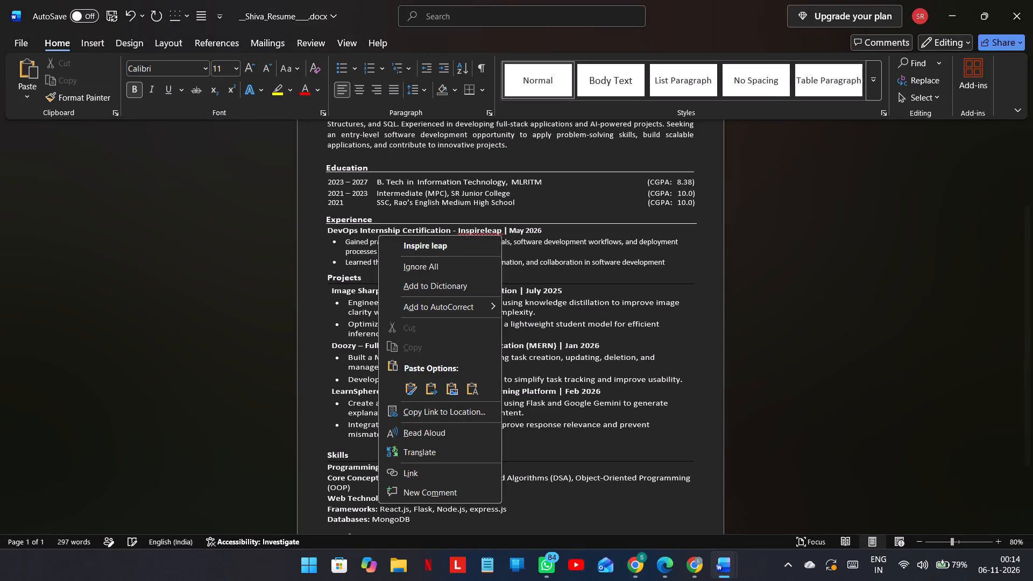
left_click(451, 261)
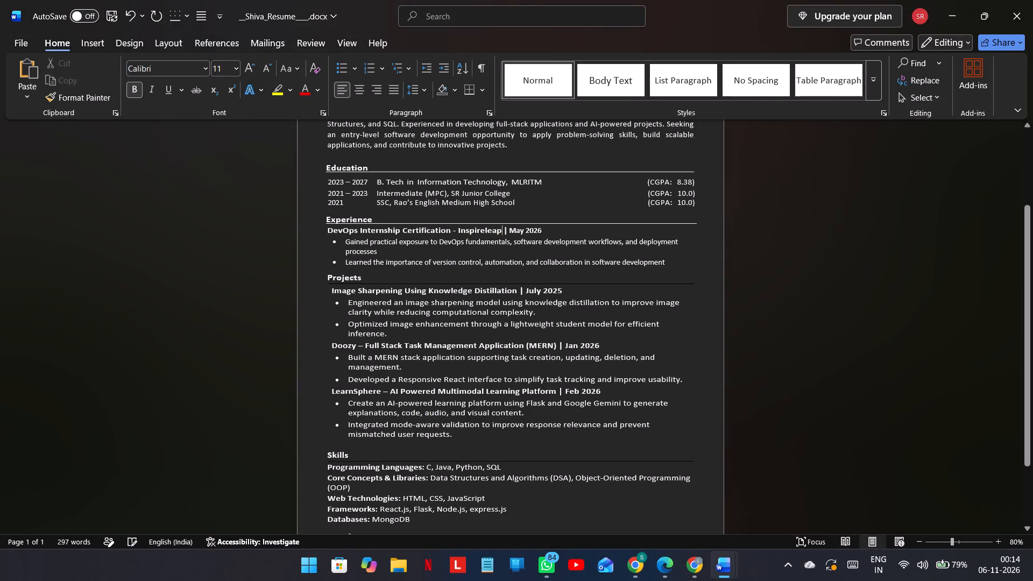
Look over the edited resume and save the Word document.
scroll(451, 261, "down", 4)
scroll(451, 261, "up", 4)
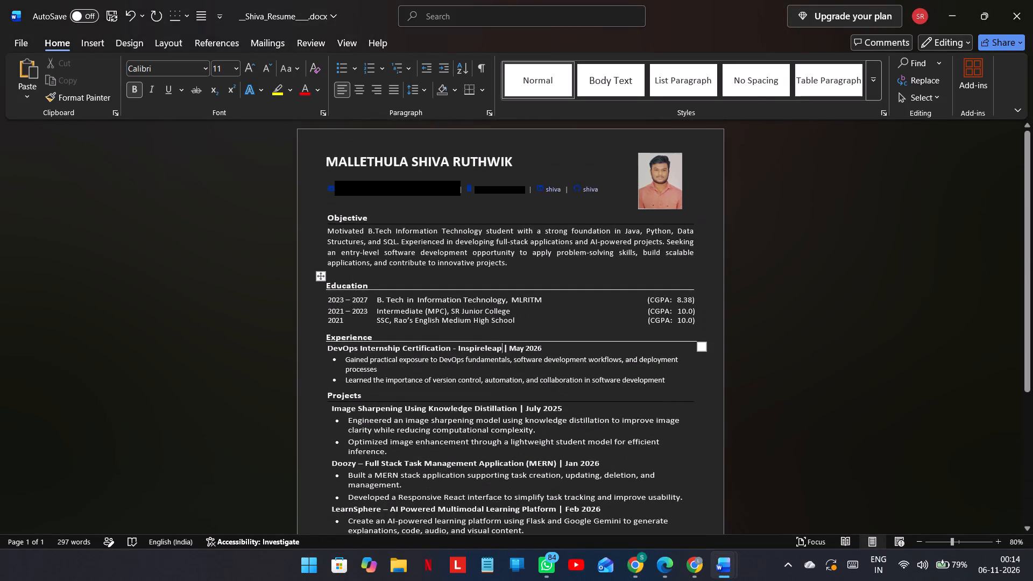
scroll(451, 261, "up", 8)
key("ctrl+s")
key("ctrl+s")
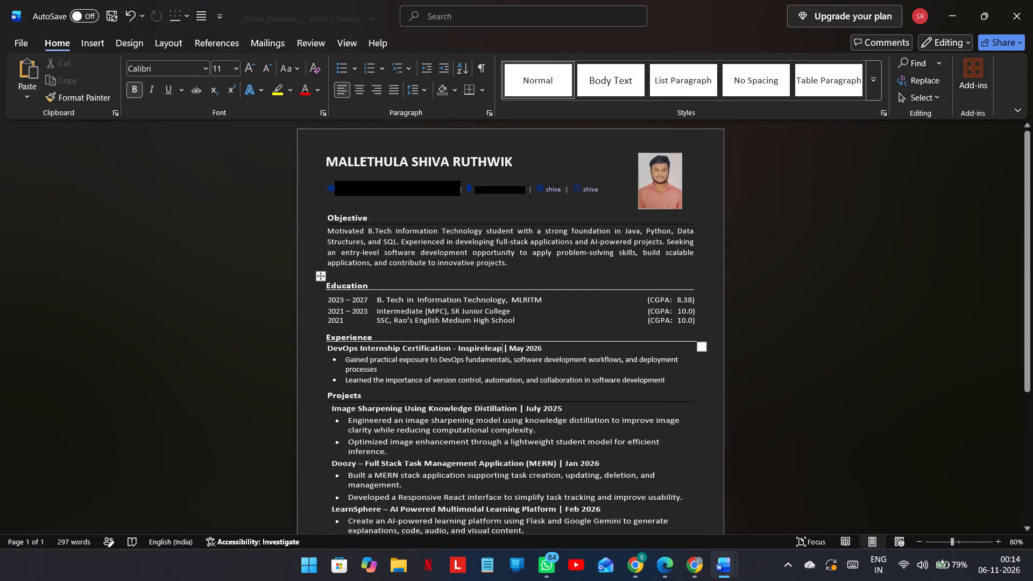
Save a copy of the resume as a PDF on the Desktop, replacing the existing __Shiva_Resume____.pdf.
left_click(6, 44)
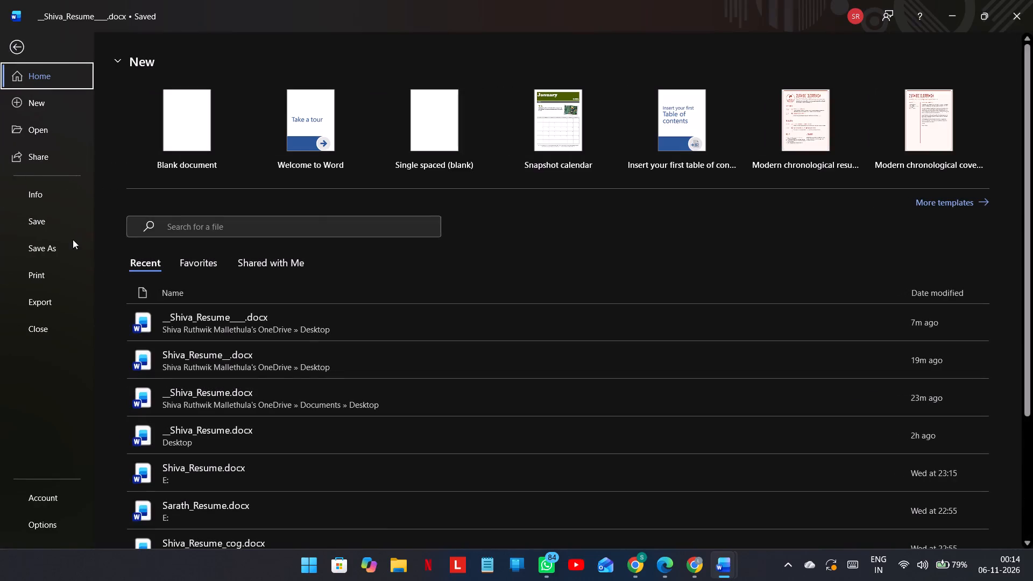
left_click(69, 245)
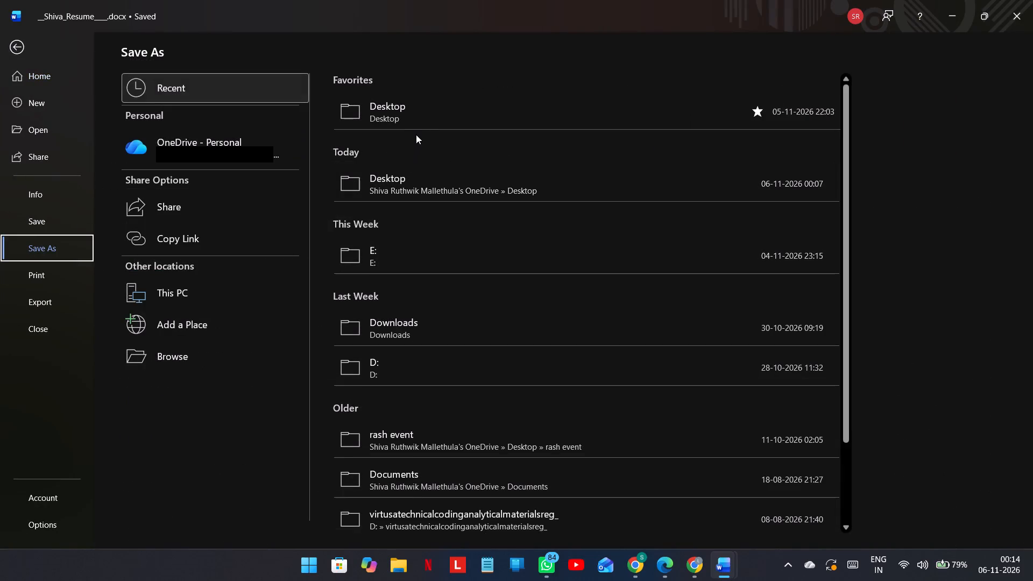
double_click(418, 124)
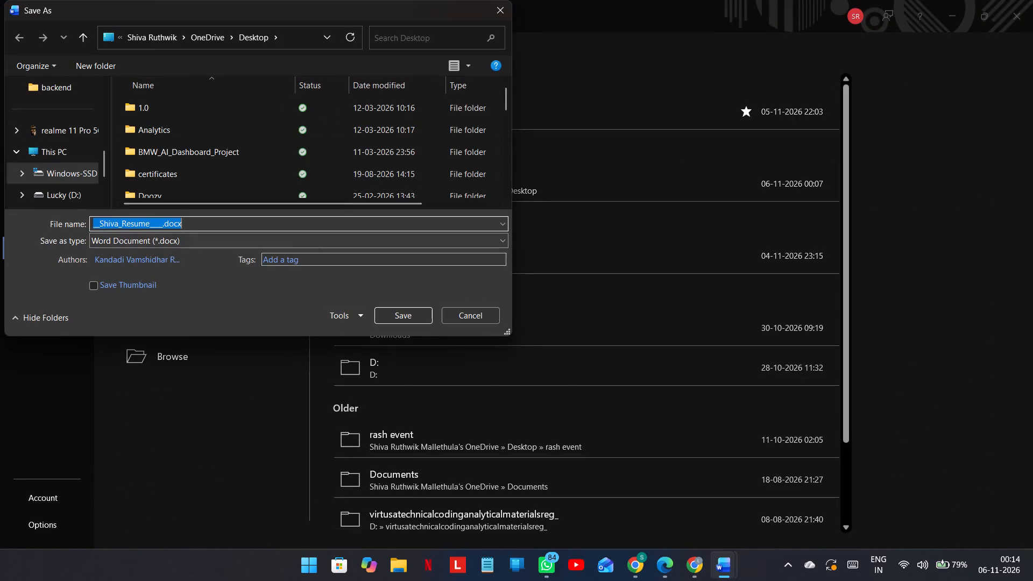
left_click(312, 246)
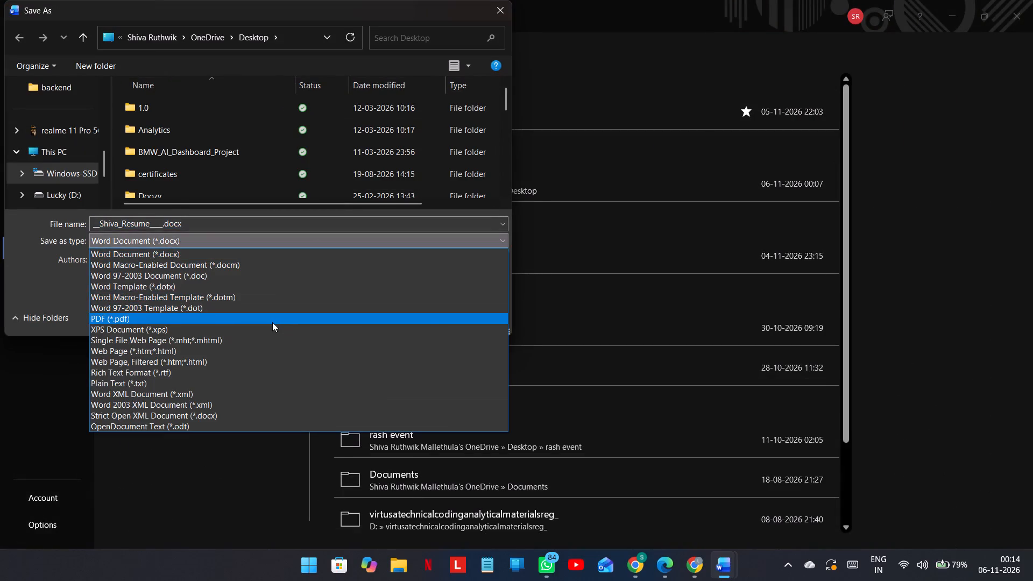
left_click(272, 322)
left_click(412, 354)
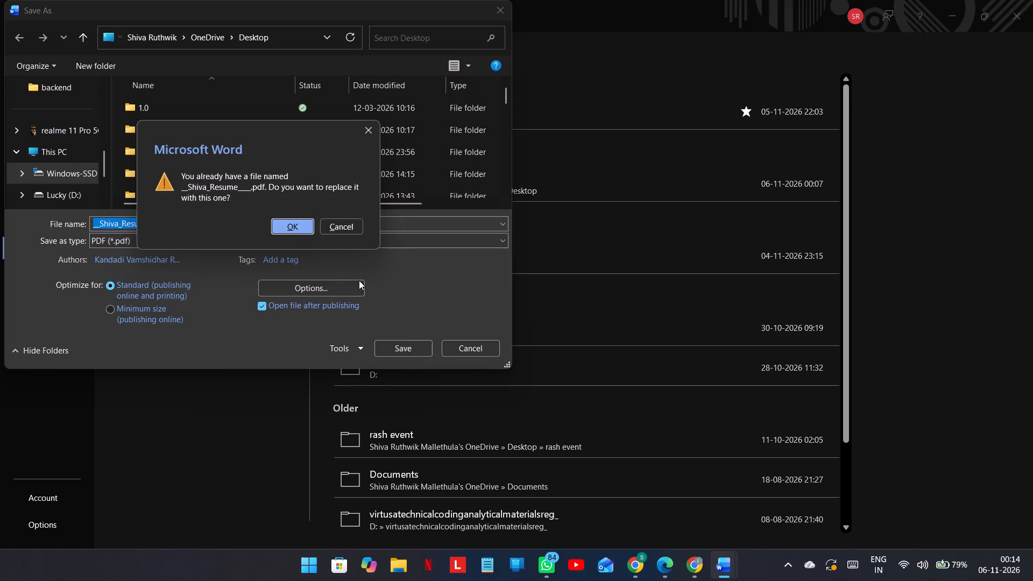
left_click_drag(317, 231, 305, 225)
left_click(305, 225)
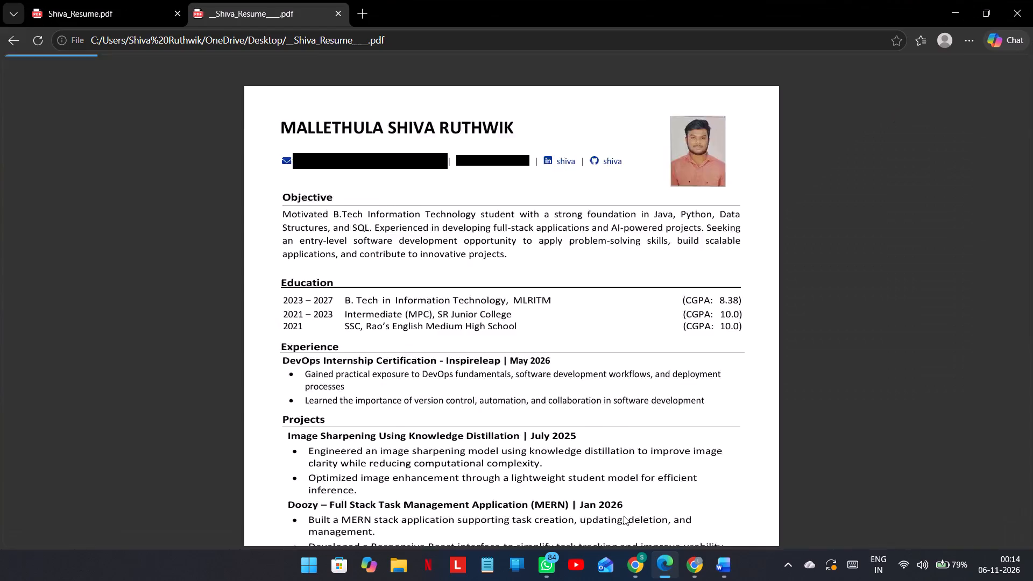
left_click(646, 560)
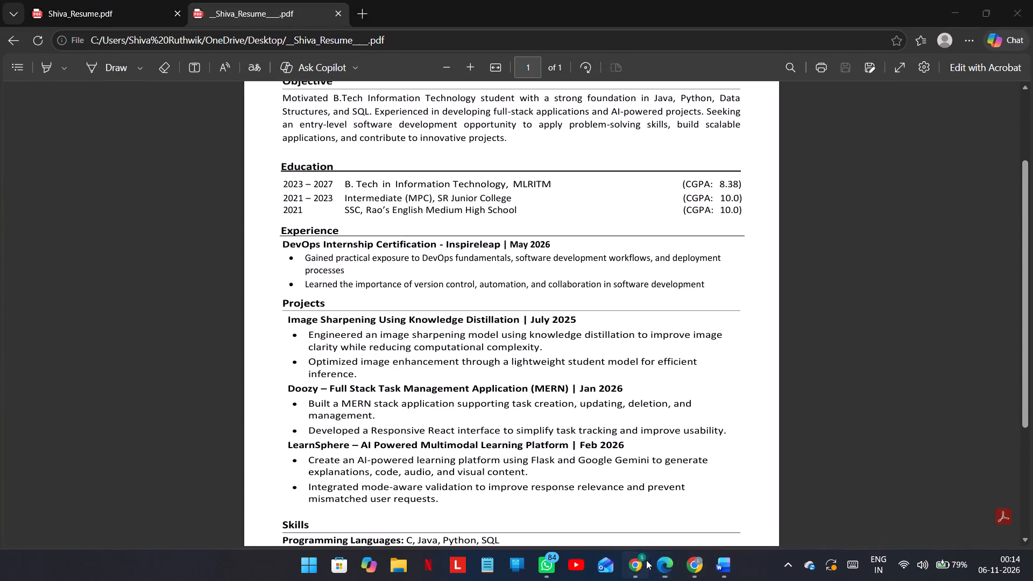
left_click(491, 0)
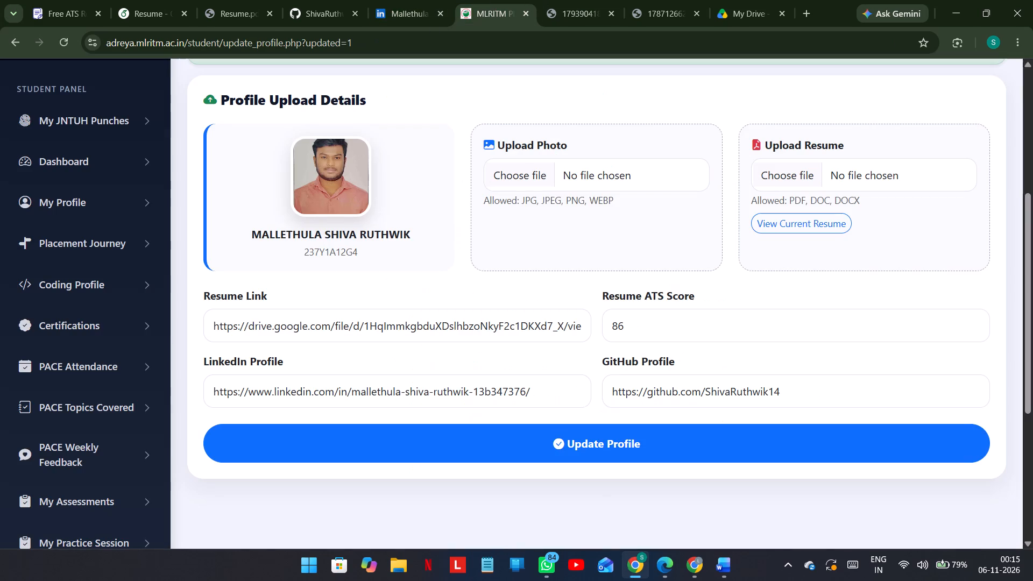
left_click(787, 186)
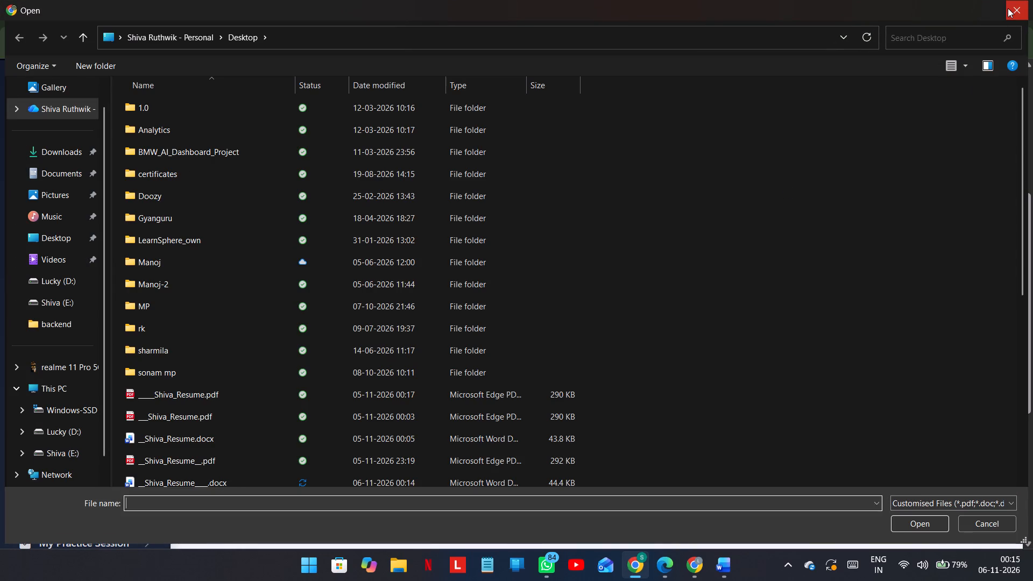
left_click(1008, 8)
Go to My Drive in Chrome and move the previously uploaded __Shiva_Resume____.pdf to the bin.
left_click(740, 0)
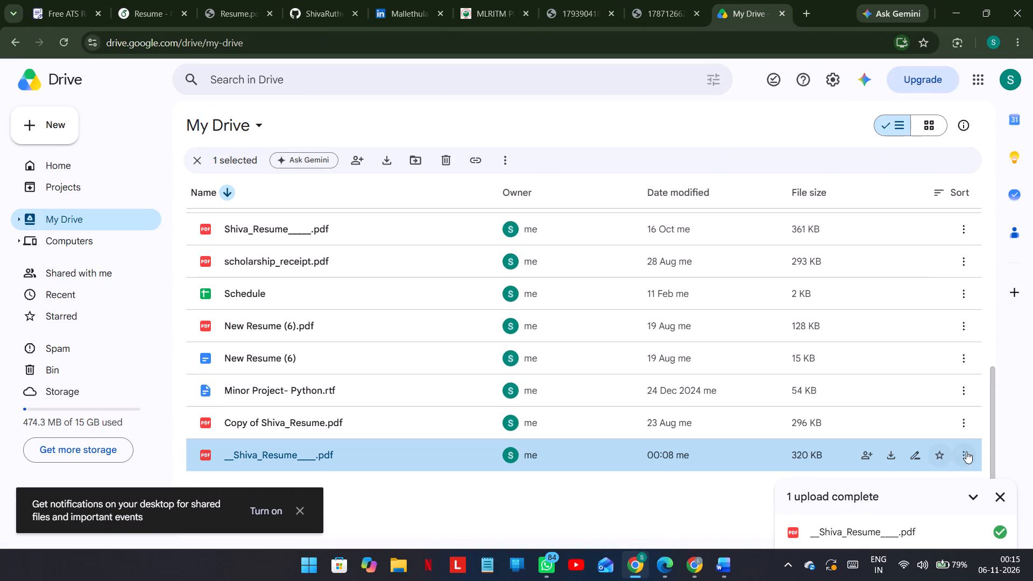
left_click(964, 451)
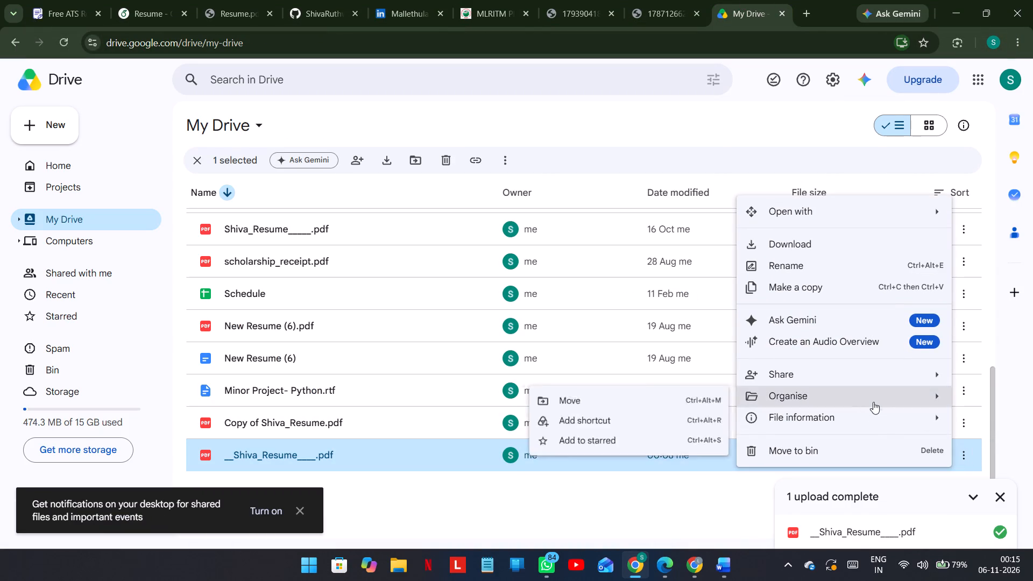
left_click(854, 449)
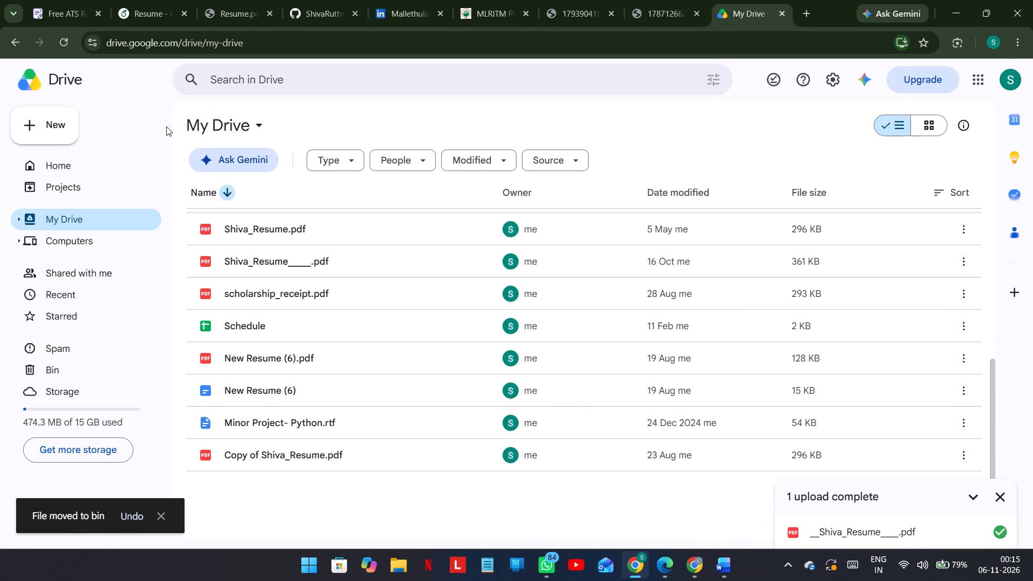
Upload the updated __Shiva_Resume____.pdf from the Desktop to My Drive.
left_click(63, 128)
left_click(63, 162)
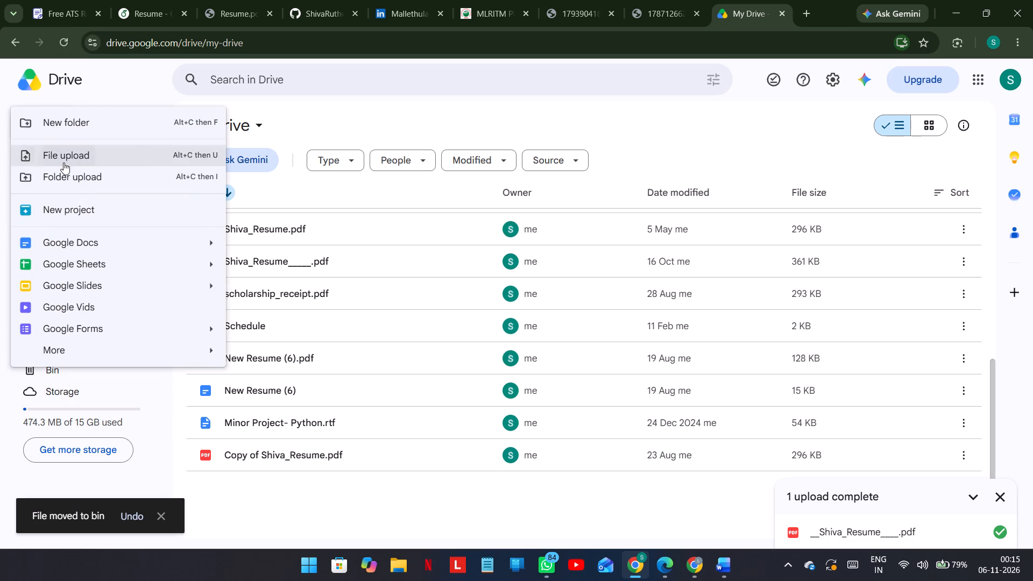
scroll(231, 426, "down", 1)
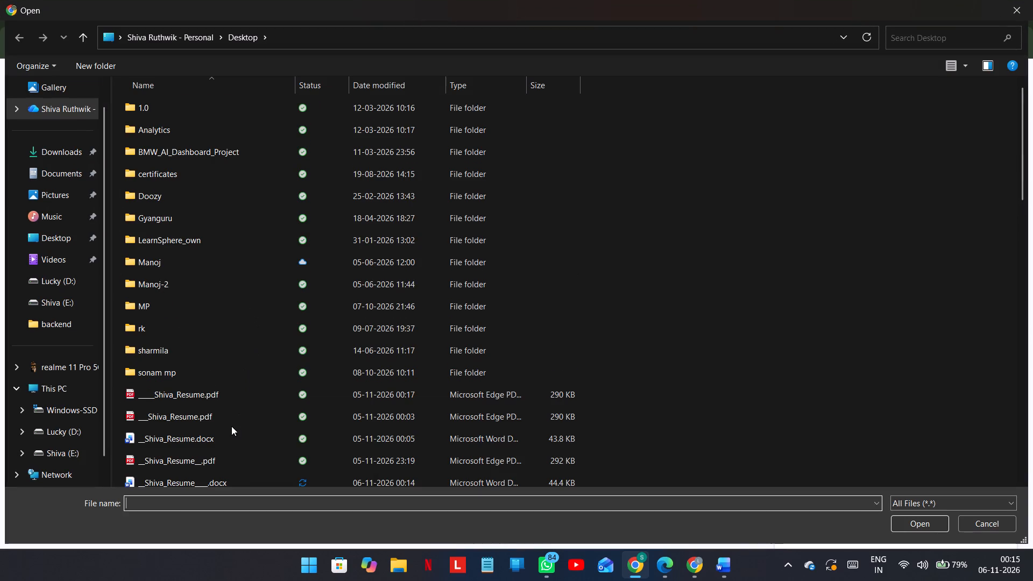
scroll(231, 426, "down", 2)
double_click(229, 395)
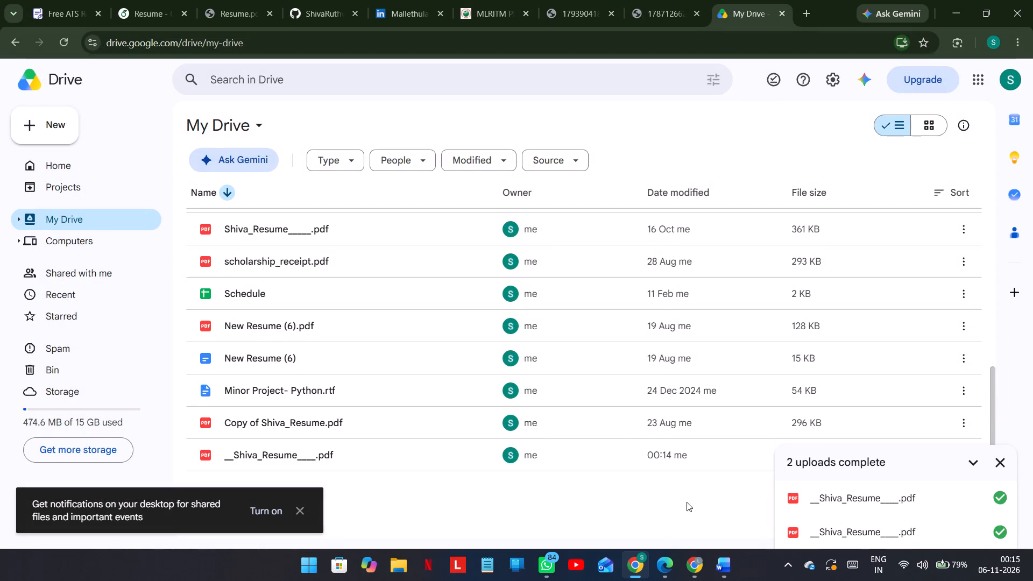
Open the newly uploaded __Shiva_Resume____.pdf briefly, close its preview, and locate the file in My Drive.
double_click(820, 487)
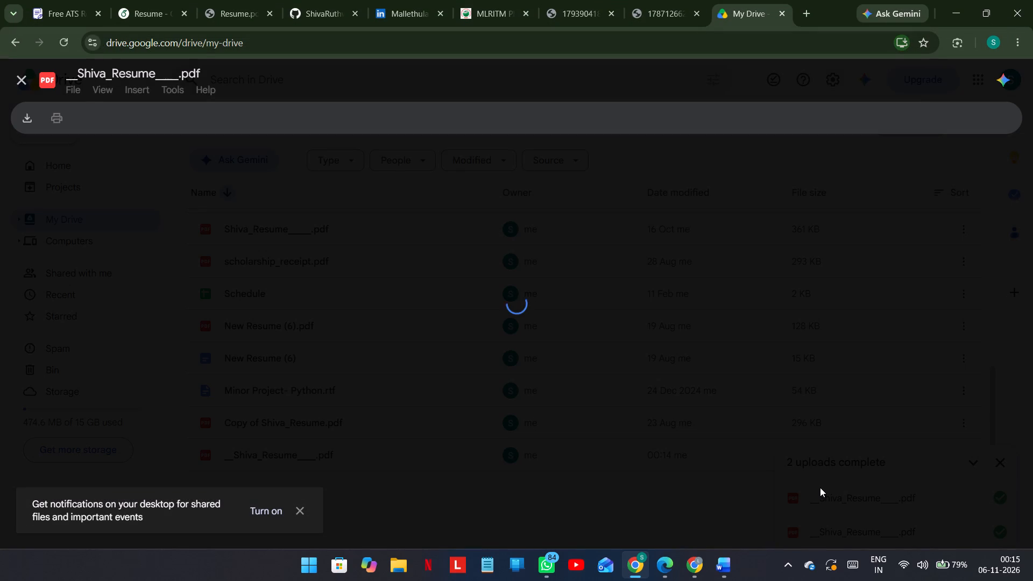
left_click(19, 70)
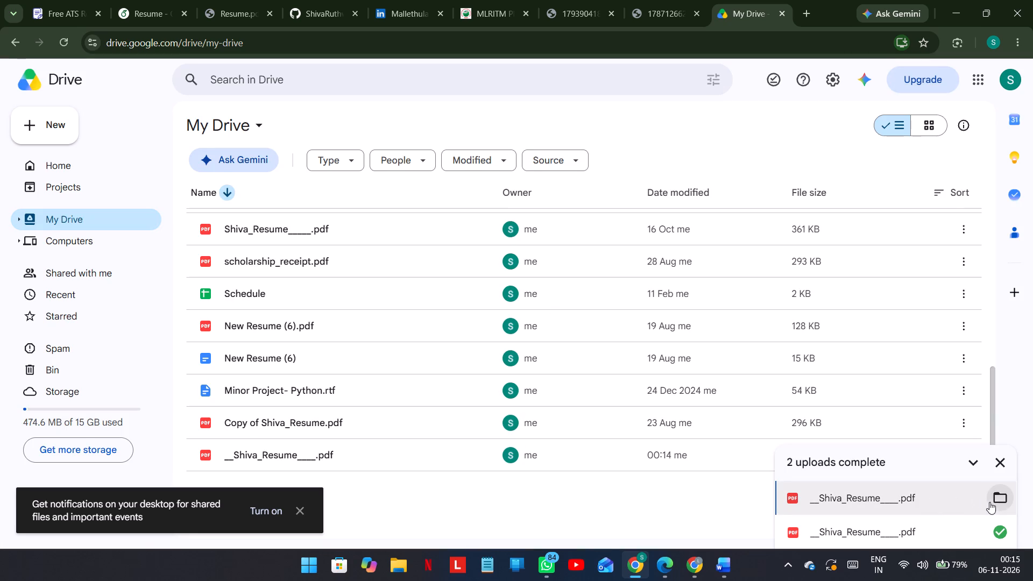
left_click(997, 499)
left_click(516, 560)
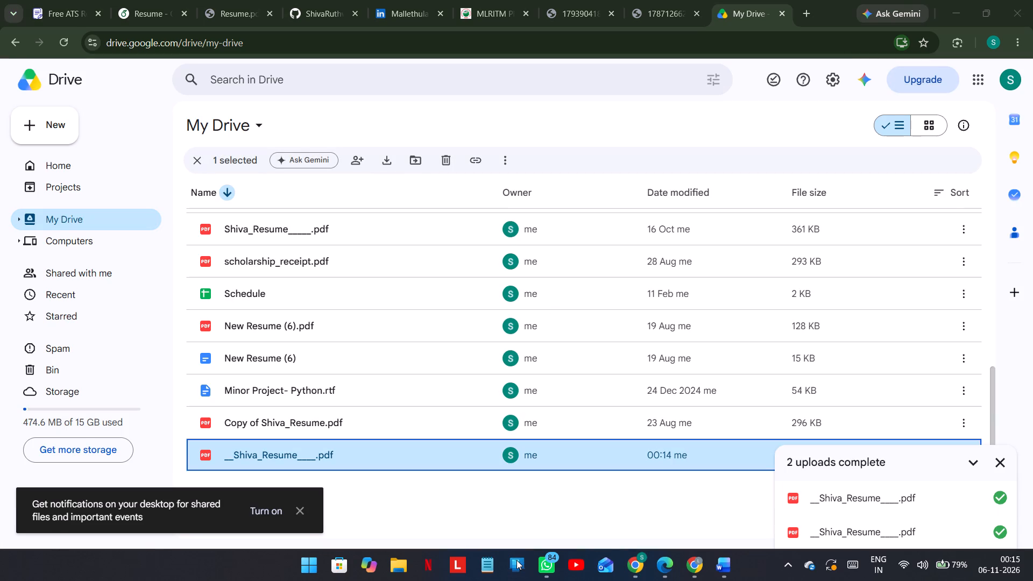
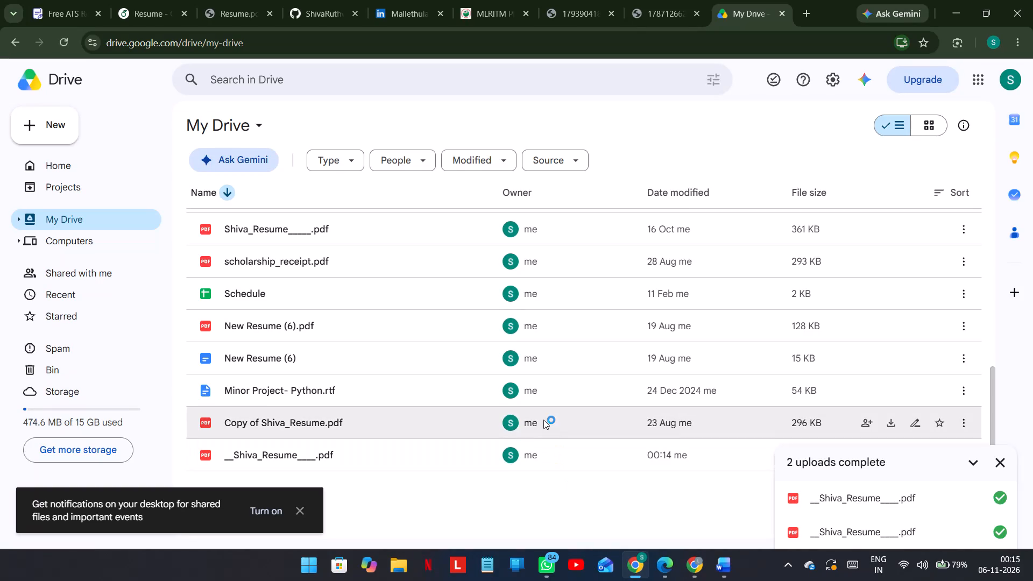
Copy the sharing link of the newly uploaded __Shiva_Resume____.pdf in My Drive.
right_click(539, 448)
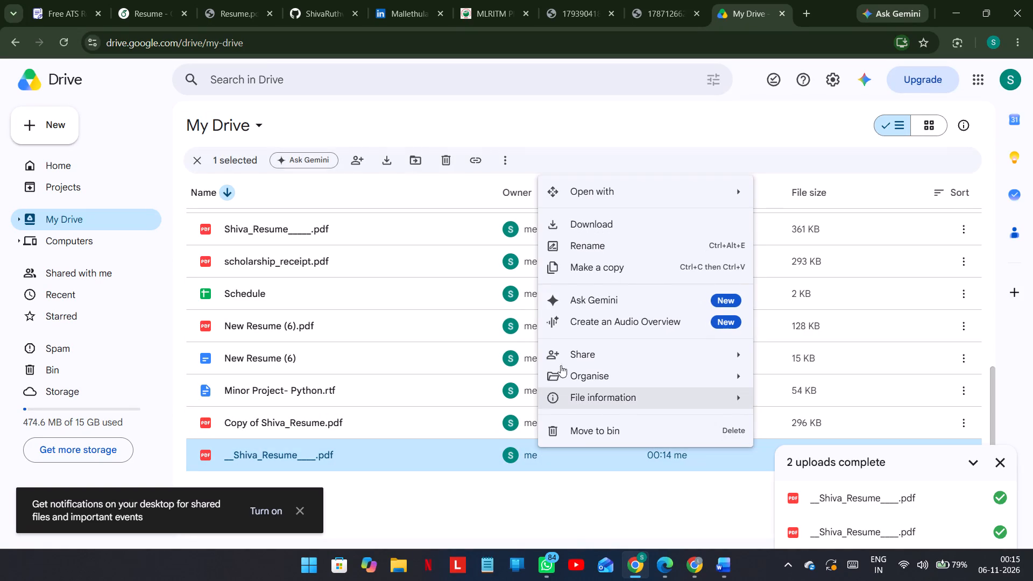
left_click(600, 358)
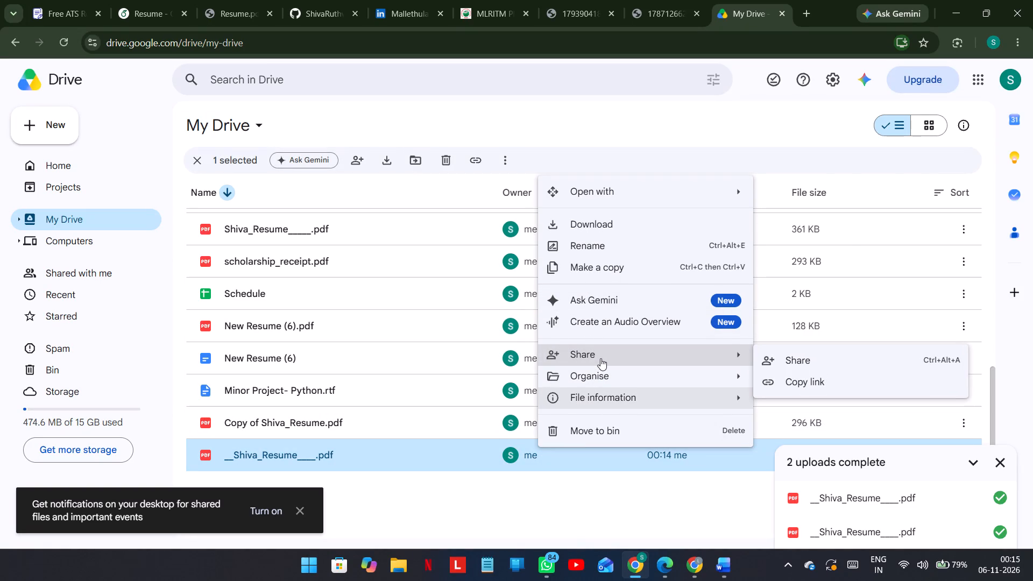
left_click(724, 363)
left_click(738, 356)
left_click(775, 375)
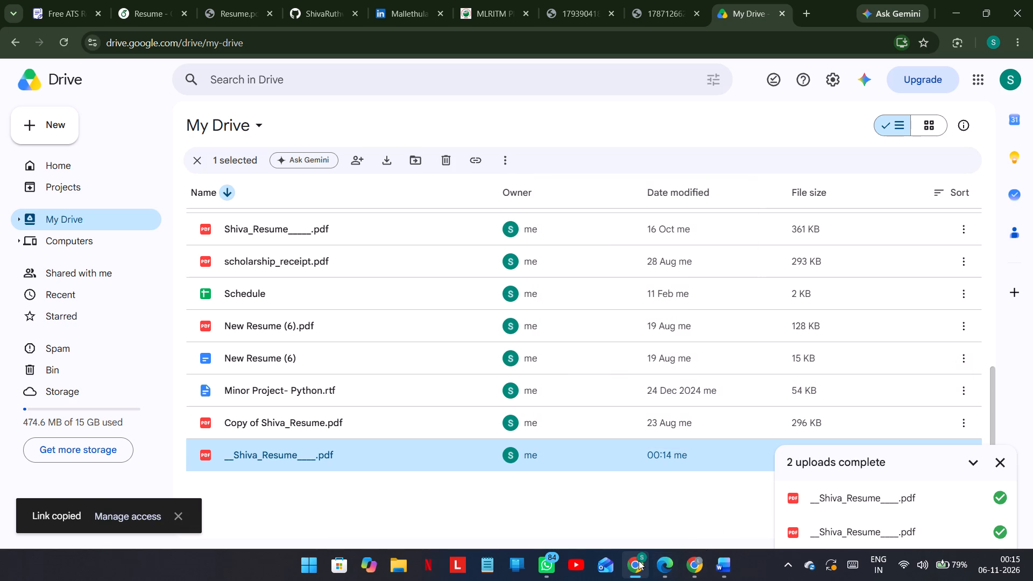
Replace the Resume Link on the placement portal's Update Profile page with the copied Drive link.
left_click(477, 0)
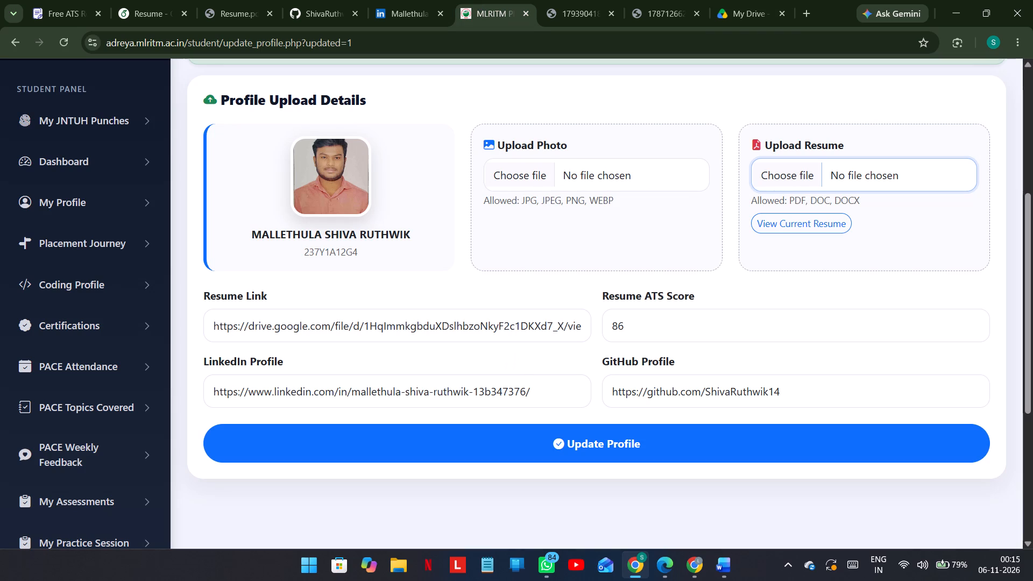
left_click(529, 331)
key("ctrl+a")
key("ctrl+v")
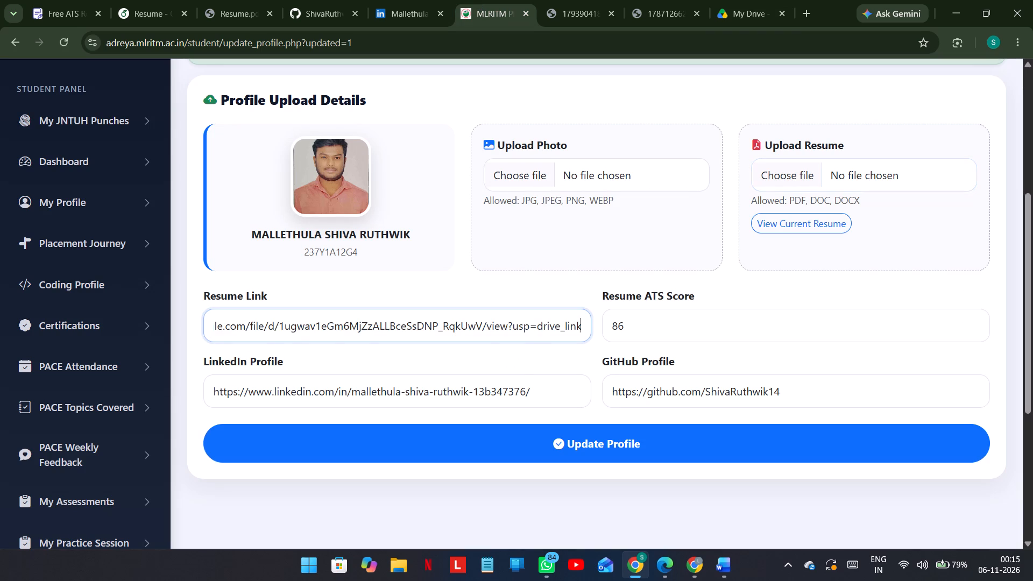
Choose __Shiva_Resume____.pdf from the Desktop as the Upload Resume file.
scroll(678, 329, "down", 1)
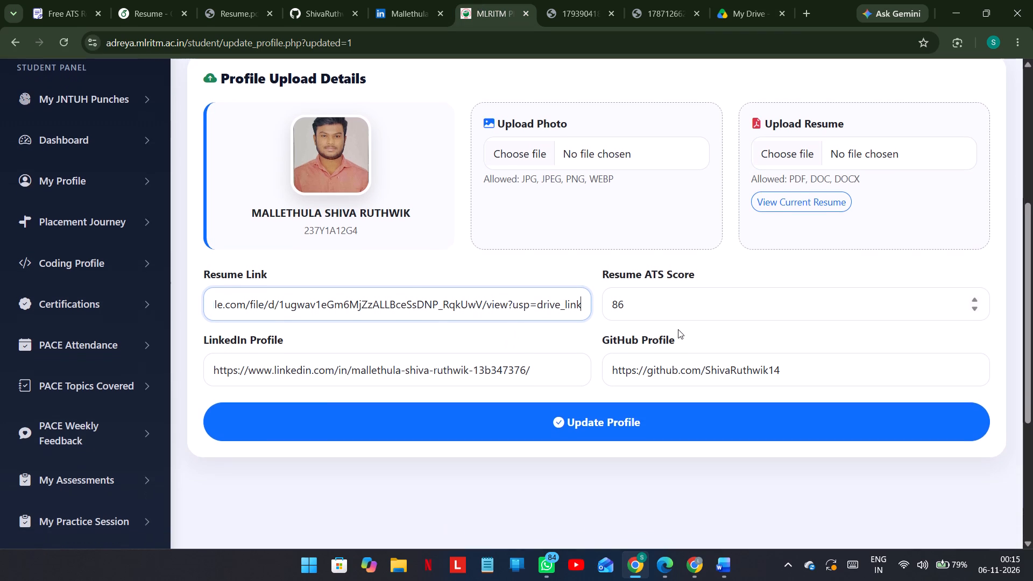
scroll(678, 329, "down", 1)
left_click(796, 162)
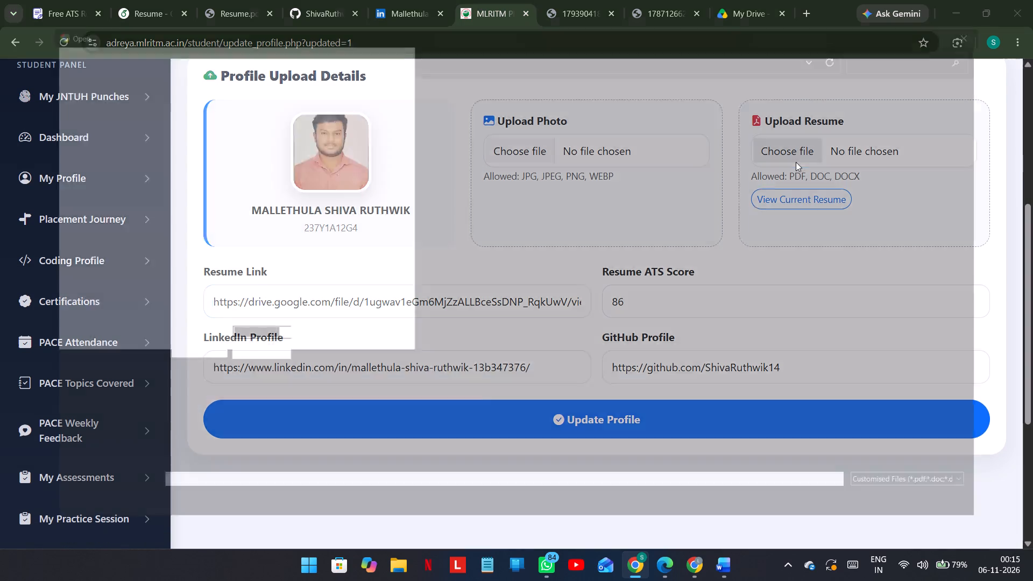
scroll(407, 320, "down", 1)
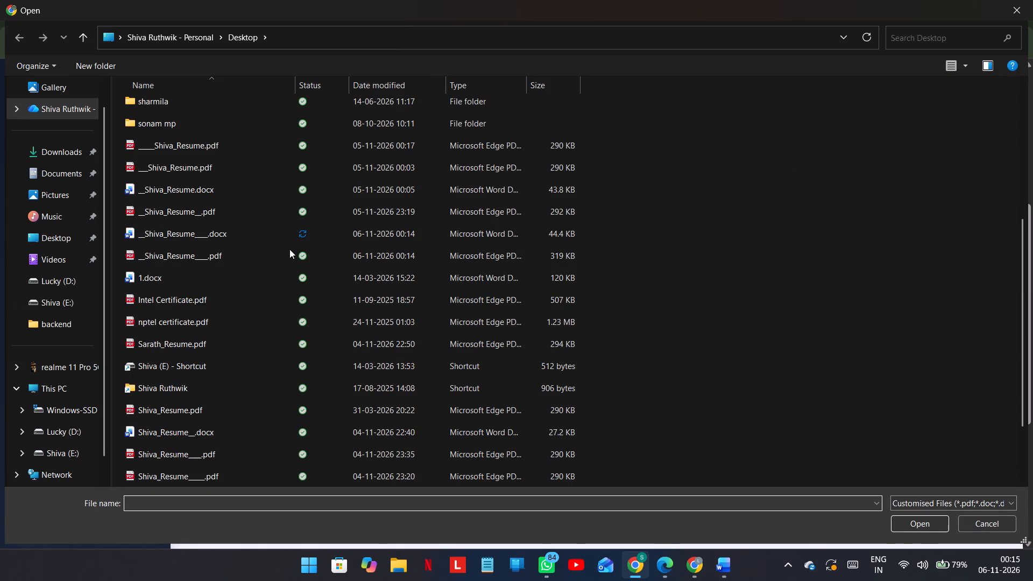
double_click(282, 254)
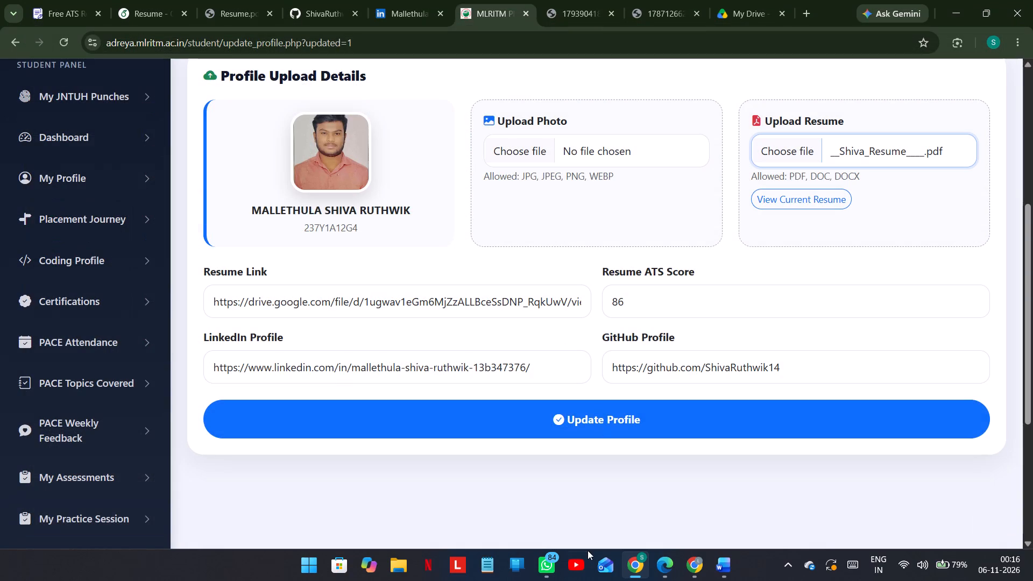
Submit the profile update with the new resume link and file, and look over the reloaded page.
scroll(588, 550, "down", 1)
scroll(614, 330, "down", 2)
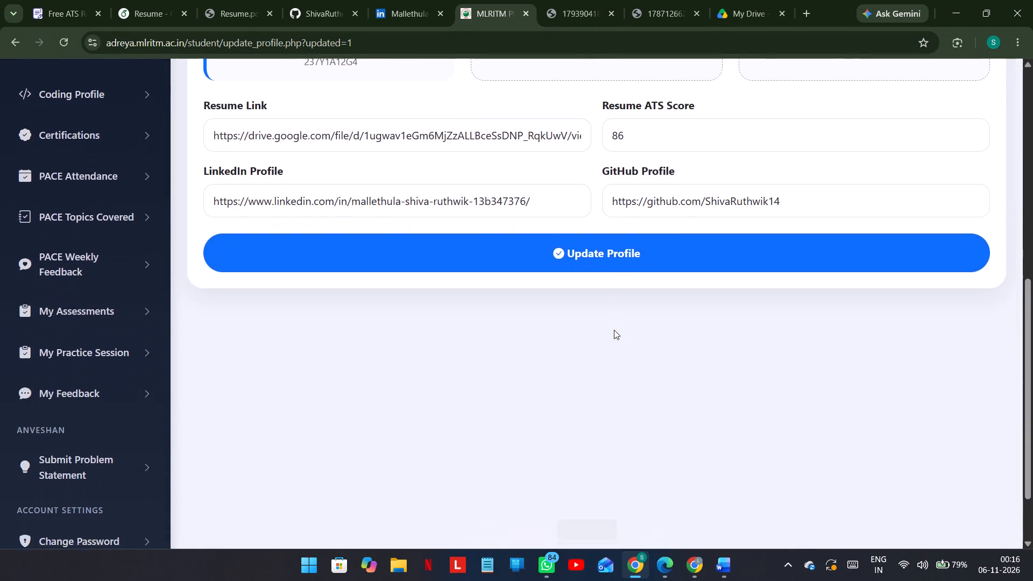
scroll(614, 330, "up", 5)
scroll(614, 330, "down", 2)
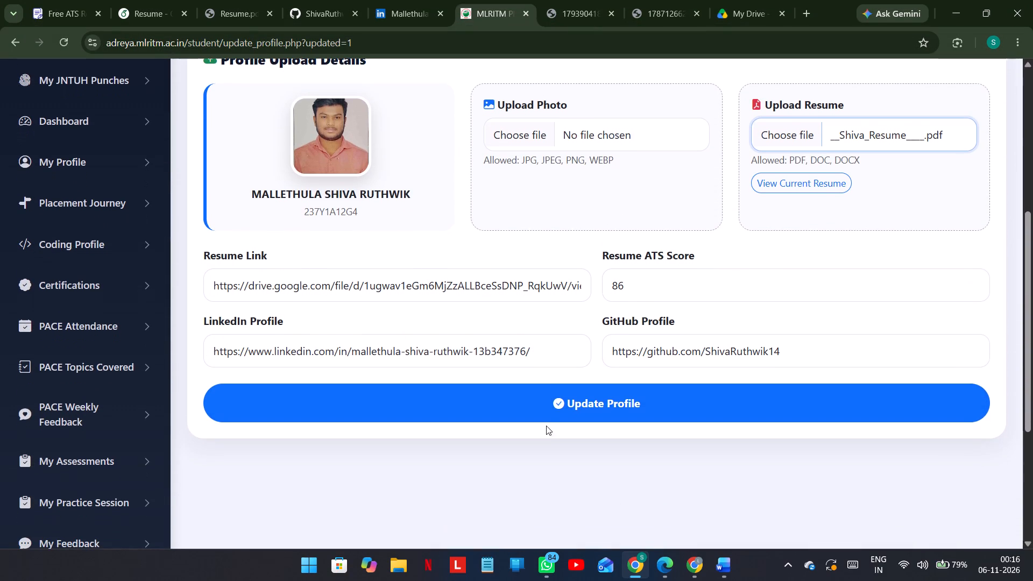
left_click(547, 409)
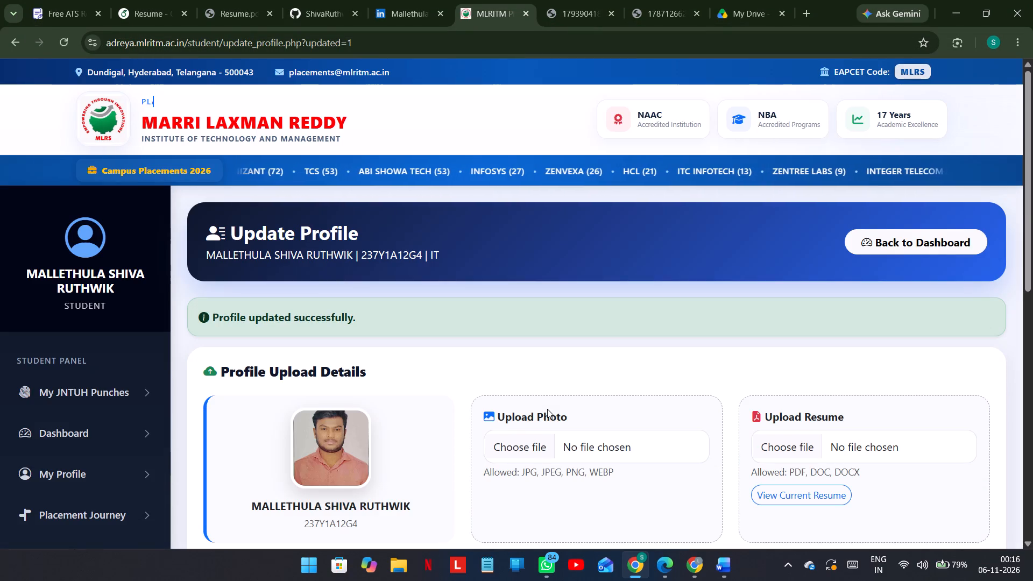
scroll(547, 409, "down", 2)
scroll(547, 409, "up", 2)
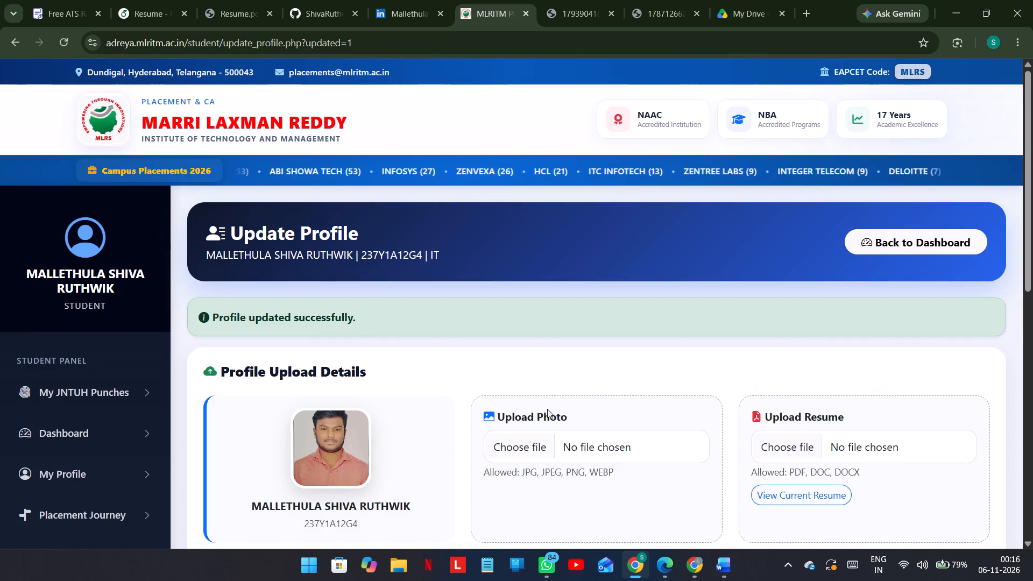
scroll(547, 409, "down", 8)
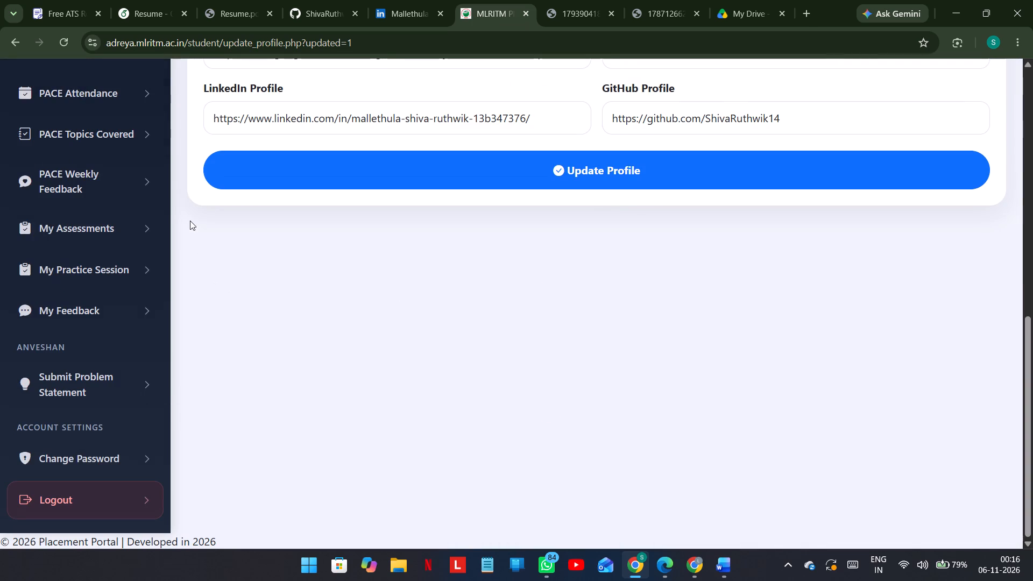
scroll(190, 221, "down", 4)
Close the Chrome, Edge and Word windows to get back to the Desktop.
left_click(1032, 1)
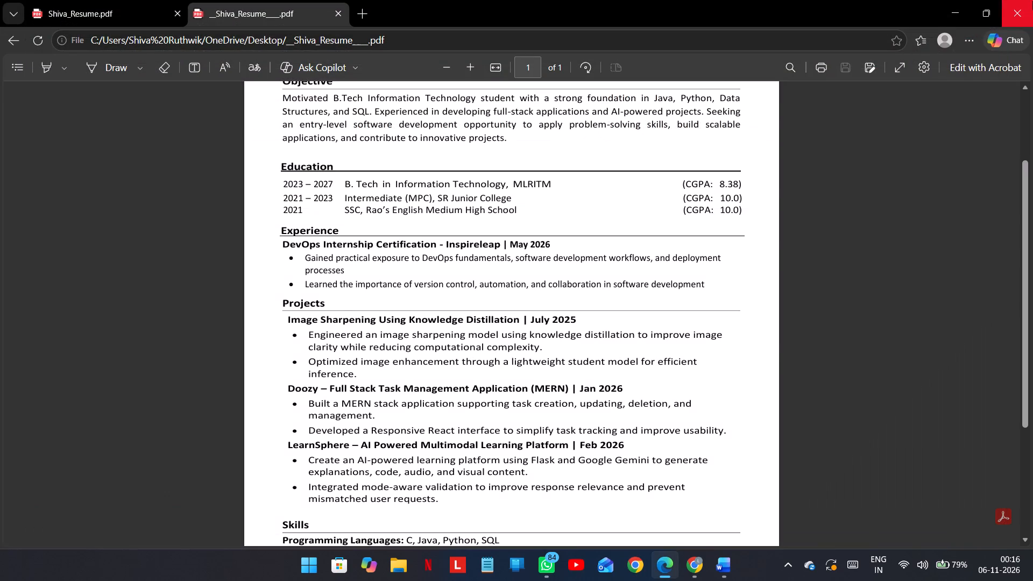
left_click(1032, 0)
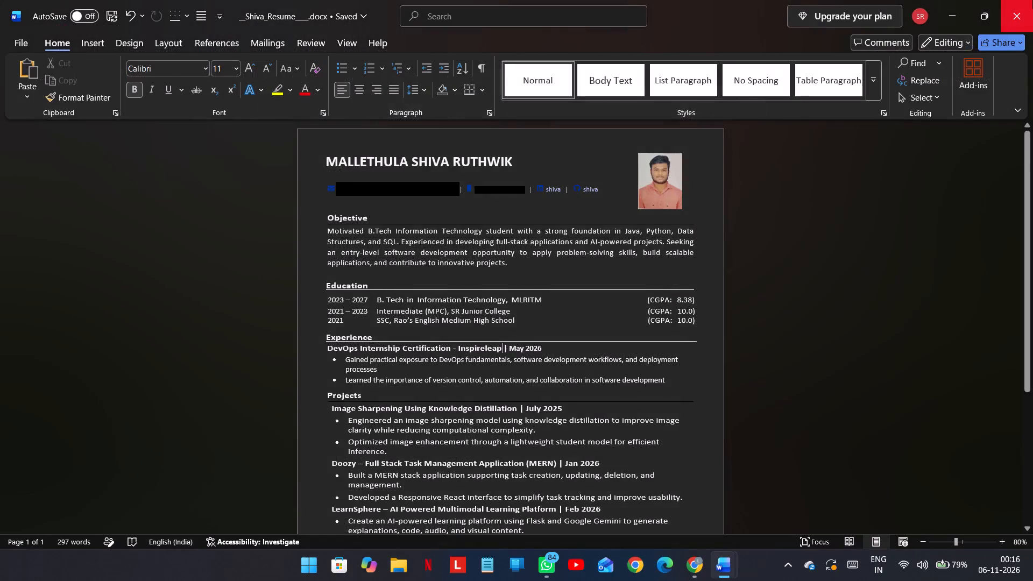
left_click(1032, 0)
left_click(1032, 0)
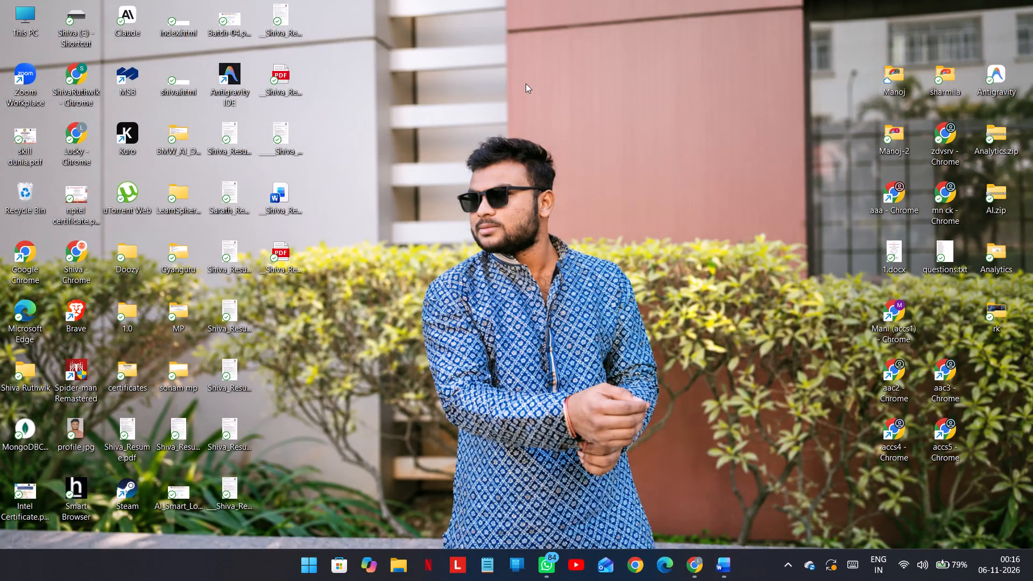
left_click(526, 83)
Open __Shiva_Resume____.pdf from the Desktop to check its content, and close it again.
double_click(275, 251)
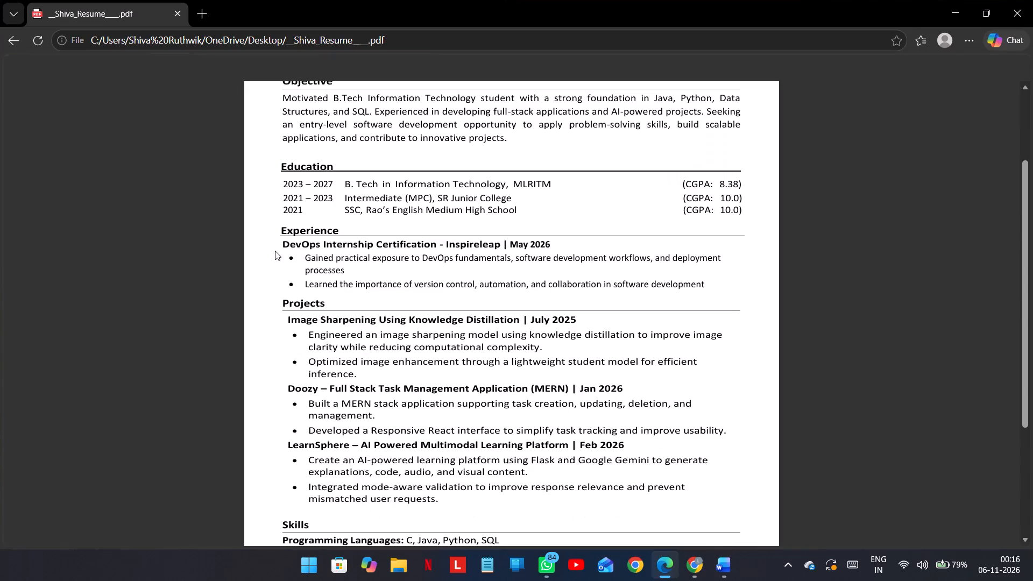
left_click(1032, 0)
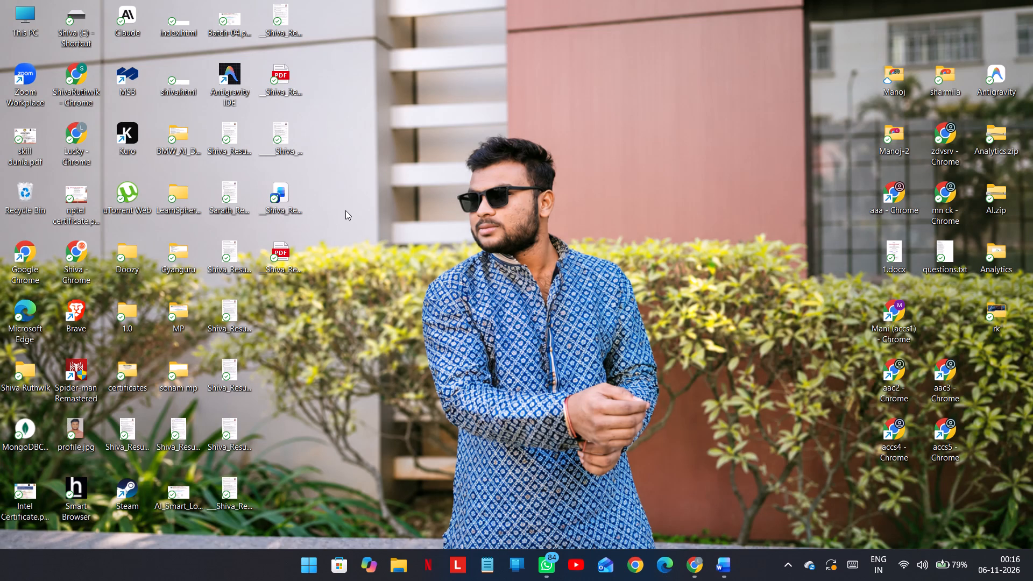
Create a new folder named Resumes on the Desktop.
right_click(345, 210)
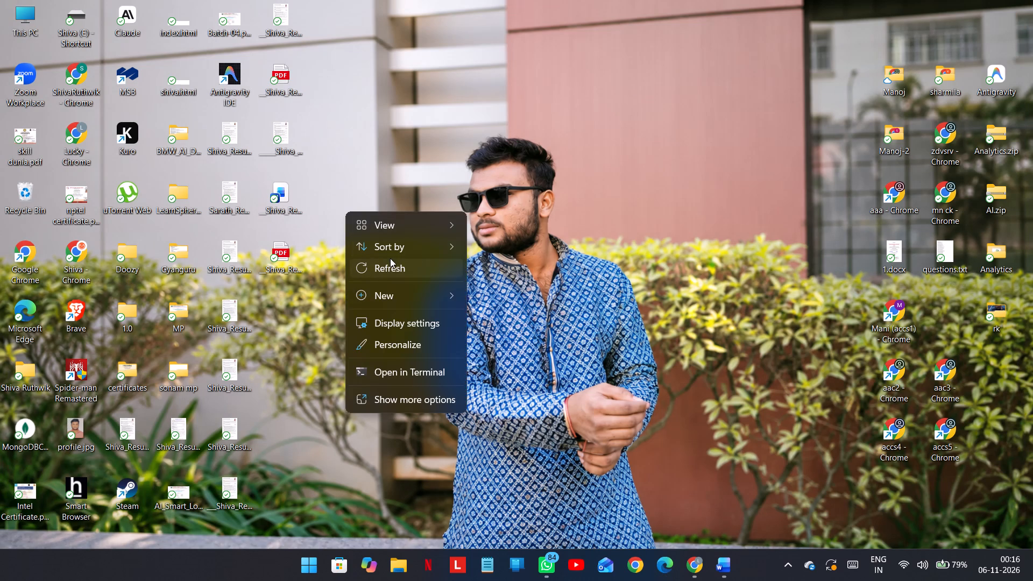
left_click(378, 291)
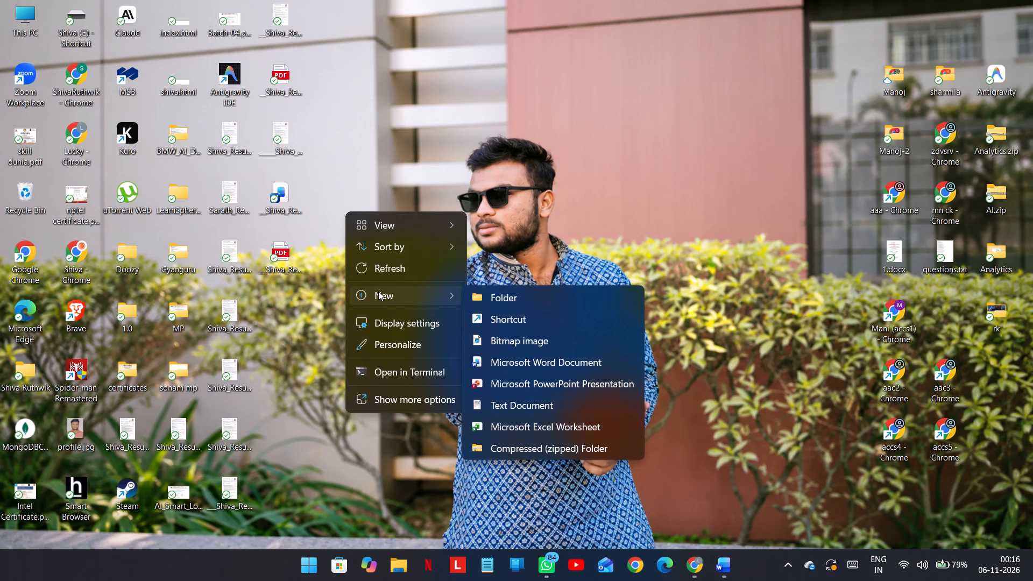
left_click(498, 301)
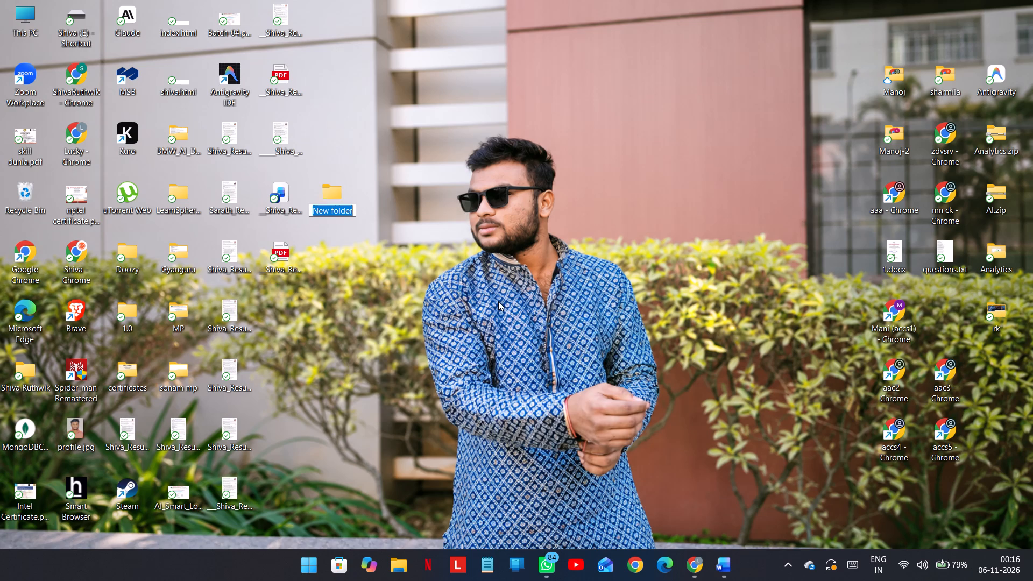
type("Resumes")
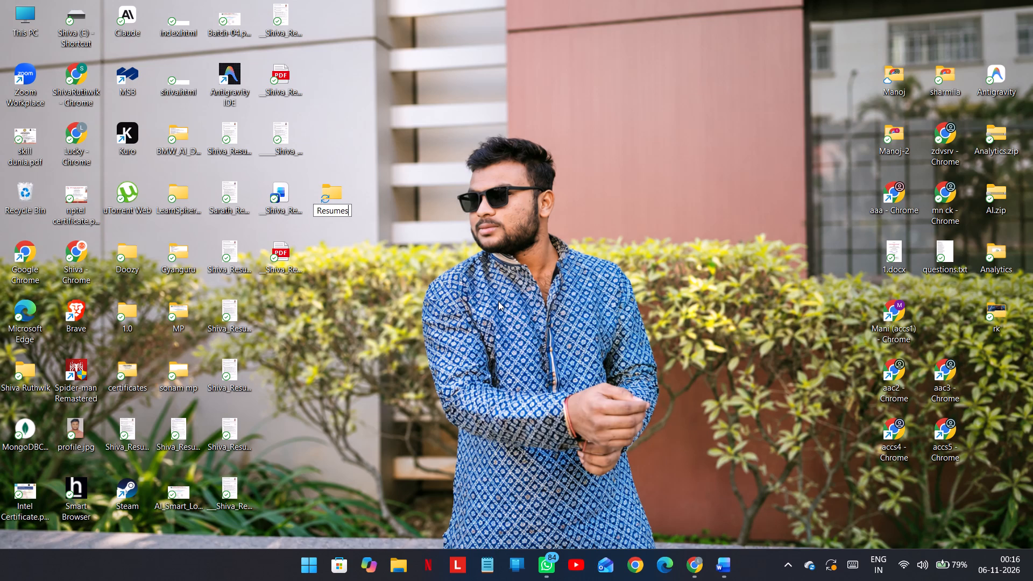
key("Return")
left_click(473, 240)
Move the __Shiva_Resume____ Word document and its PDF from the Desktop into the Resumes folder.
left_click_drag(284, 203, 338, 200)
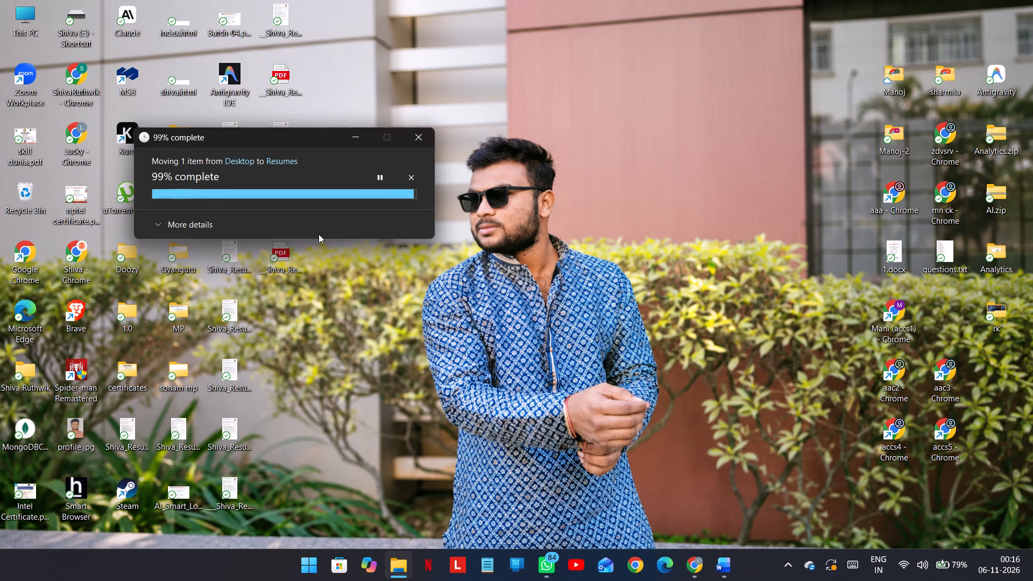
left_click_drag(319, 234, 295, 246)
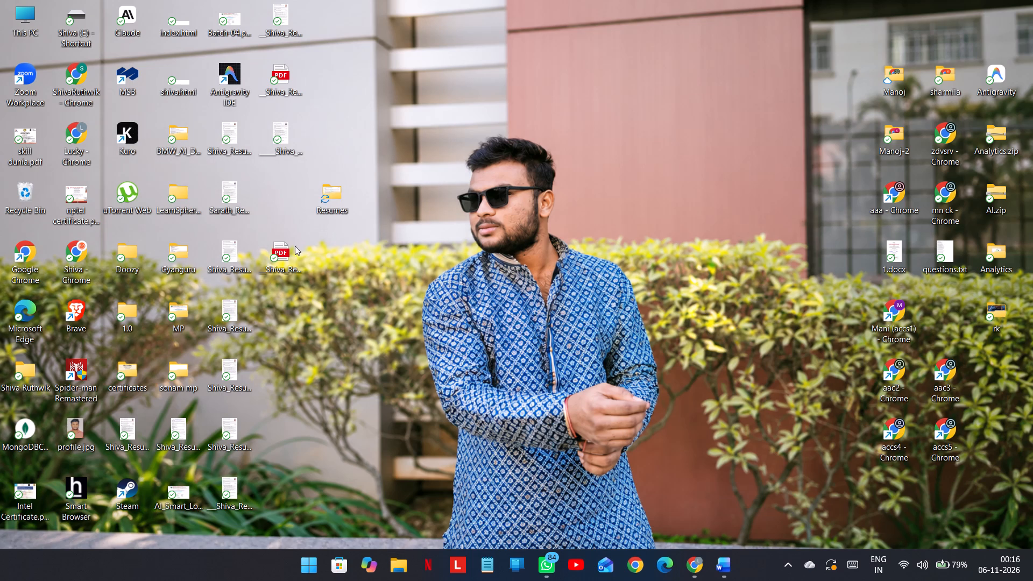
left_click_drag(295, 246, 287, 256)
left_click_drag(287, 256, 331, 207)
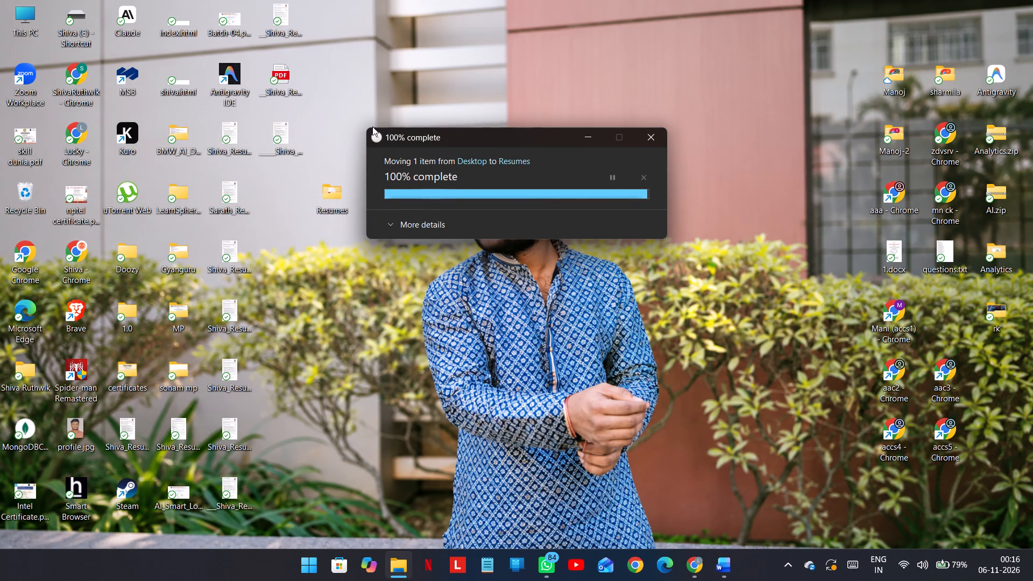
left_click(376, 114)
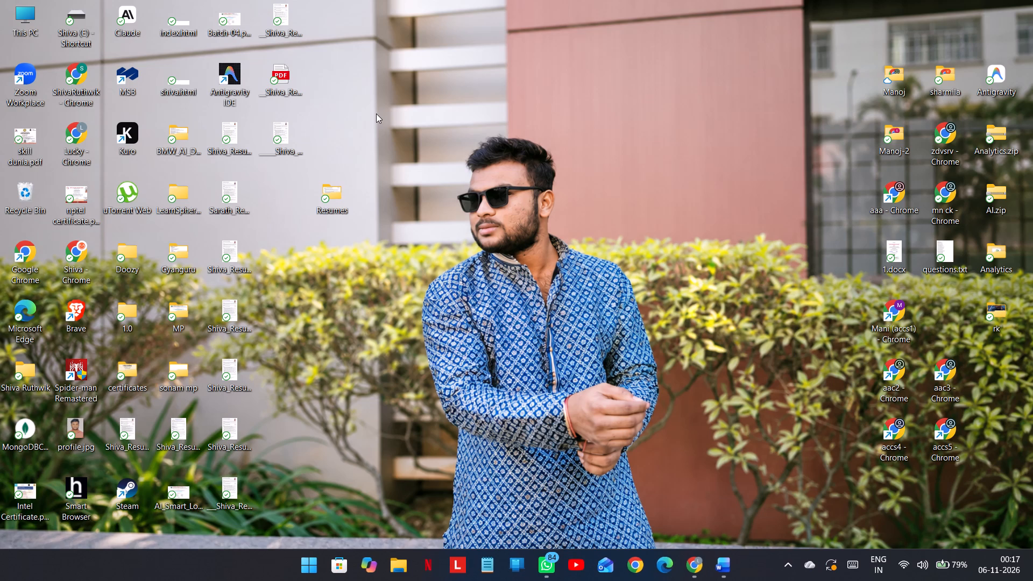
Open ____Shiva_Resume.pdf from the Desktop and review its sections from the objective down to the certificates.
double_click(292, 139)
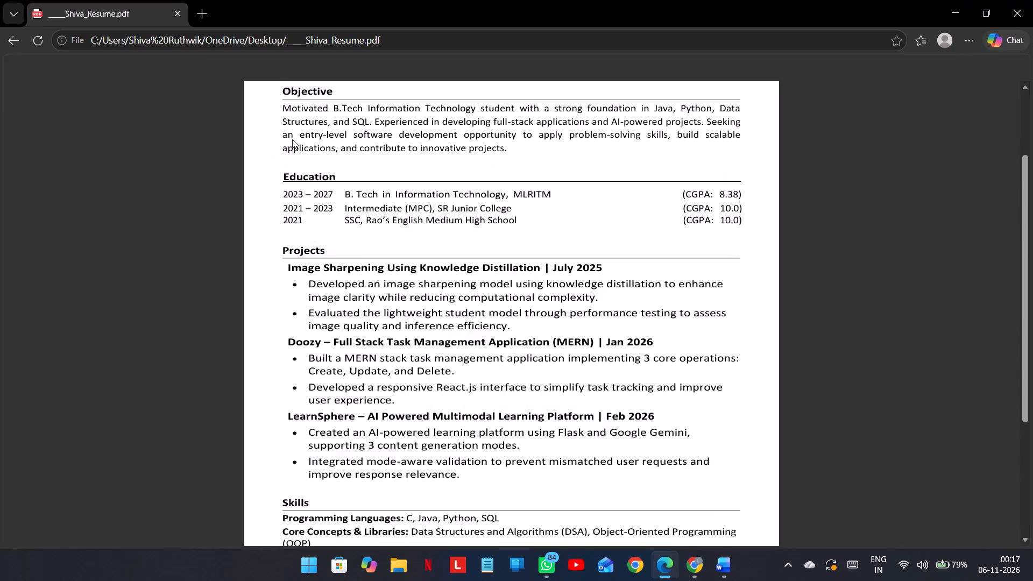
scroll(398, 324, "down", 5)
scroll(398, 324, "up", 5)
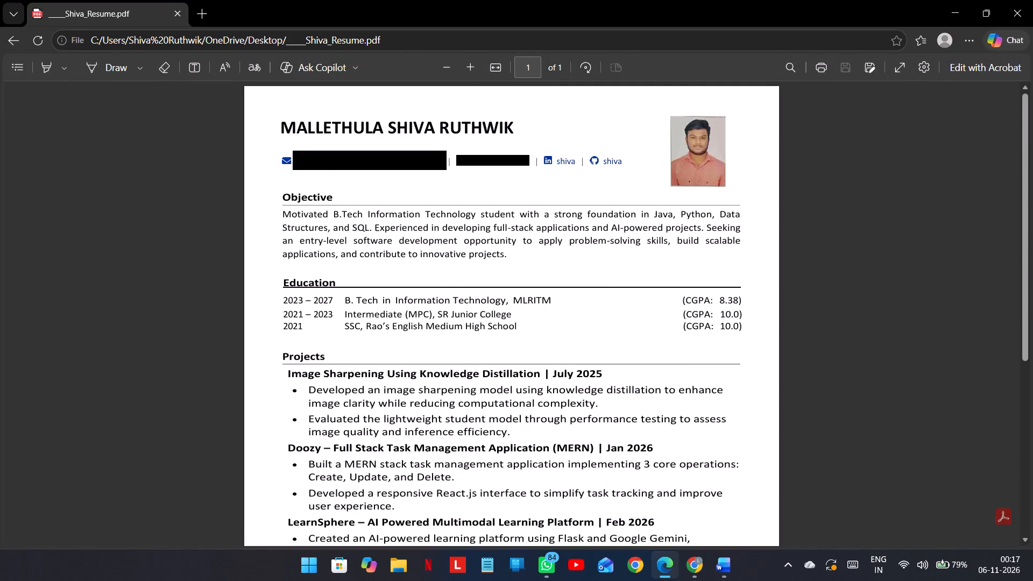
scroll(398, 324, "down", 5)
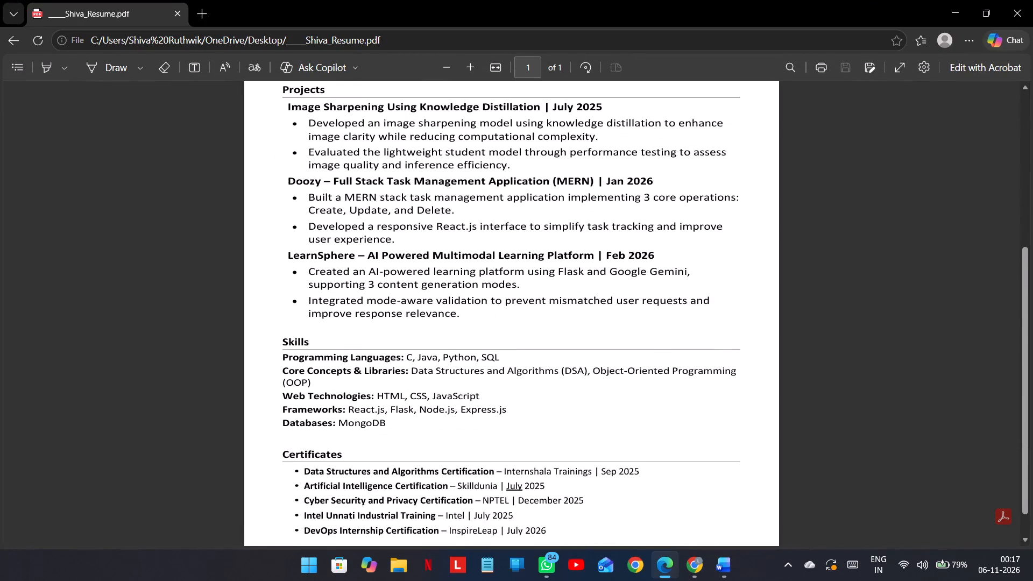
scroll(398, 324, "up", 4)
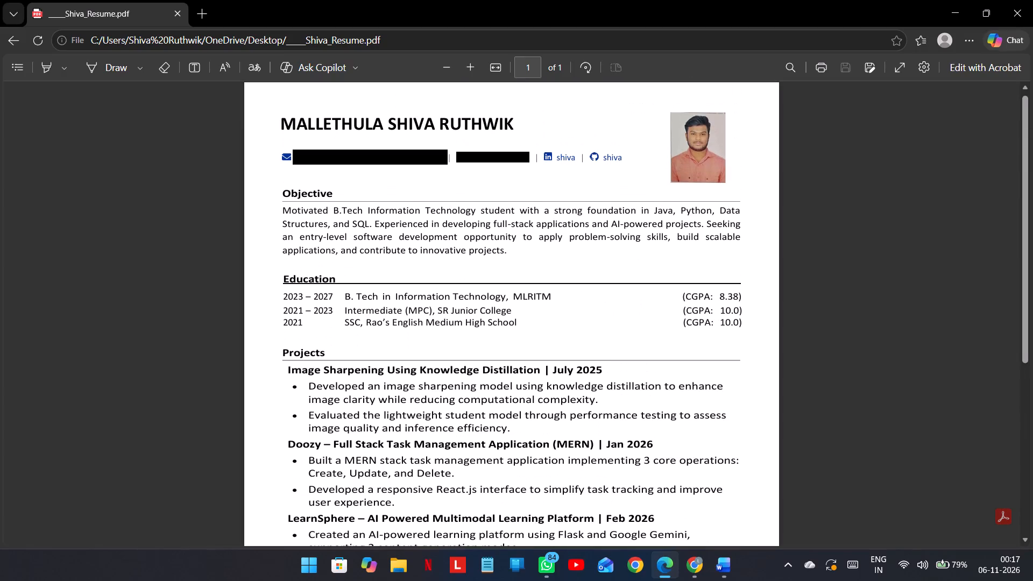
scroll(422, 311, "down", 1)
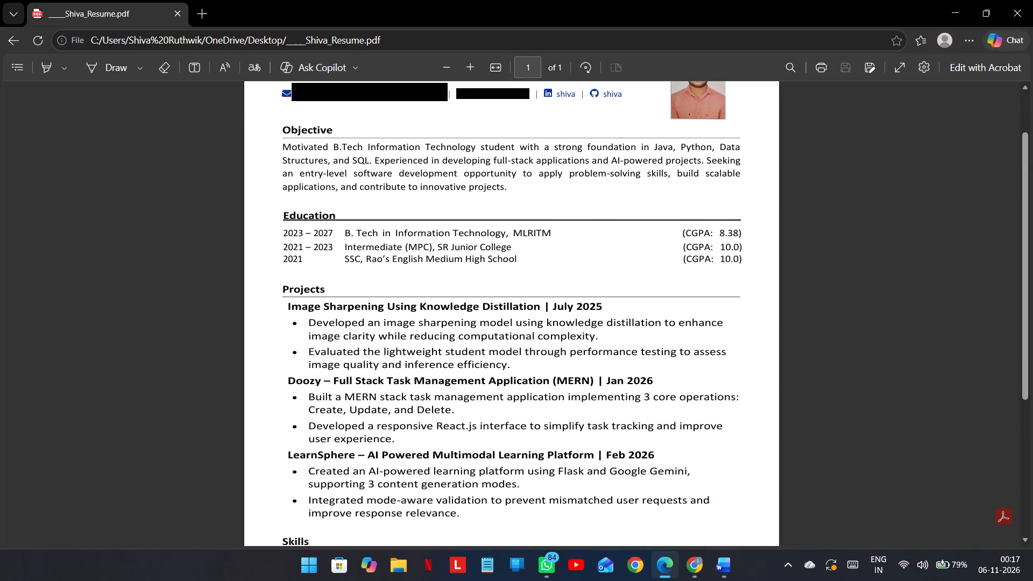
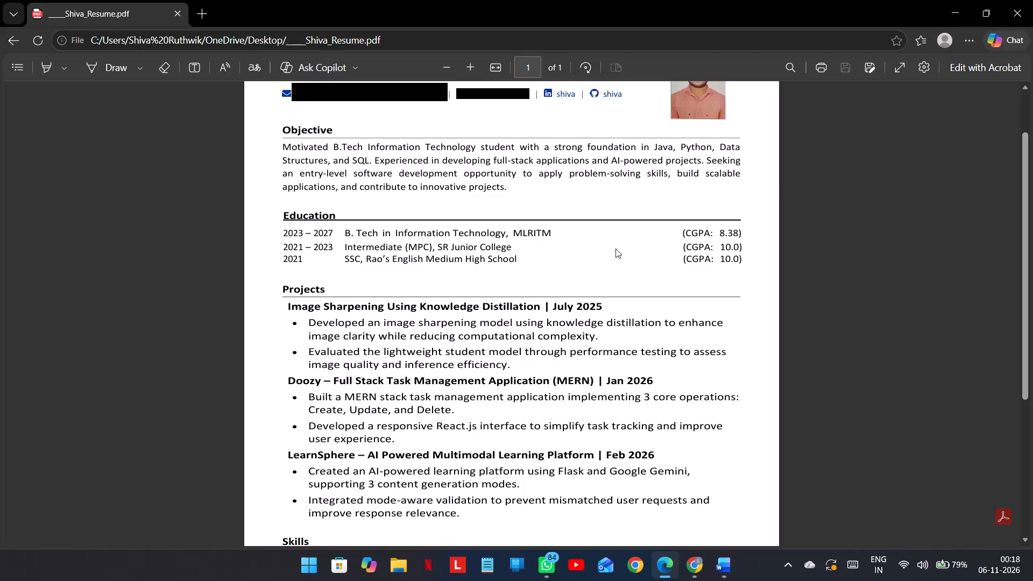
Review the objective, education, projects, skills and certificates in ____Shiva_Resume.pdf, and close the document.
scroll(526, 250, "up", 2)
scroll(526, 250, "down", 4)
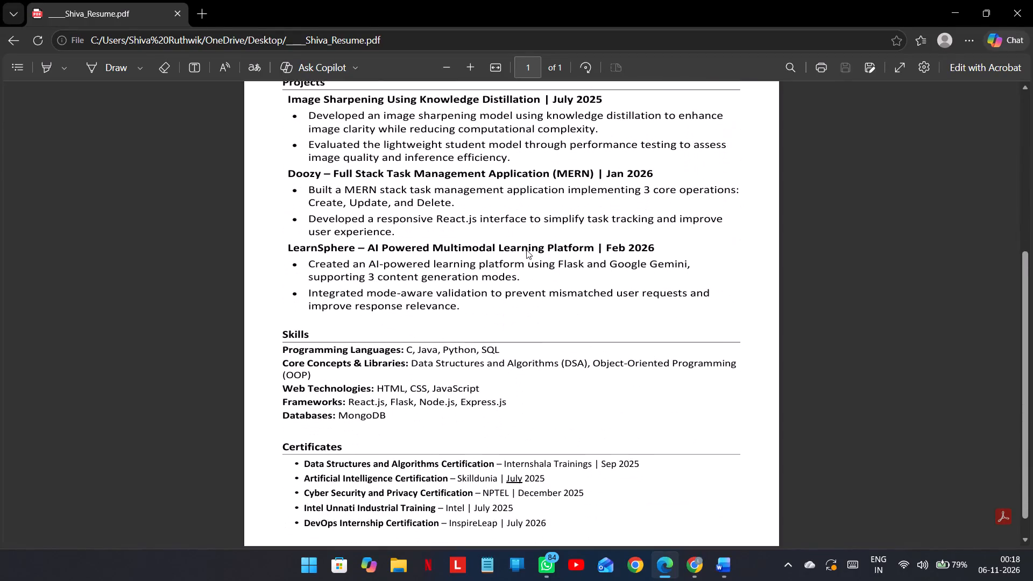
scroll(526, 245, "up", 1)
scroll(773, 97, "up", 1)
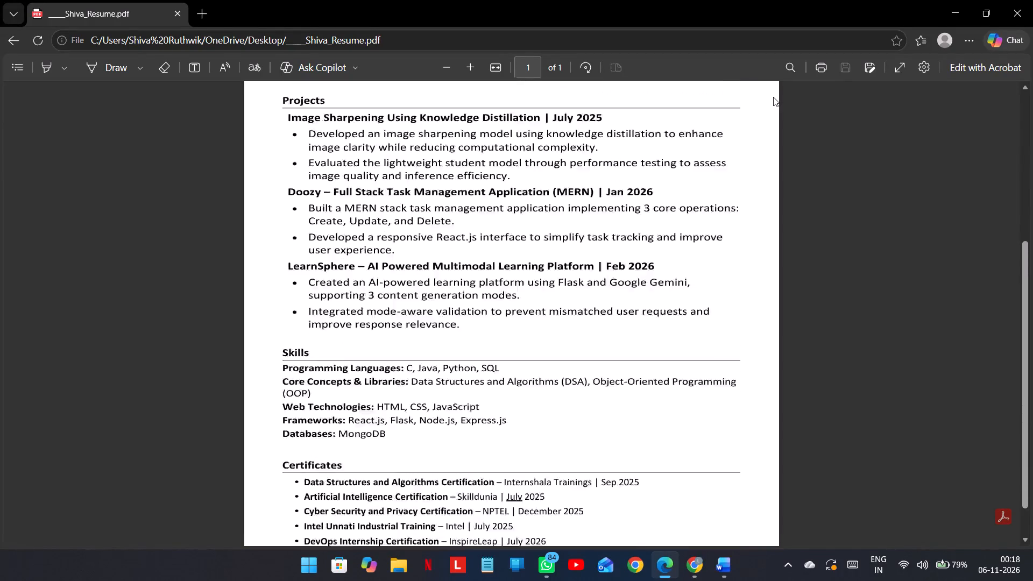
scroll(773, 97, "up", 2)
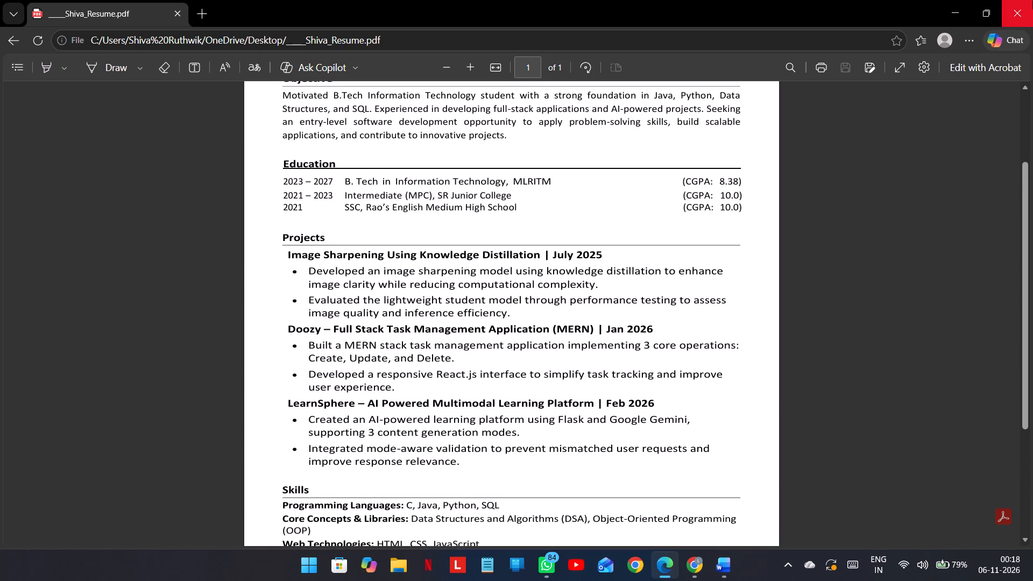
left_click(1032, 0)
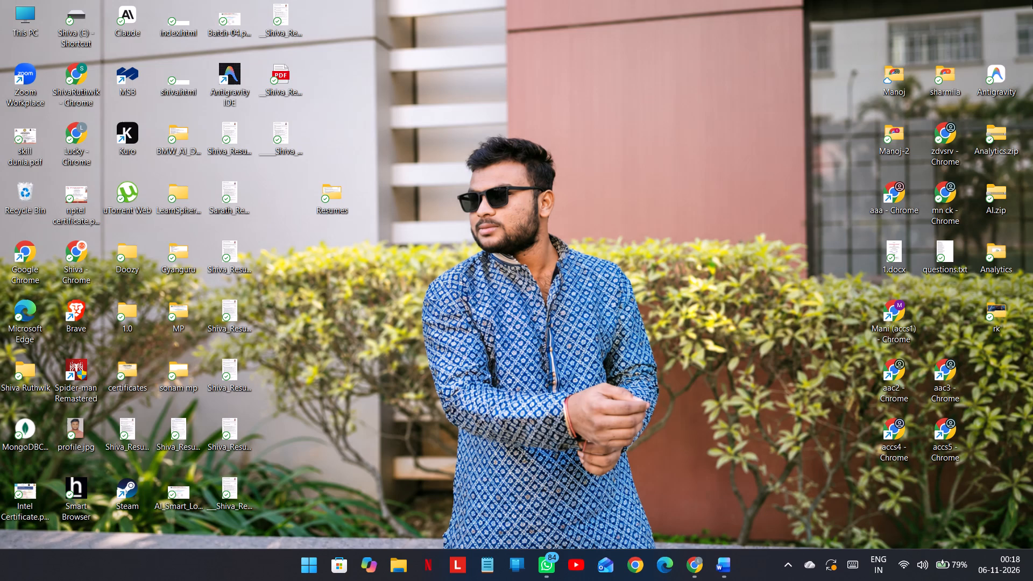
Delete the ____Shiva_Resume.pdf file from the desktop.
right_click(279, 132)
left_click(467, 105)
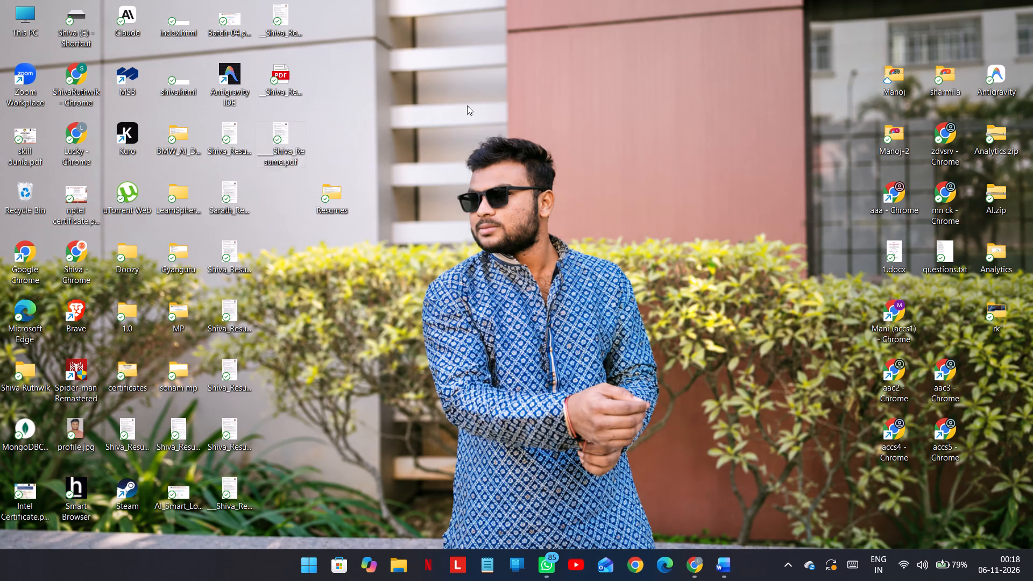
Open __Shiva_Resume__.pdf from the desktop, examine its contact links and project descriptions, and close it.
double_click(295, 82)
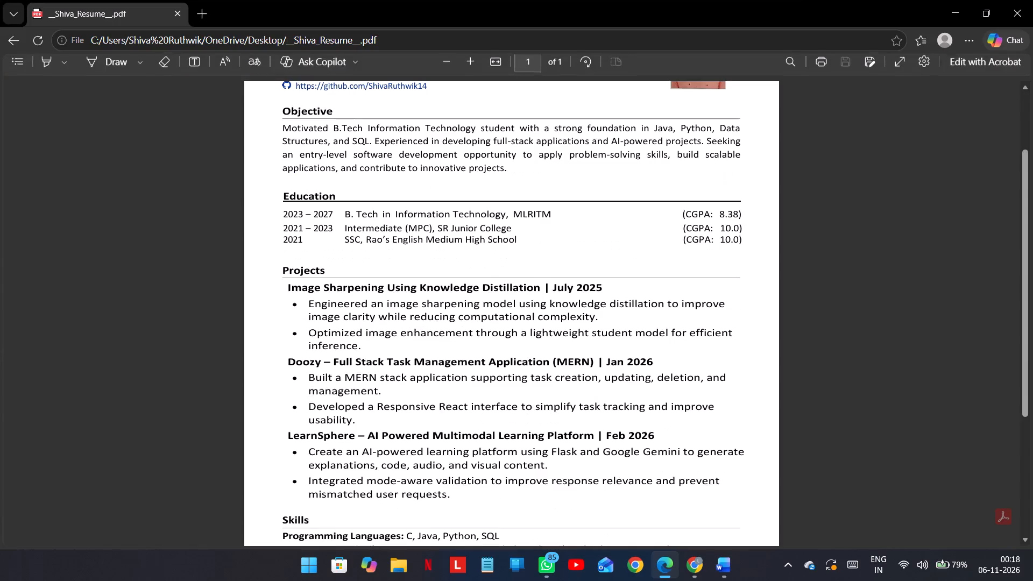
scroll(423, 253, "down", 4)
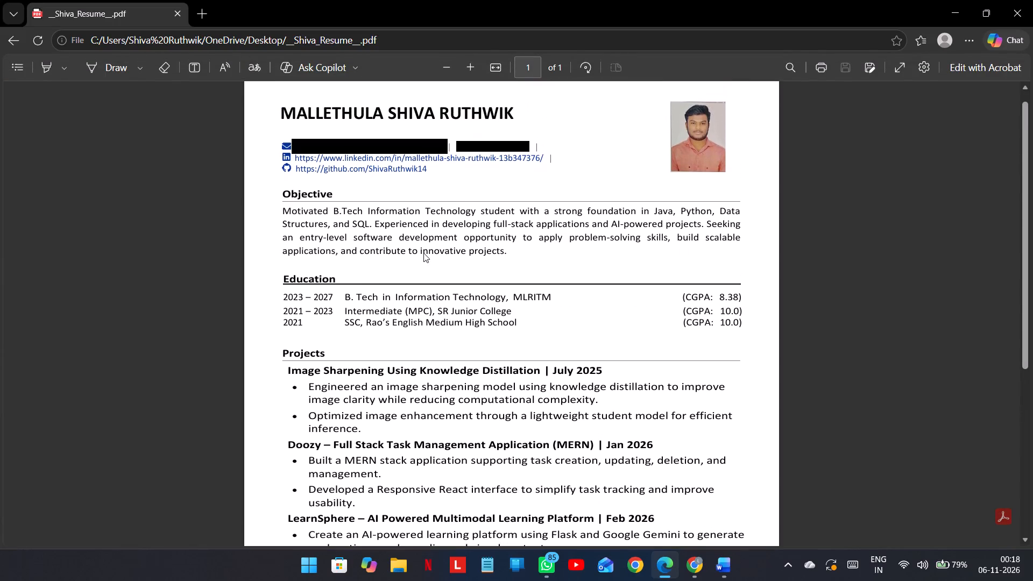
scroll(423, 253, "down", 1)
left_click(1032, 0)
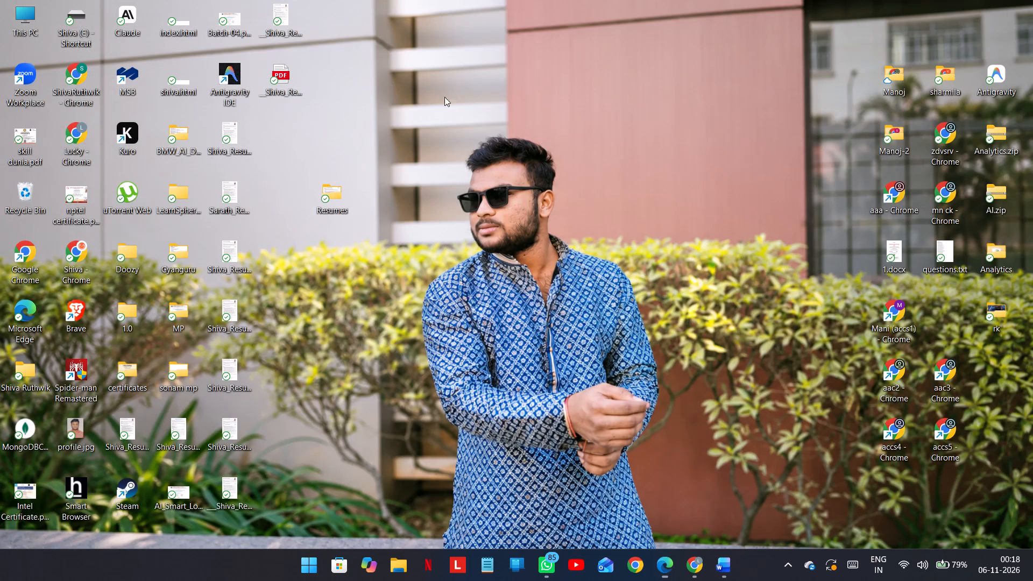
Move __Shiva_Resume__.pdf from the desktop into the Resumes folder.
left_click_drag(285, 82, 332, 189)
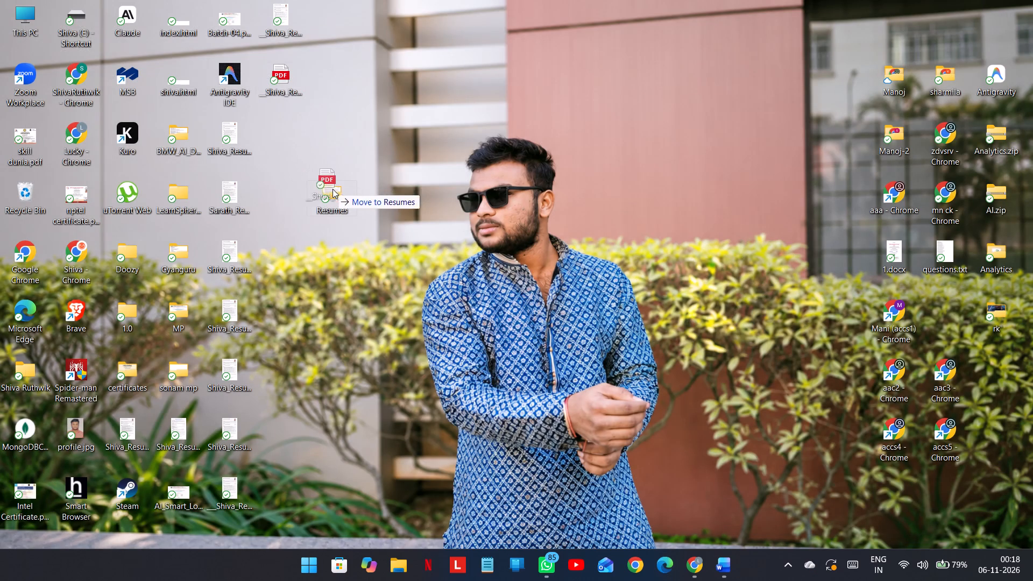
left_click_drag(332, 189, 336, 194)
left_click(285, 2)
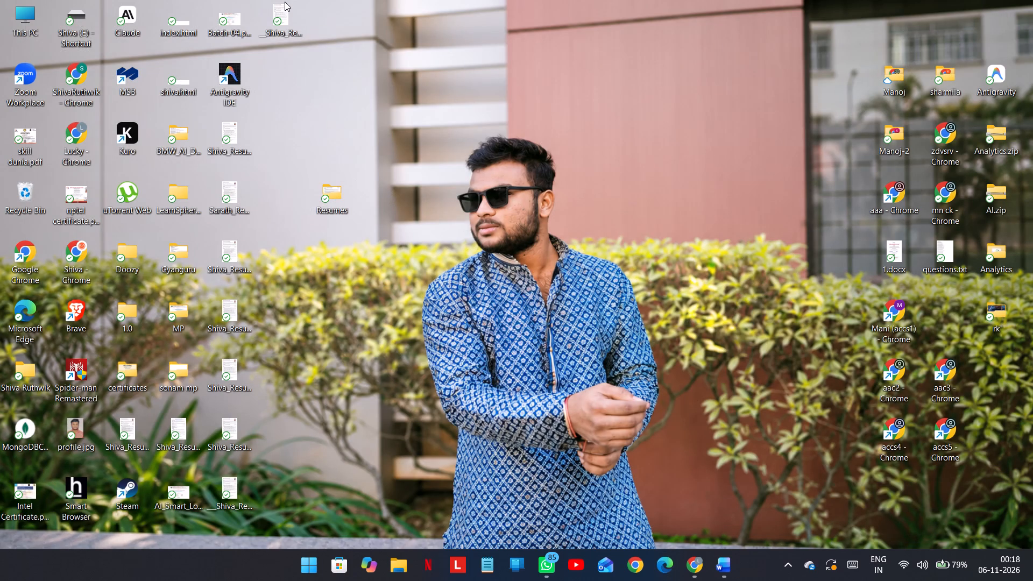
Open Resume (3).pdf from the Shiva (E:) drive in File Explorer, read through its sections, and close it.
left_click(404, 565)
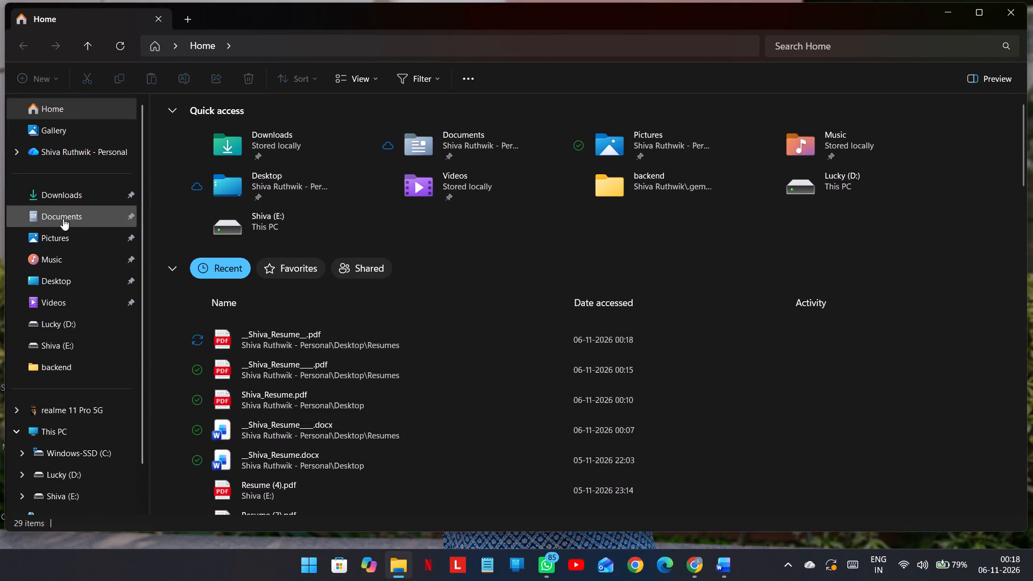
left_click(88, 335)
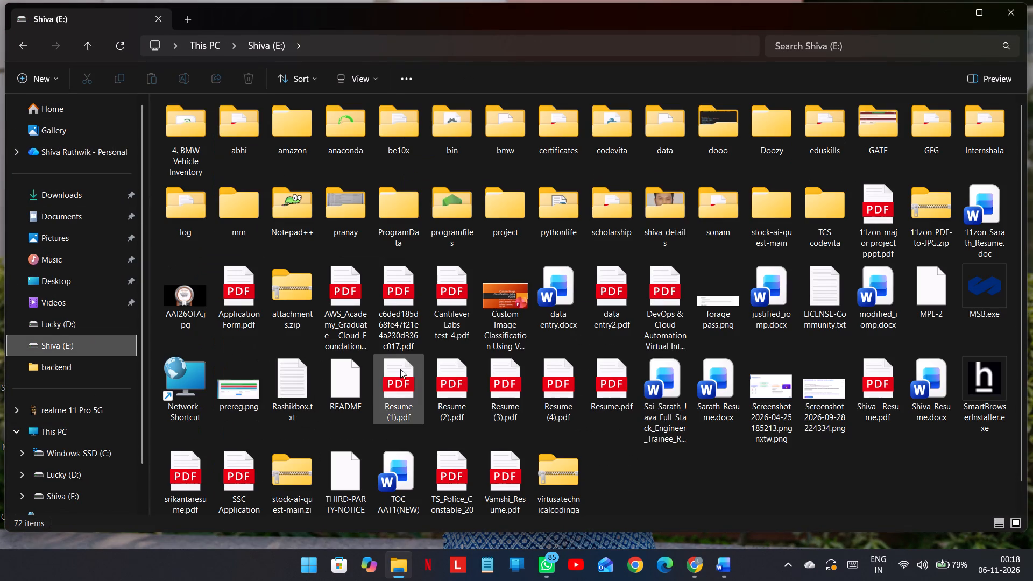
double_click(506, 399)
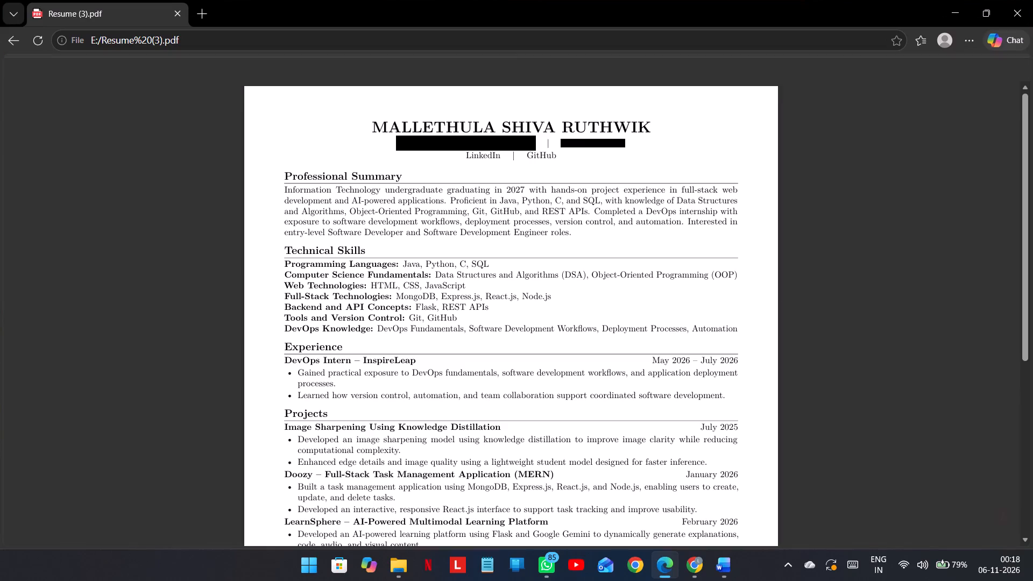
scroll(510, 338, "down", 3)
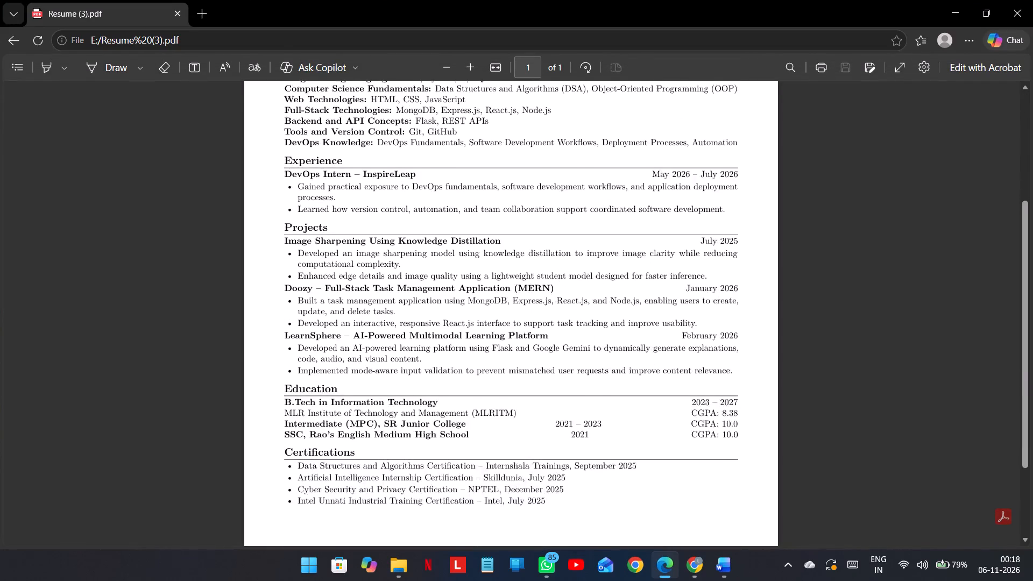
scroll(510, 338, "down", 1)
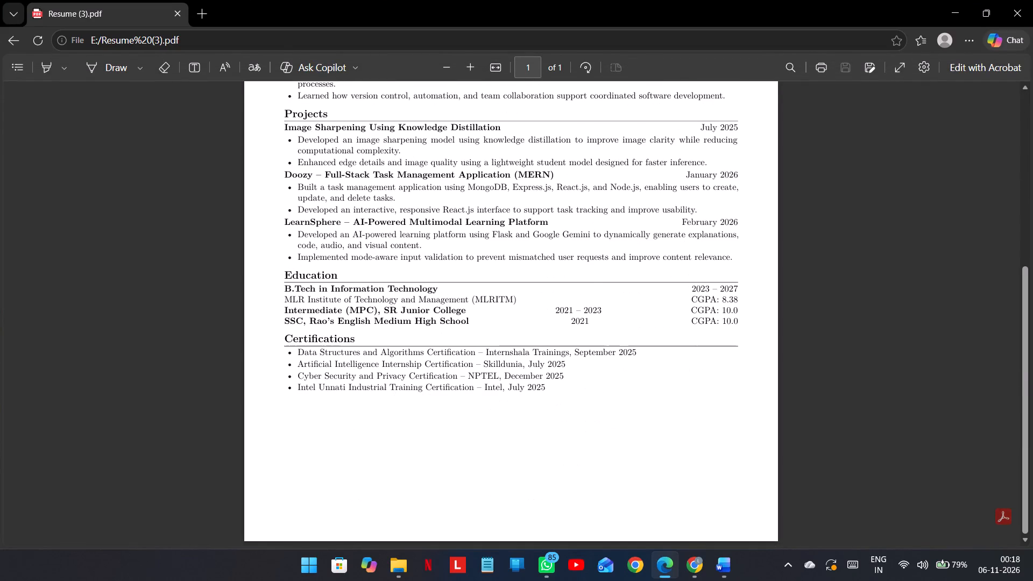
left_click(1032, 0)
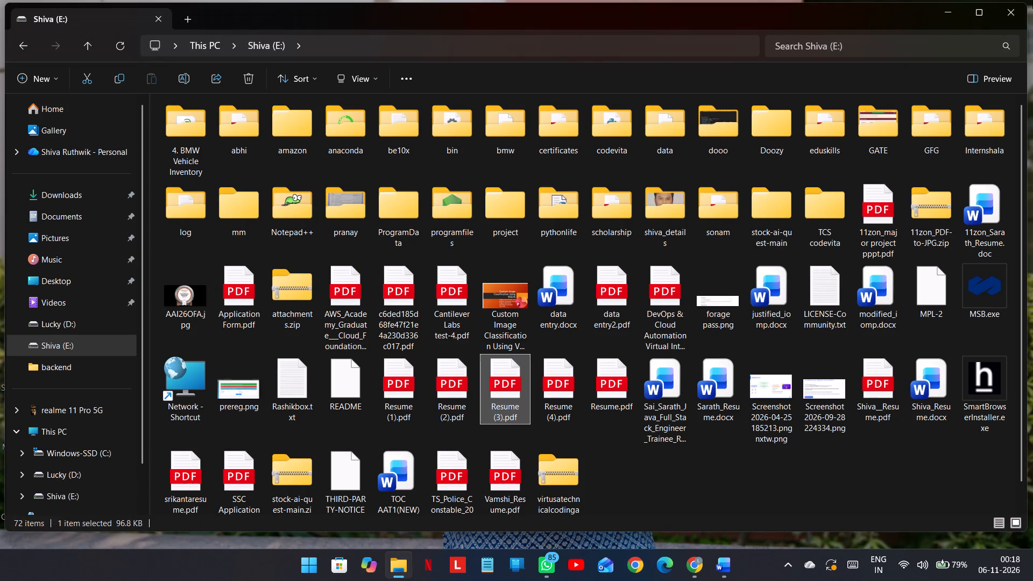
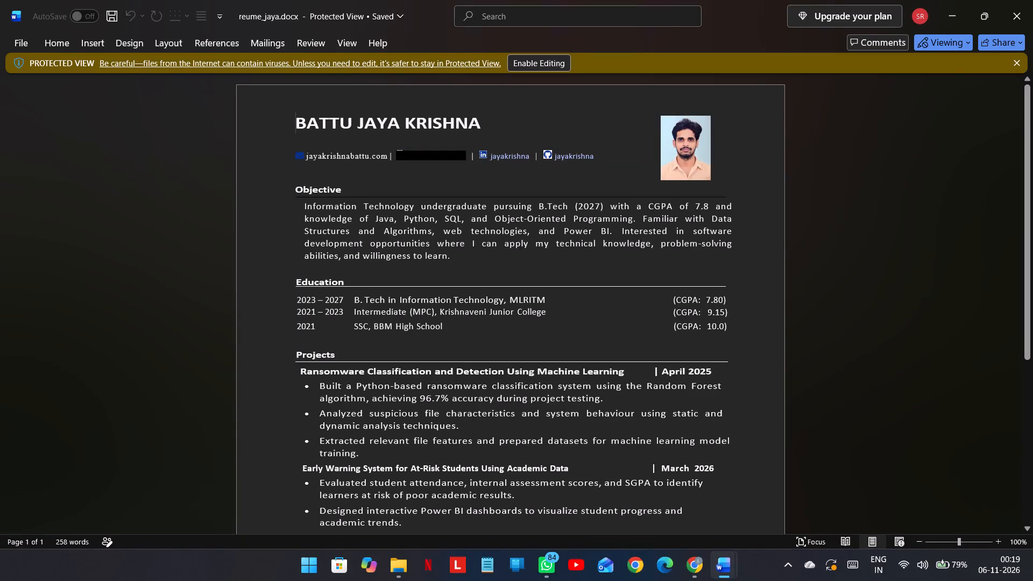
left_click_drag(513, 77, 521, 60)
left_click(521, 60)
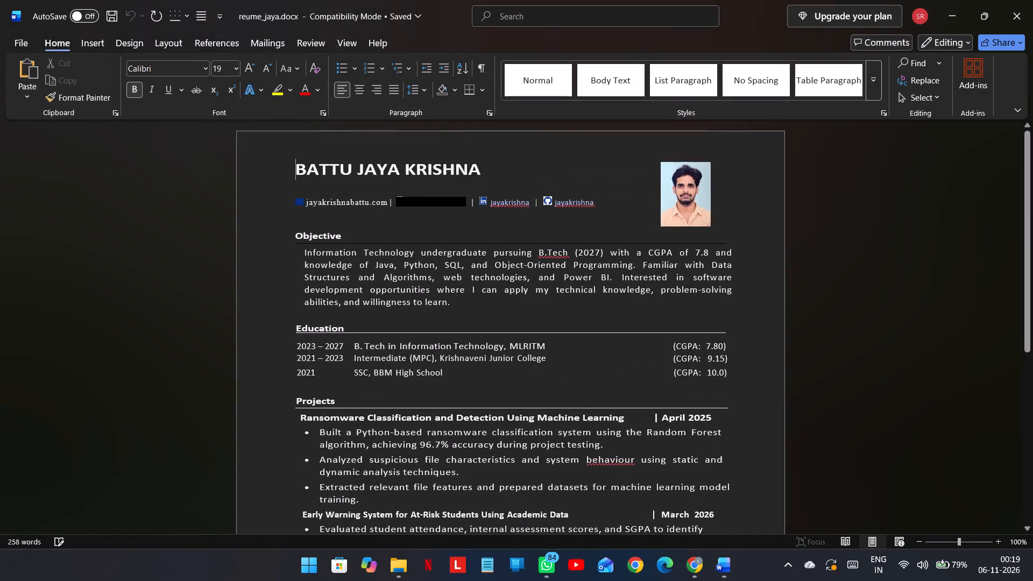
left_click(369, 203)
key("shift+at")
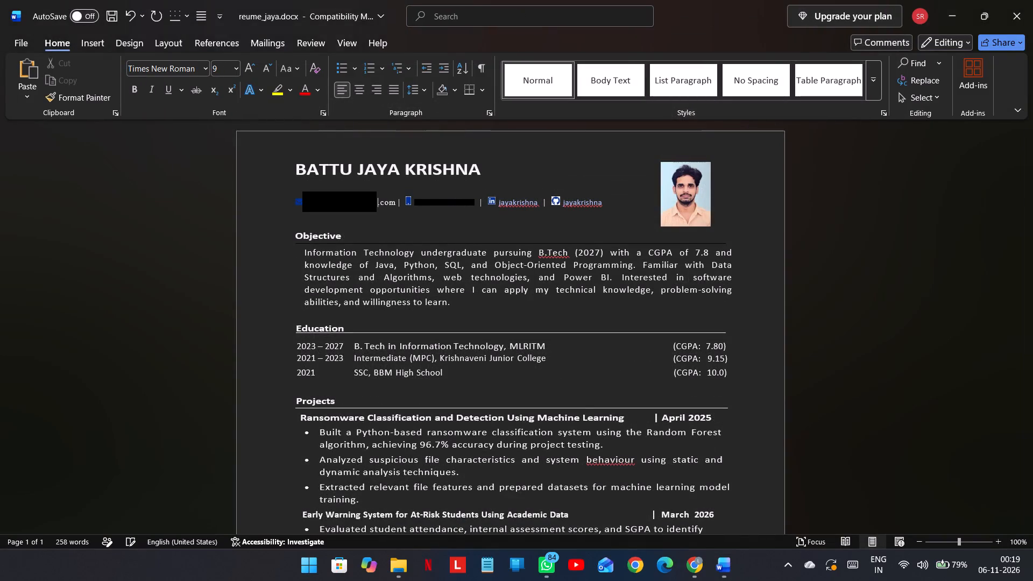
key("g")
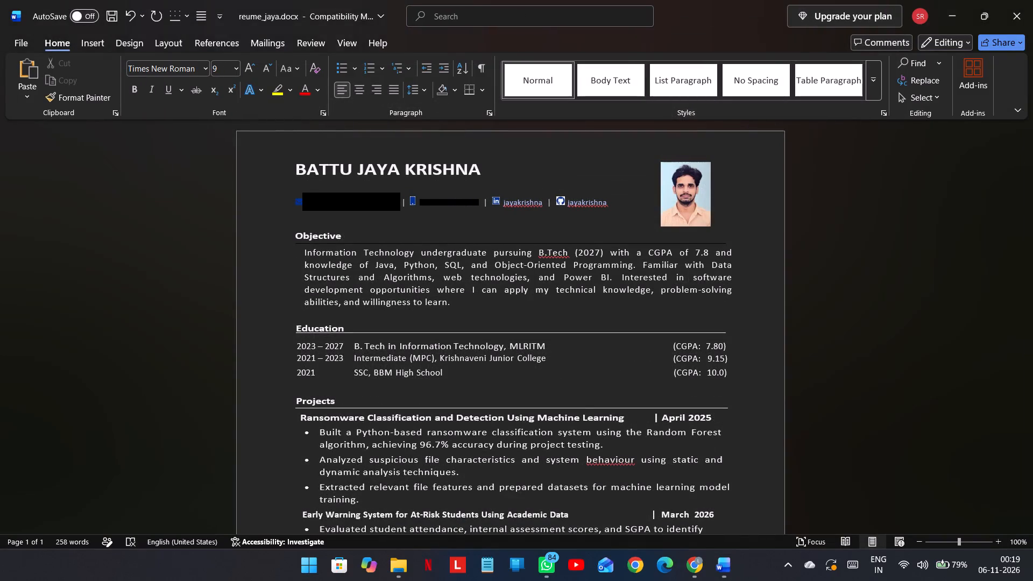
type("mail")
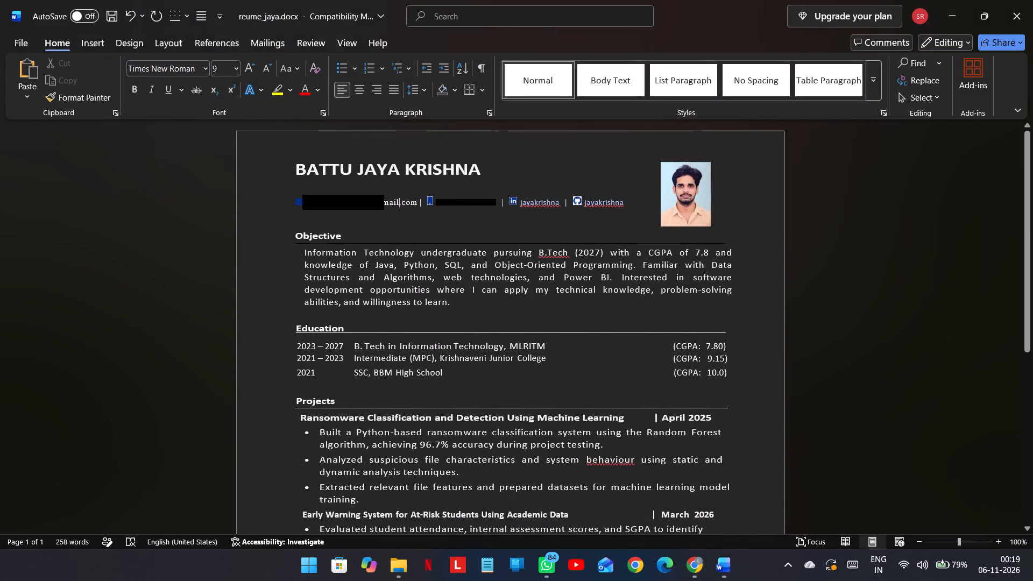
Review the whole resume page, from the header and Objective through the Projects, Skills and Certificates sections.
scroll(472, 264, "down", 3)
scroll(472, 264, "up", 3)
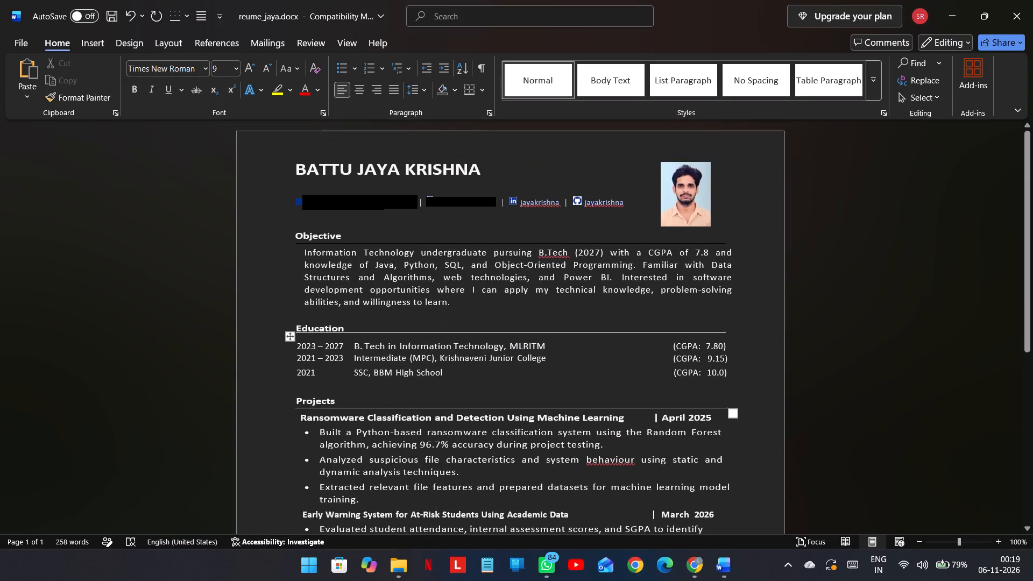
scroll(472, 264, "down", 2)
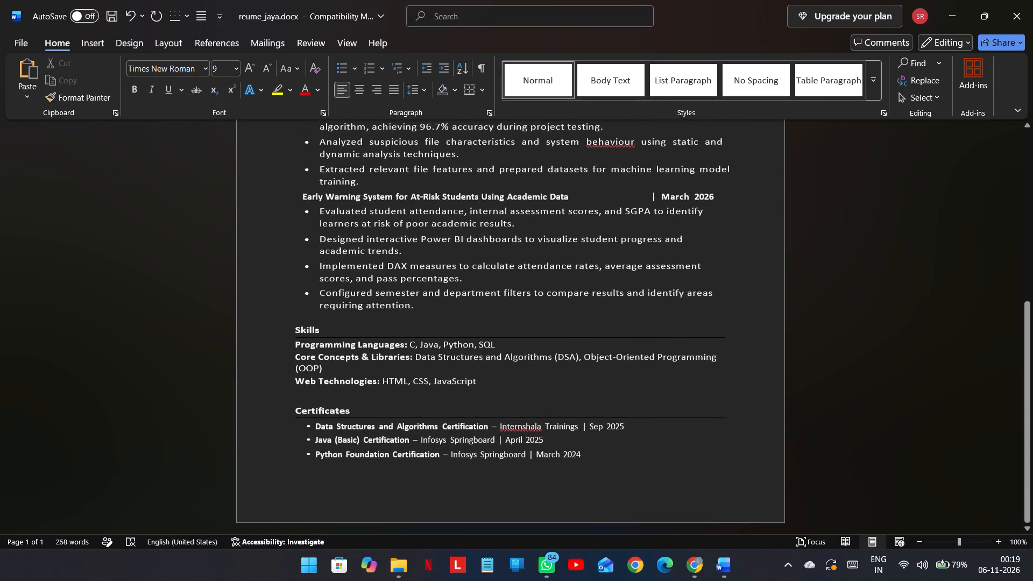
scroll(472, 264, "up", 4)
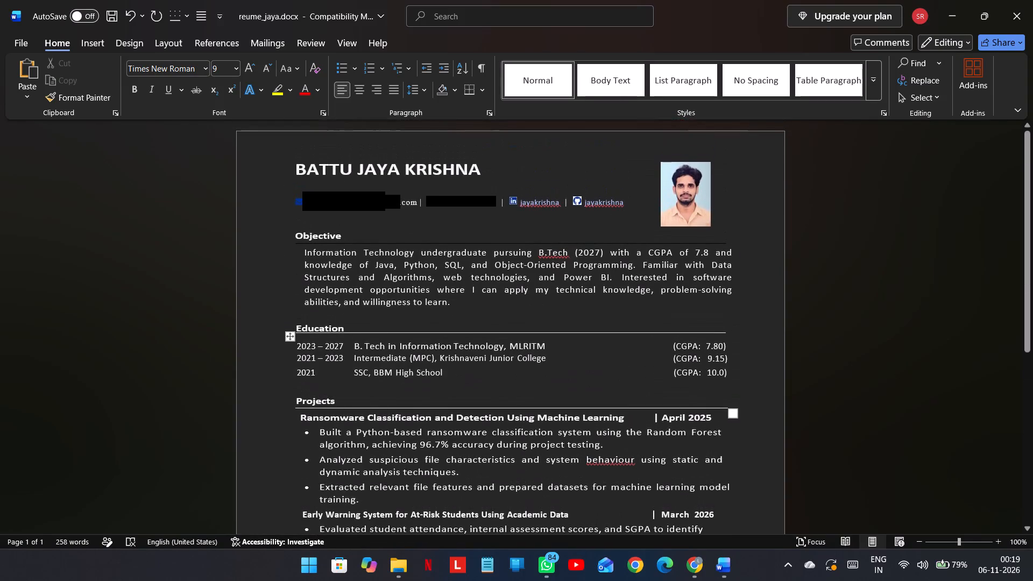
scroll(472, 264, "up", 1)
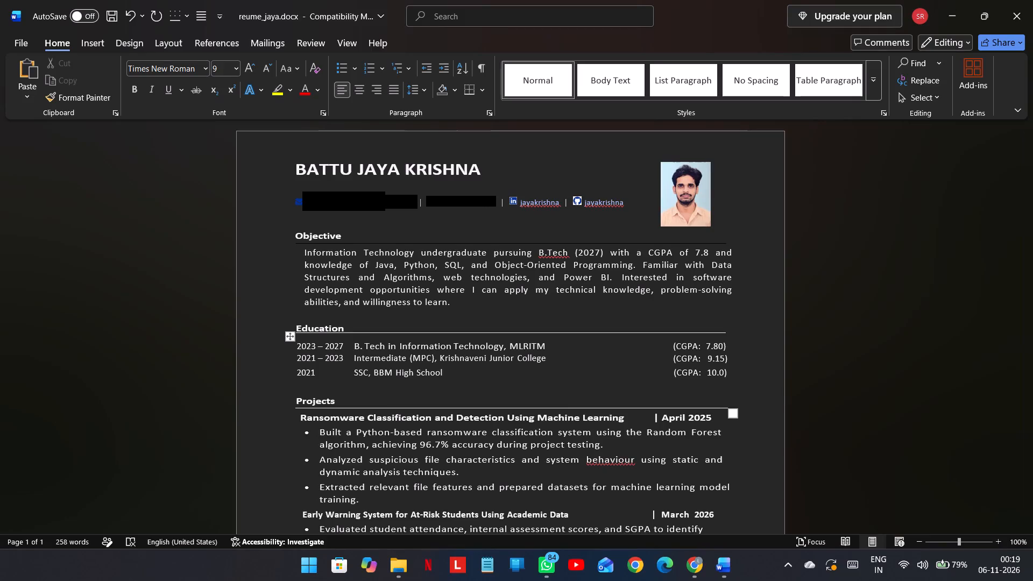
Open the spelling suggestions for the flagged word B.Tech in the Objective paragraph.
right_click(548, 256)
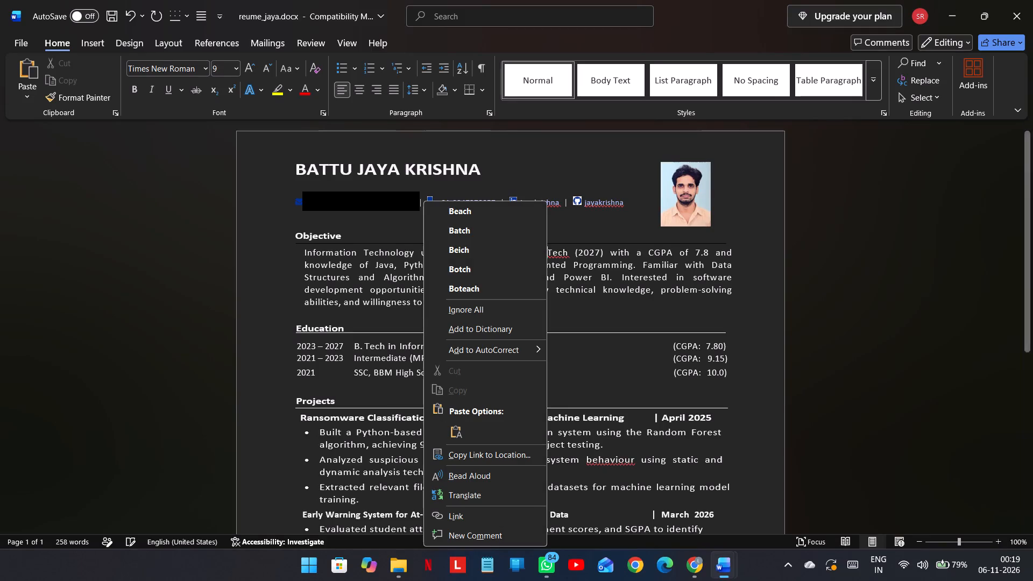
Ignore the spelling flags on the contact-line entries and "behaviour", and the grammar flag on "B.Tech" in the Objective.
left_click(497, 309)
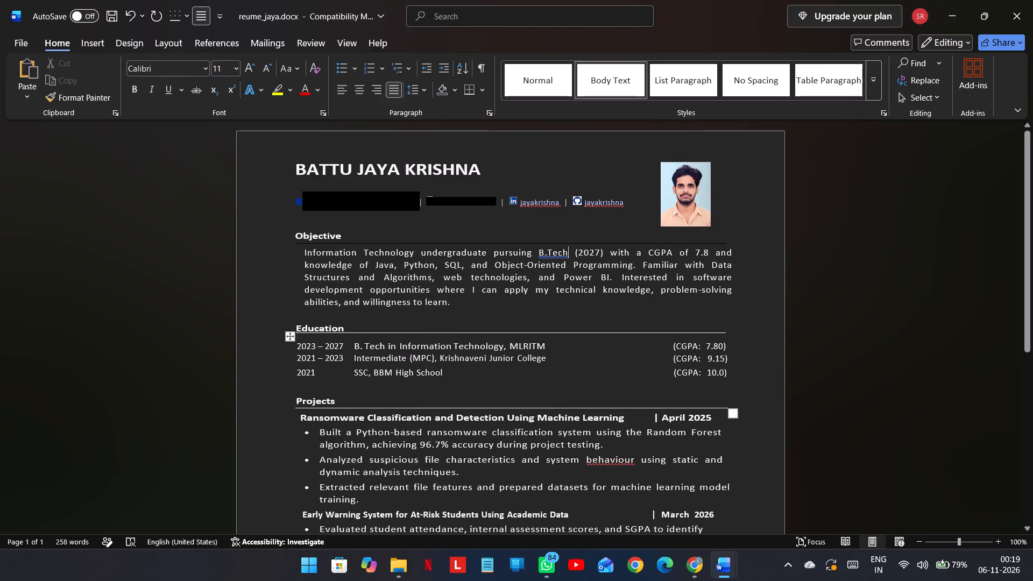
left_click(590, 464)
right_click(590, 464)
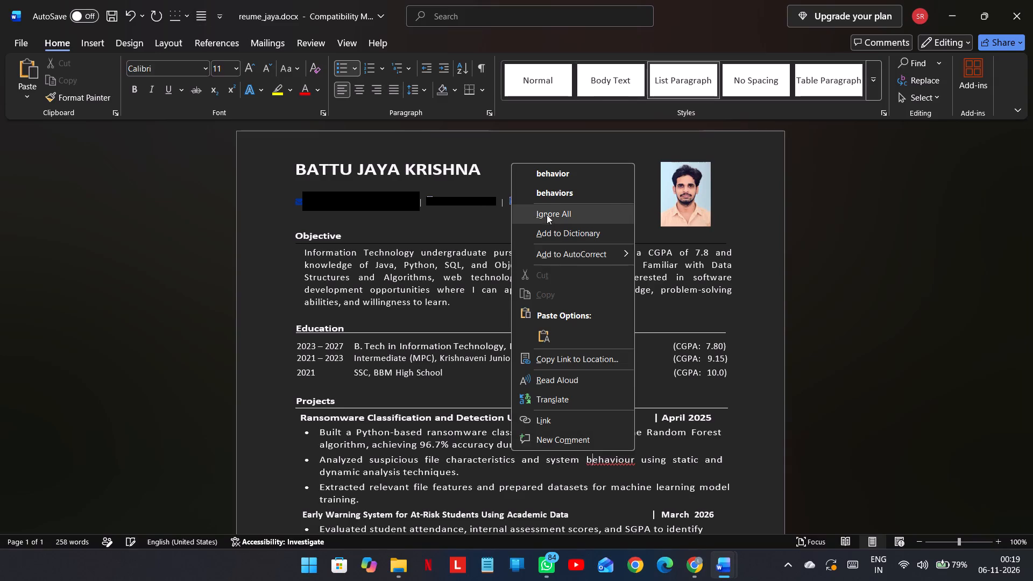
left_click(547, 214)
left_click(547, 203)
right_click(547, 203)
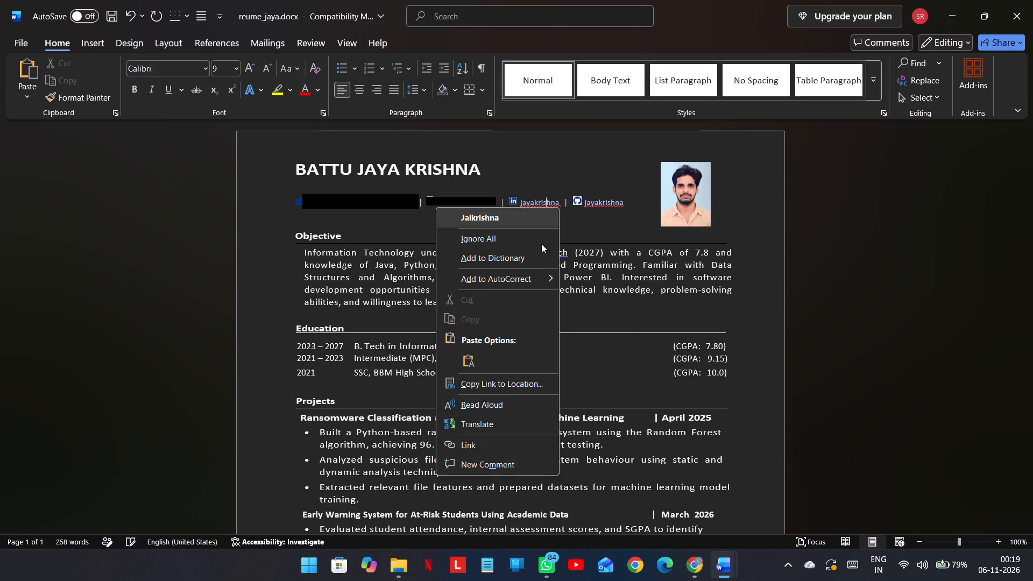
left_click(540, 246)
left_click(555, 259)
right_click(555, 259)
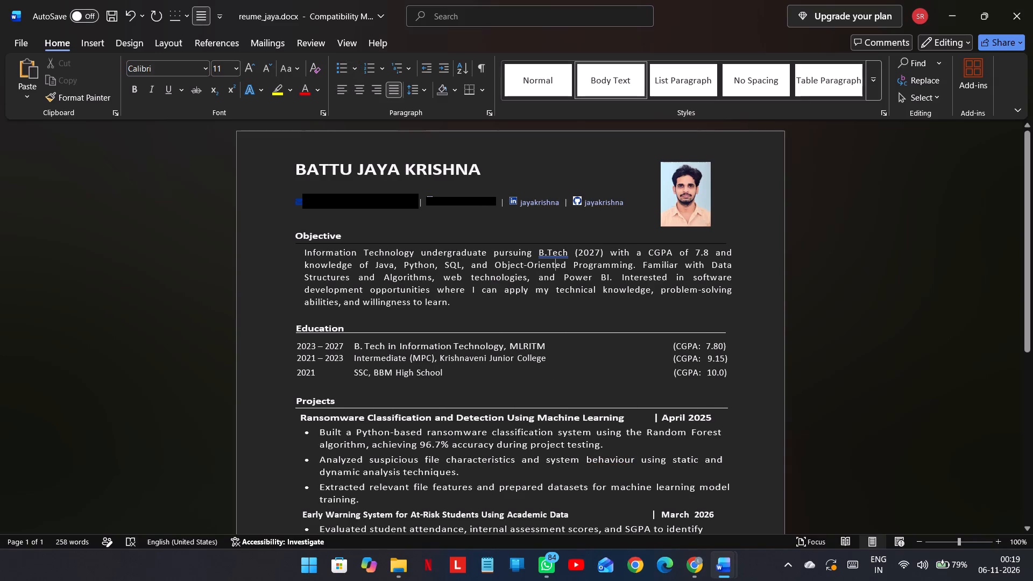
left_click(553, 252)
right_click(553, 252)
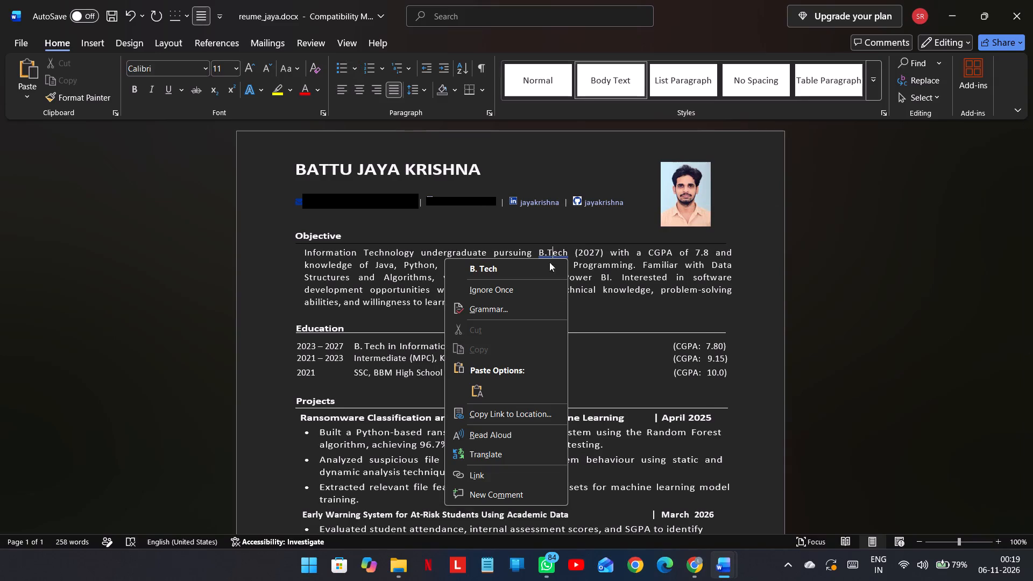
left_click(540, 291)
Ignore all spelling flags for "Internshala" in the Certificates section.
scroll(540, 291, "down", 2)
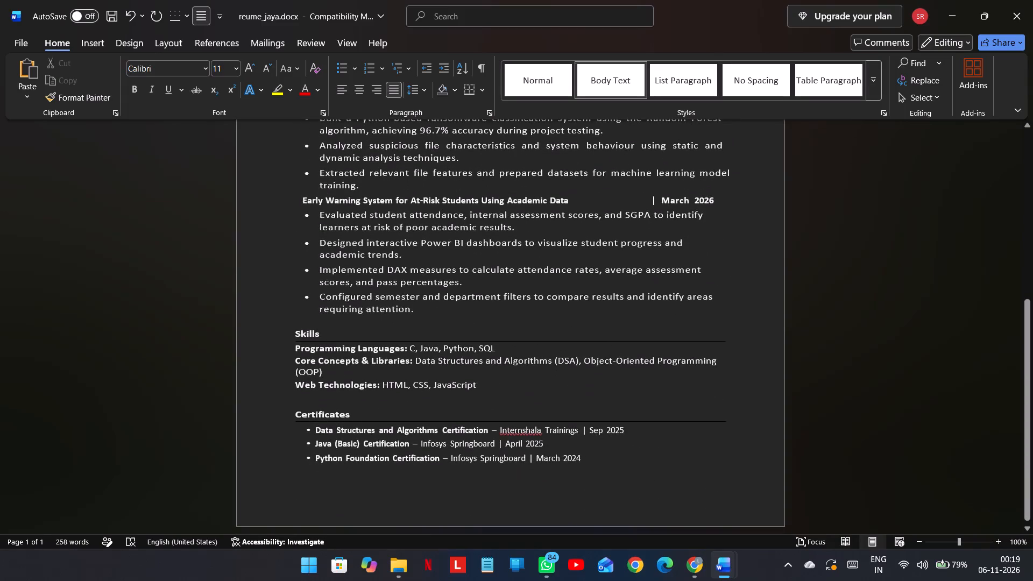
left_click(520, 427)
right_click(520, 427)
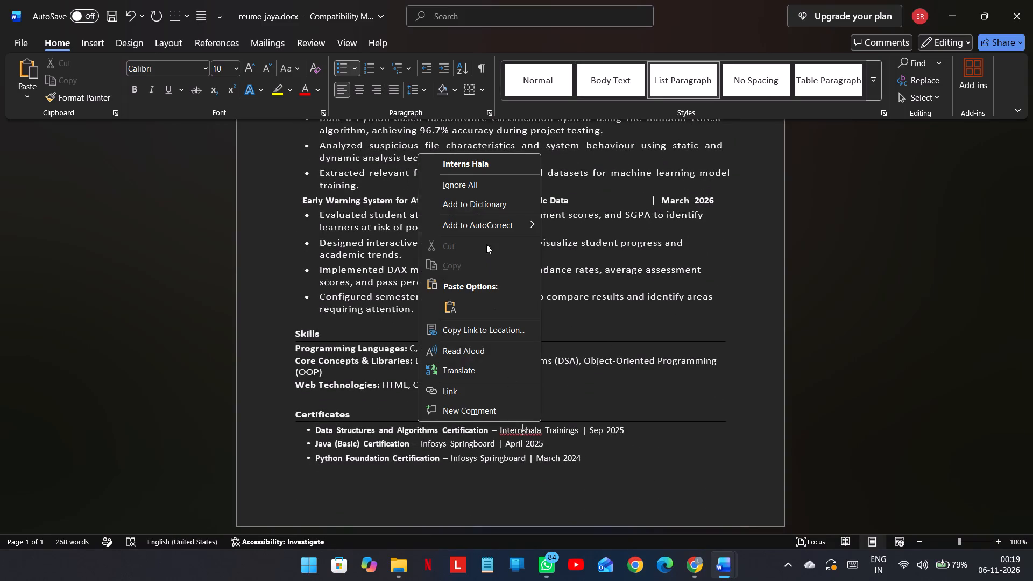
left_click(475, 179)
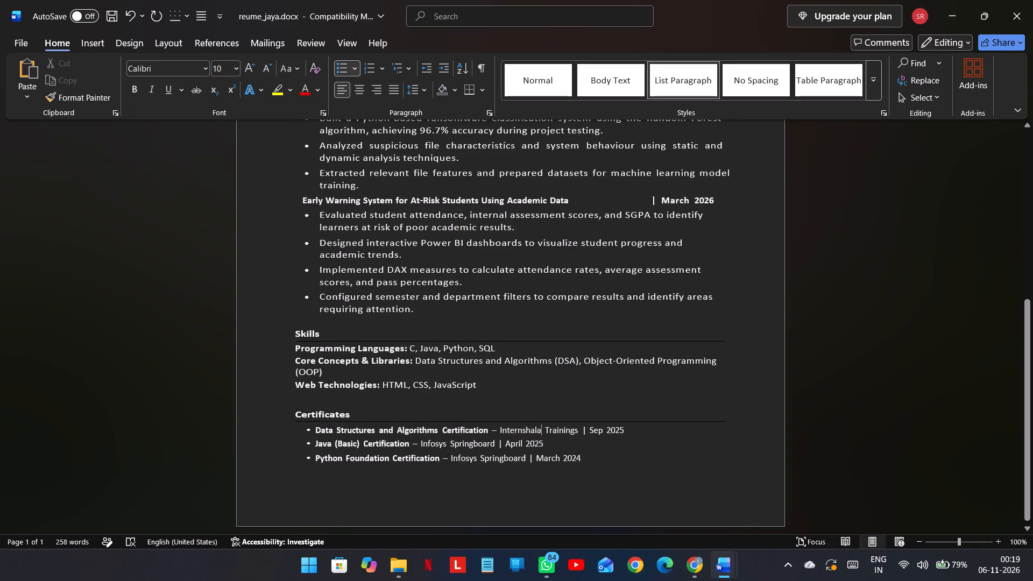
Save the resume as reume_jaya.docx on the Shiva (E:) drive as a Word Document, accepting the upgrade to the newest file format.
key("ctrl+shift+s")
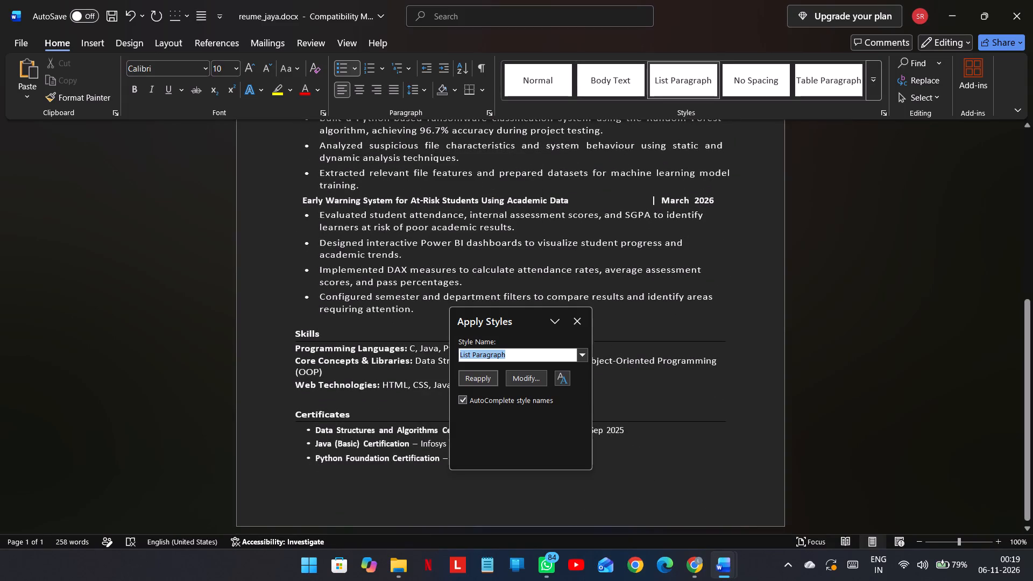
left_click(573, 317)
left_click(29, 34)
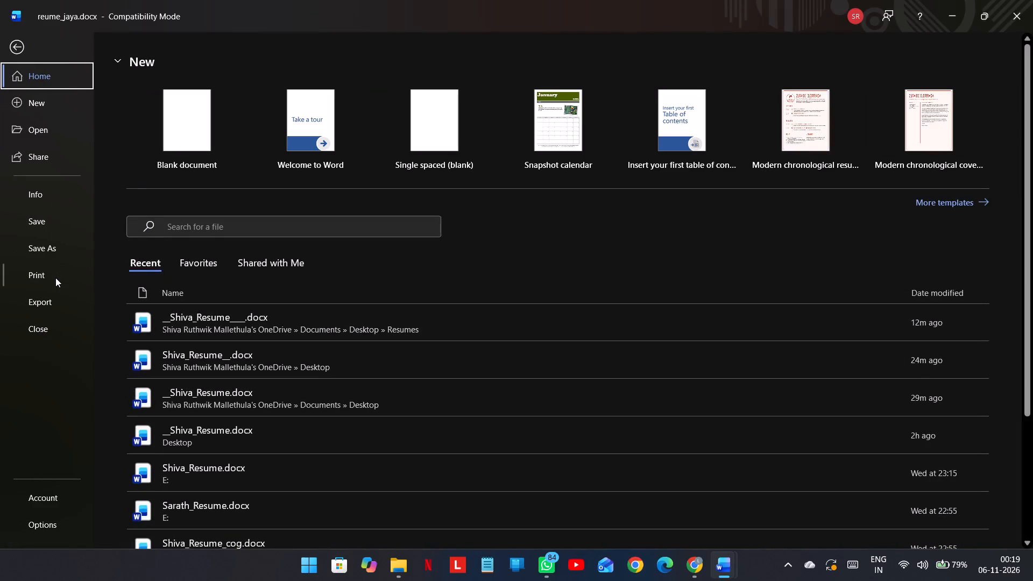
left_click(71, 239)
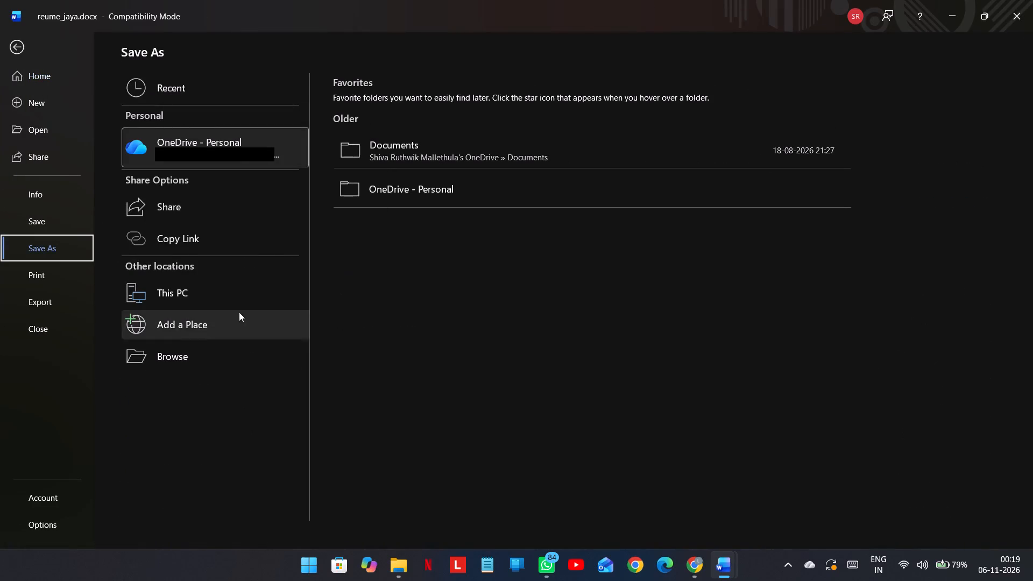
left_click(218, 282)
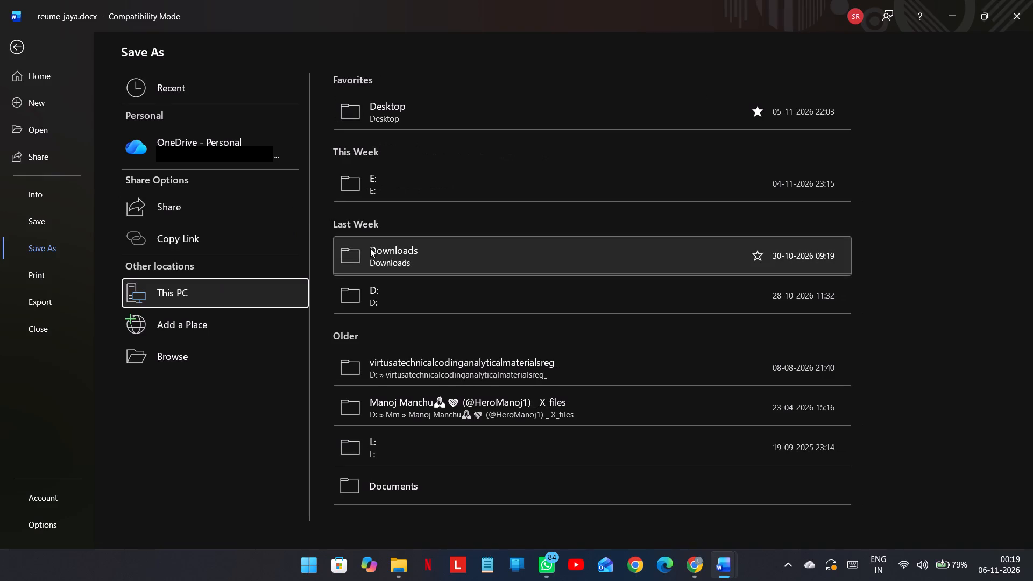
double_click(376, 188)
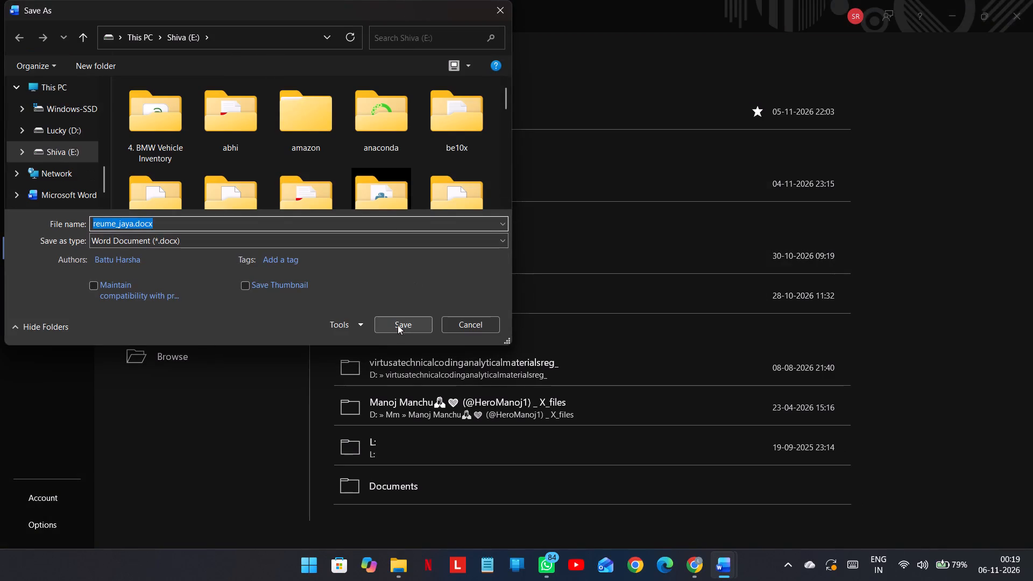
left_click(398, 324)
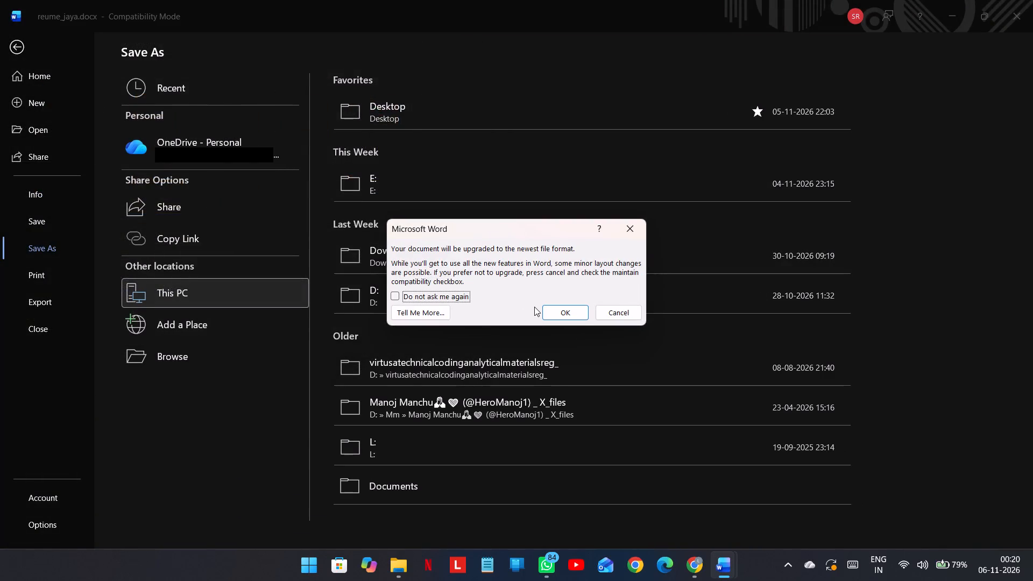
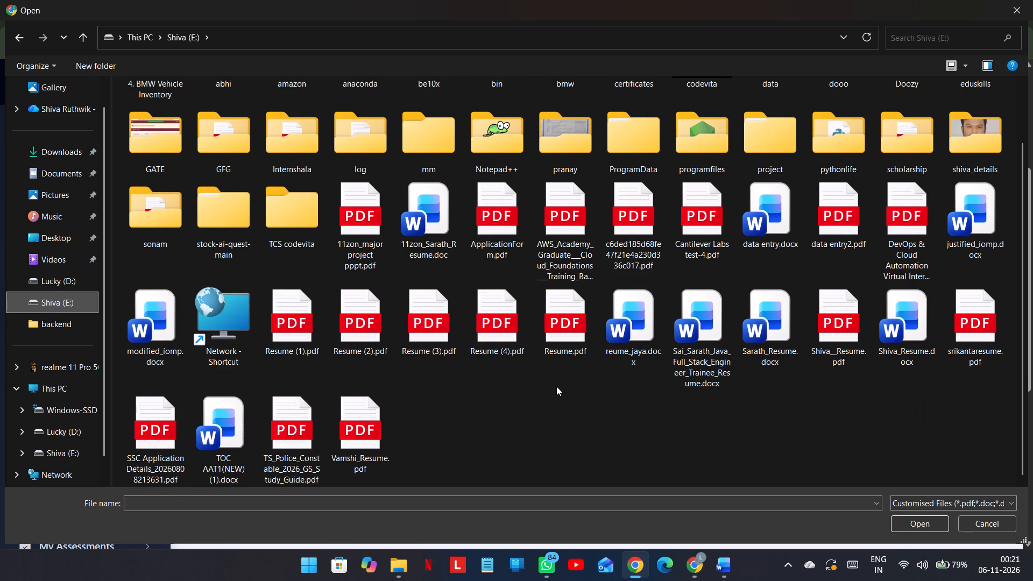
Look through the files on Shiva (E:) and open the Lucky (D:) drive to find the resume file for upload.
scroll(556, 386, "up", 1)
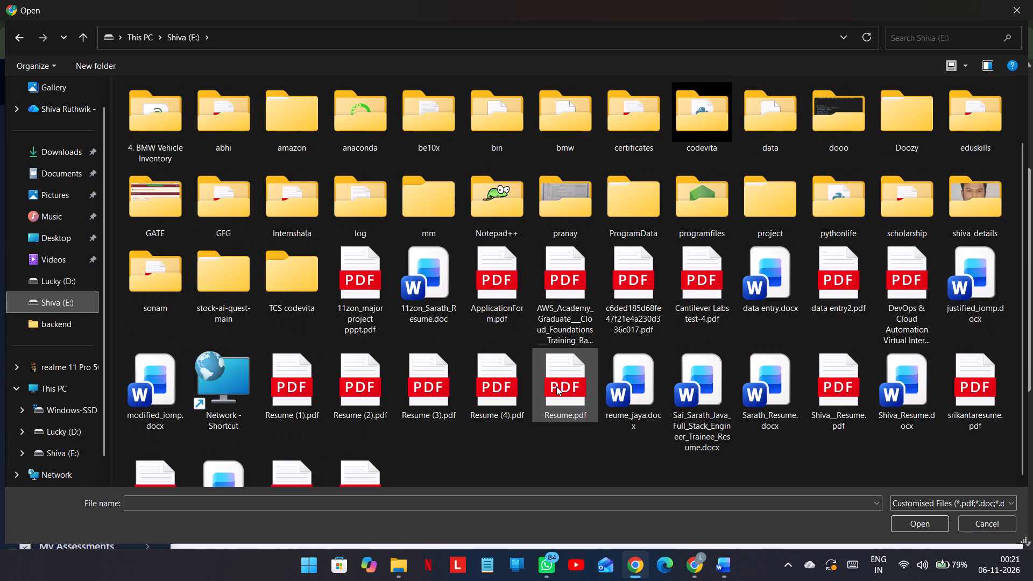
scroll(556, 386, "down", 3)
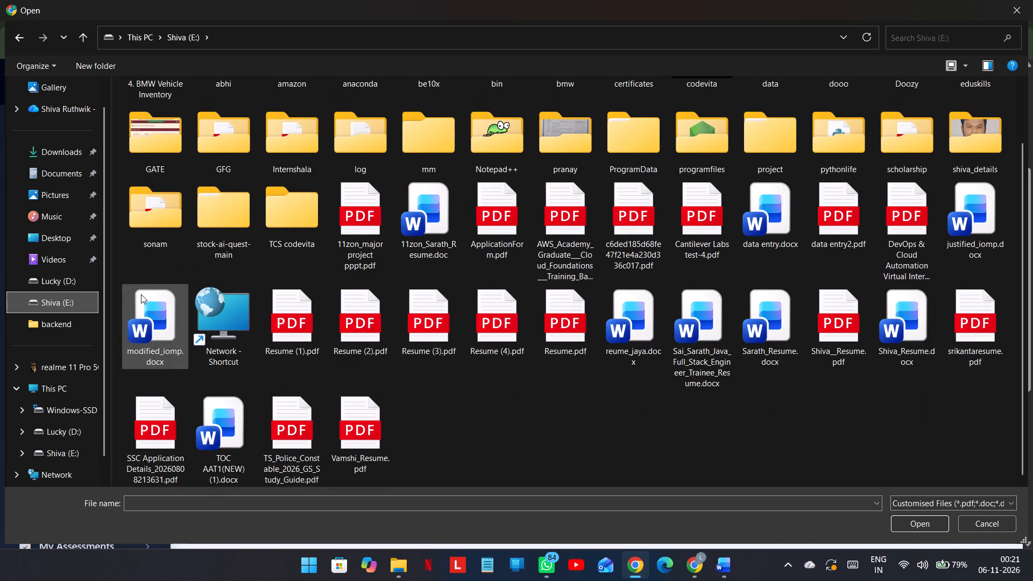
left_click(70, 273)
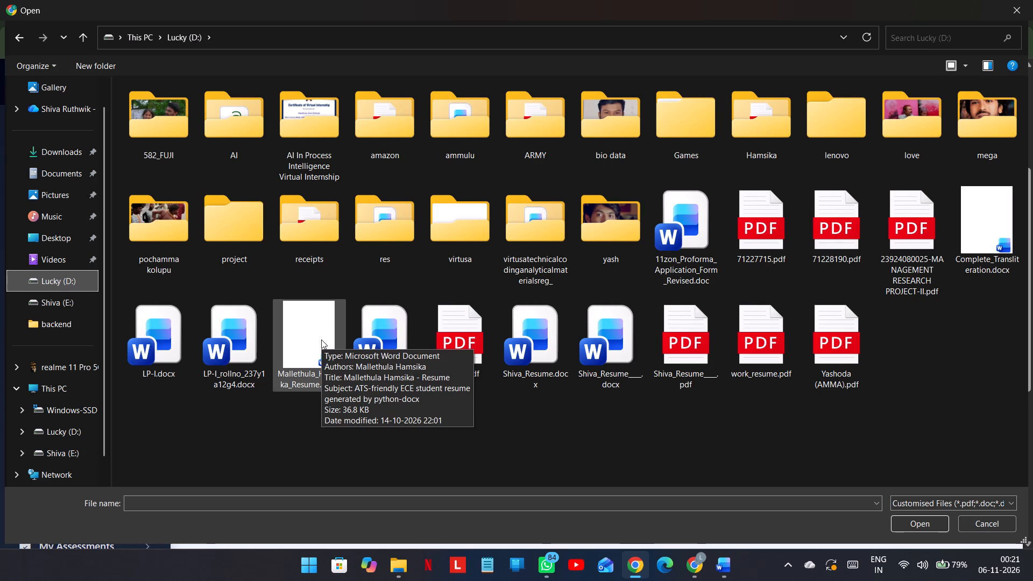
Choose reume_jaya.docx from the Shiva (E:) drive as the resume file and submit the profile update.
left_click(63, 291)
left_click(63, 293)
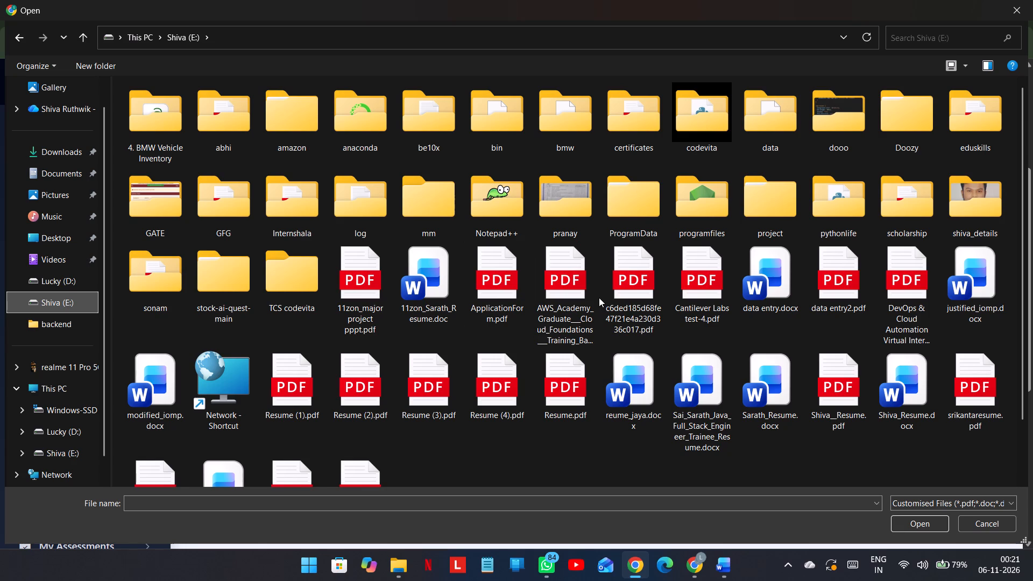
scroll(599, 297, "down", 1)
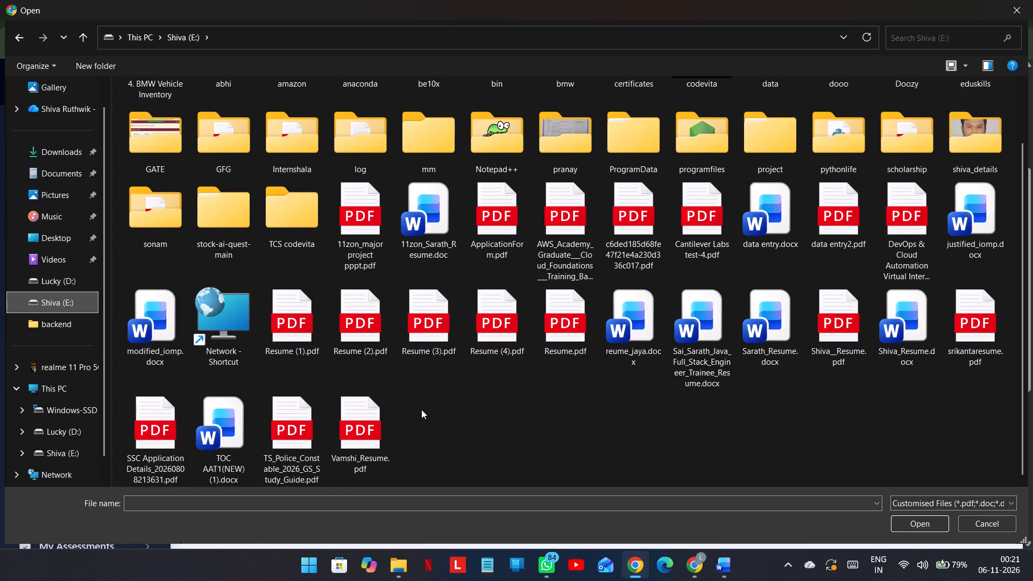
double_click(647, 323)
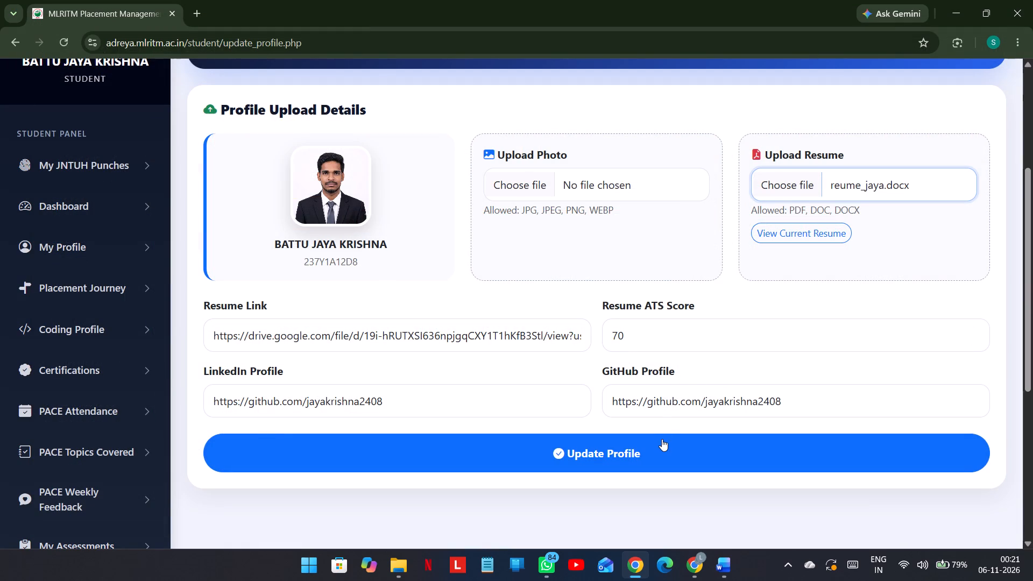
left_click(656, 447)
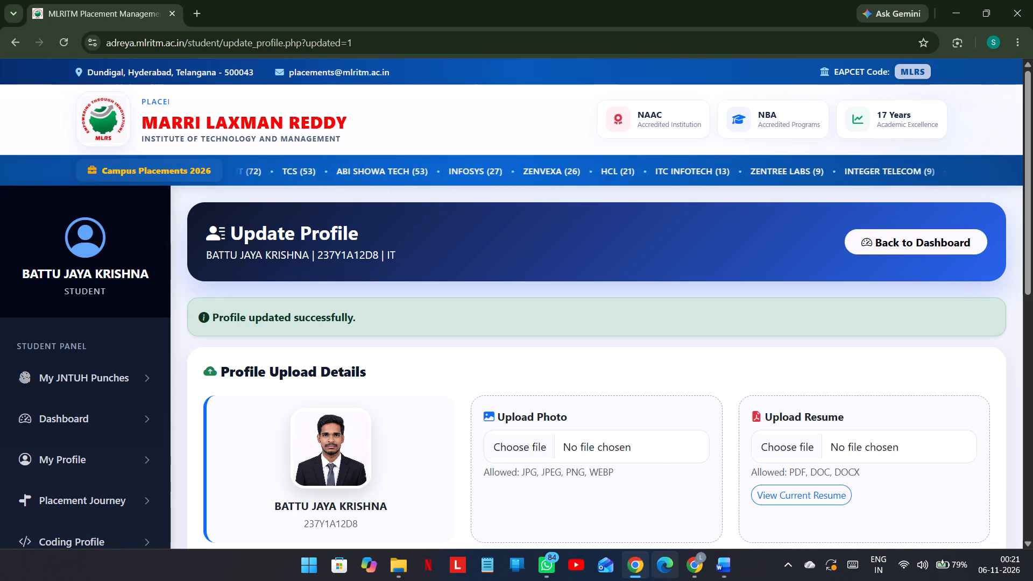
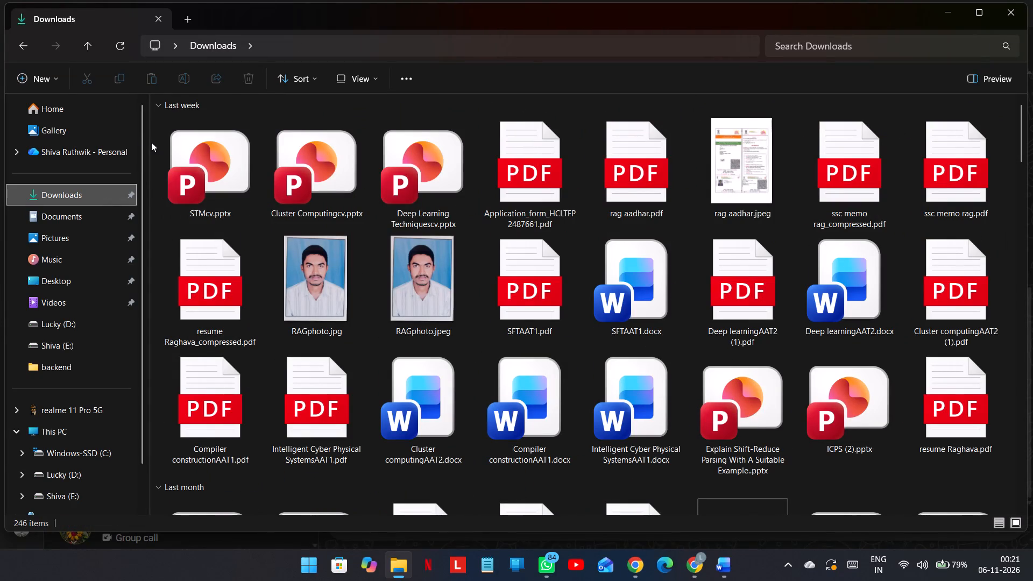
Look through last week's and last month's files in the Downloads folder for the resume file.
left_click_drag(155, 128, 544, 274)
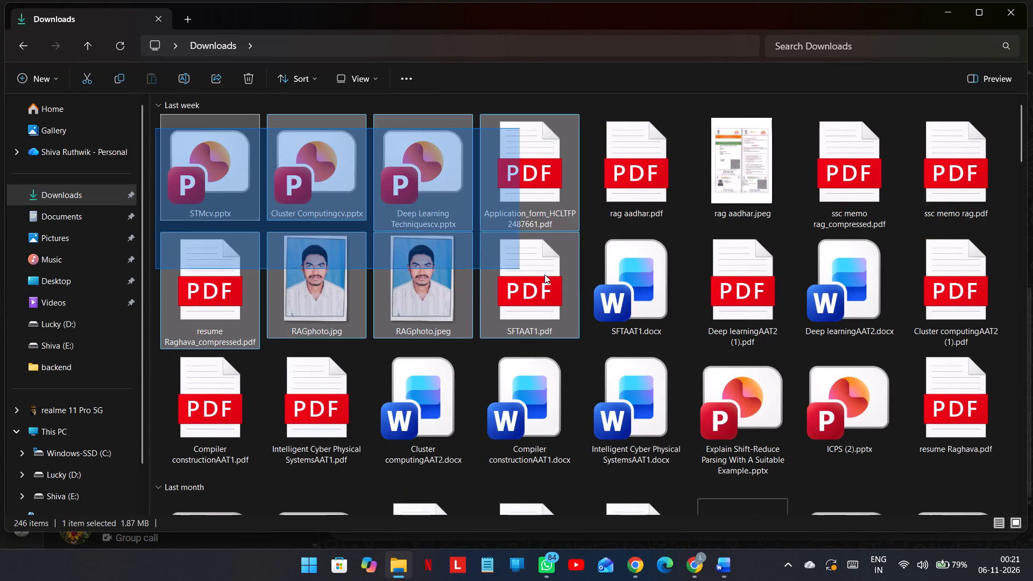
left_click_drag(544, 274, 644, 332)
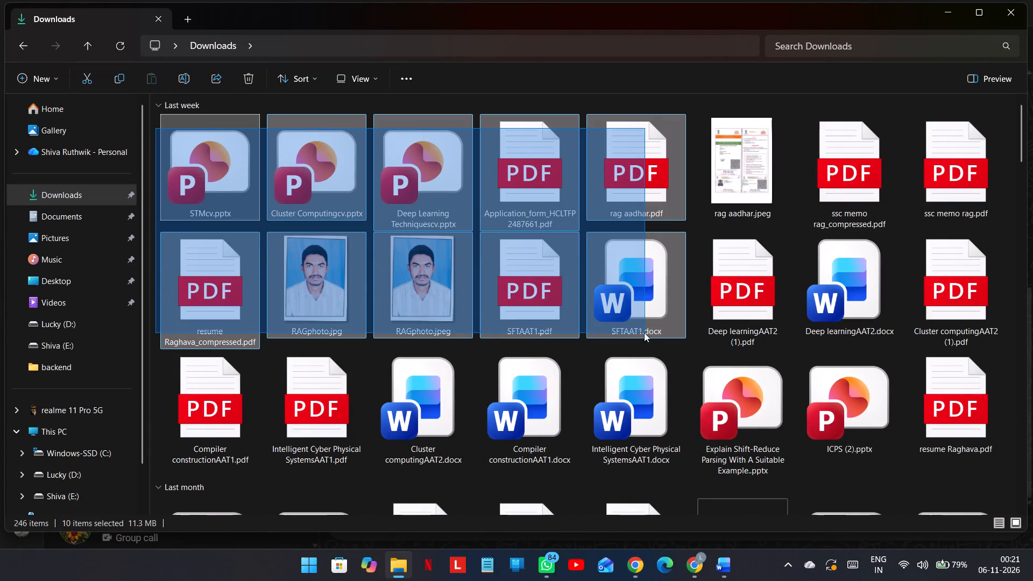
left_click_drag(644, 332, 892, 192)
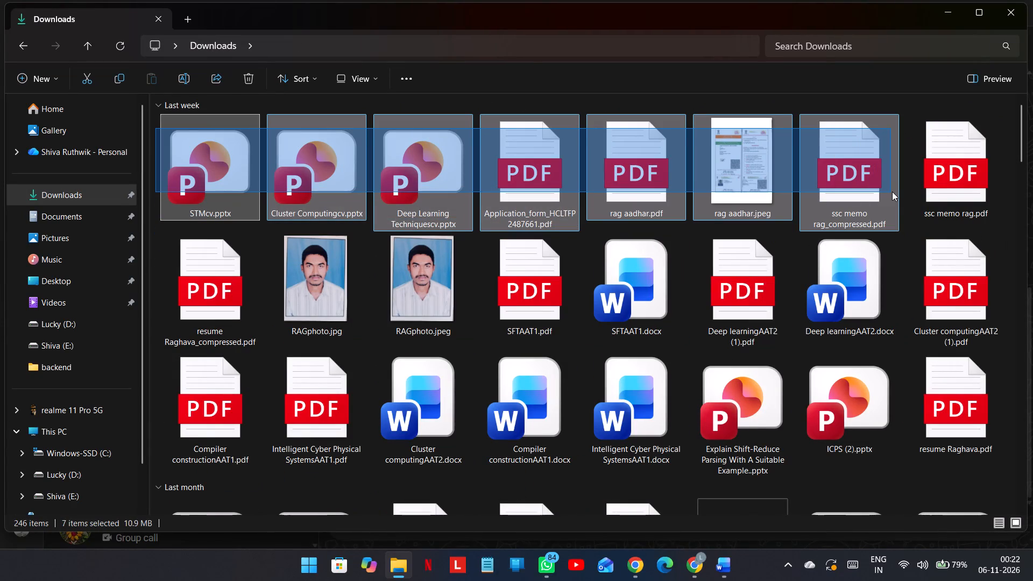
left_click_drag(892, 192, 933, 222)
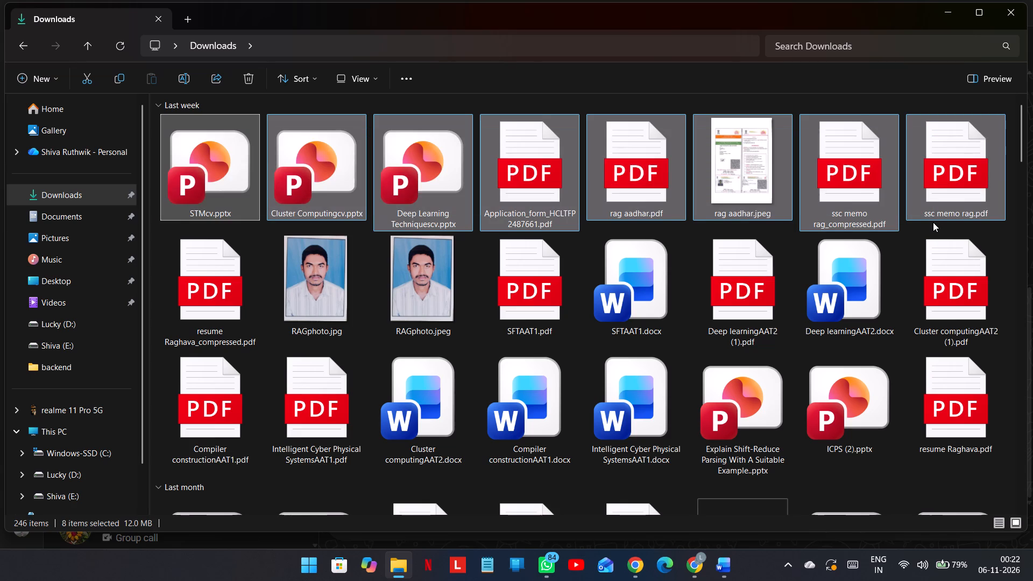
scroll(664, 325, "down", 1)
scroll(664, 325, "up", 1, "ctrl")
scroll(664, 325, "down", 3, "ctrl")
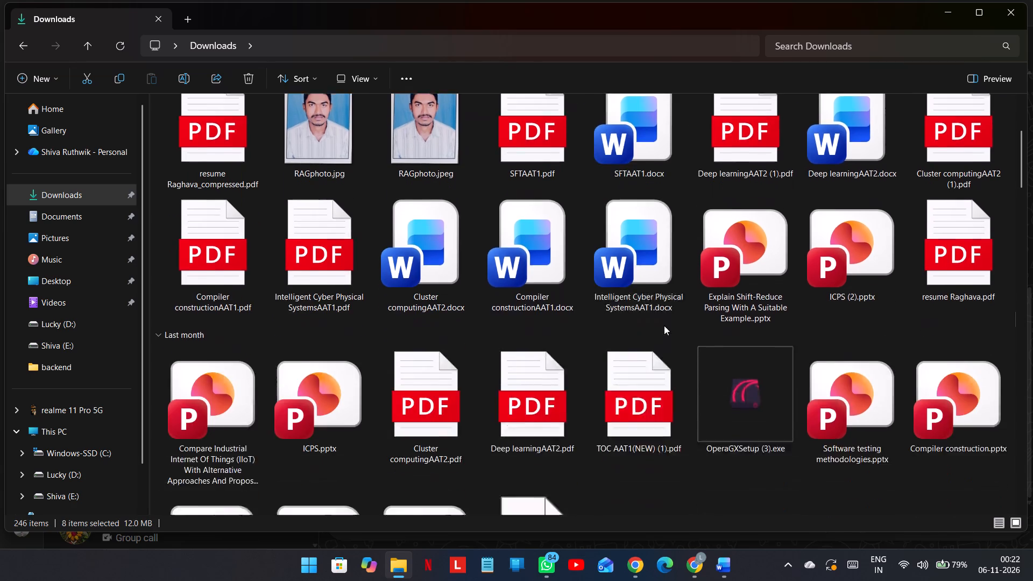
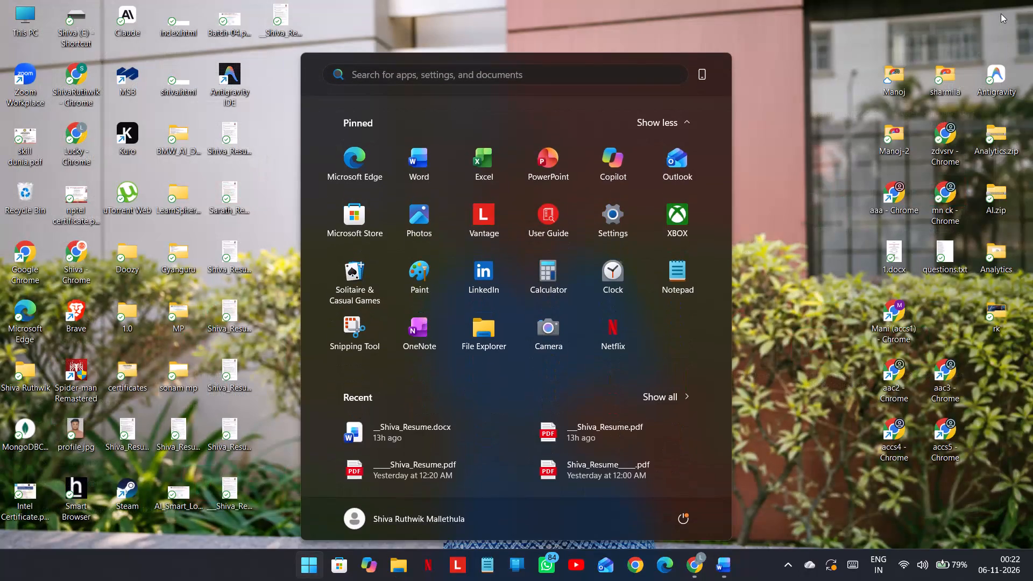
Switch to the reume_jaya.docx document in Word and save a PDF copy of it as reume_jaya.pdf on the E: drive.
left_click(1001, 13)
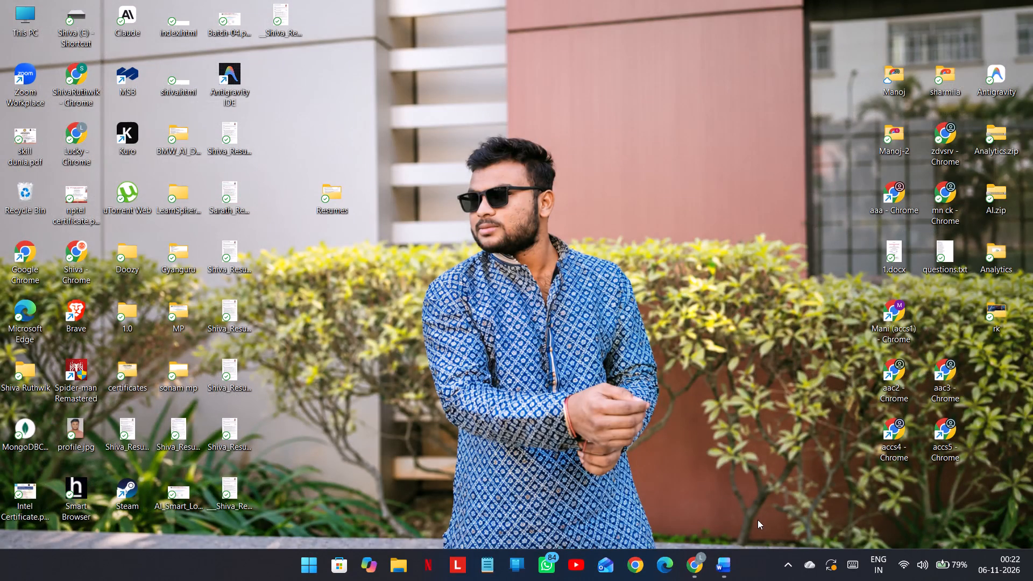
left_click(723, 558)
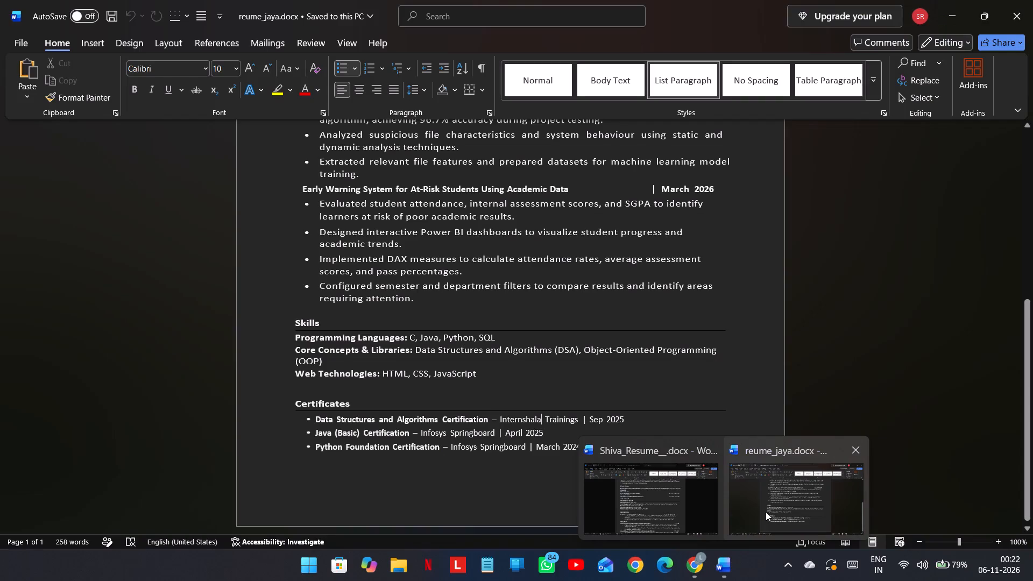
left_click(767, 485)
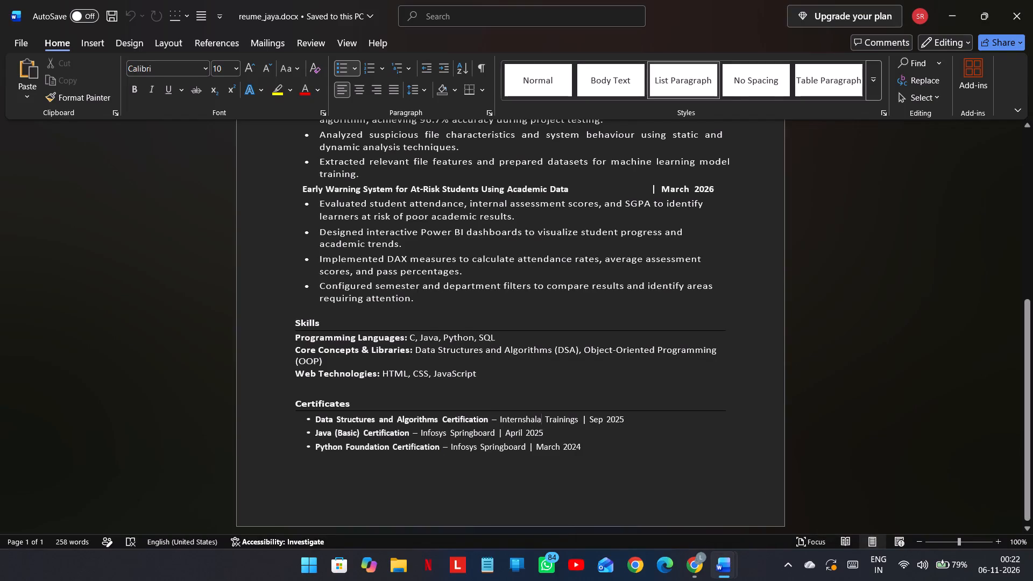
scroll(618, 352, "up", 7)
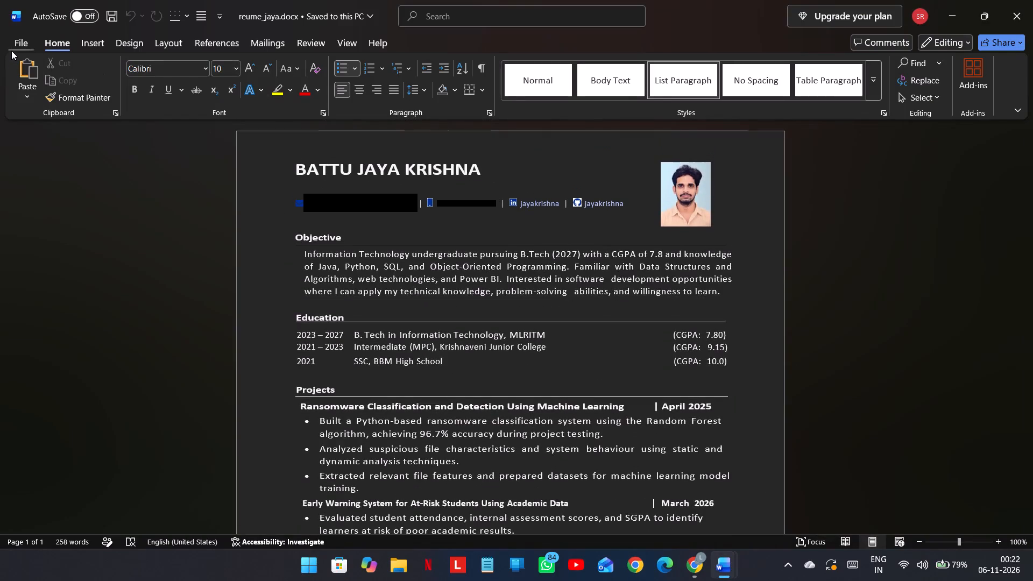
left_click(11, 51)
left_click(52, 245)
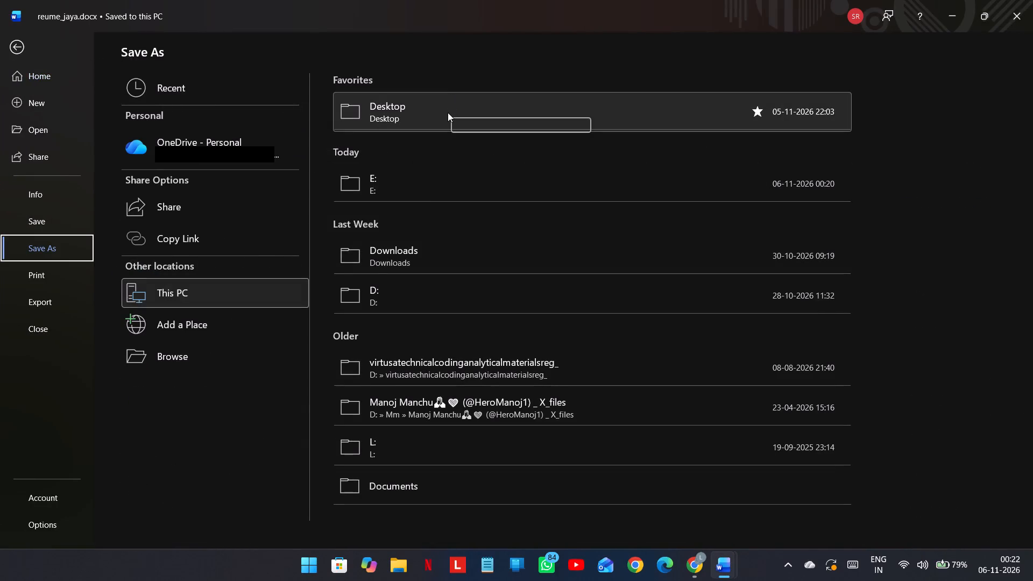
double_click(398, 197)
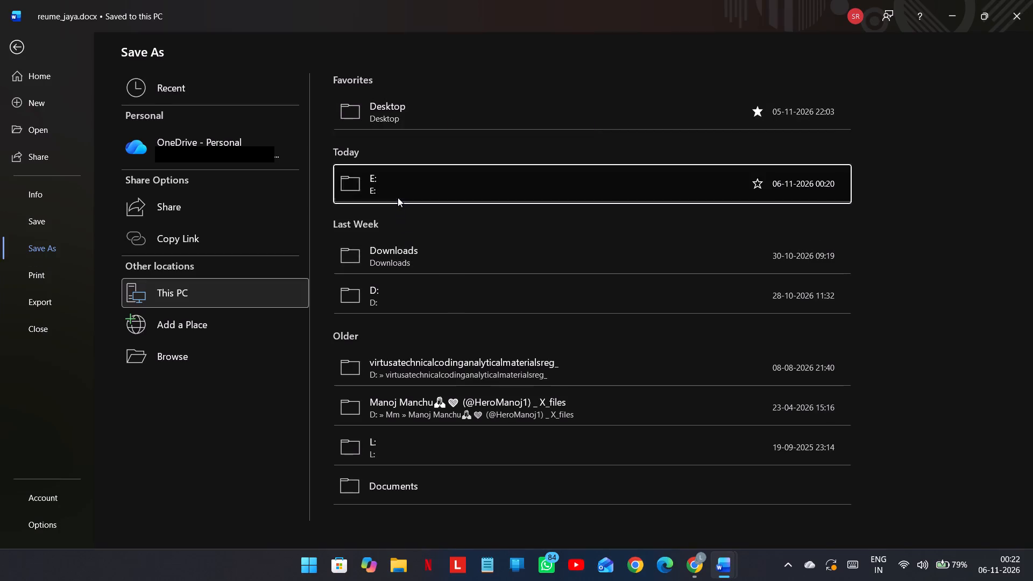
left_click(334, 245)
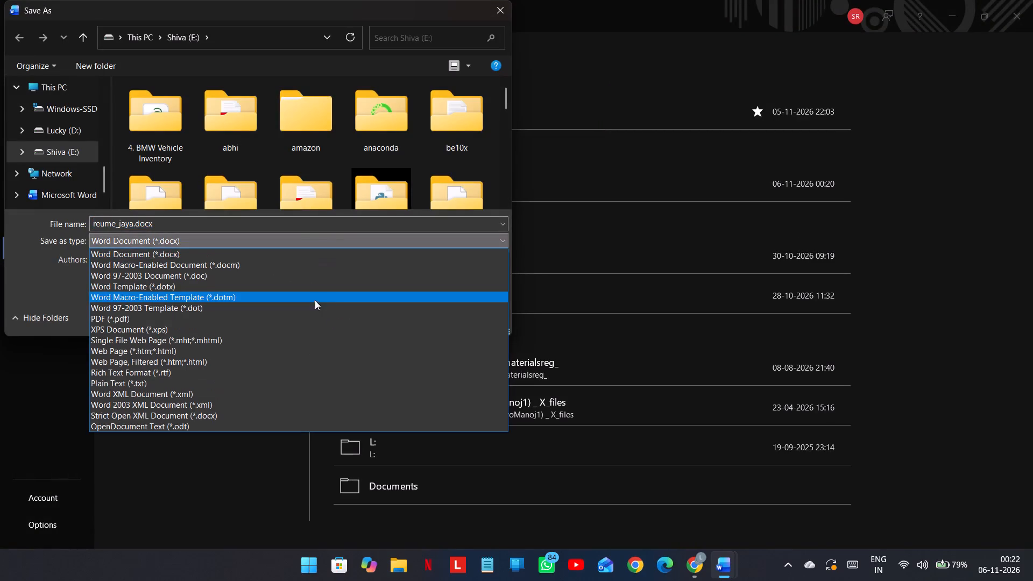
left_click(306, 320)
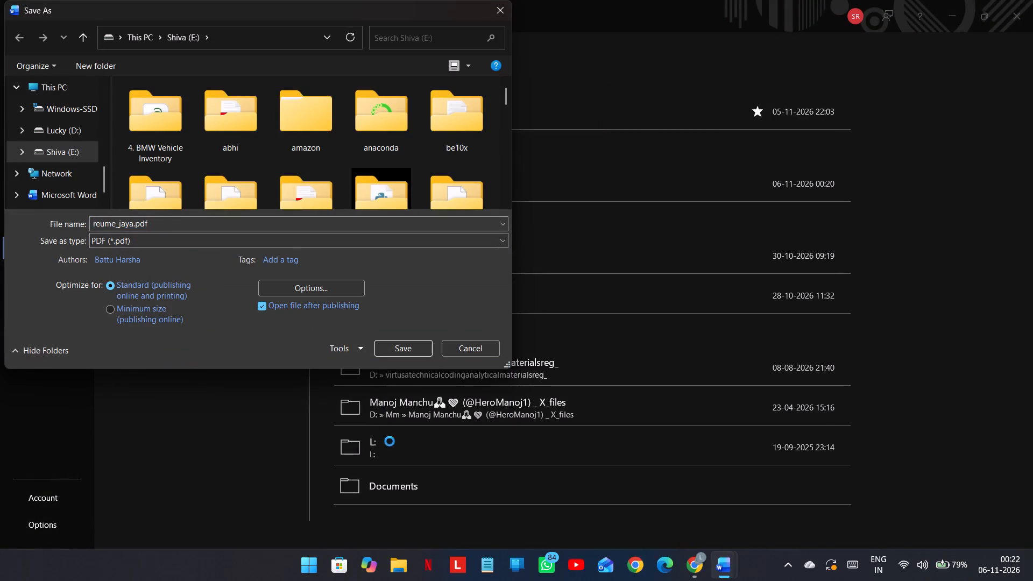
left_click(397, 343)
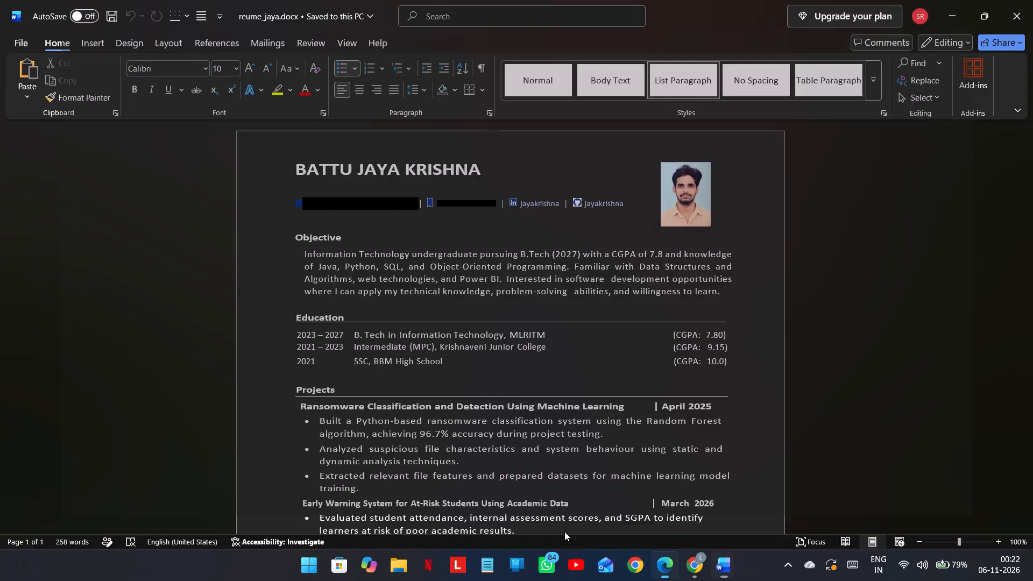
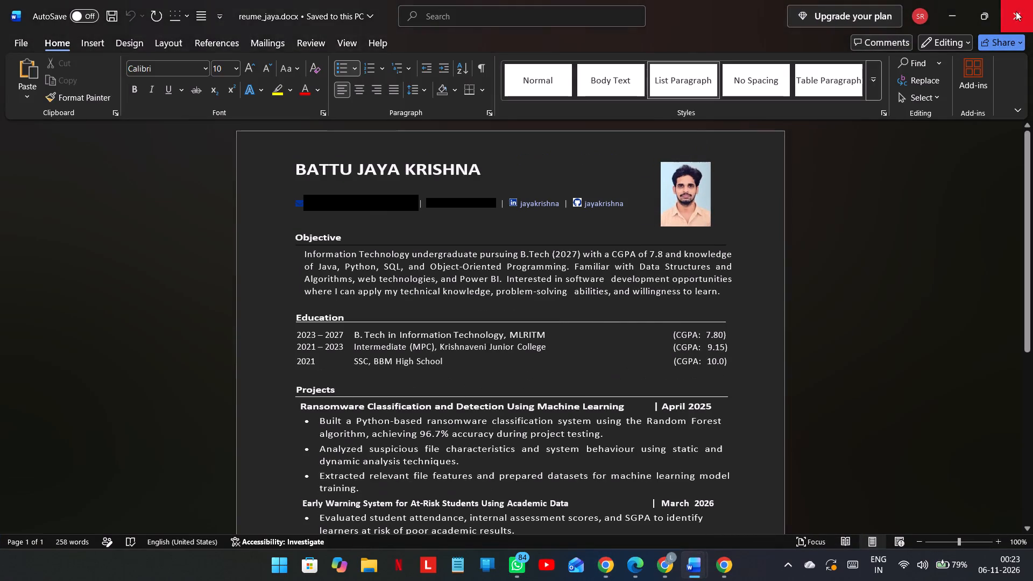
Close the reume_jaya.docx document in Word and return to the Update Profile page in Chrome.
left_click(1016, 11)
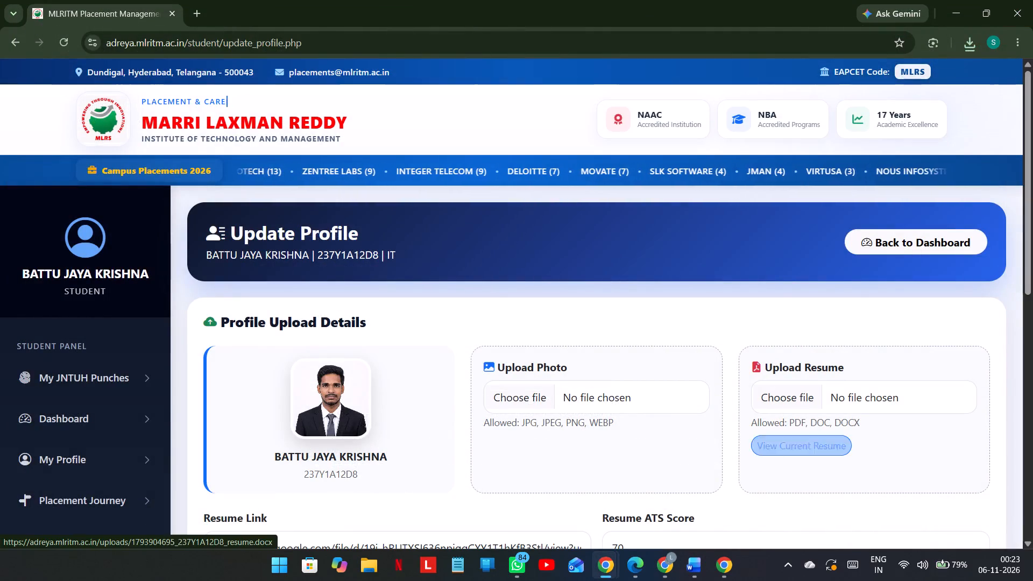
Upload reume_jaya.pdf from Shiva (E:) as the resume and submit the profile update.
left_click_drag(774, 414, 774, 404)
left_click(774, 404)
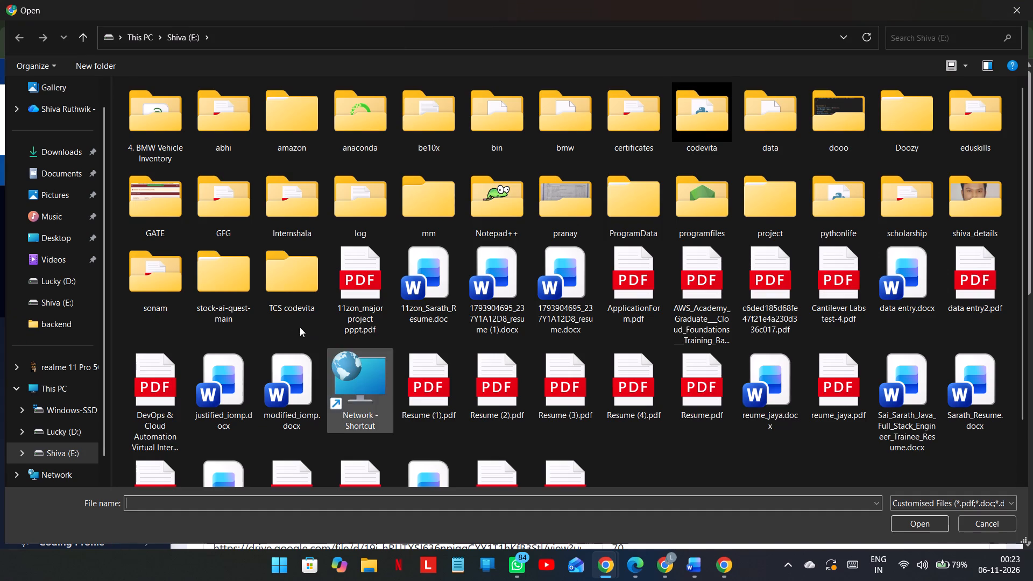
scroll(293, 321, "down", 3)
left_click(58, 301)
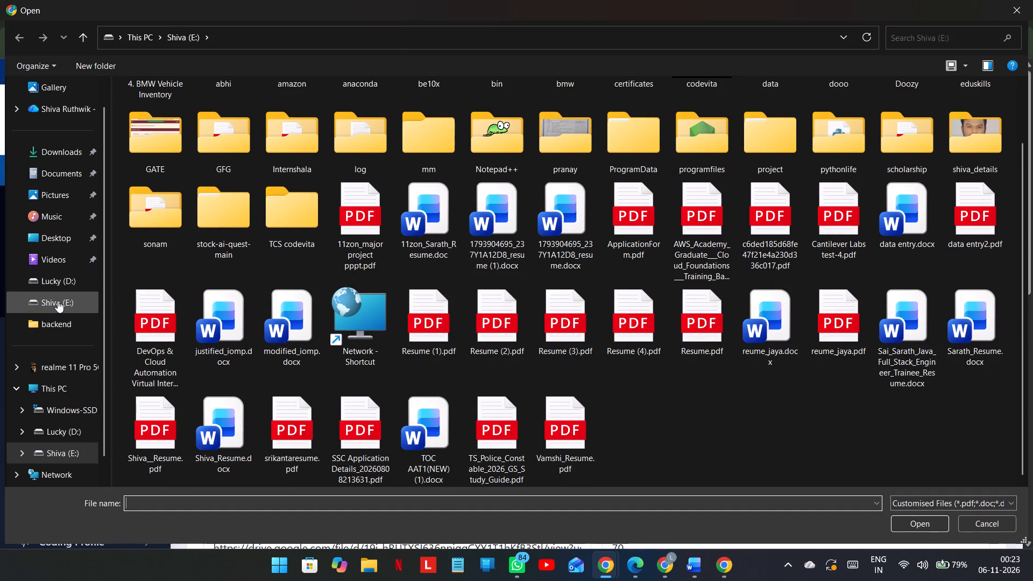
scroll(267, 354, "down", 4)
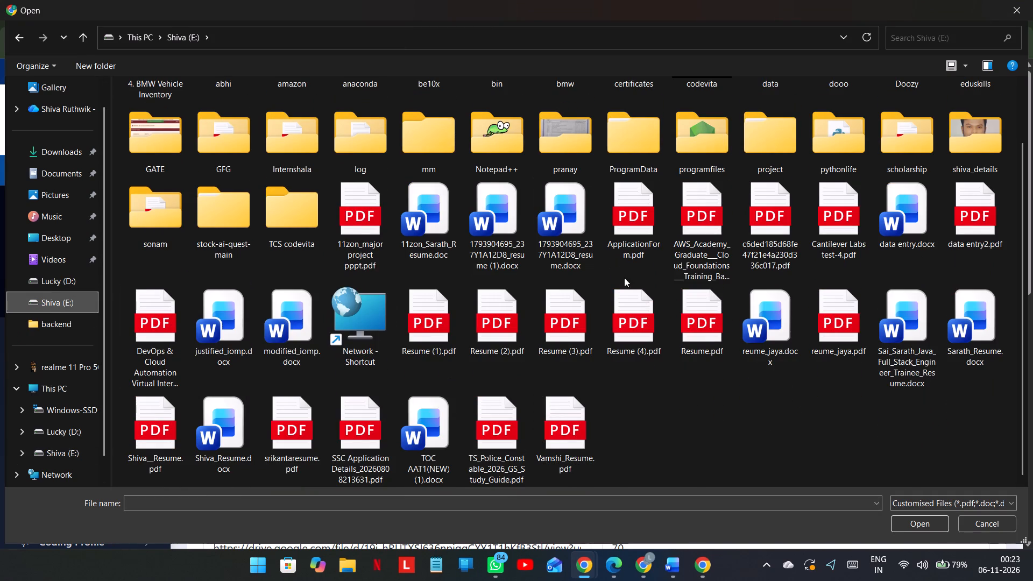
double_click(816, 339)
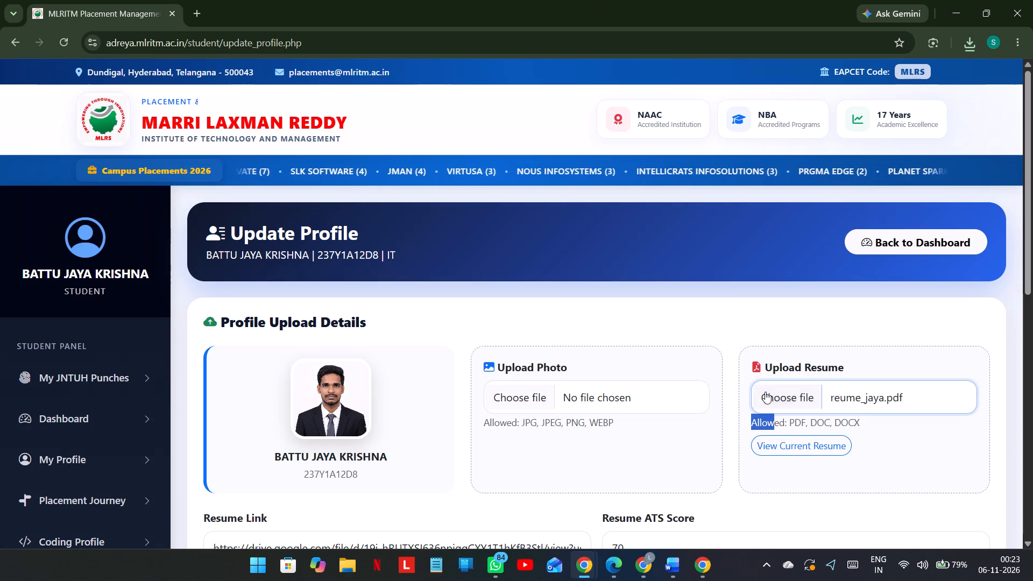
scroll(731, 446, "down", 3)
left_click(689, 419)
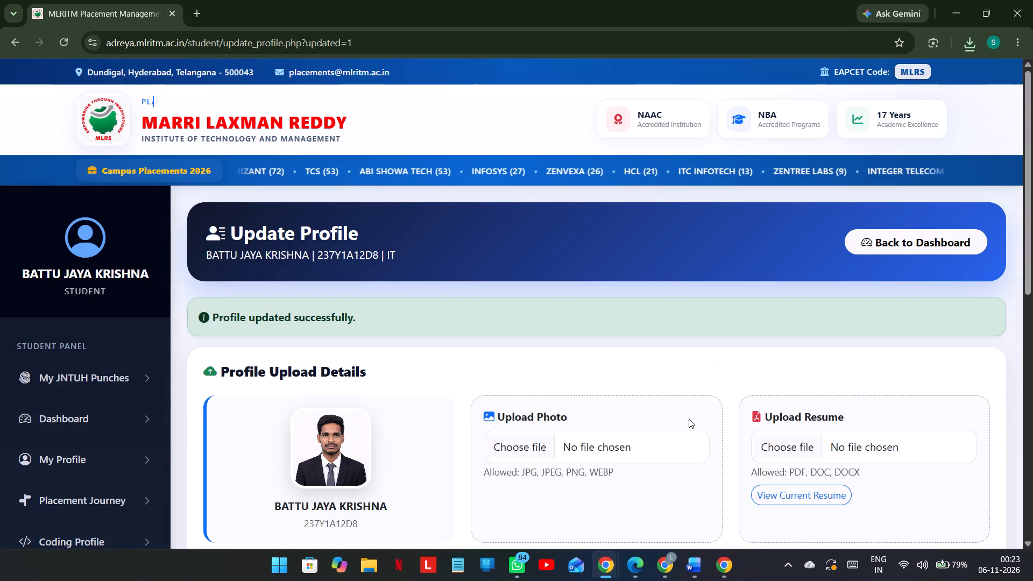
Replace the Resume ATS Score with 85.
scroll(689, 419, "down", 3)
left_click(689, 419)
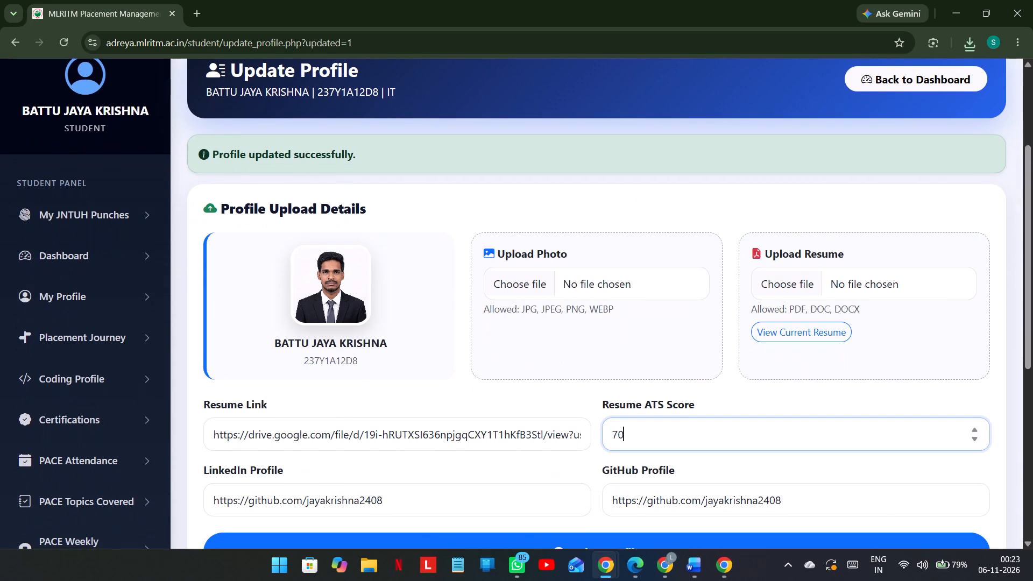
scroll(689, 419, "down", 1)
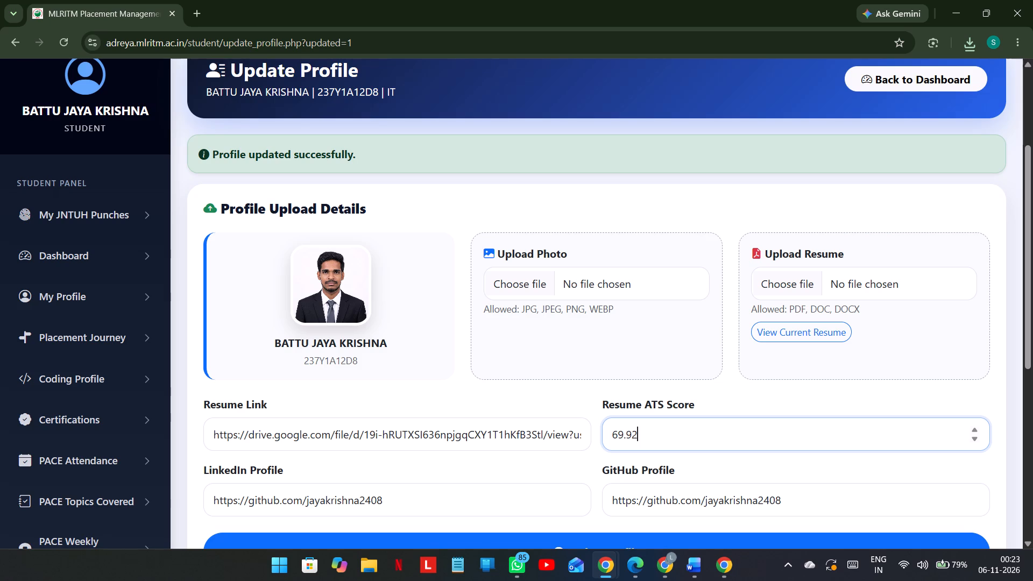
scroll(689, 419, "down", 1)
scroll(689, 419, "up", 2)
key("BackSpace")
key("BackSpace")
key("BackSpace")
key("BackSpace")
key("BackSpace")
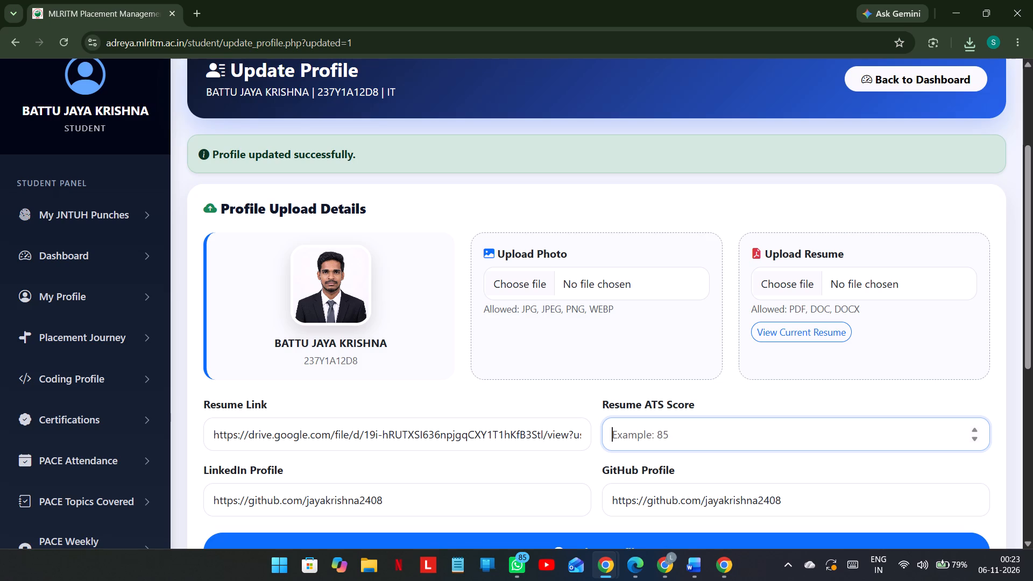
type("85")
Clear the value in the Resume ATS Score field.
key("BackSpace")
key("BackSpace")
key("BackSpace")
key("BackSpace")
key("BackSpace")
key("BackSpace")
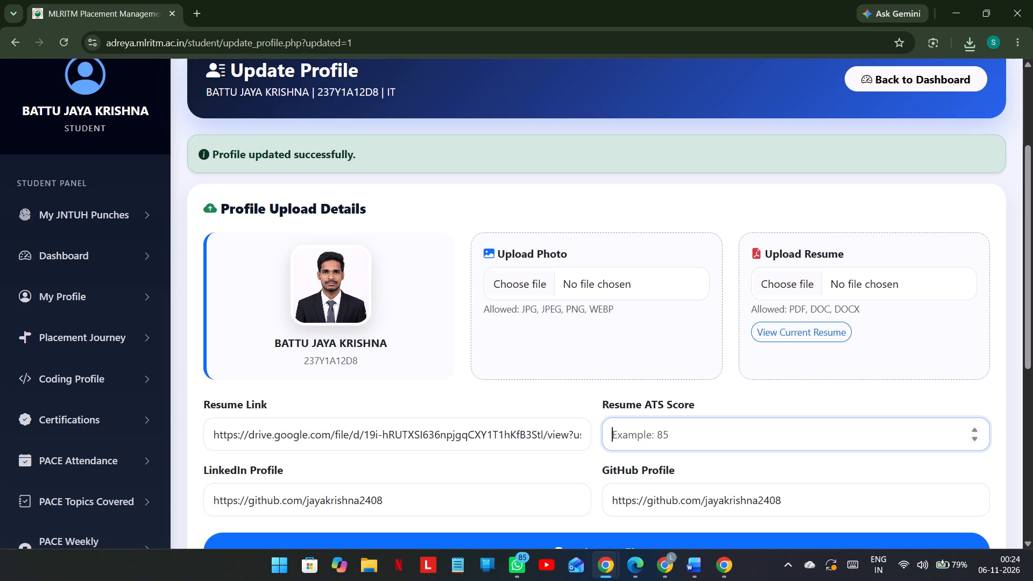
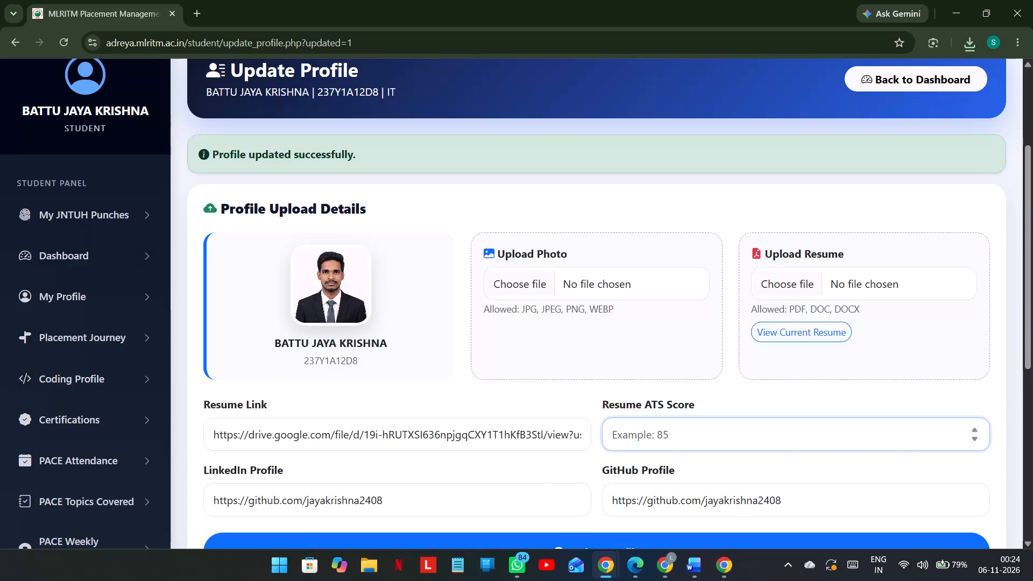
Replace the Resume Link with the copied Google Drive link.
triple_click(515, 431)
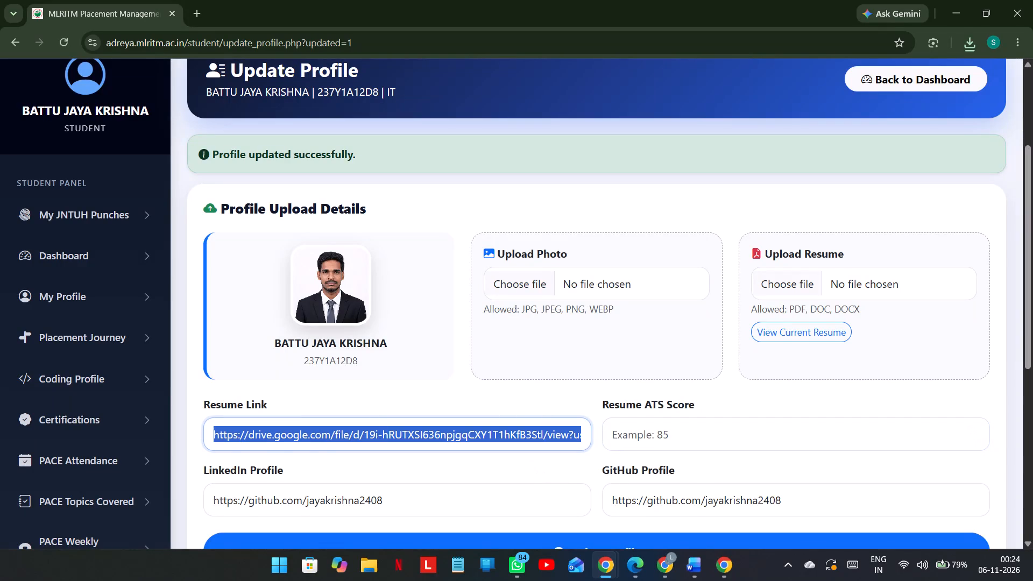
key("ctrl+v")
Set the Resume ATS Score to 85 and submit the profile update.
left_click(635, 441)
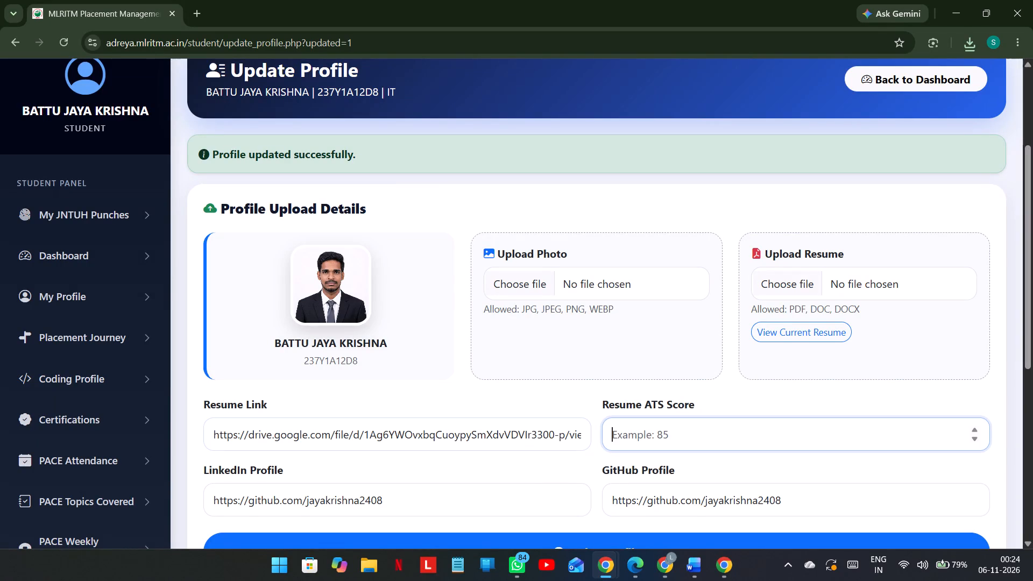
type("85")
scroll(397, 308, "down", 2)
left_click(430, 348)
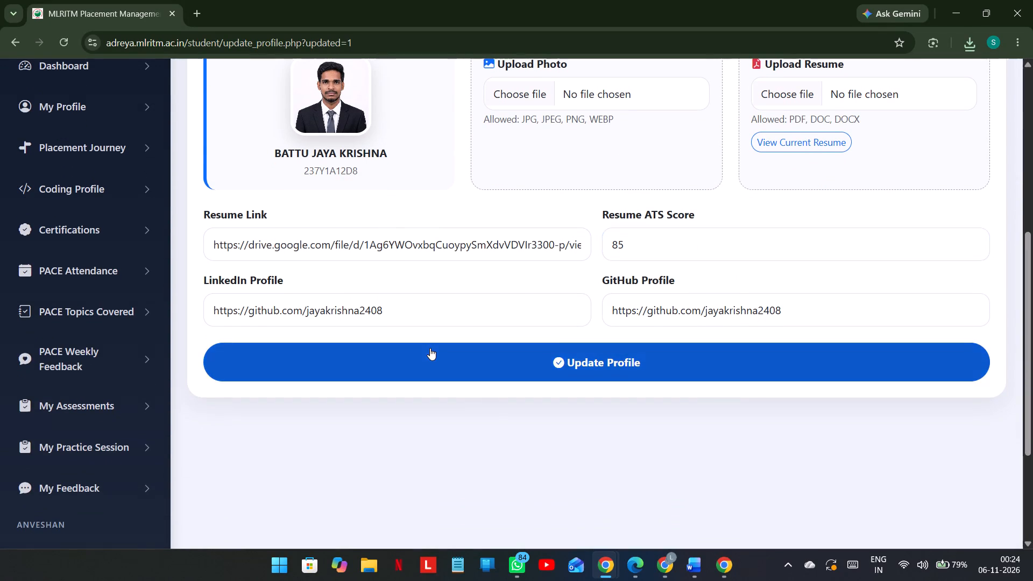
scroll(430, 348, "down", 3)
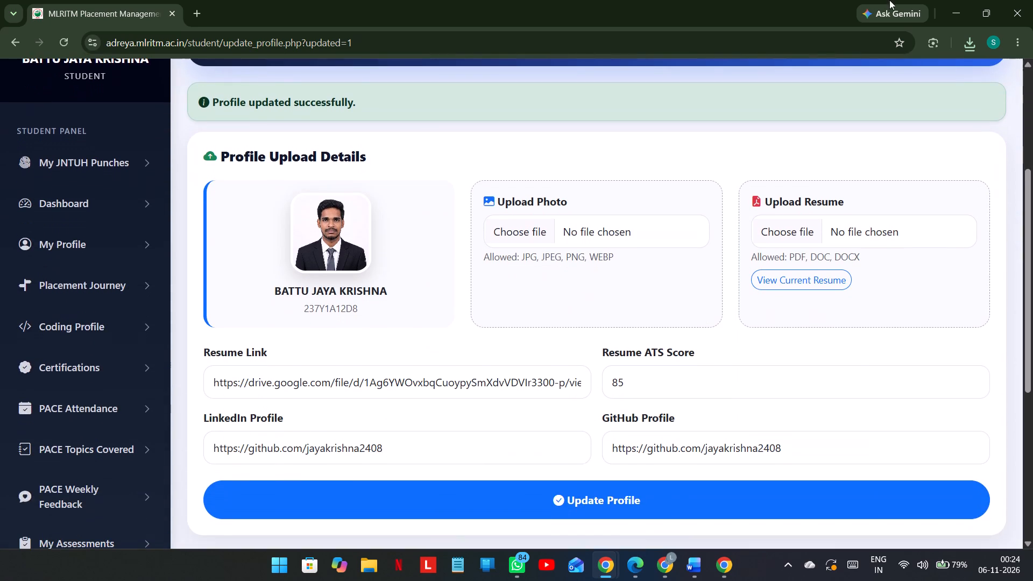
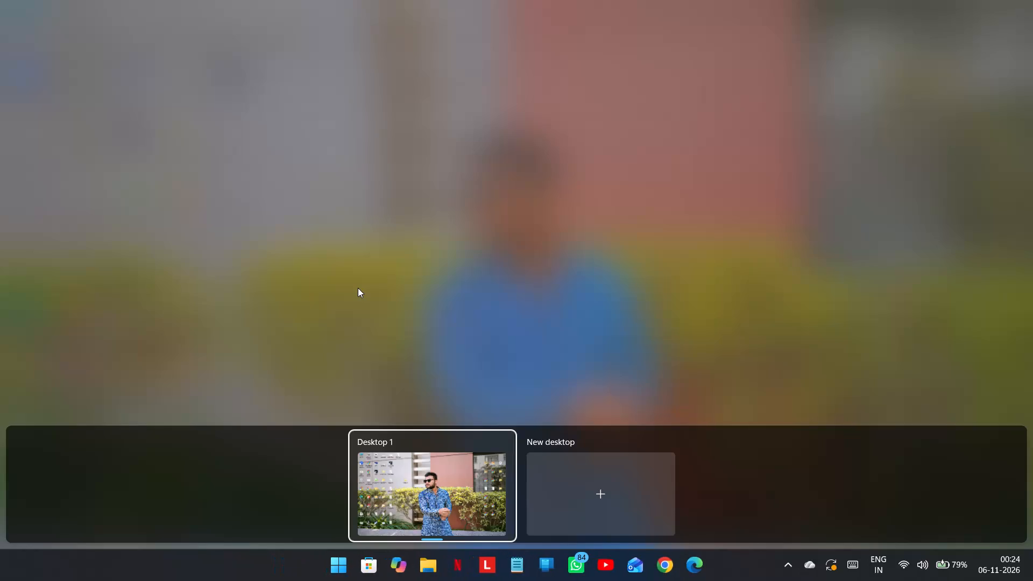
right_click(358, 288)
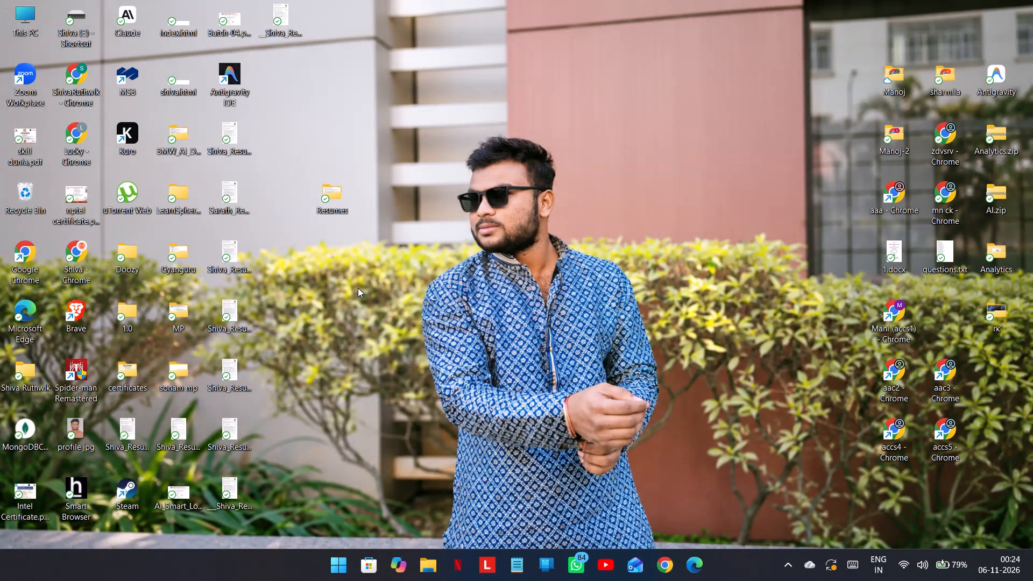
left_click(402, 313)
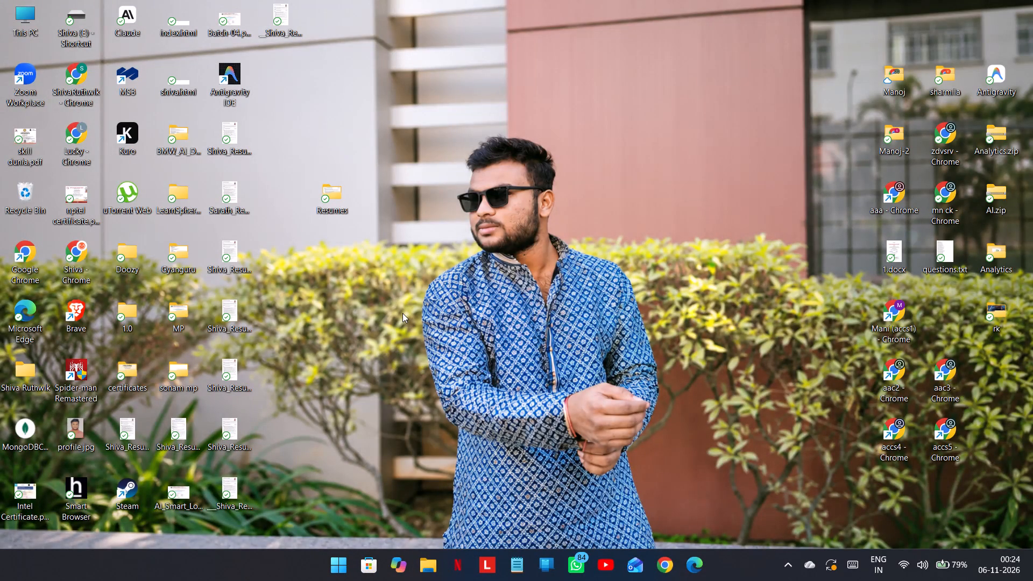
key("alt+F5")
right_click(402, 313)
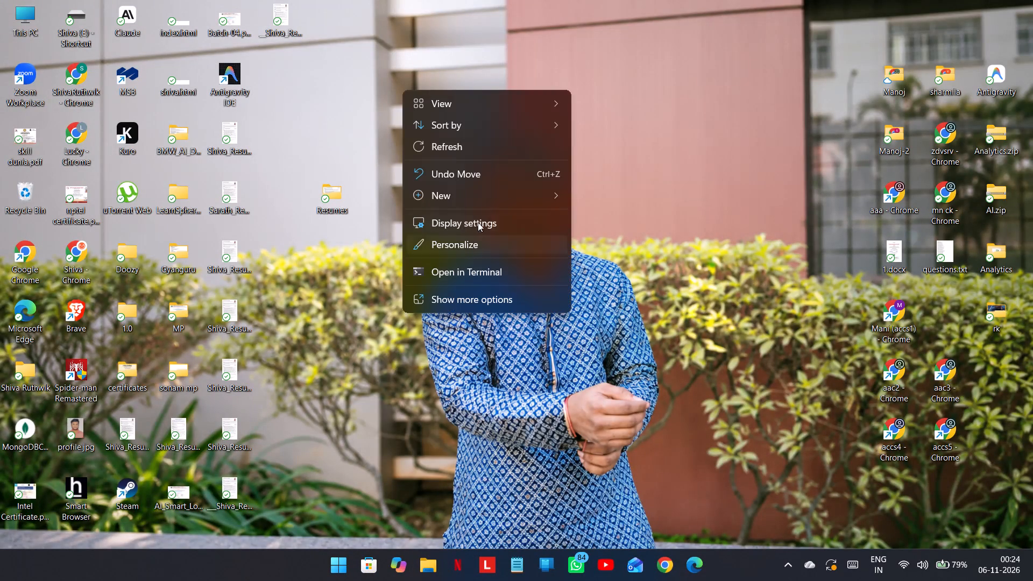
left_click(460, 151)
Open the Windows Update page in Settings to check the system's update status.
left_click(816, 558)
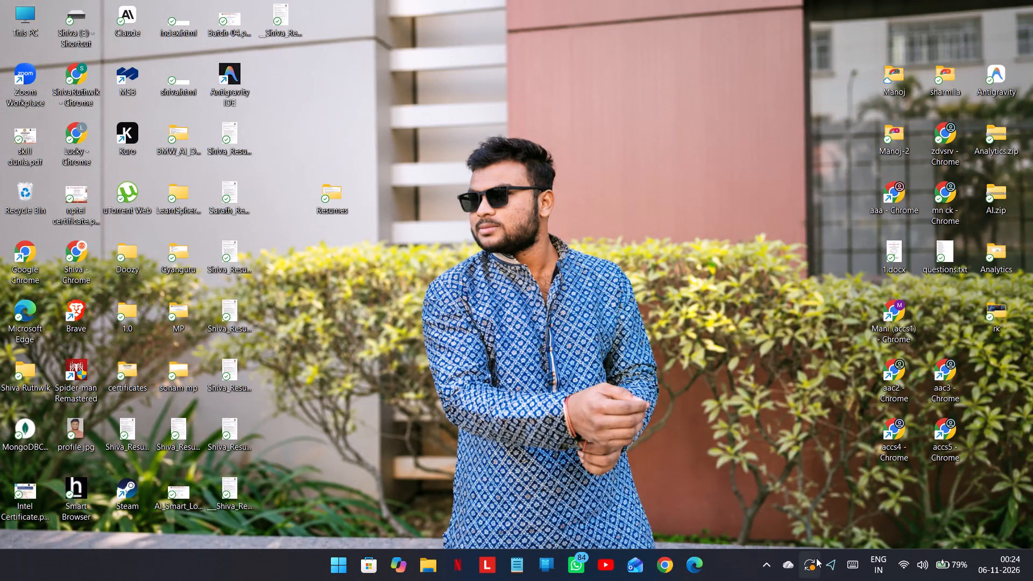
left_click(811, 558)
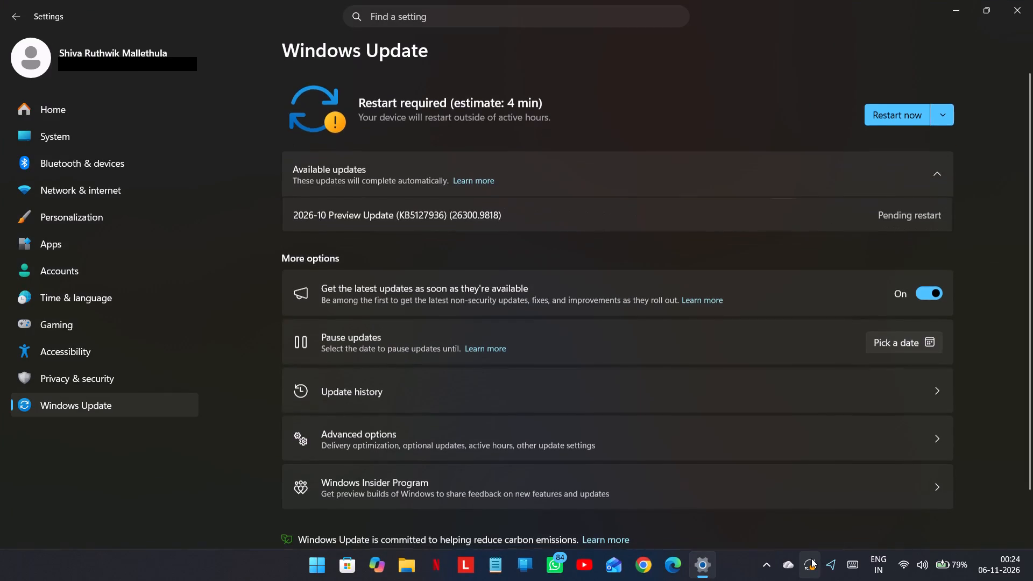